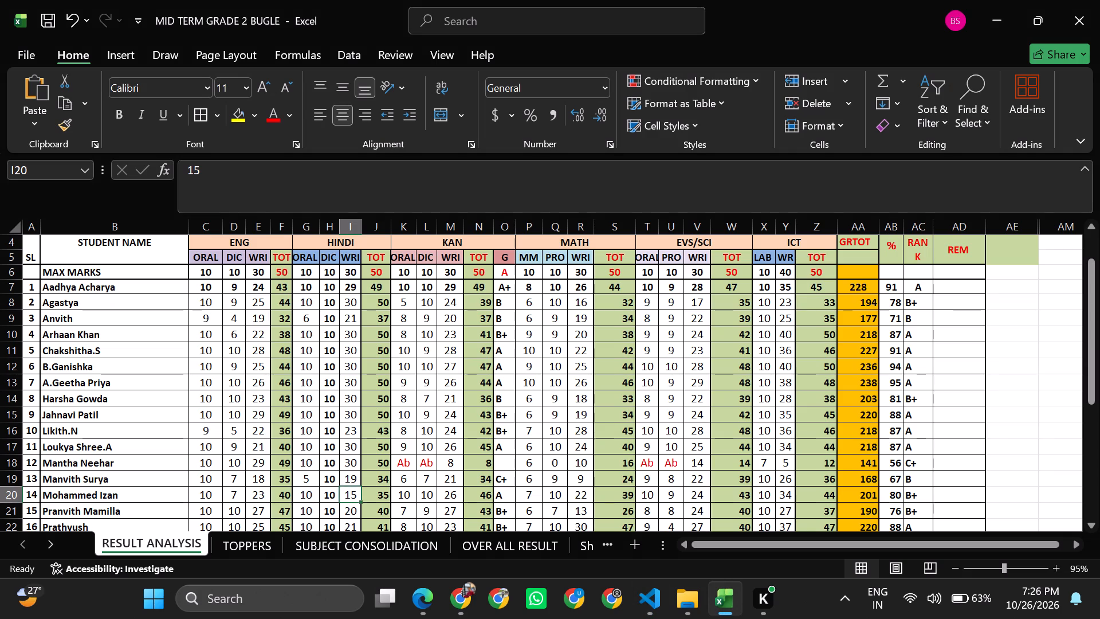
click(355, 303)
key(Down)
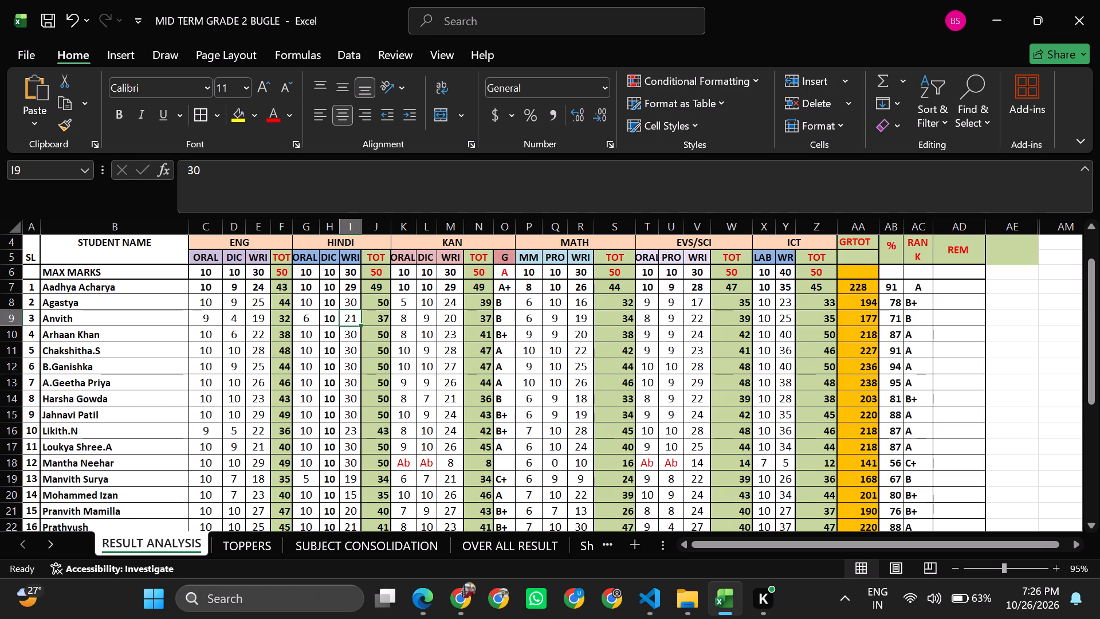
key(Down)
key(Down)
key(Down)
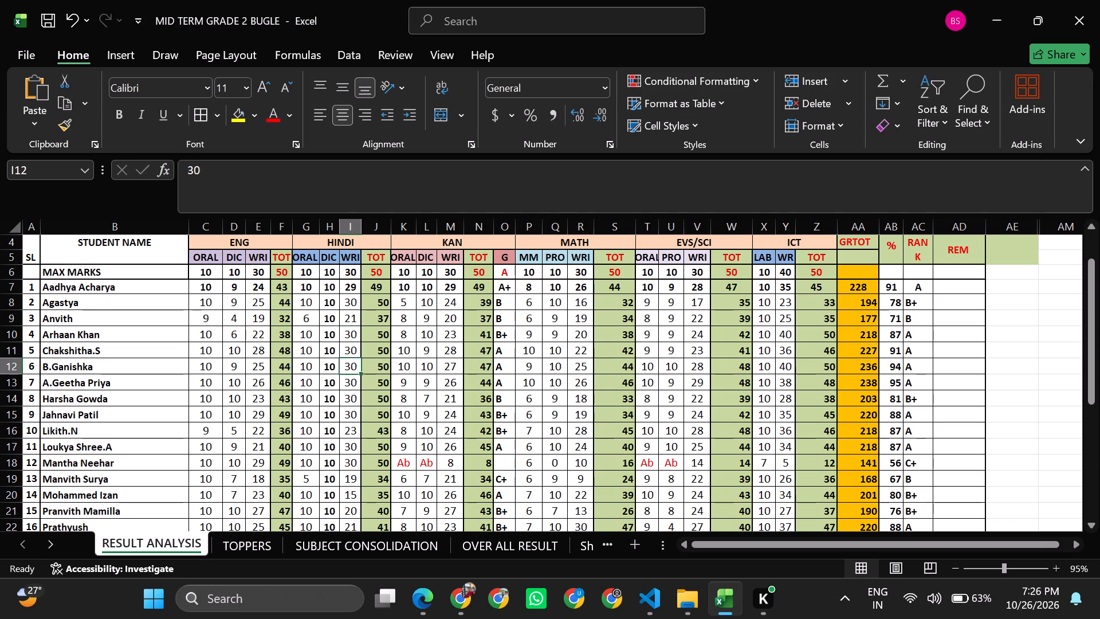
key(Down)
key(Down)
key(Down)
key(Down)
key(Down)
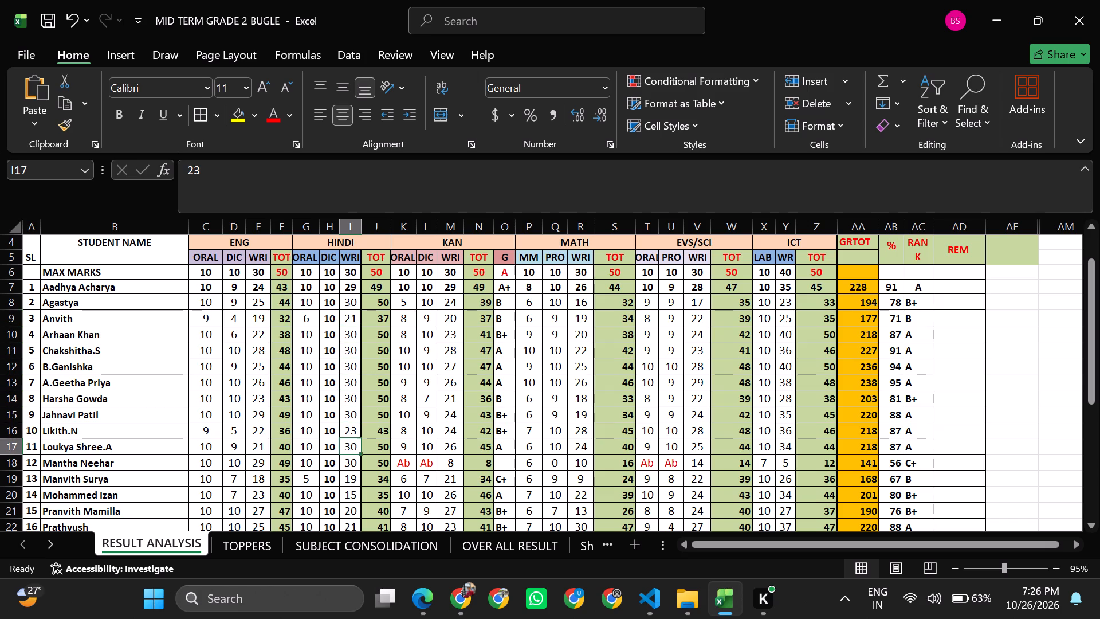
key(Up)
key(Down)
key(Down)
key(Down)
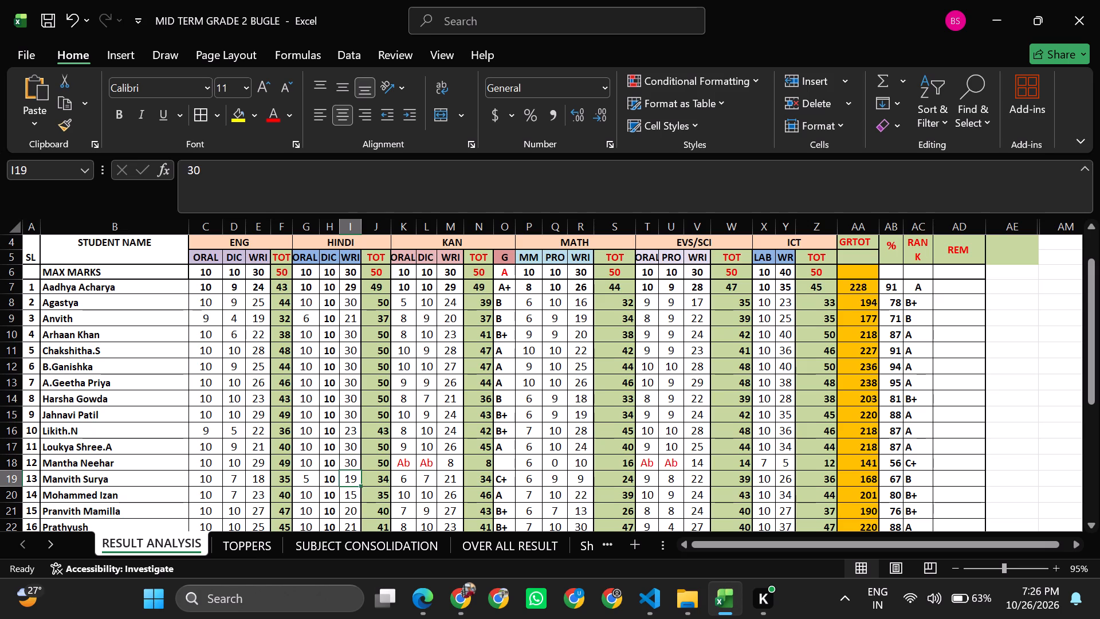
key(Down)
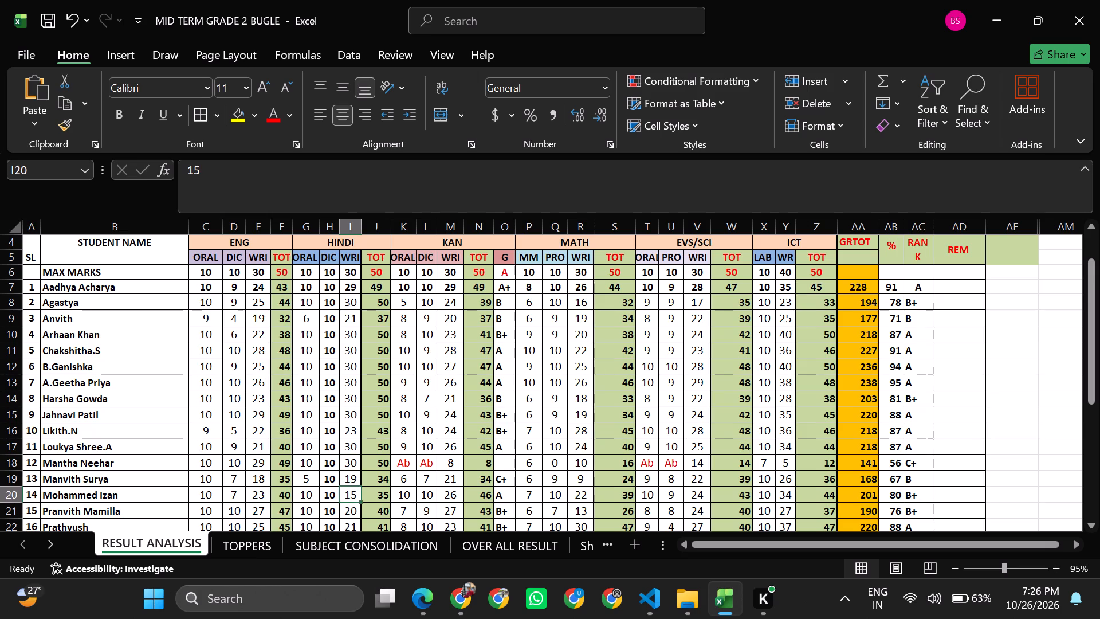
Set the Hindi written marks in rows 20 to 22 to 29, 30 and 30.
key(2)
key(9)
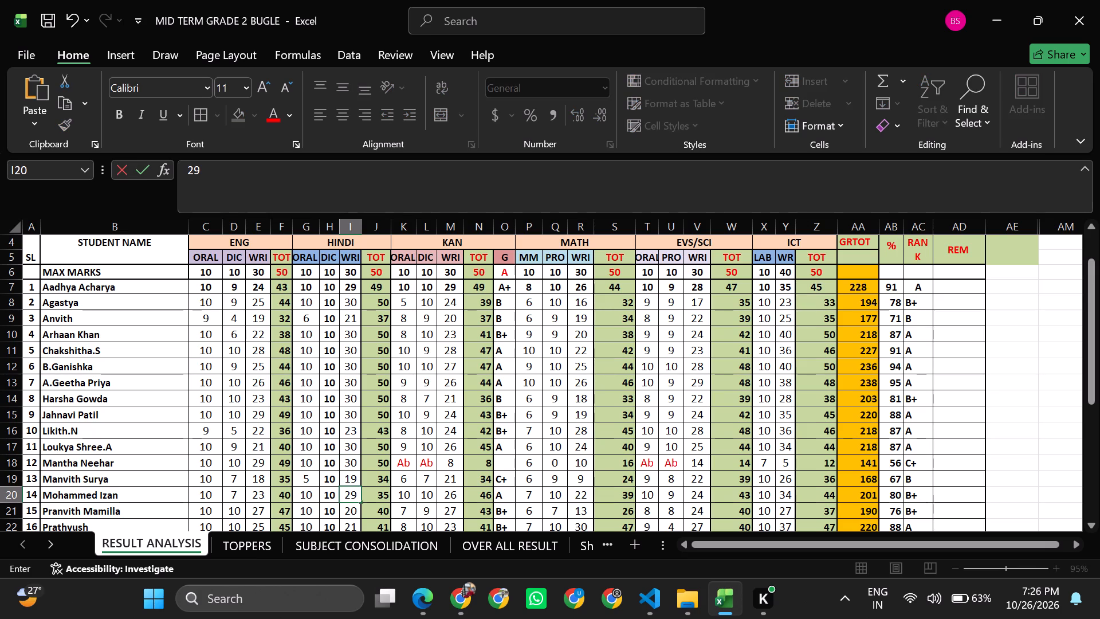
key(Down)
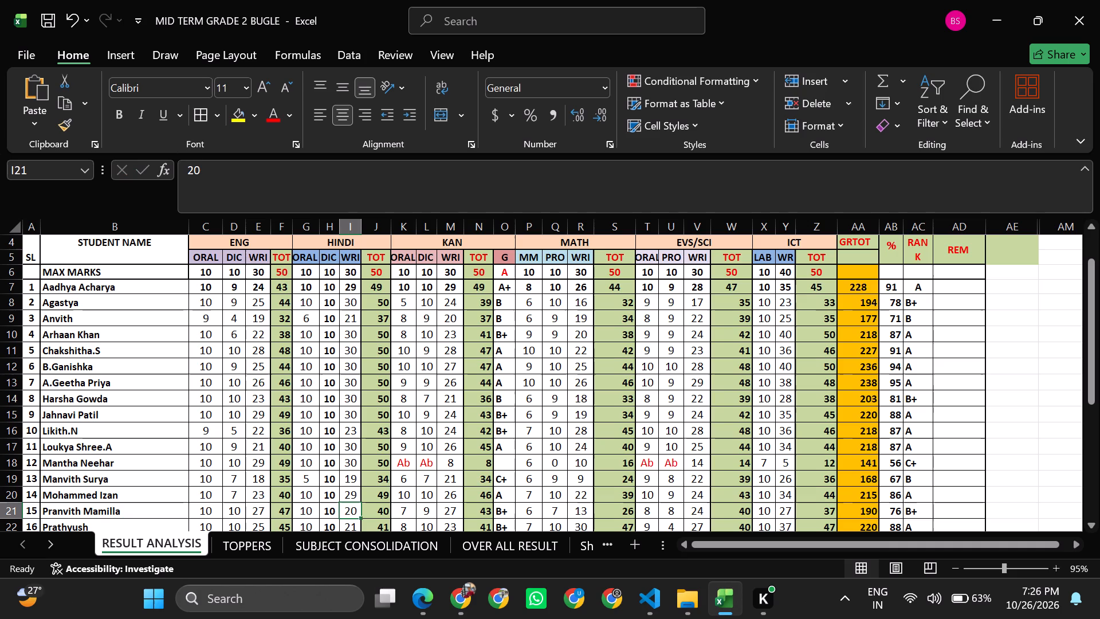
key(2)
key(BackSpace)
text(39)
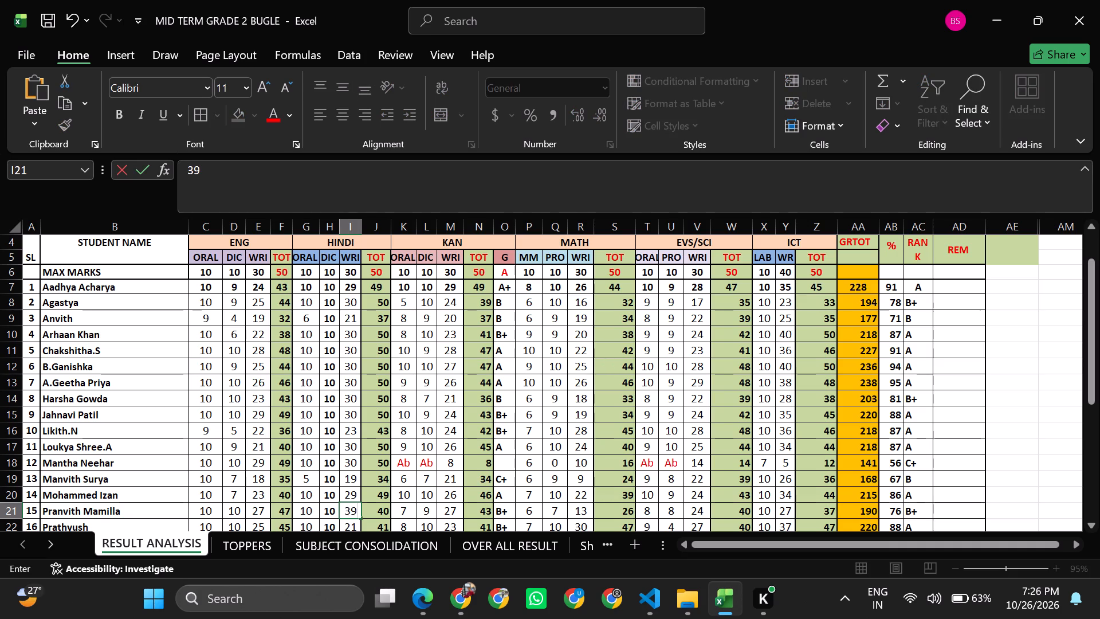
key(BackSpace)
key(0)
key(Return)
text(30)
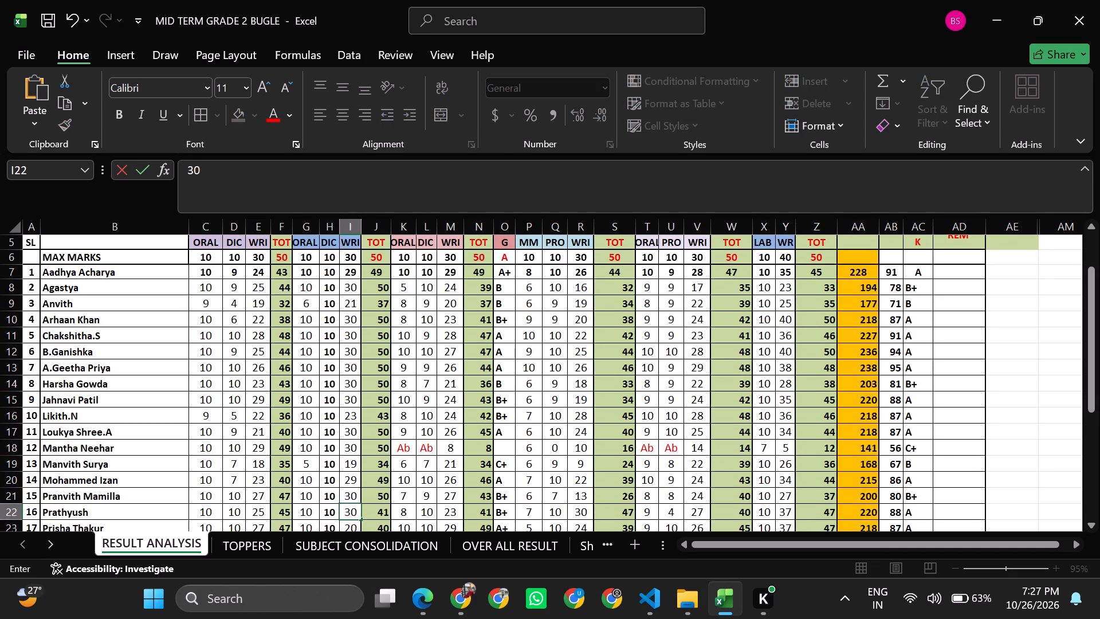
key(Return)
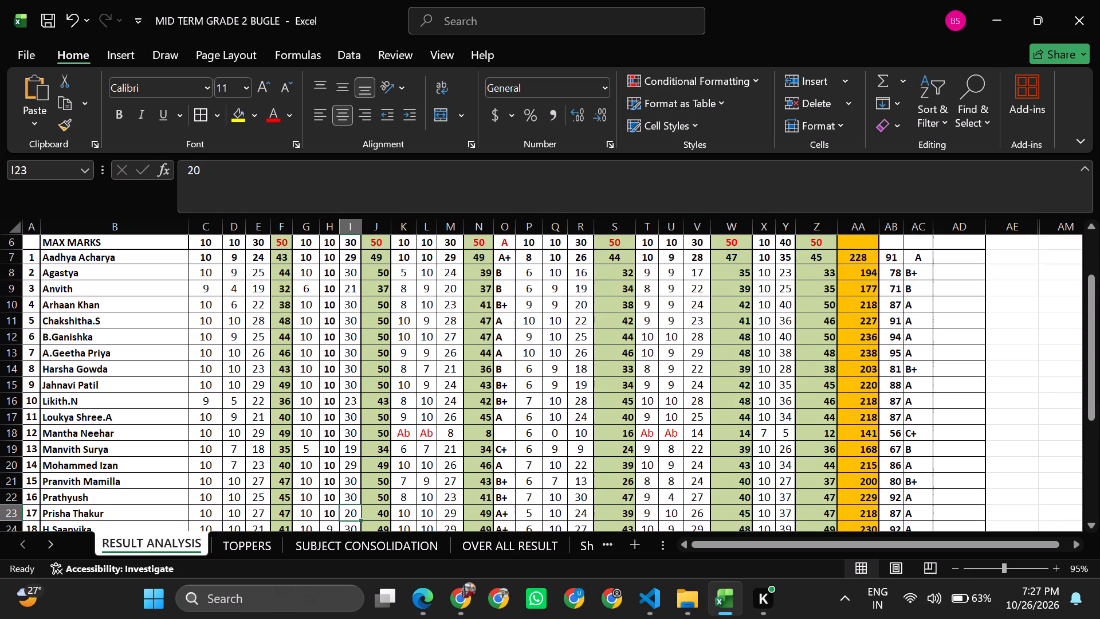
Set the Hindi written marks in rows 23 to 26 to 29, 30, 27 and 30.
text(29)
key(Return)
text(30)
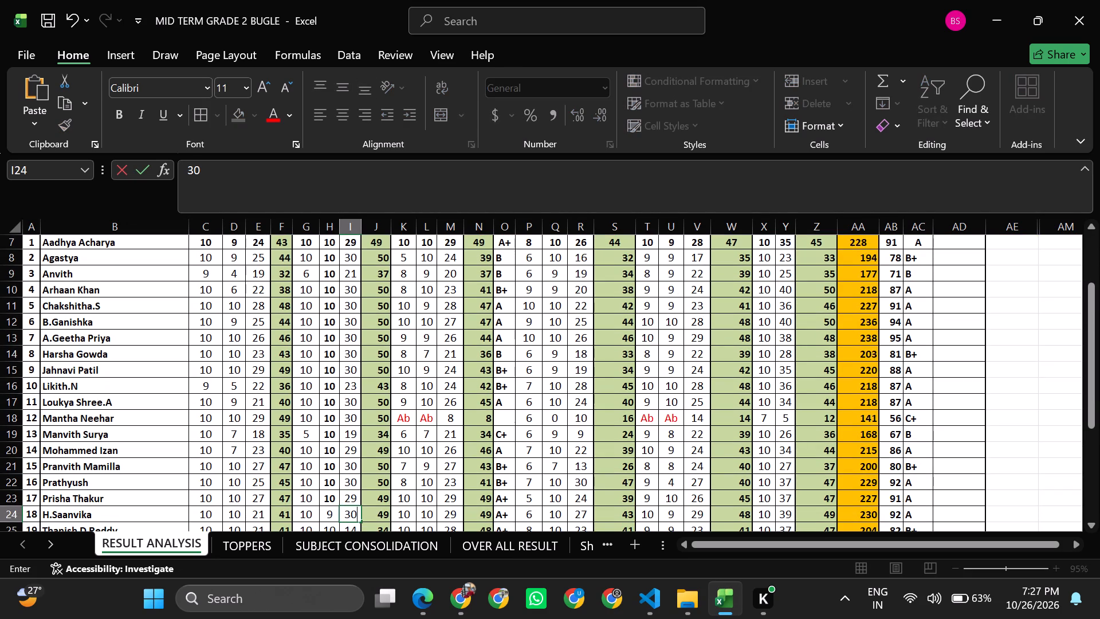
key(Return)
text(27)
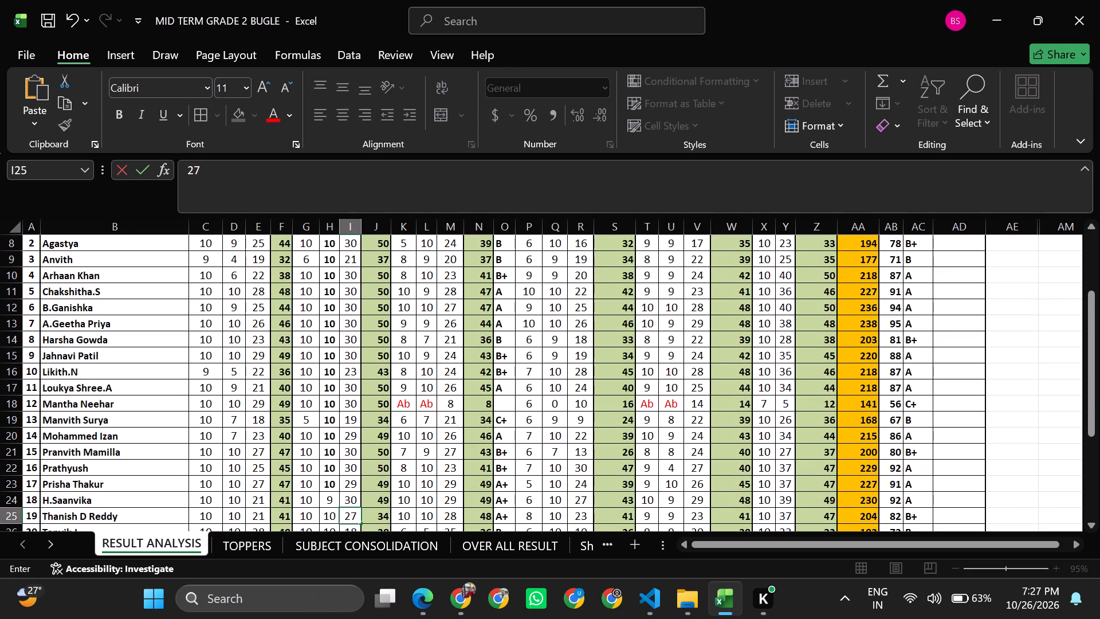
key(Return)
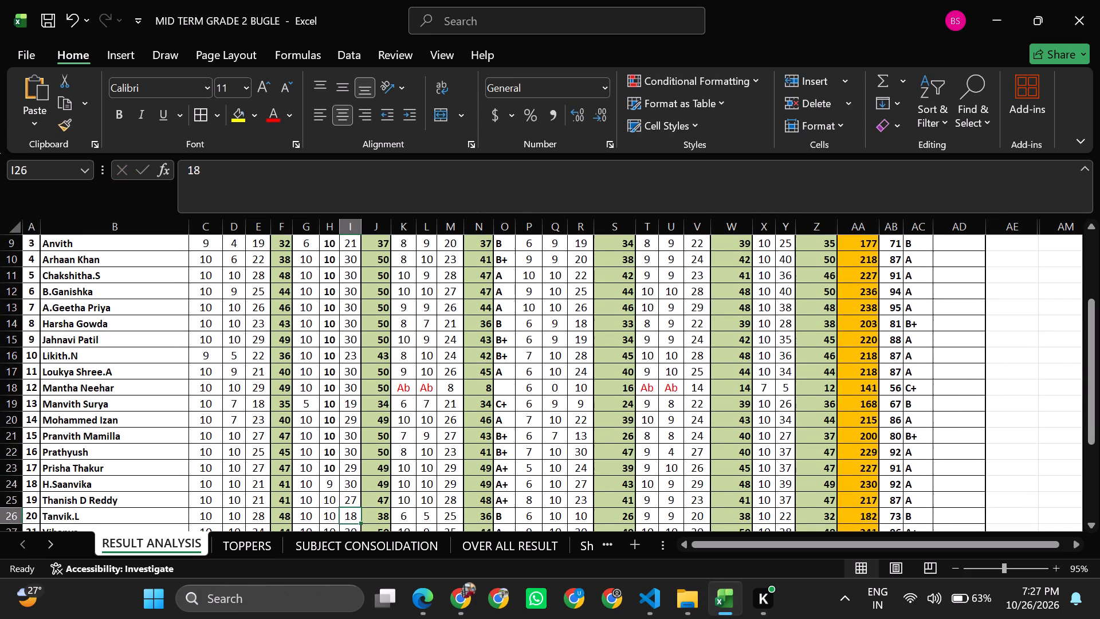
text(30)
key(Return)
Set the Hindi written marks in rows 27 to 29 to 27, 28 and 20.
text(28)
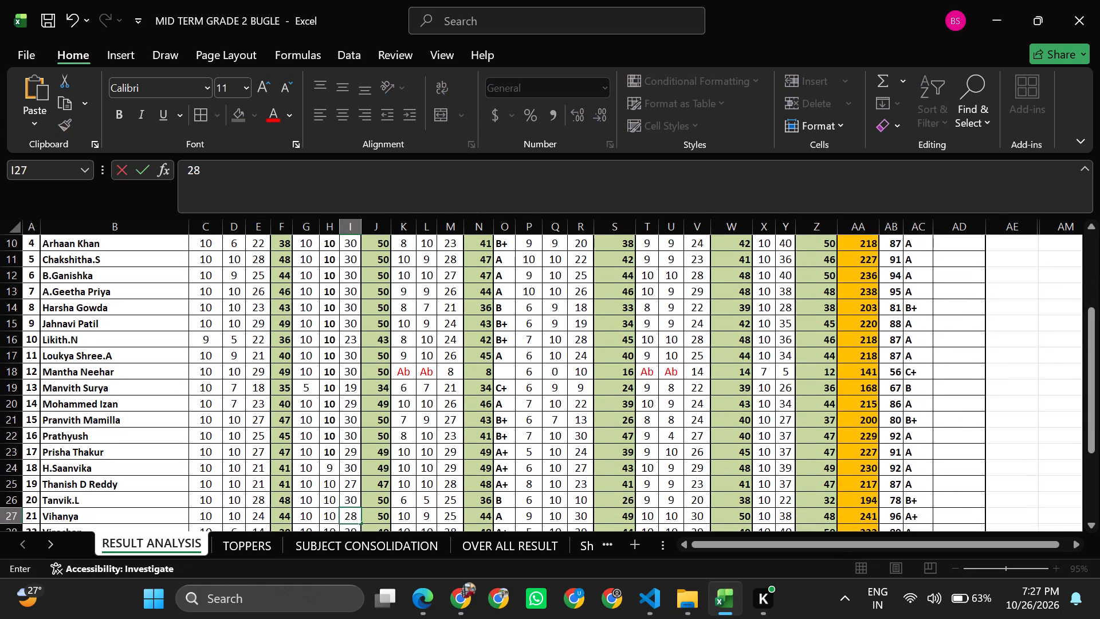
key(BackSpace)
key(8)
key(BackSpace)
key(7)
key(Return)
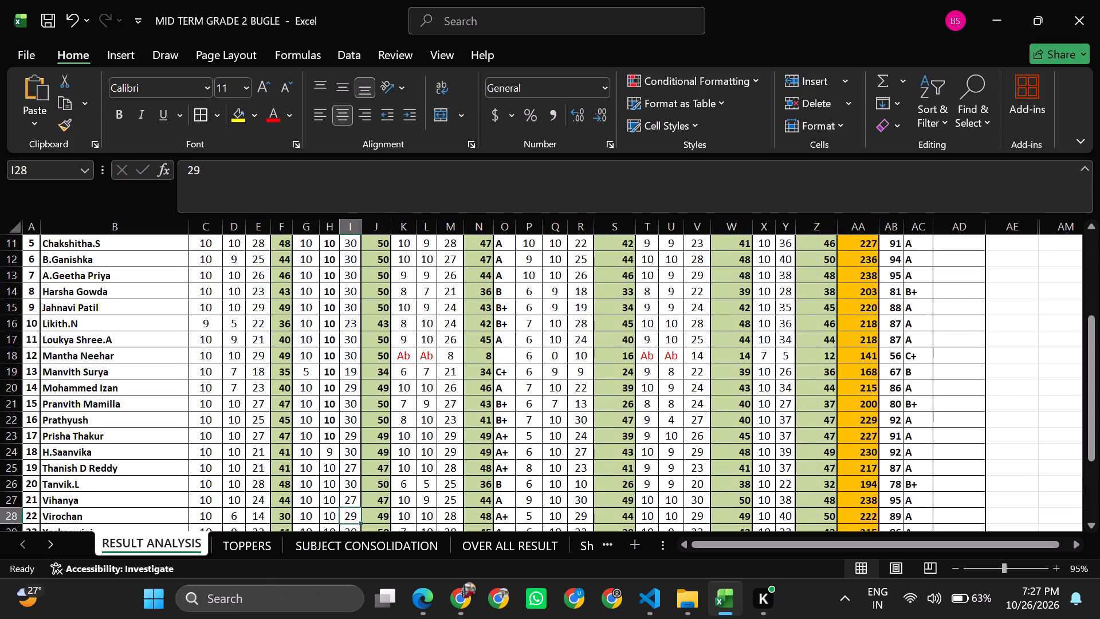
text(28)
key(Return)
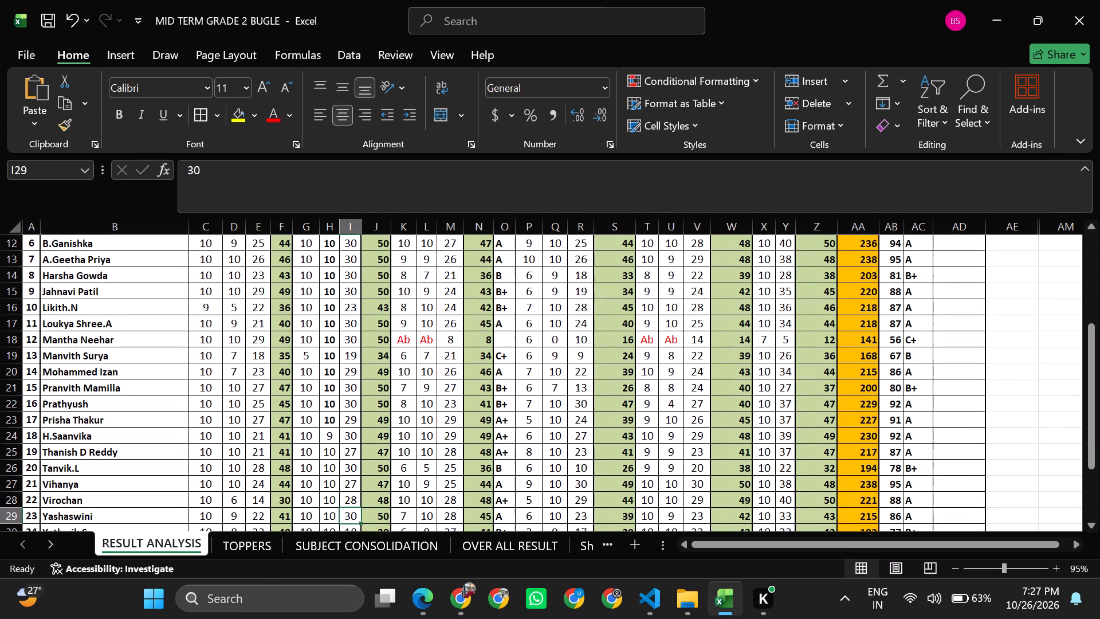
text(20)
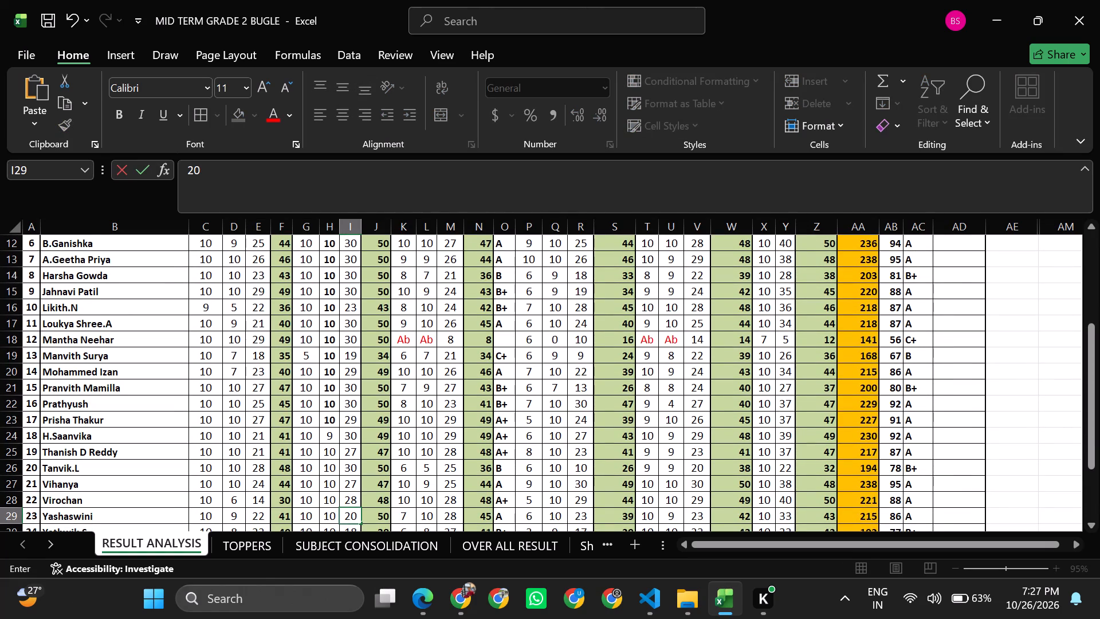
key(Return)
Set the Hindi written marks in rows 30 to 32 to 26, 27 and 30.
text(26)
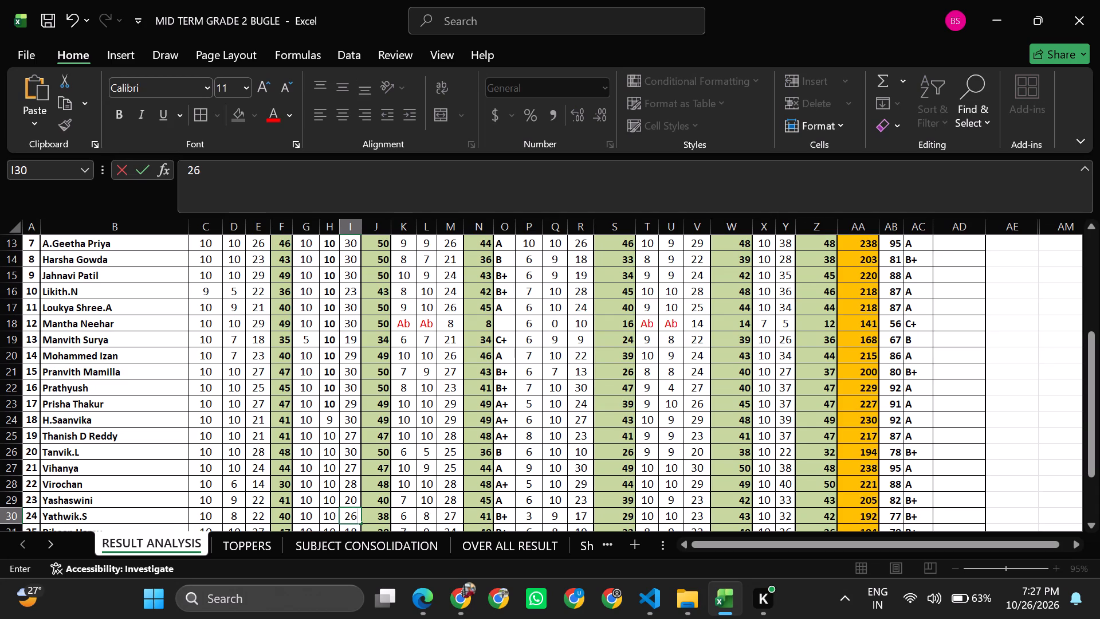
key(Return)
text(27)
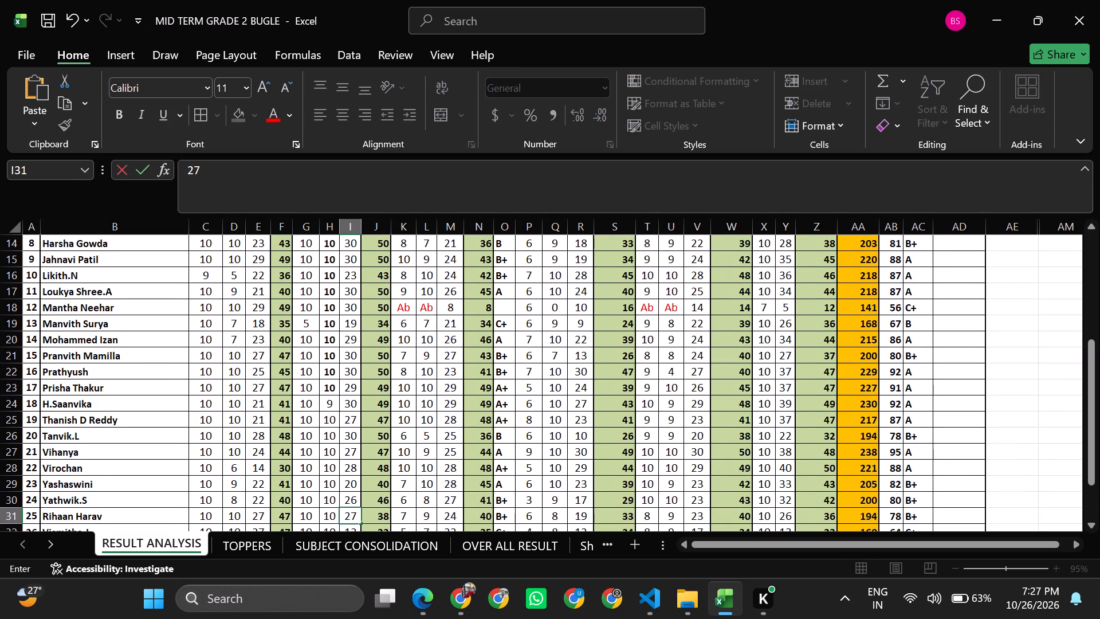
key(Return)
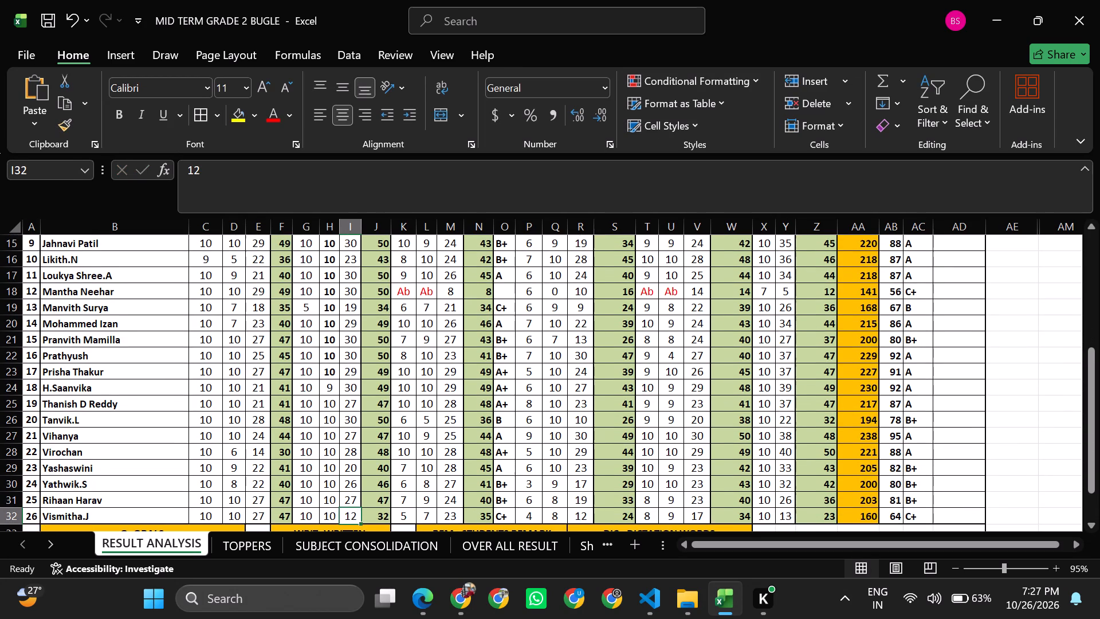
text(30)
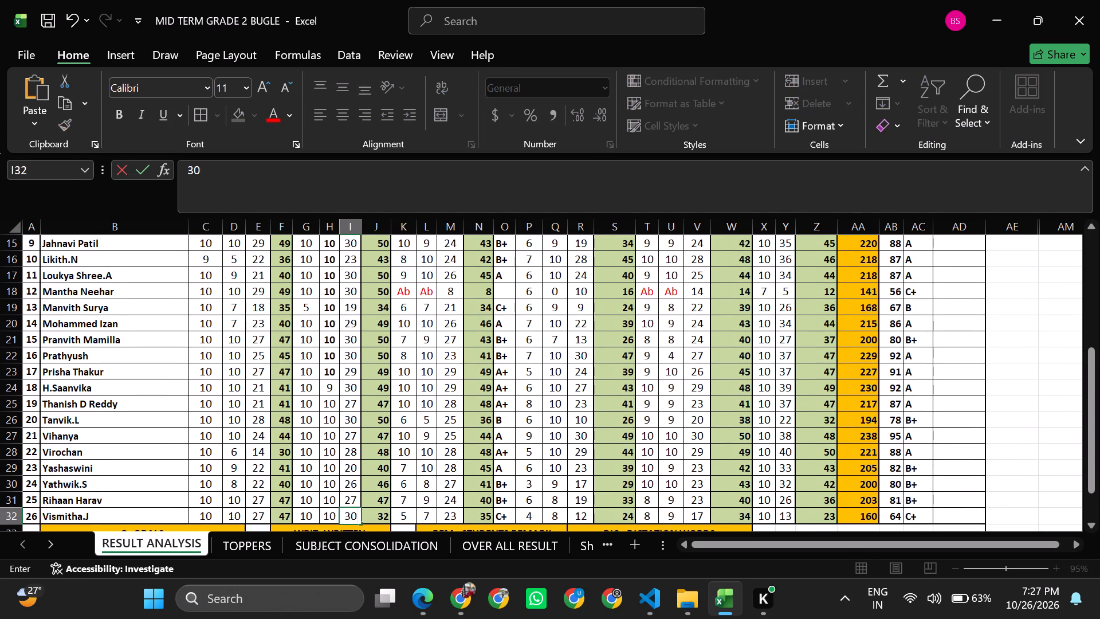
key(Up)
Check the Hindi totals in column J student by student, from row 32 up to row 7.
key(Down)
key(Right)
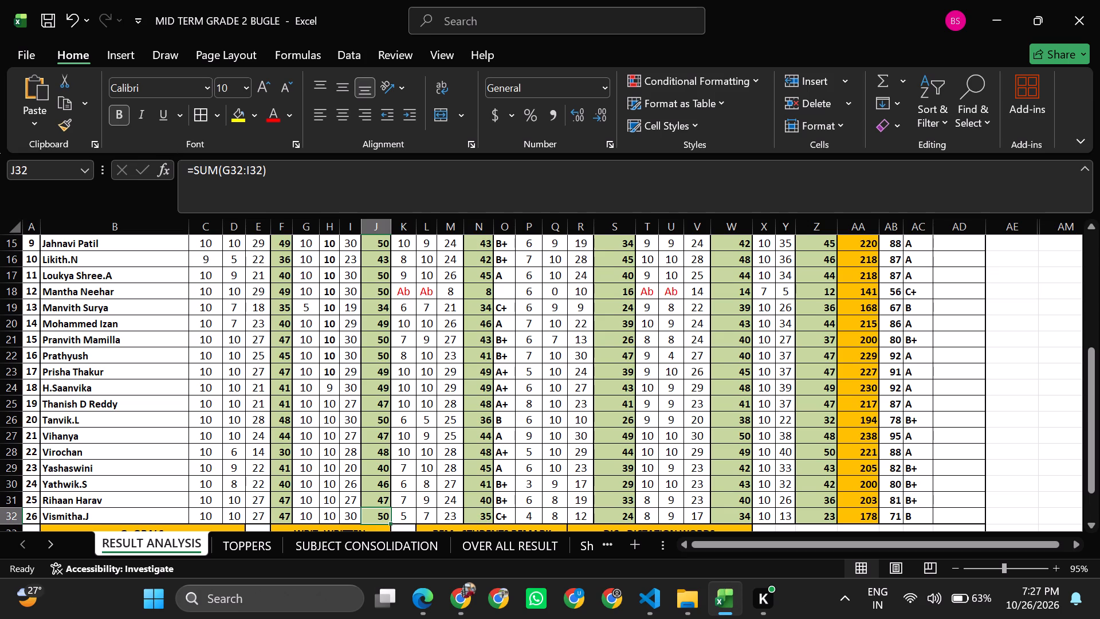
key(Up)
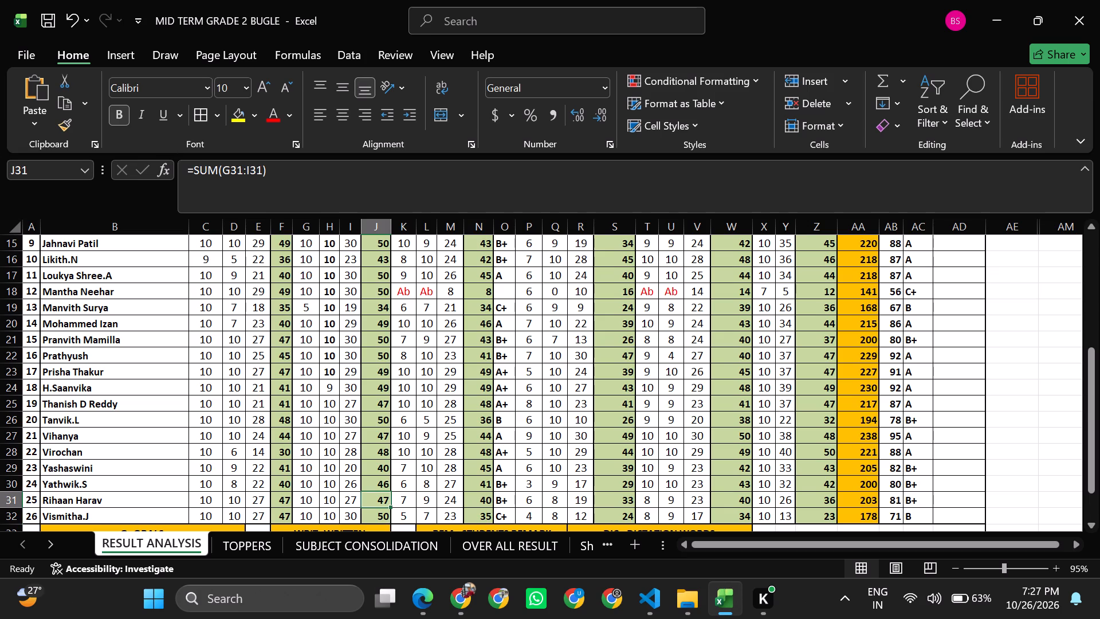
key(Up)
key(Up)
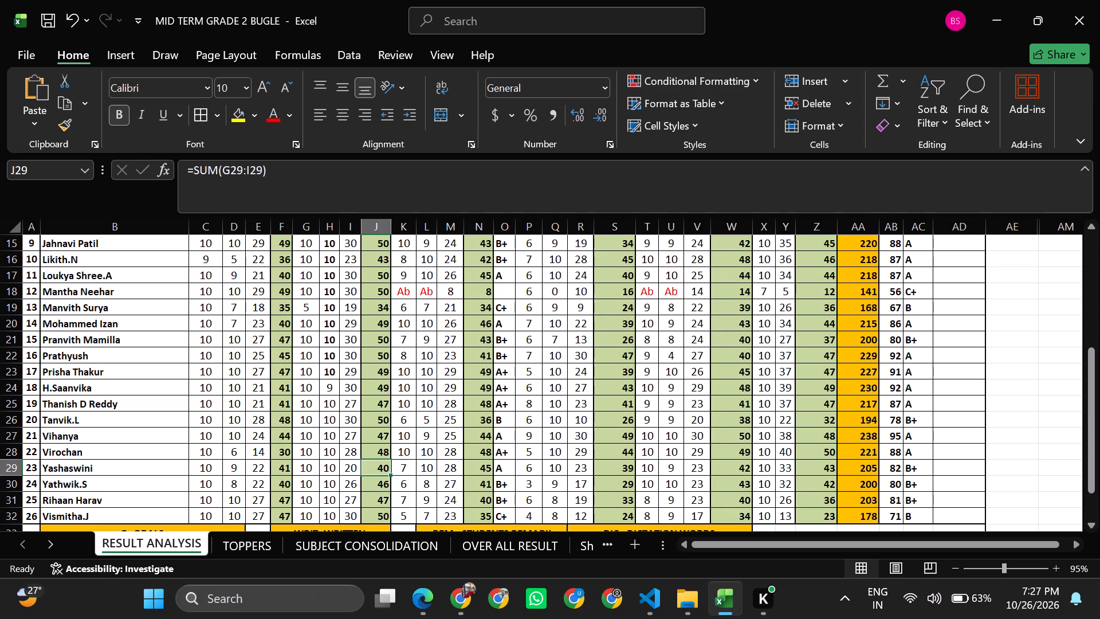
key(Up)
key(Up)
key(Up)
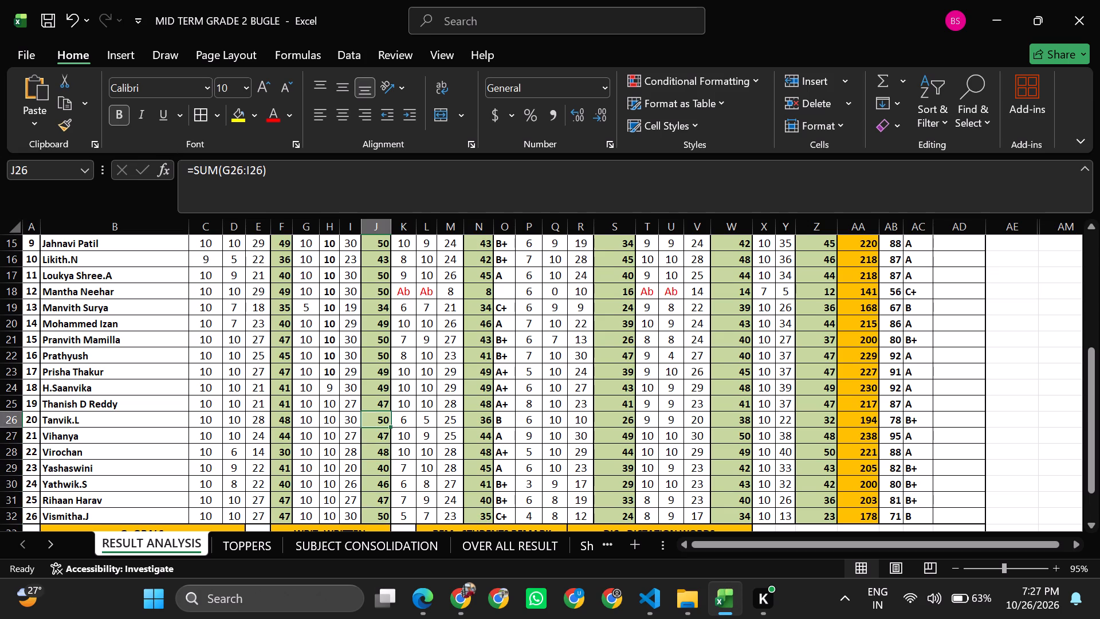
key(Up)
key(Up)
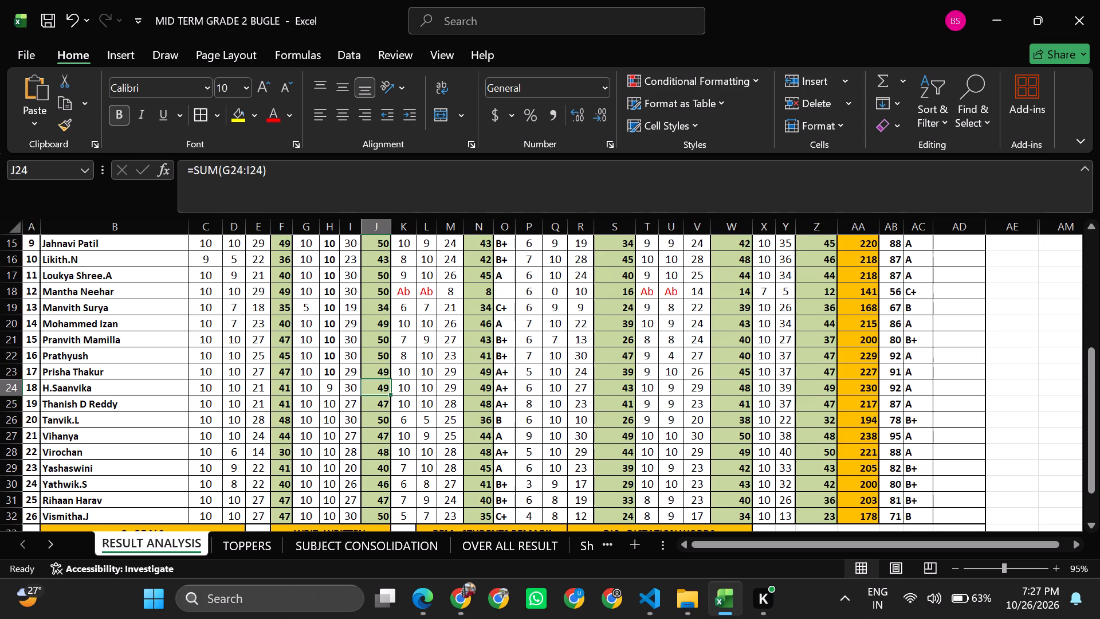
key(Up)
key(Up)
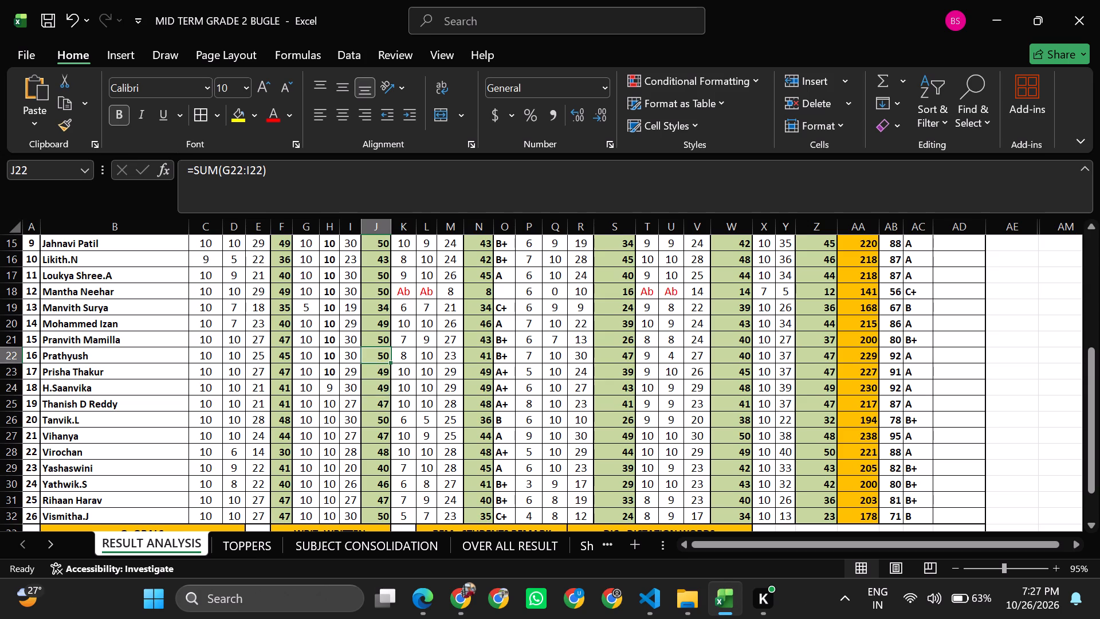
key(Up)
key(Up)
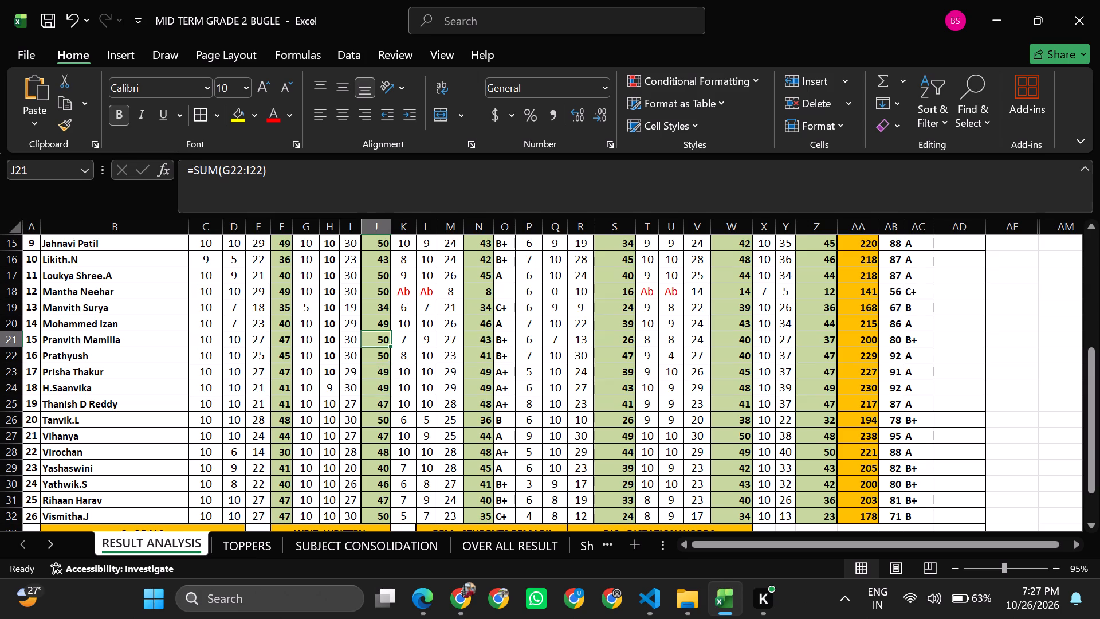
key(Up)
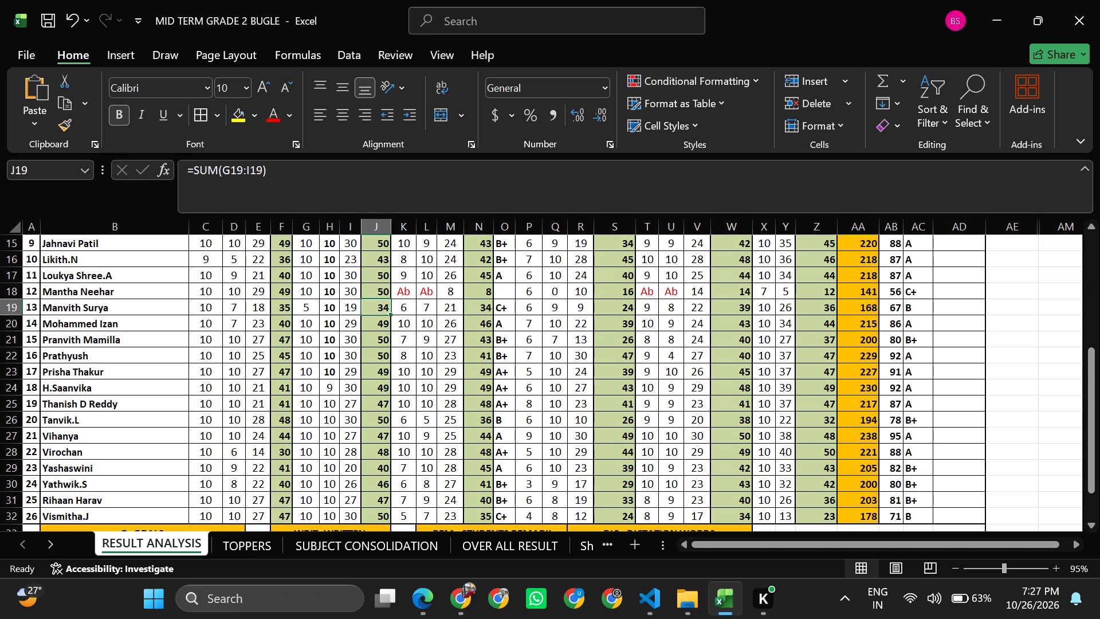
key(Up)
key(Up)
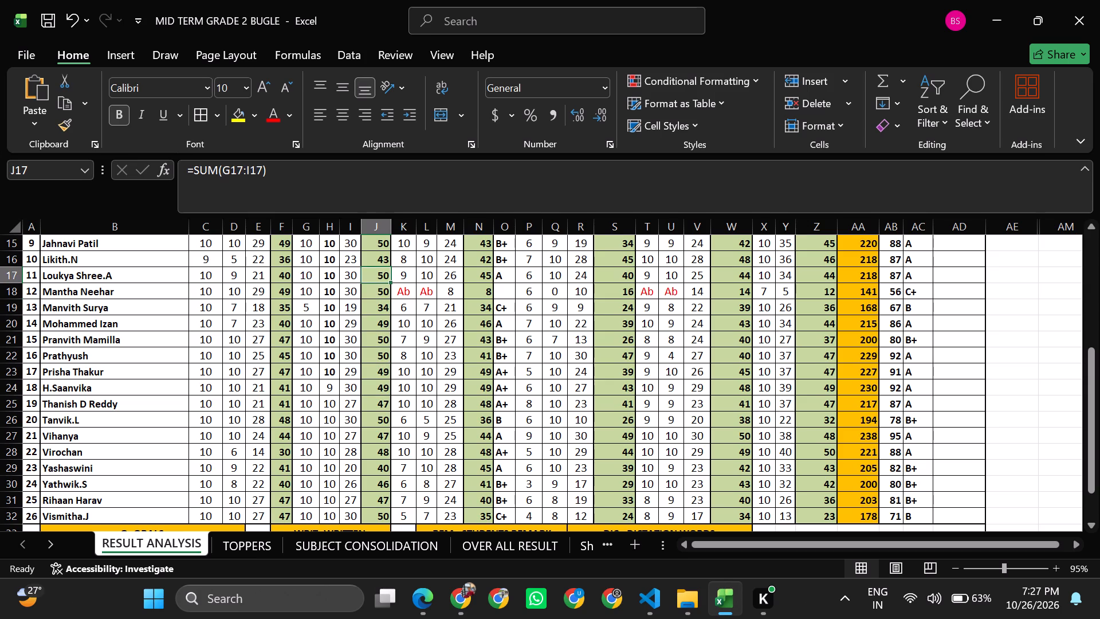
key(Up)
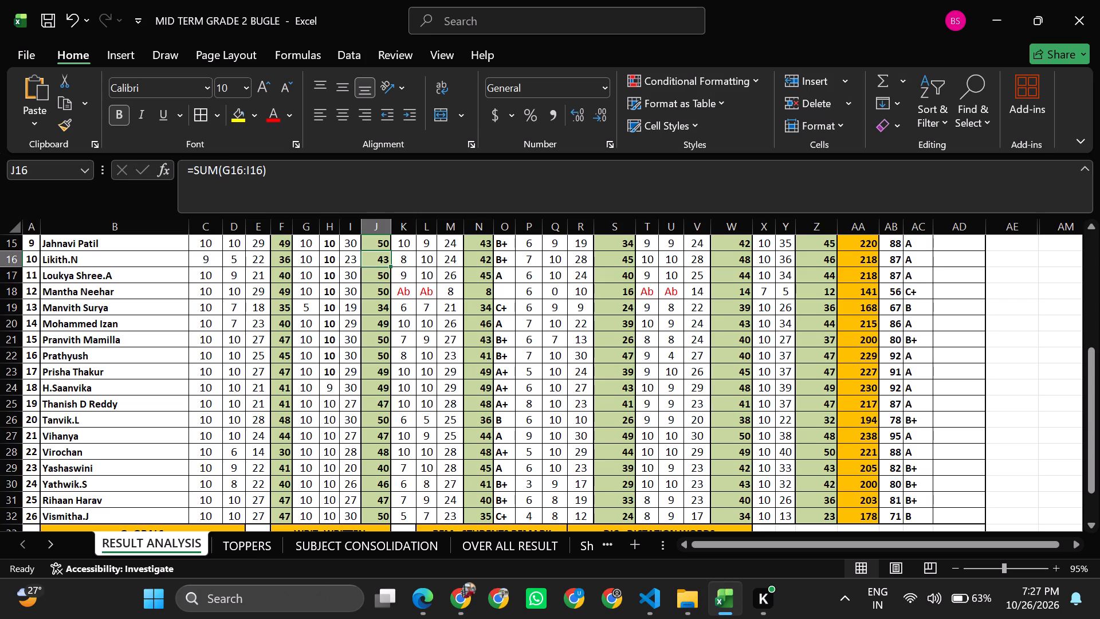
key(Up)
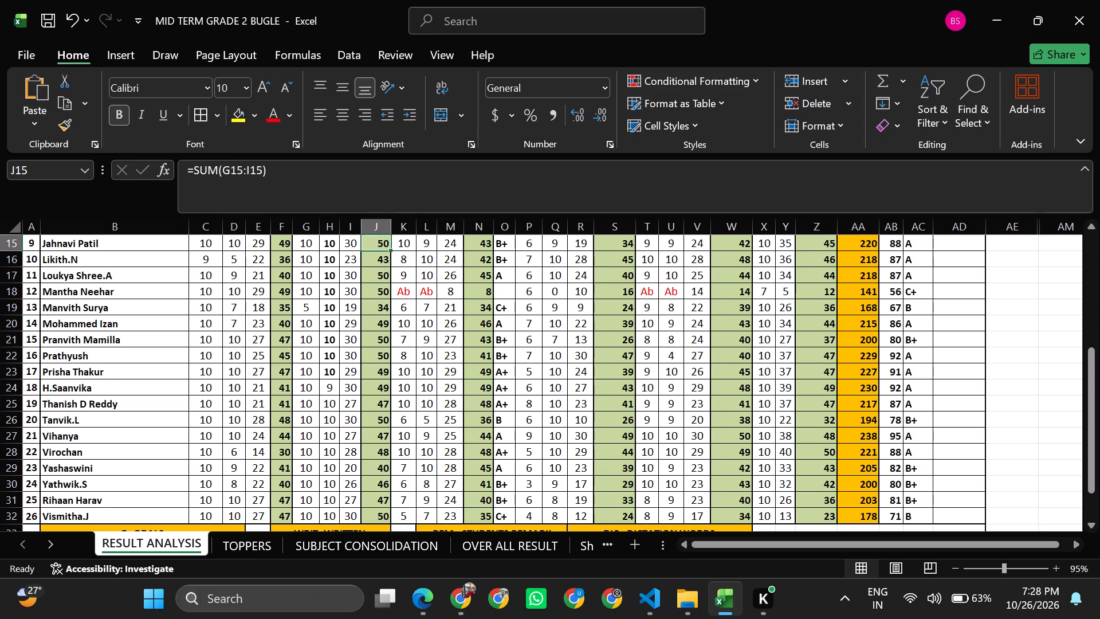
key(Up)
key(Up)
key(Up)
key(Up)
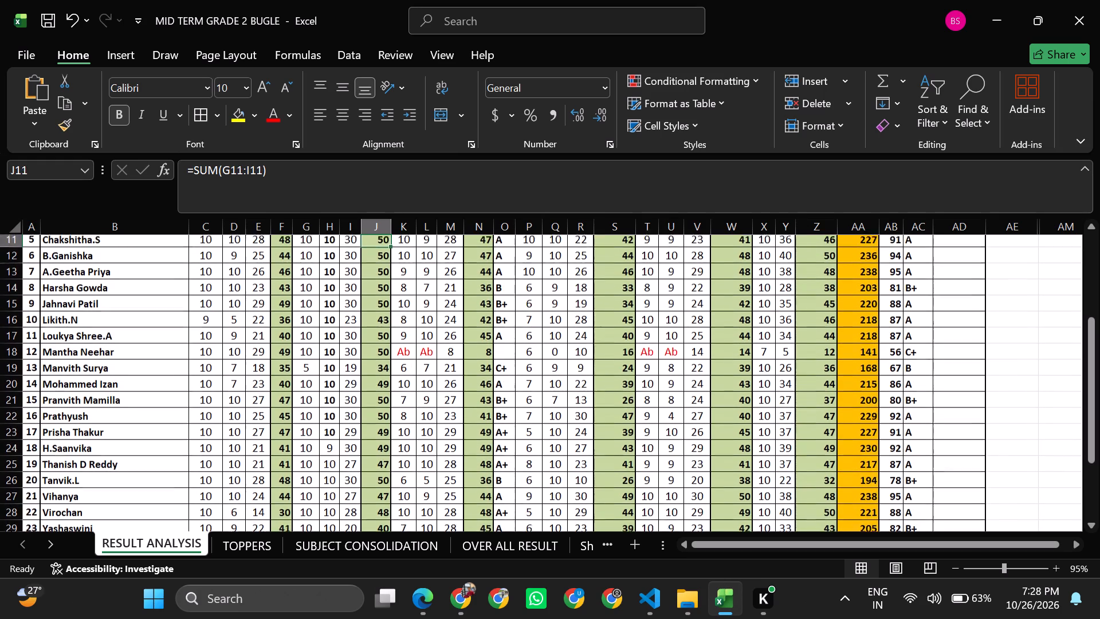
key(Up)
key(Up)
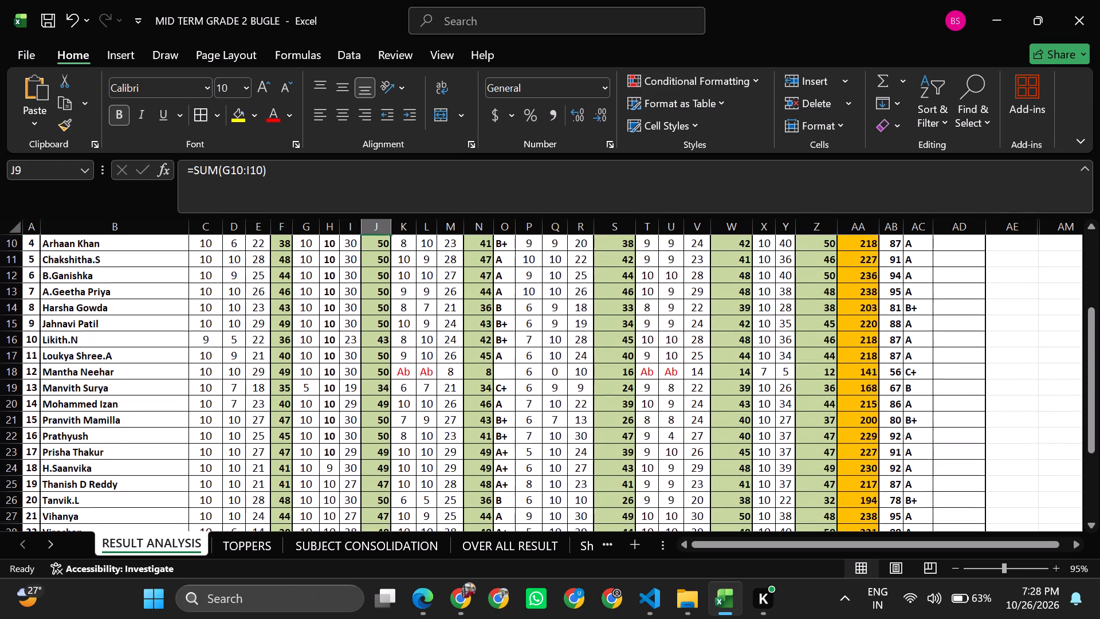
key(Up)
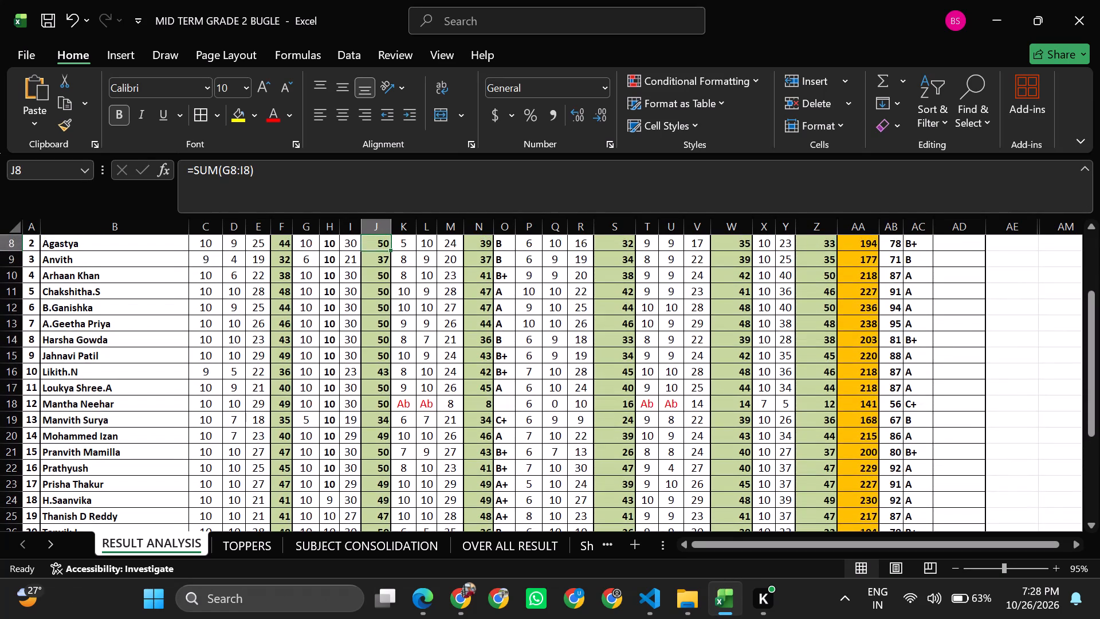
key(Up)
key(Up)
key(Down)
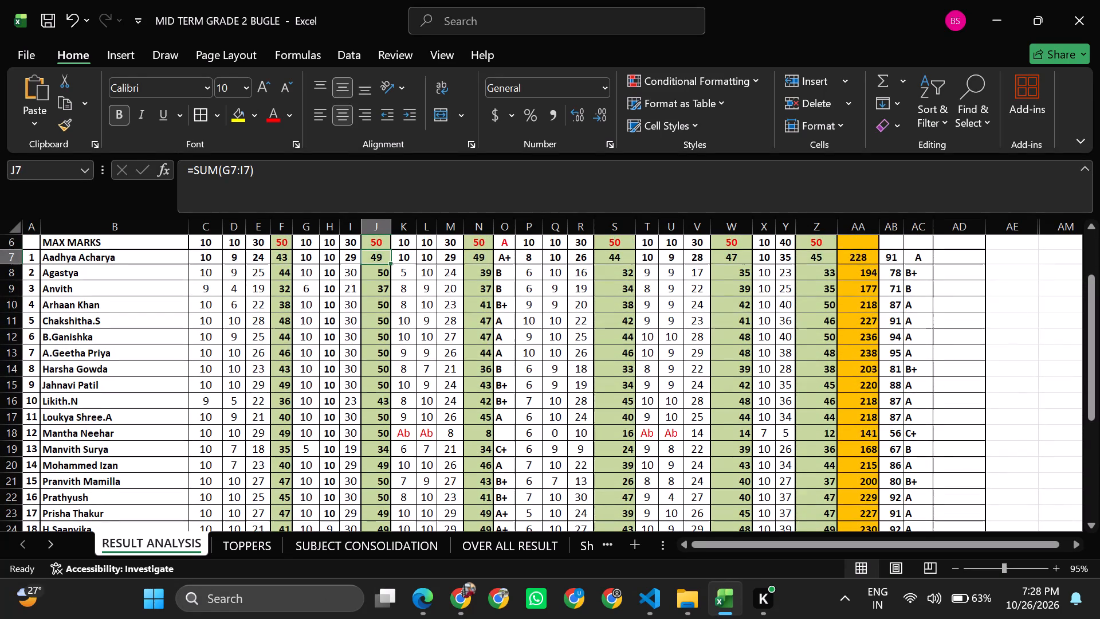
Set the column K marks in rows 8 to 10 to 10, 7 and 5.
key(Right)
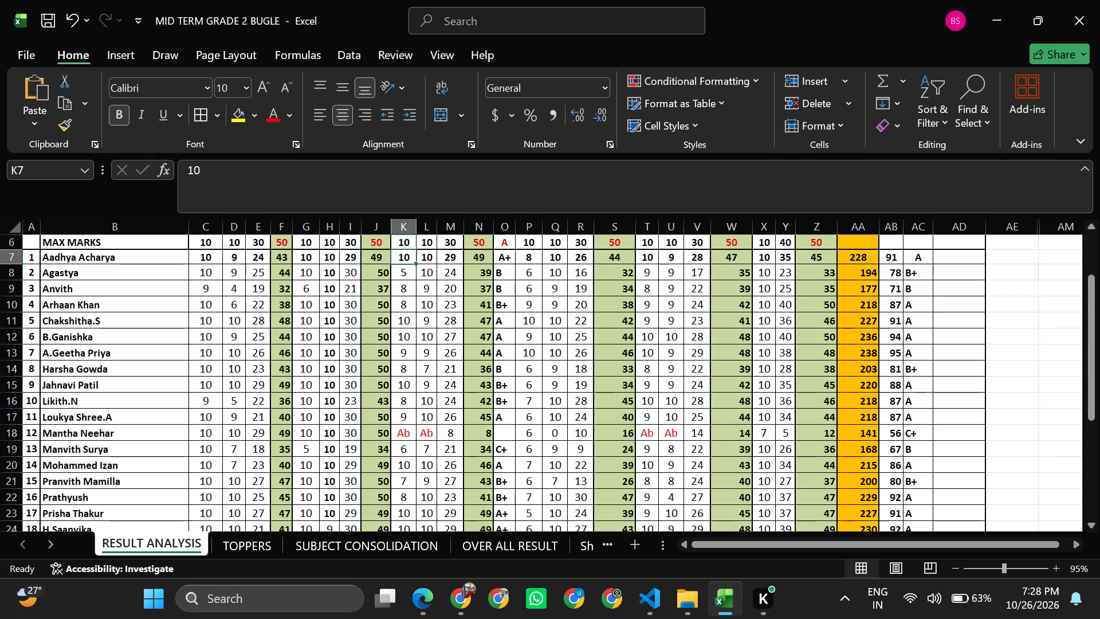
key(Down)
text(10)
key(Return)
key(7)
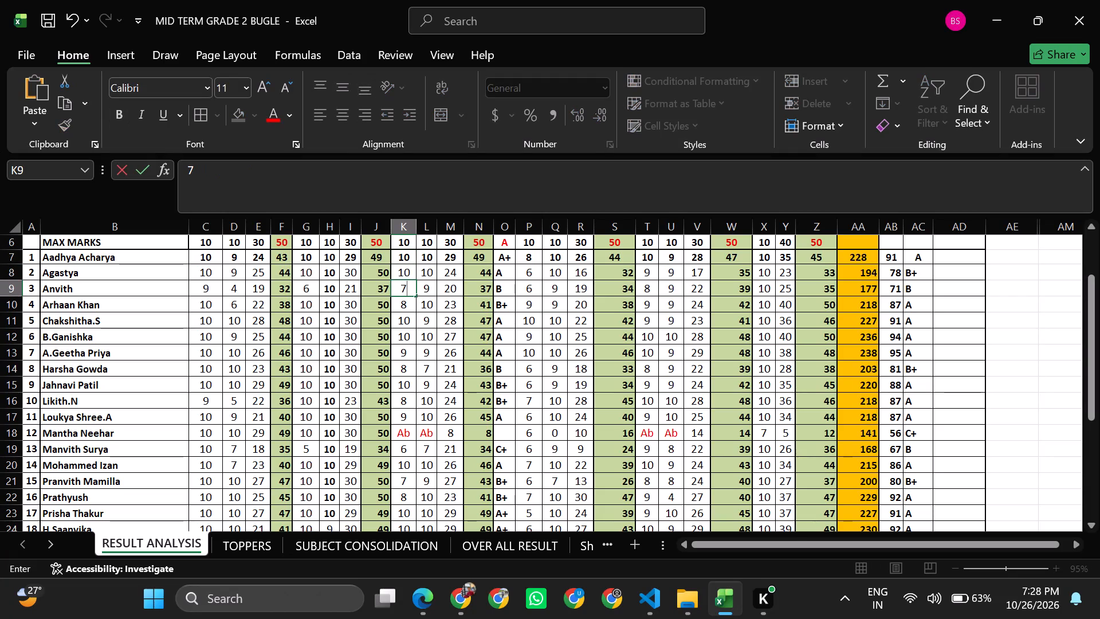
key(Return)
key(5)
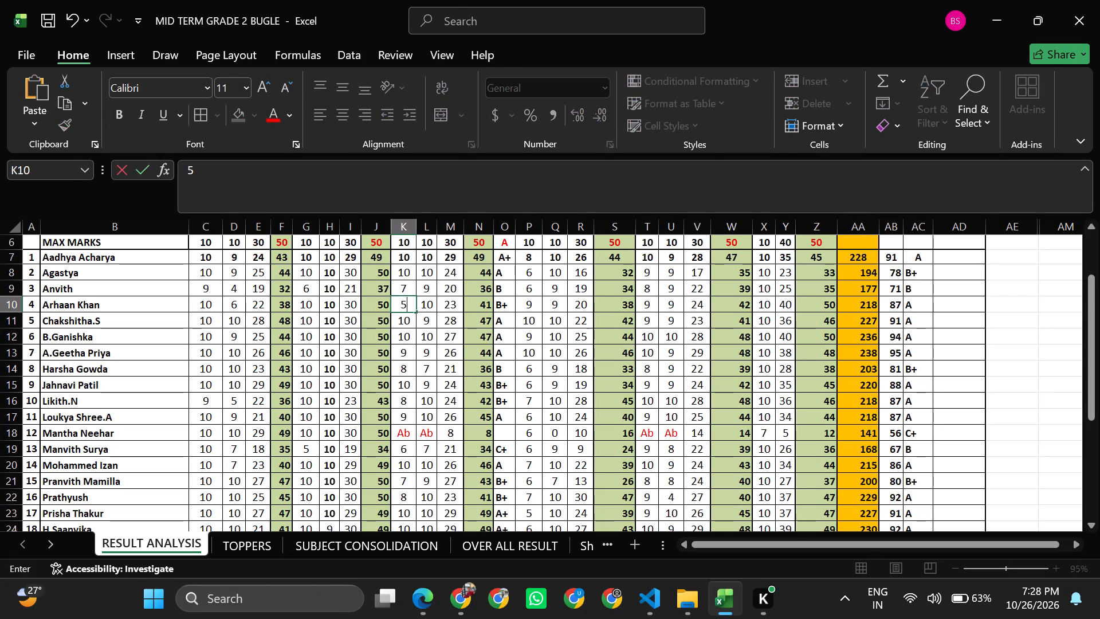
key(Return)
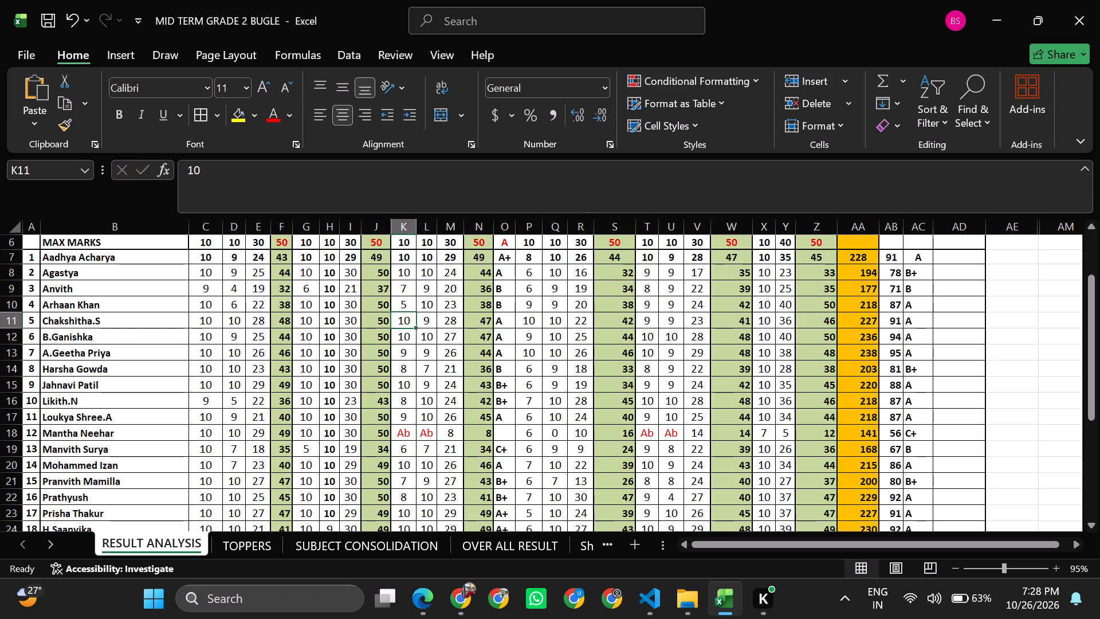
Set the column K marks in rows 13 and 14 to 10 each and recheck the neighbouring entries.
key(Down)
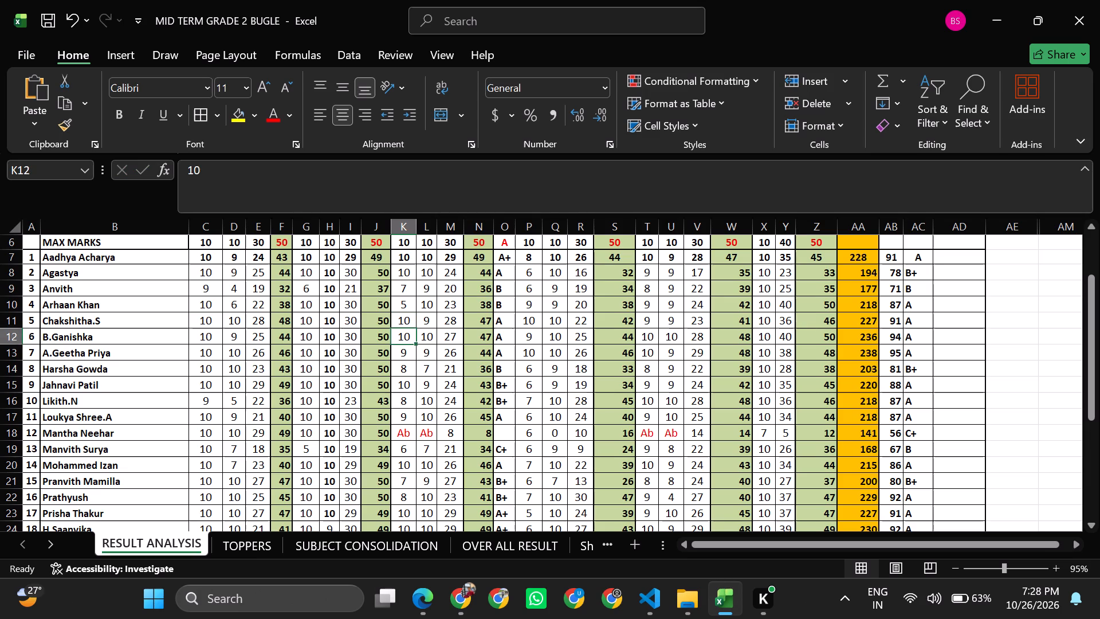
key(Down)
text(10)
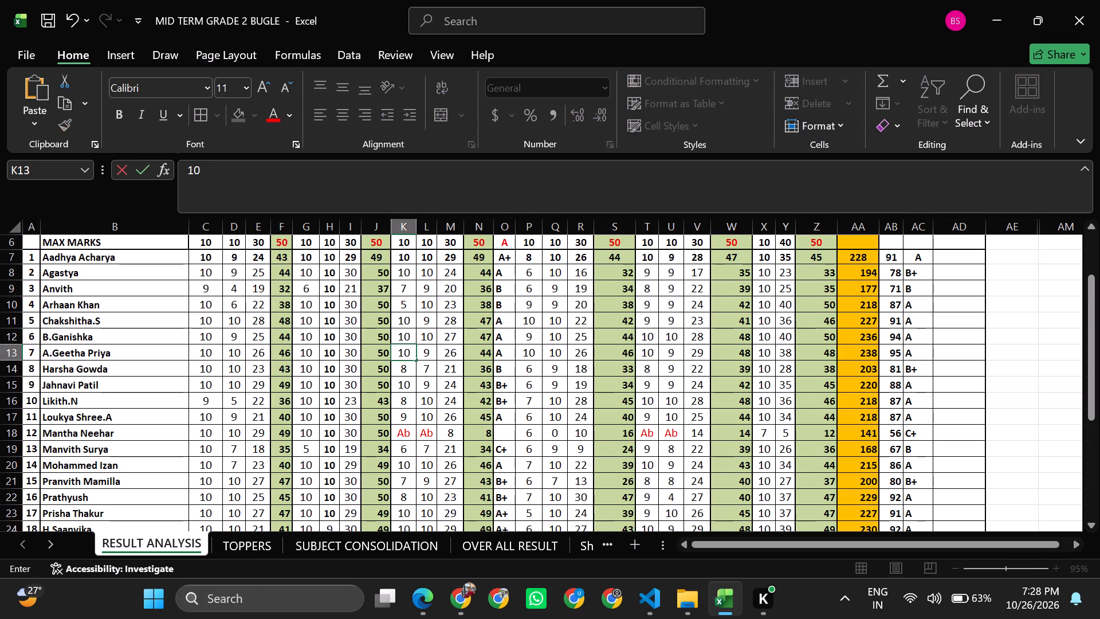
key(Return)
text(10)
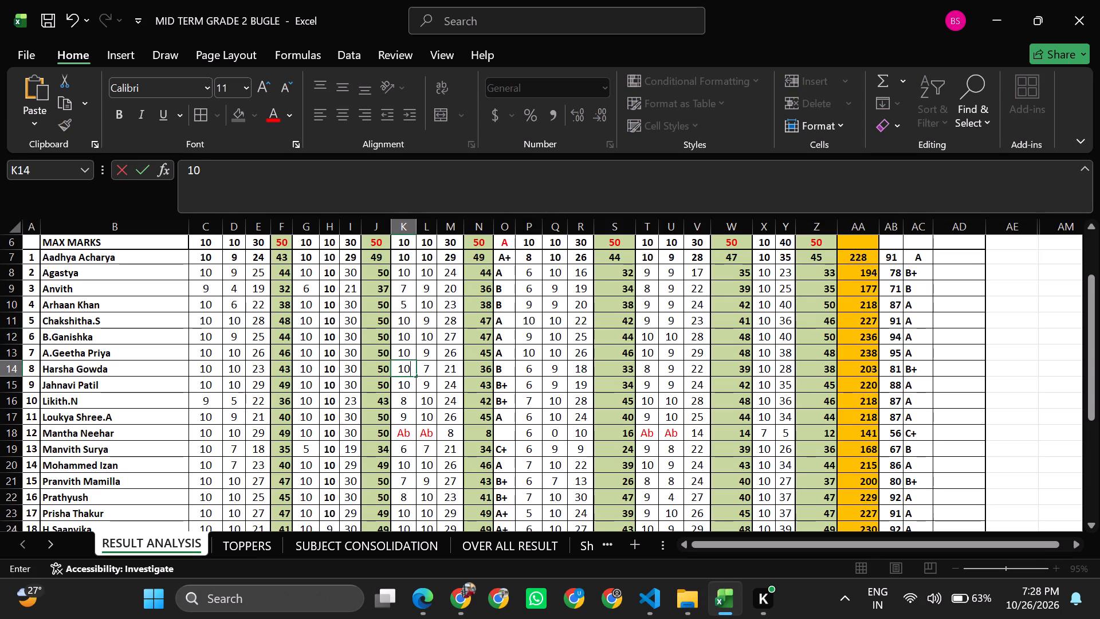
key(Up)
key(Up)
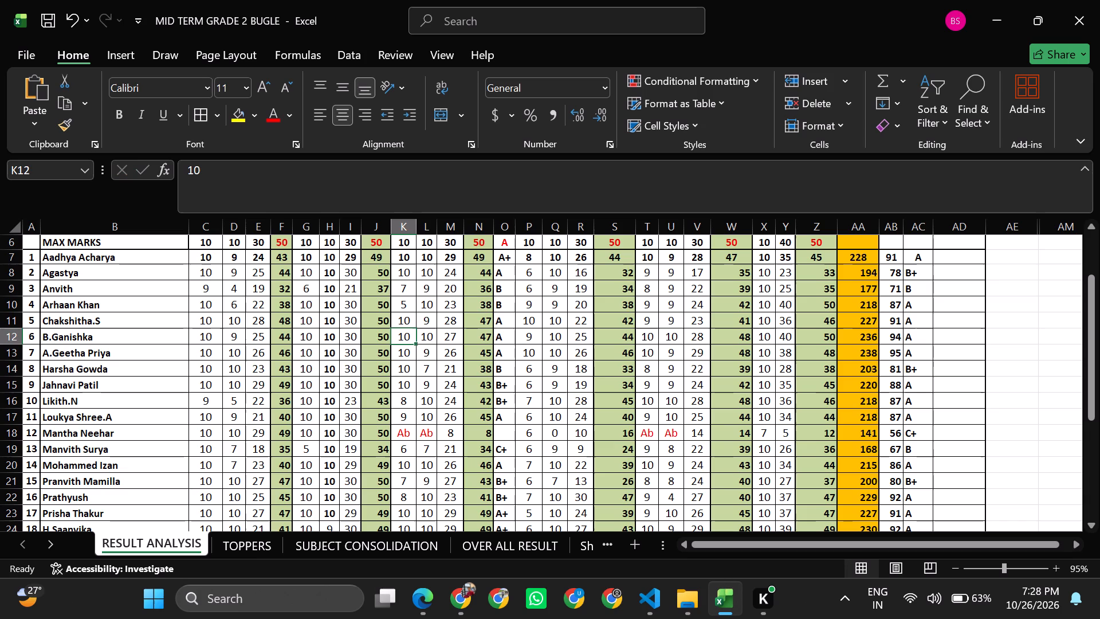
key(Up)
key(Down)
key(Down)
key(Down)
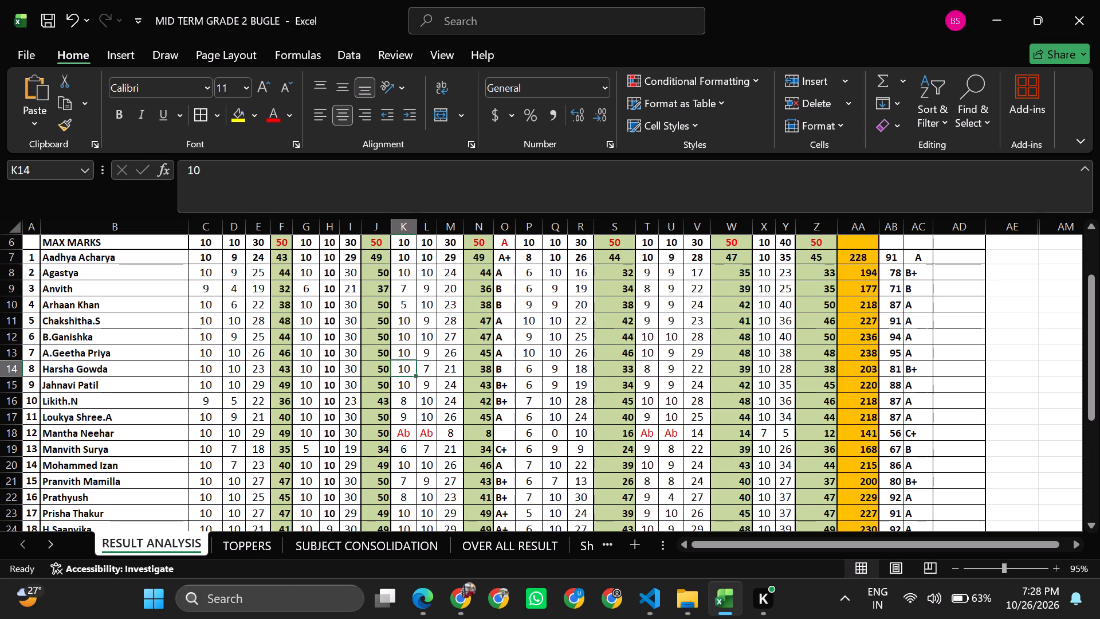
Set the column K marks in rows 15 to 17 to 5, 9 and 8.
key(Down)
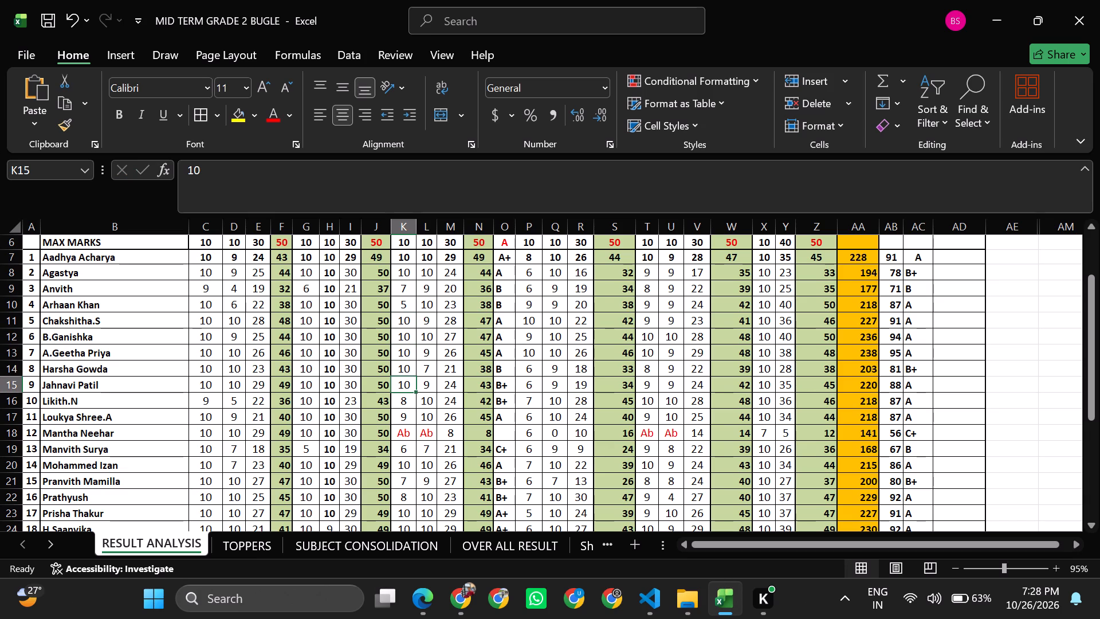
key(5)
key(Return)
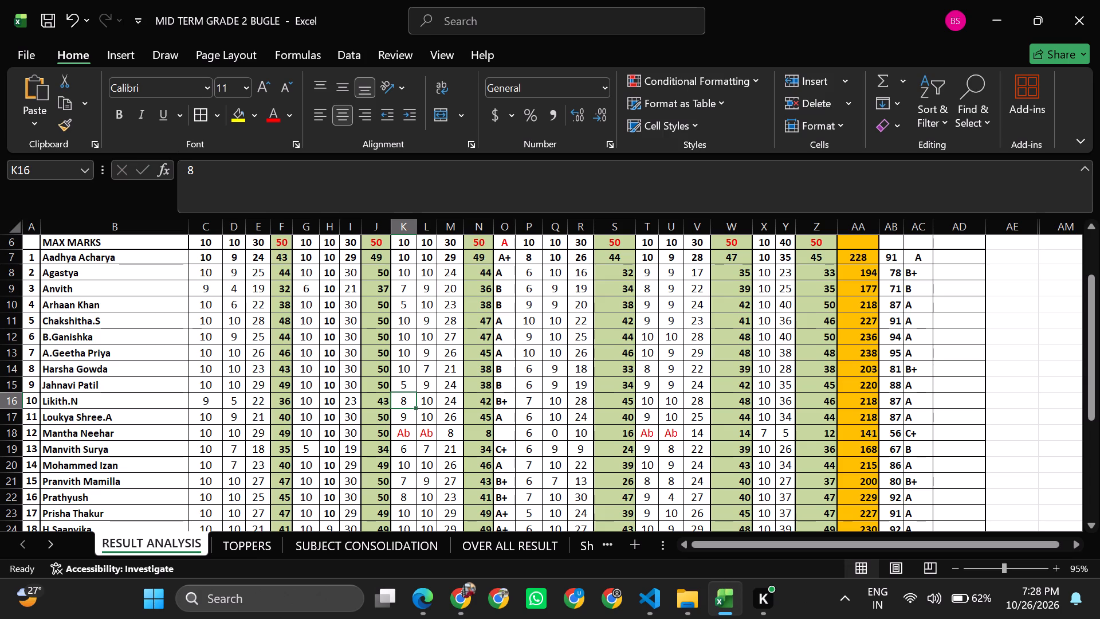
key(9)
key(Return)
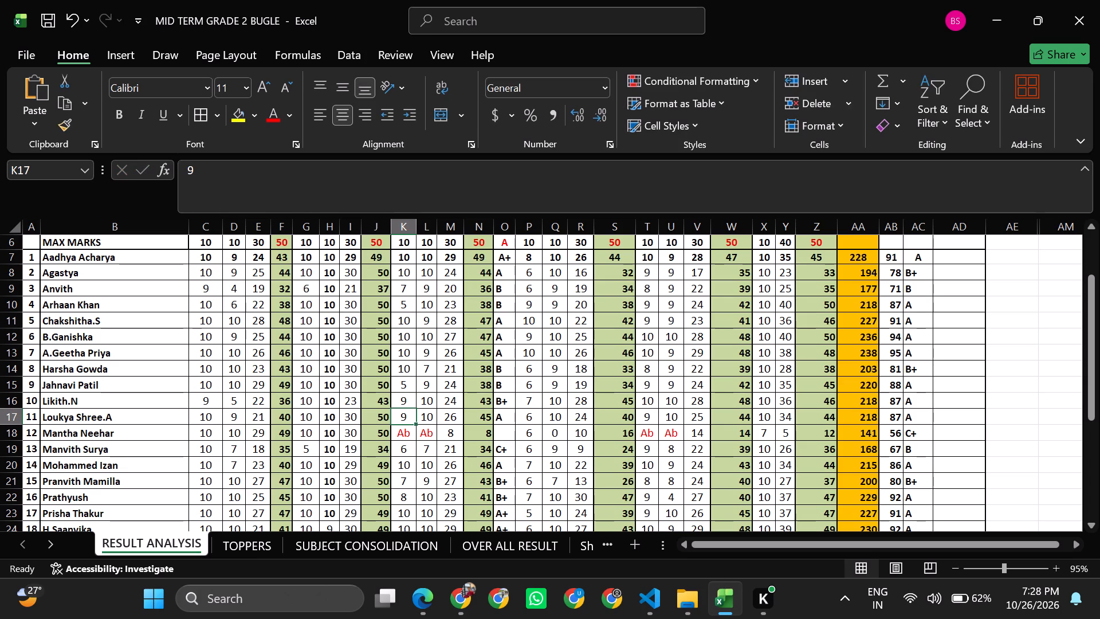
key(8)
key(Return)
Set the column K marks in rows 18 to 20 to 5, 6 and 5.
key(5)
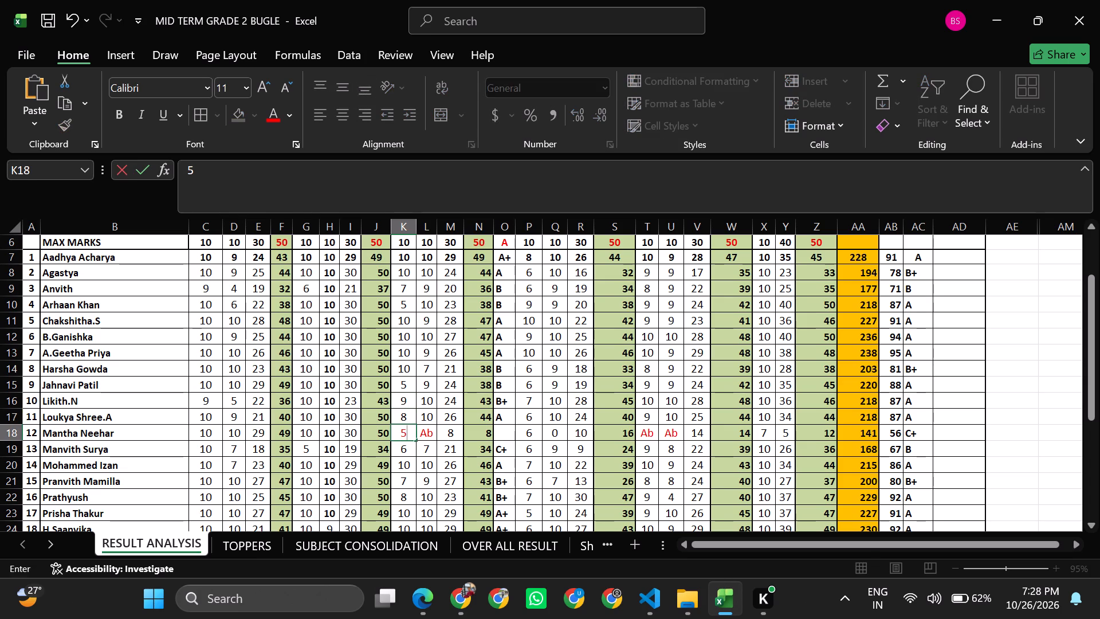
key(Return)
key(6)
key(Return)
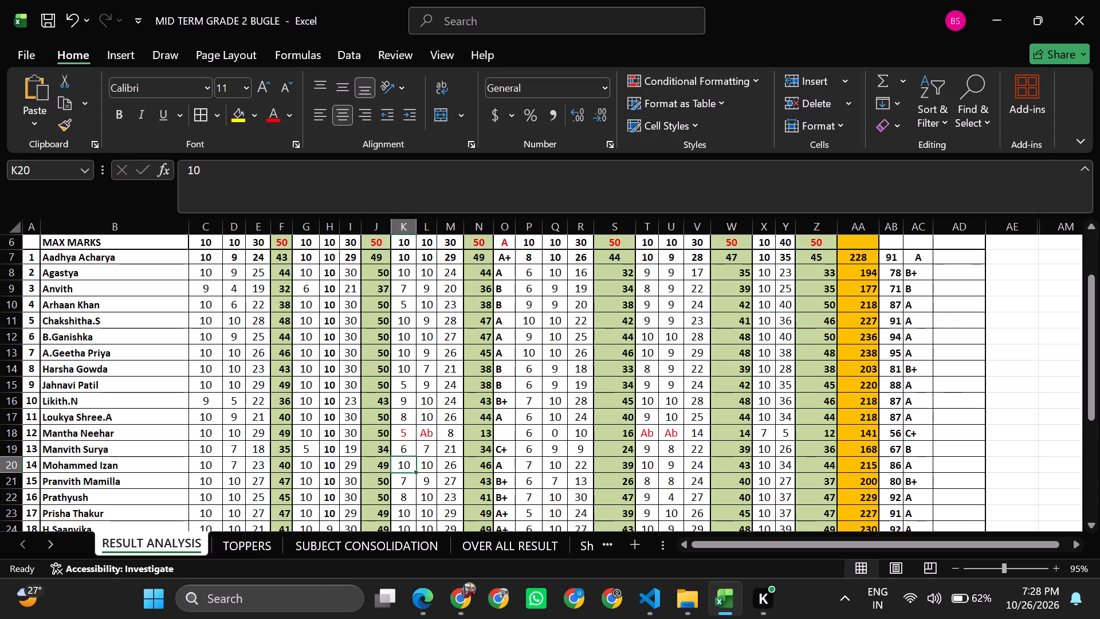
key(5)
key(Return)
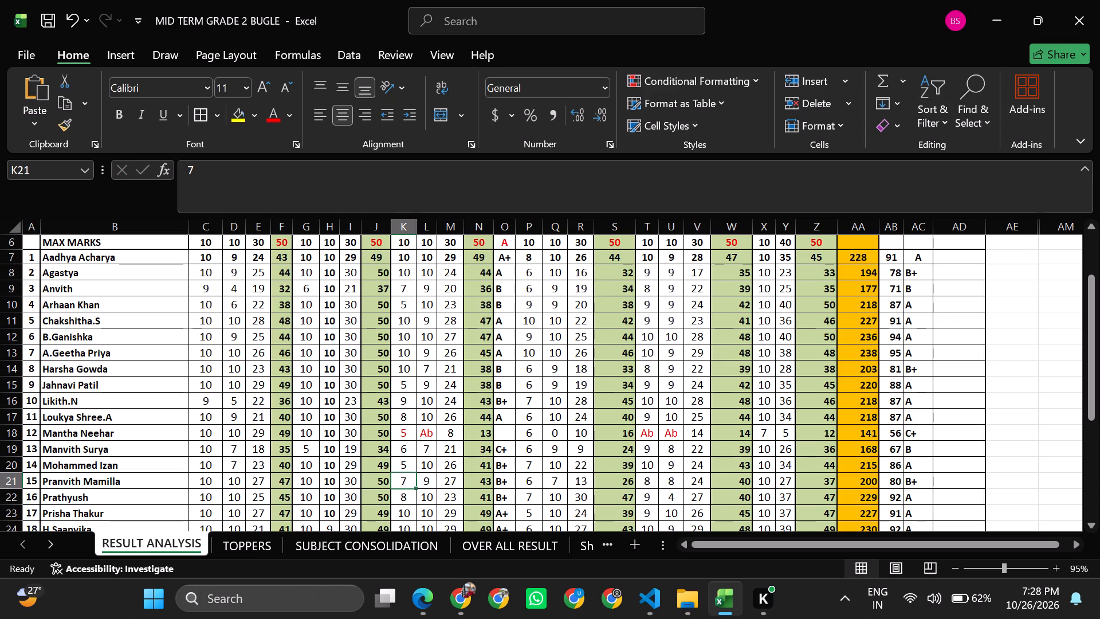
Set the column K marks in rows 21 to 23 to 10, 10 and 5.
text(10)
key(Return)
text(10)
key(Return)
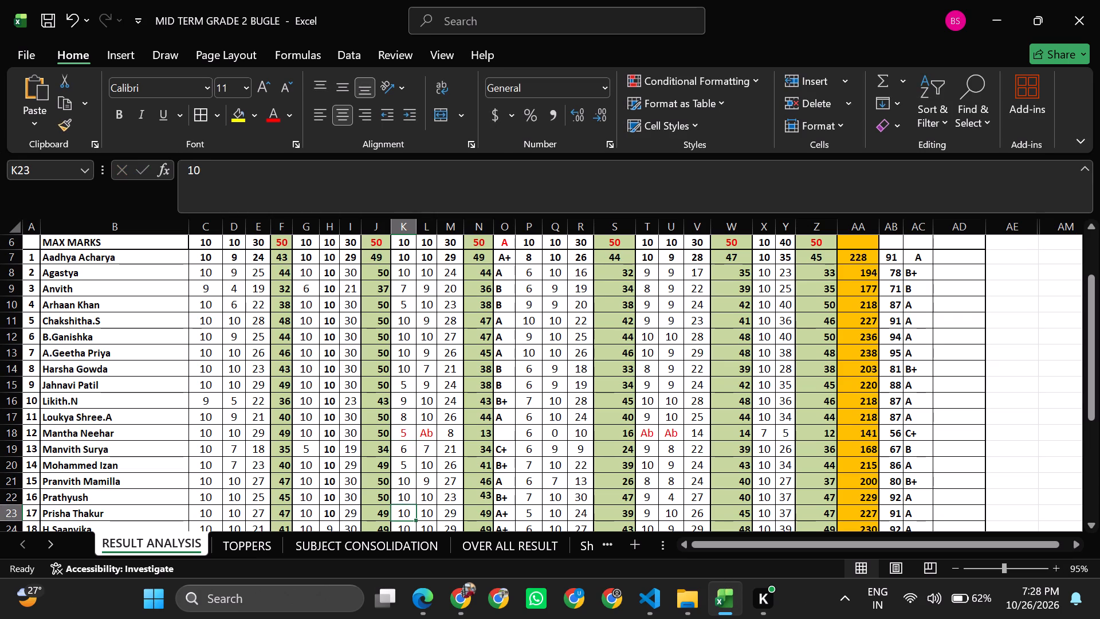
key(5)
key(Return)
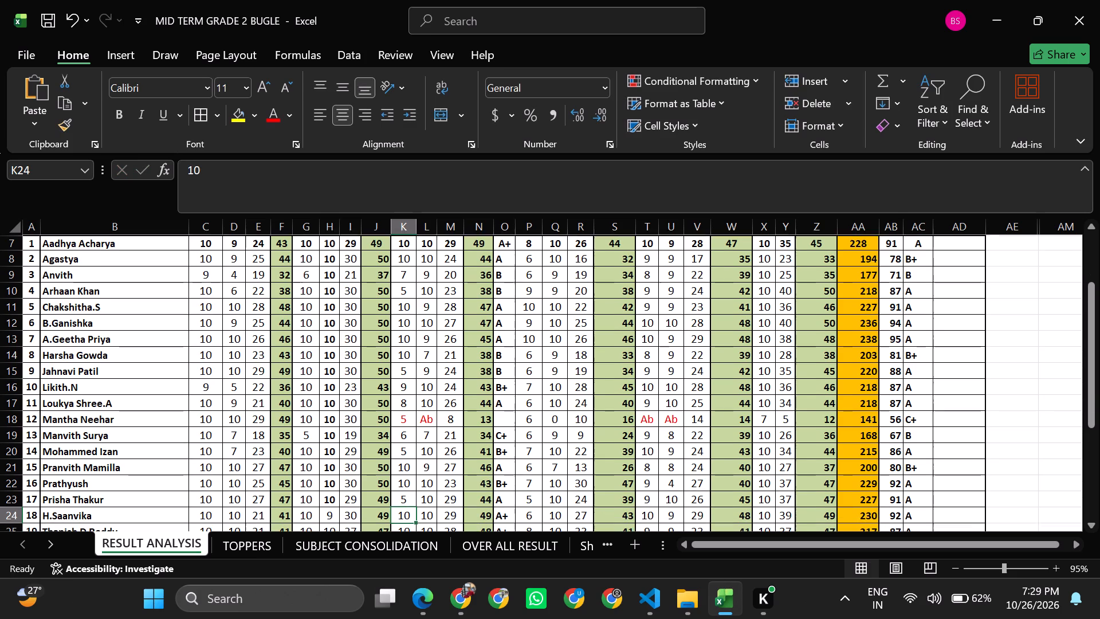
Set the Kannada oral marks in column K, rows 24 to 27, to 9, 8, 10 and 6.
key(9)
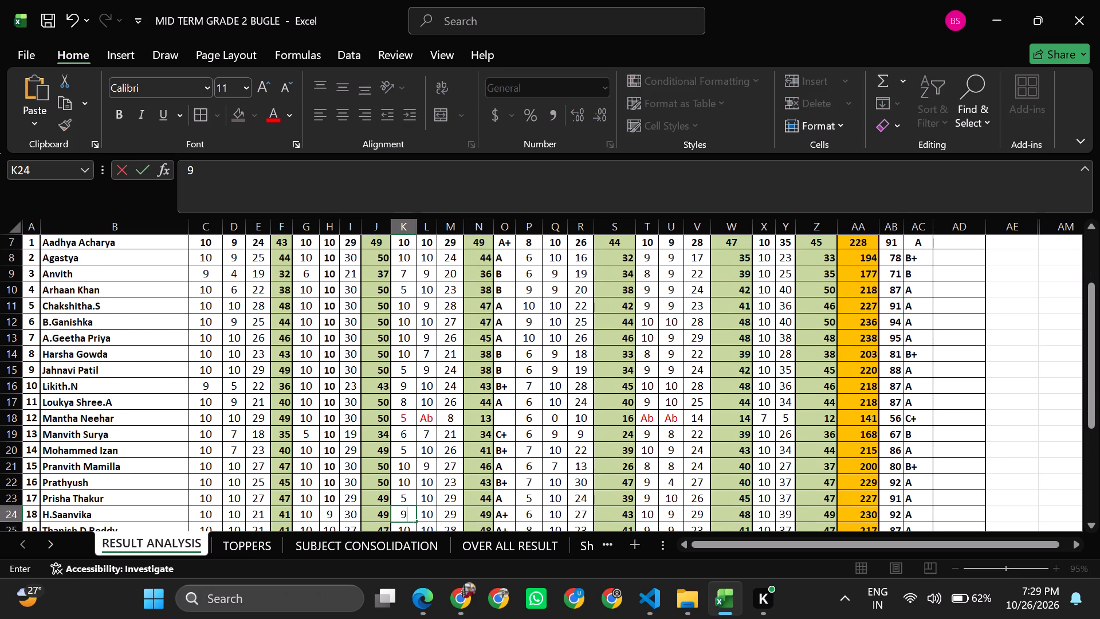
key(Return)
key(8)
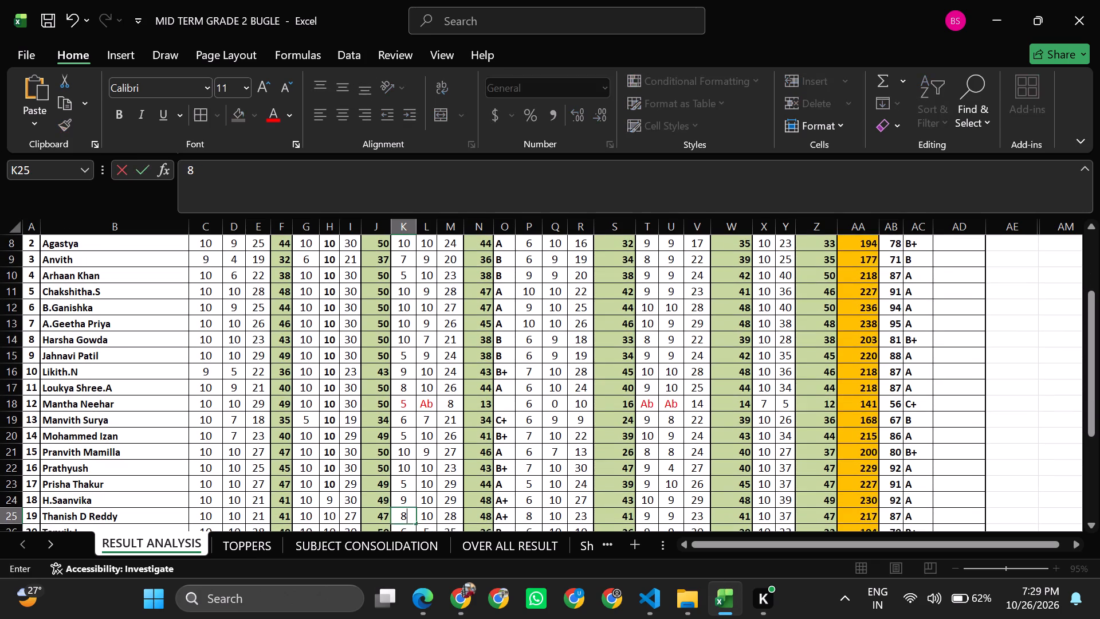
key(Return)
text(10)
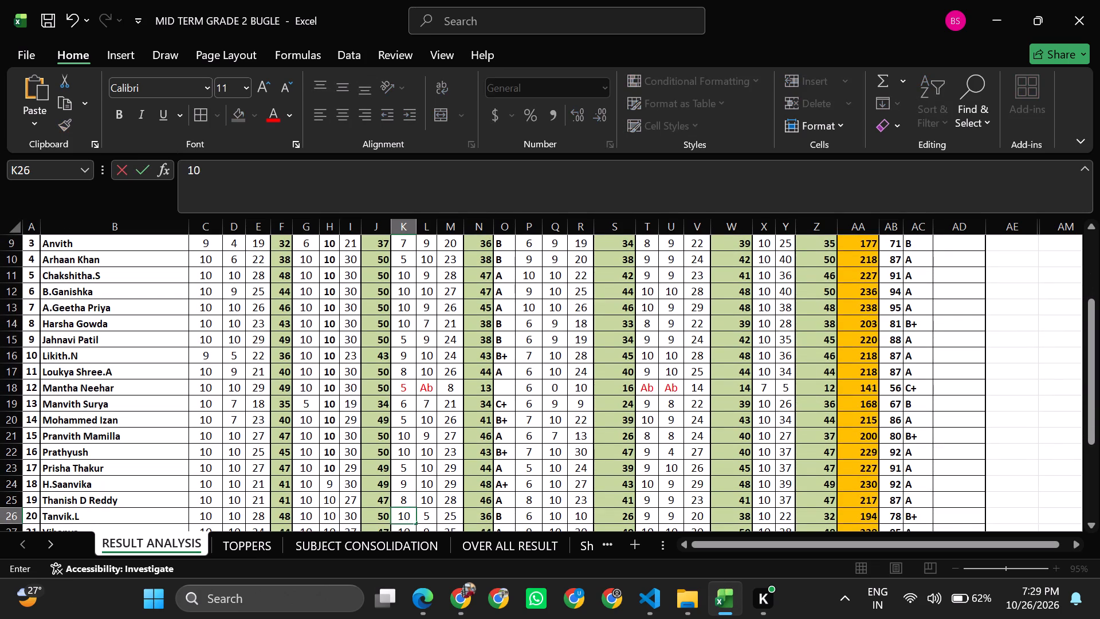
key(Return)
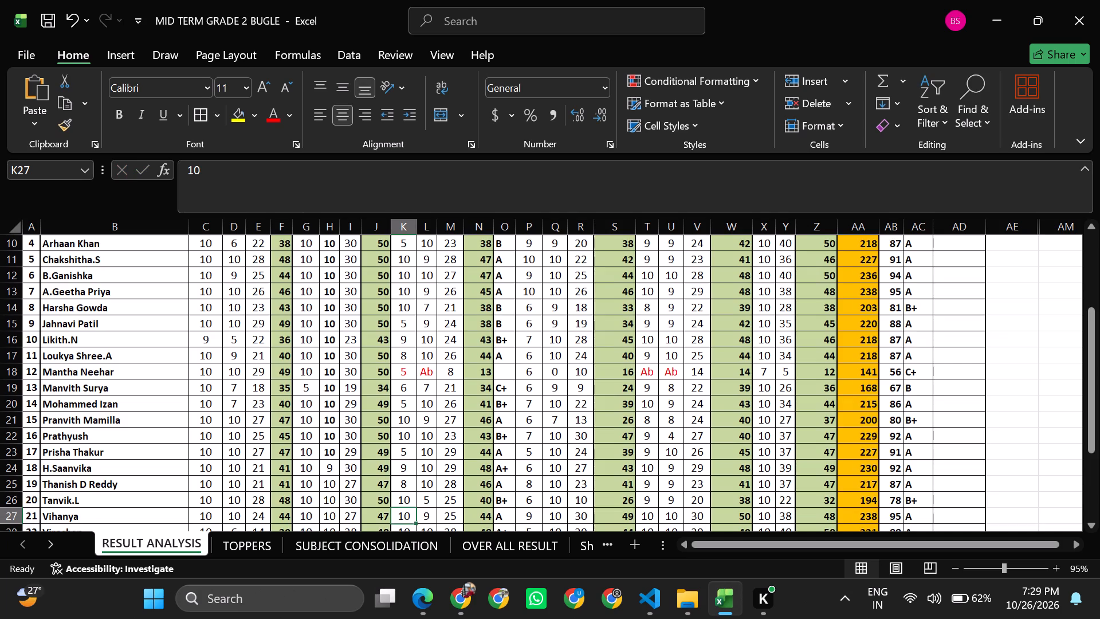
key(6)
key(Return)
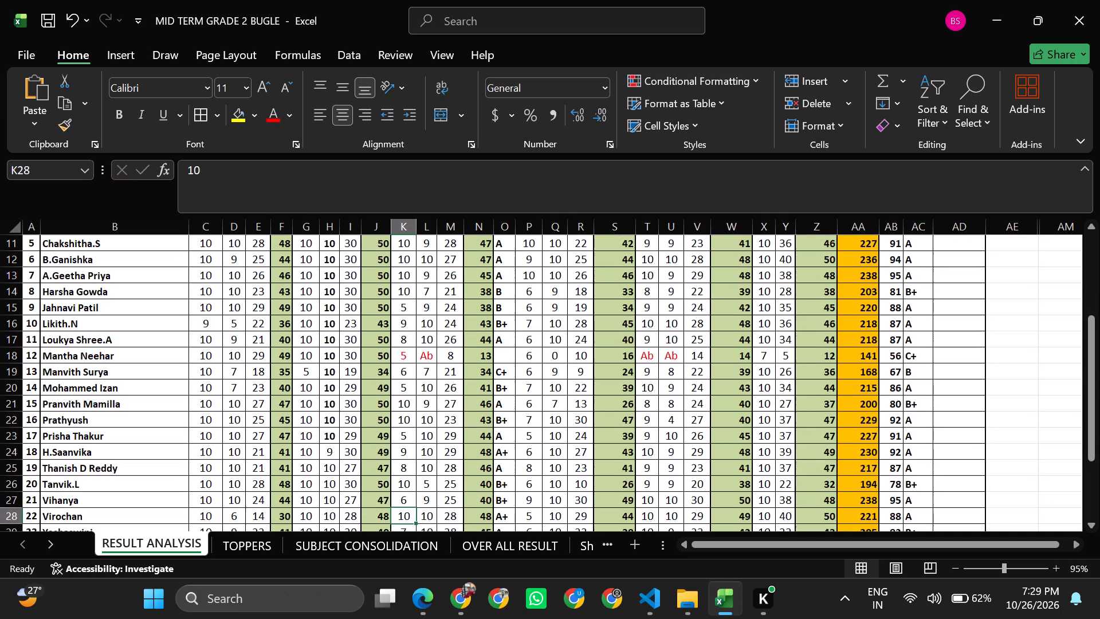
Set the Kannada oral marks in column K, rows 28 to 32, to 10, 10, 10, 8 and 10.
text(10)
key(Return)
text(10)
key(Return)
text(10)
key(Return)
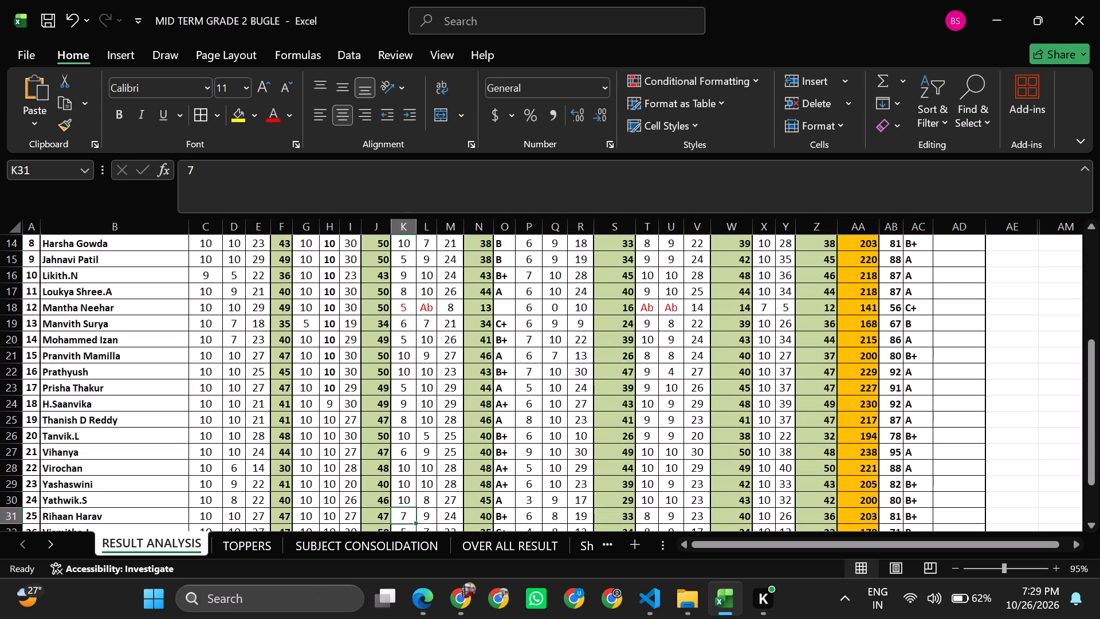
key(8)
key(Return)
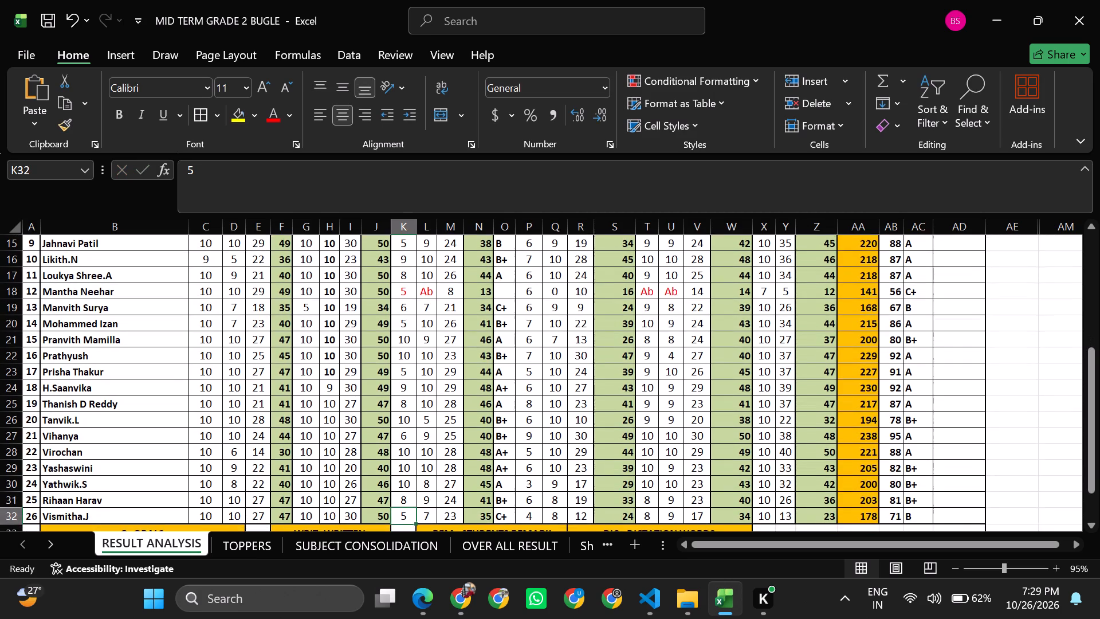
text(10)
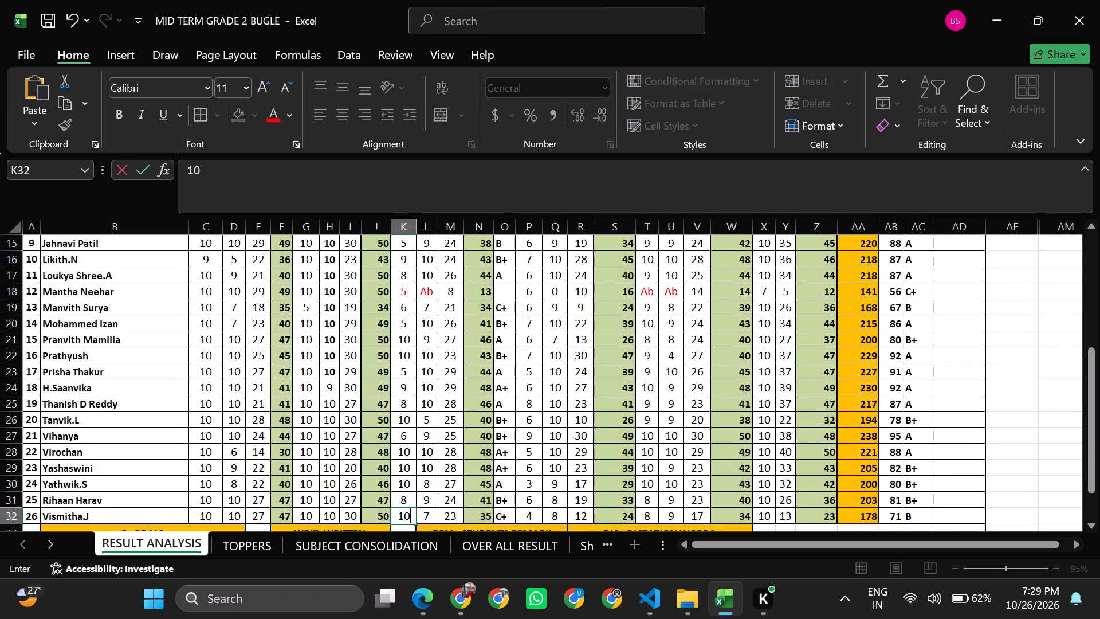
key(Right)
Set the Kannada dictation mark in column L, row 32, to 10.
key(1)
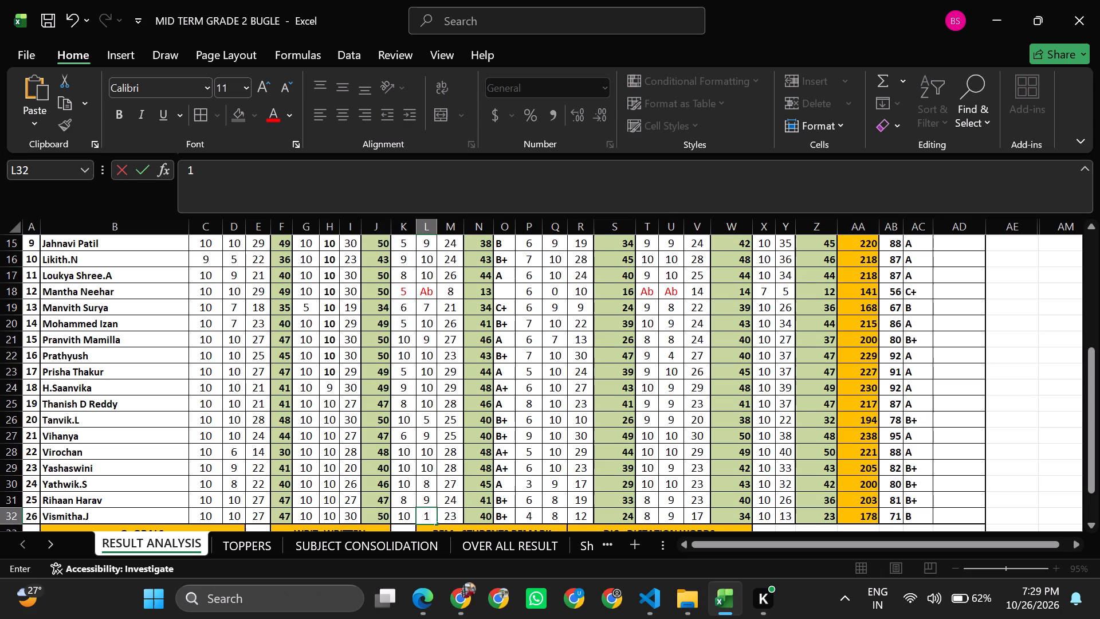
key(0)
key(Up)
Check the Kannada dictation marks in column L from row 7, entering 9 in row 9 and 10 in row 11.
key(Up)
key(Up)
key(Up)
key(Up)
key(Up)
key(Up)
key(Up)
key(Up)
key(Up)
key(Up)
key(Up)
key(Up)
key(Up)
key(Up)
key(Up)
key(Up)
key(Up)
key(Up)
key(Up)
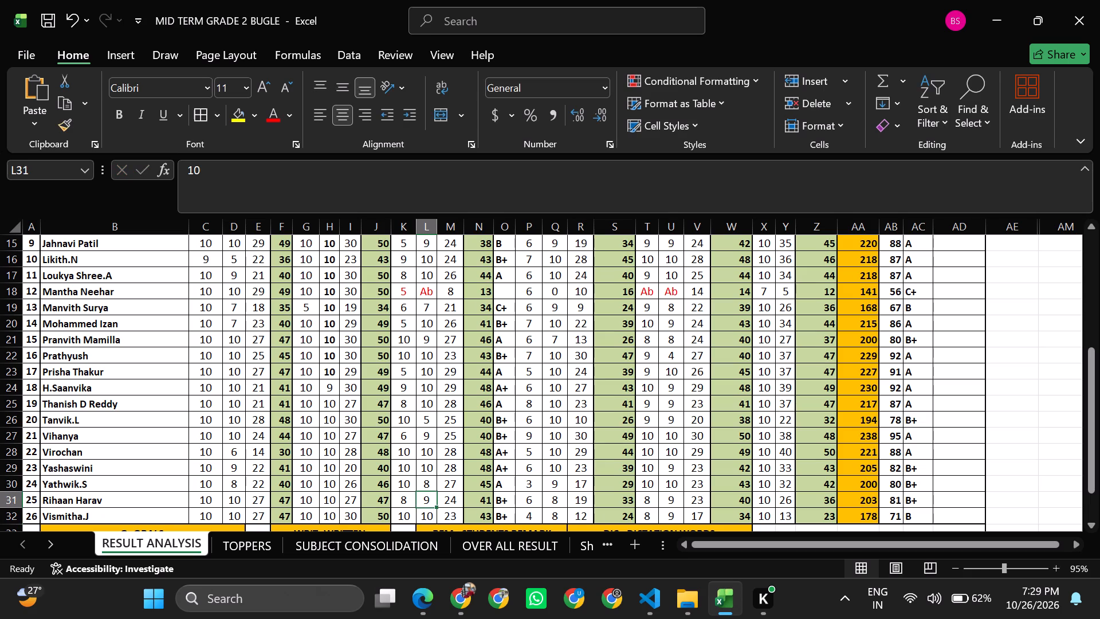
key(Down)
key(Down)
key(Down)
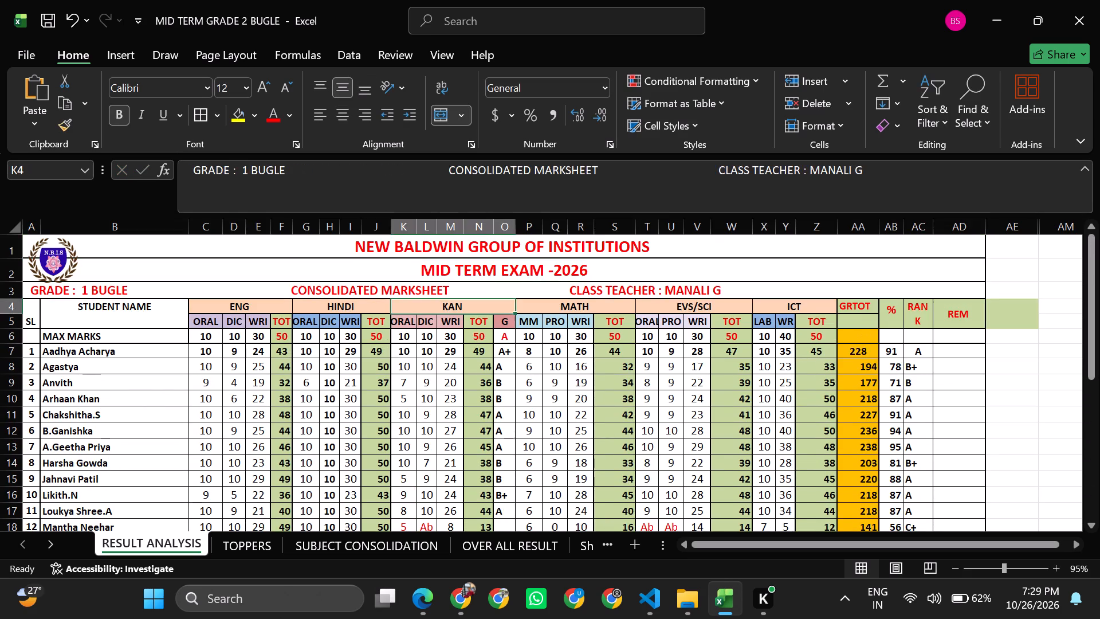
key(Down)
key(Down)
key(Down)
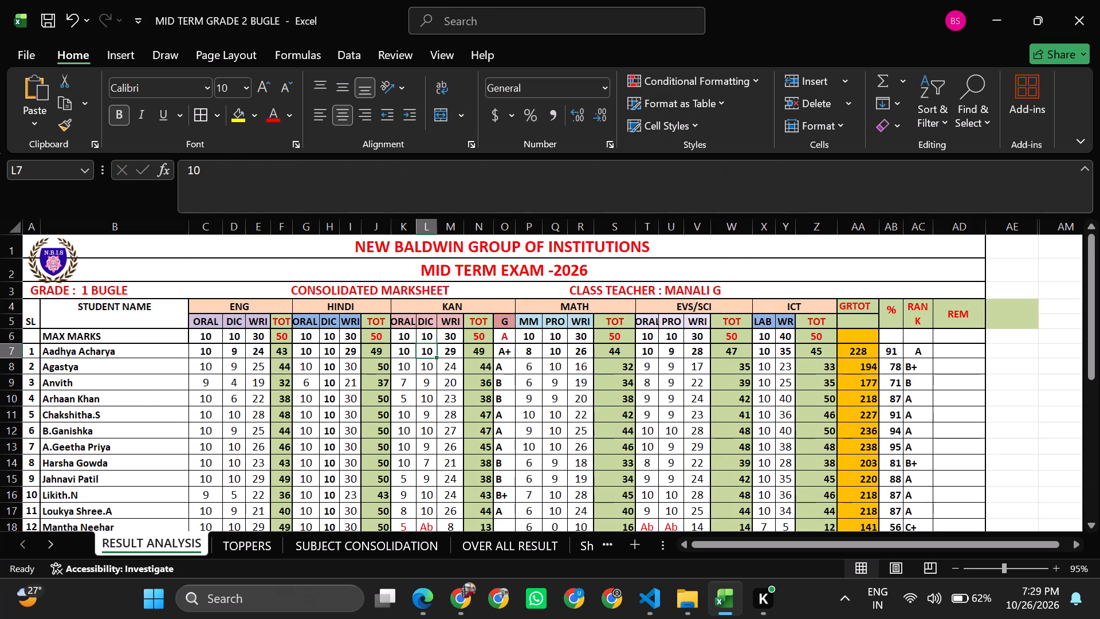
key(Down)
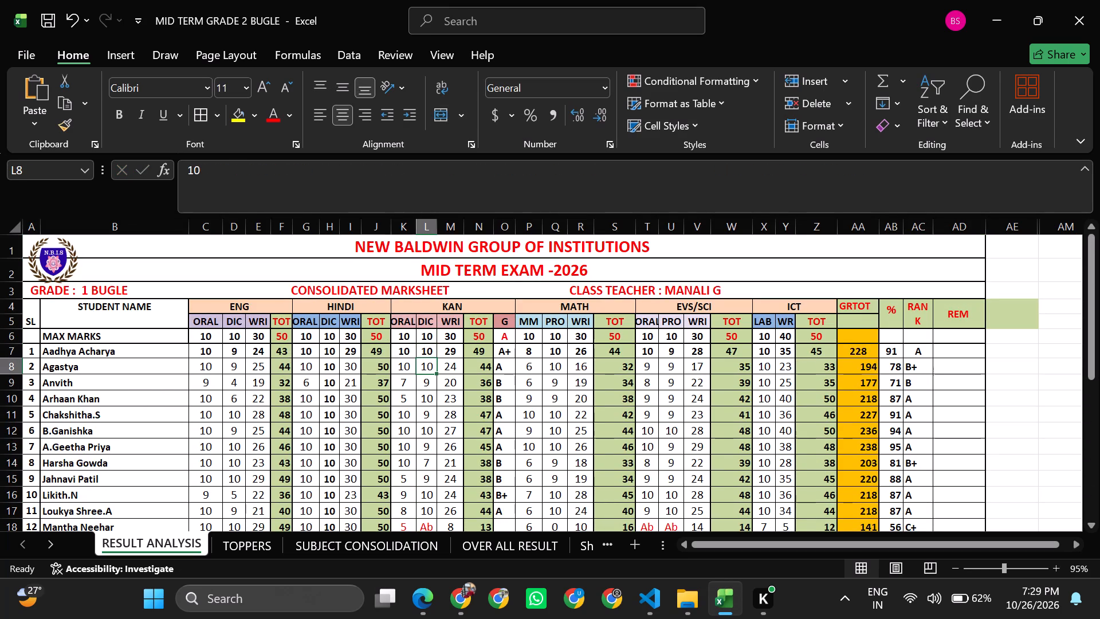
key(Down)
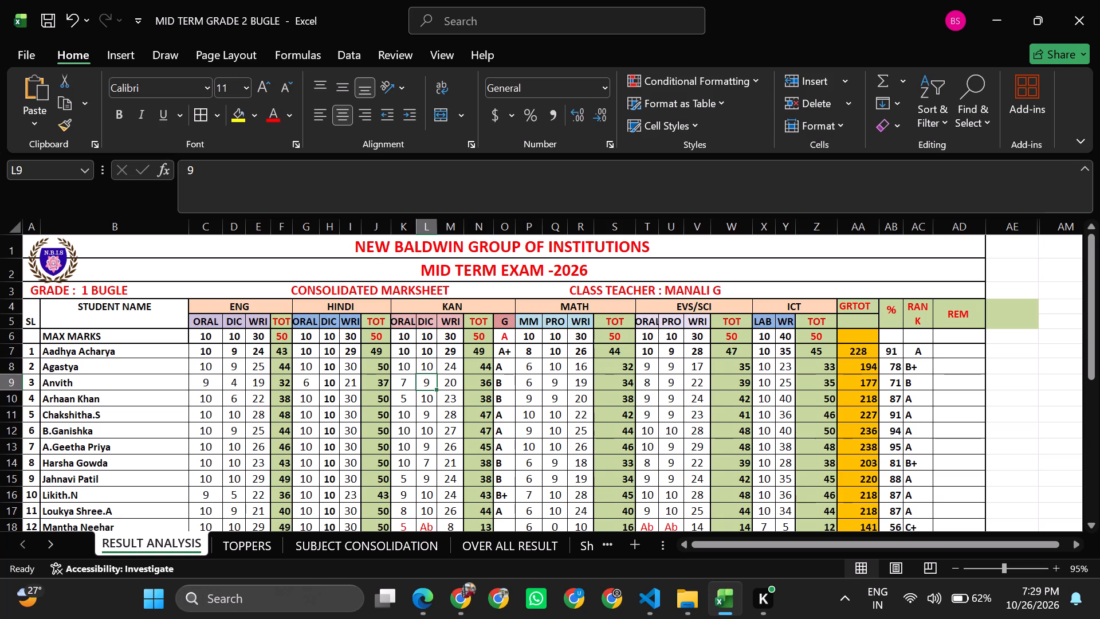
key(9)
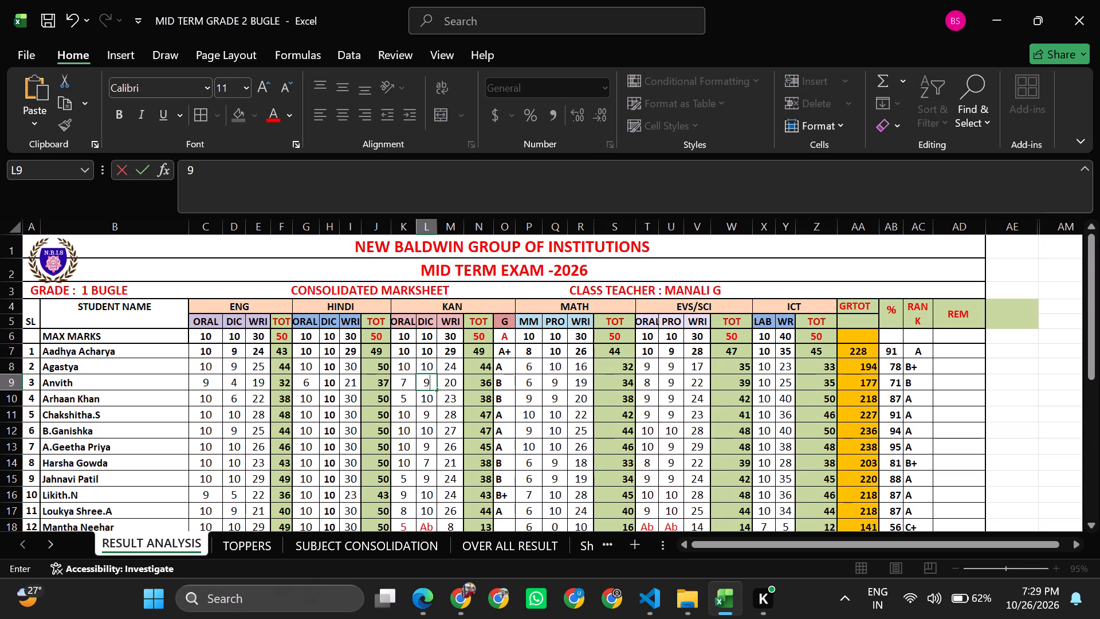
key(Return)
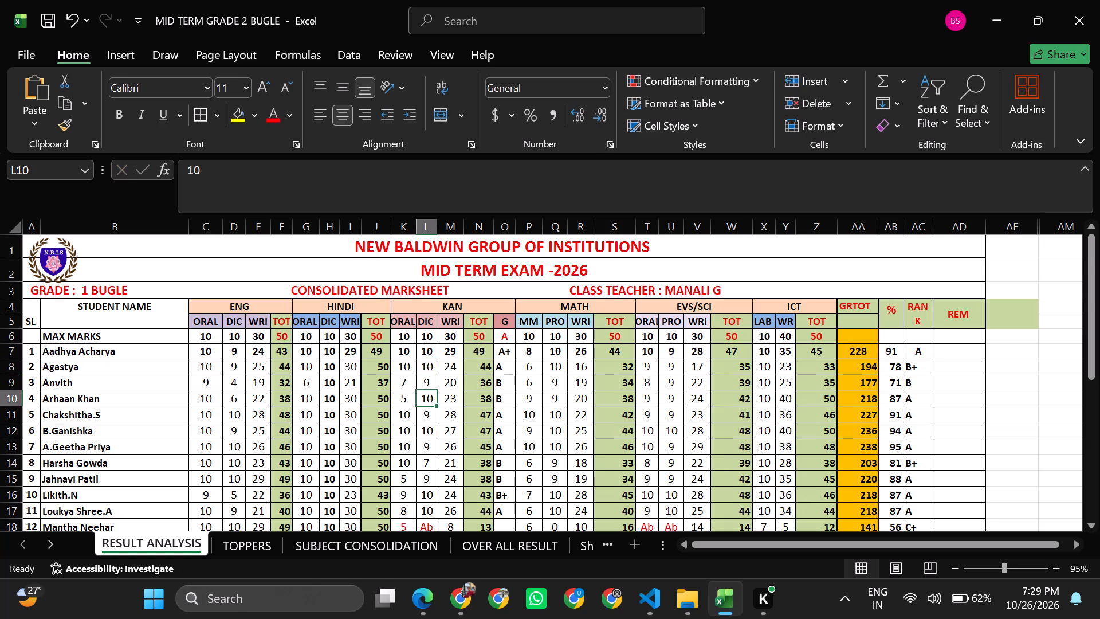
key(Return)
text(10)
key(Return)
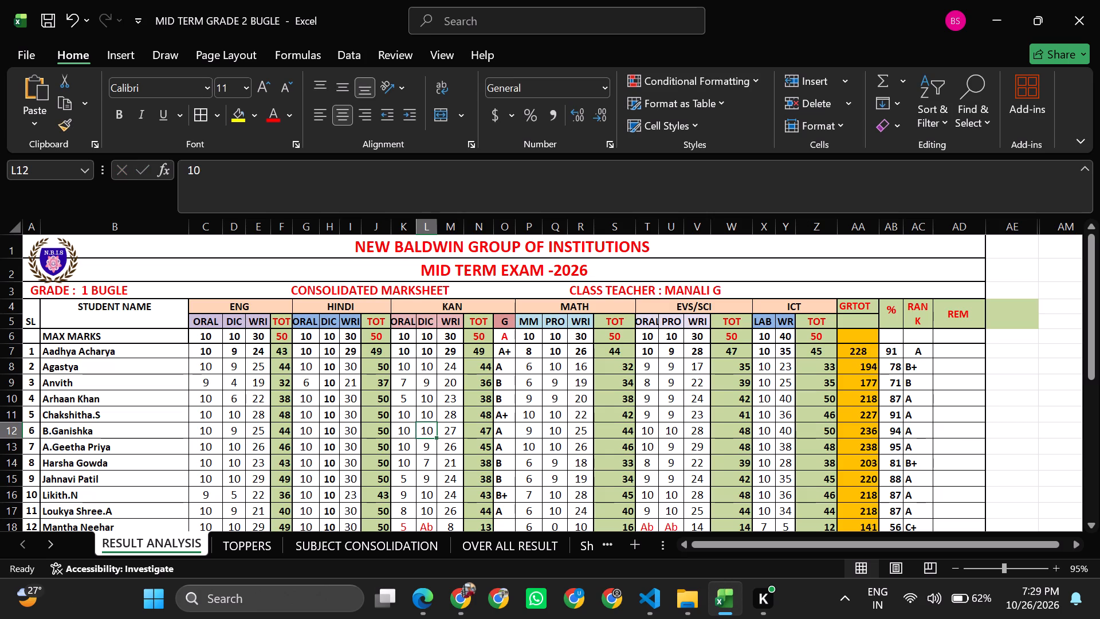
Set the Kannada dictation marks in column L, rows 13 to 15, to 10 each.
key(Return)
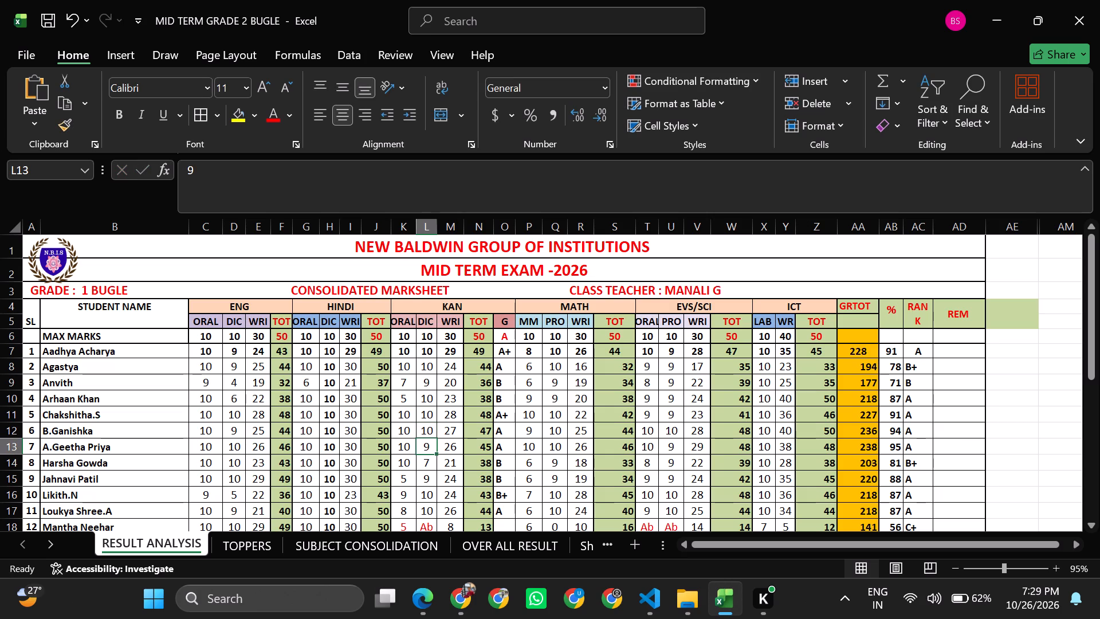
text(10)
key(Return)
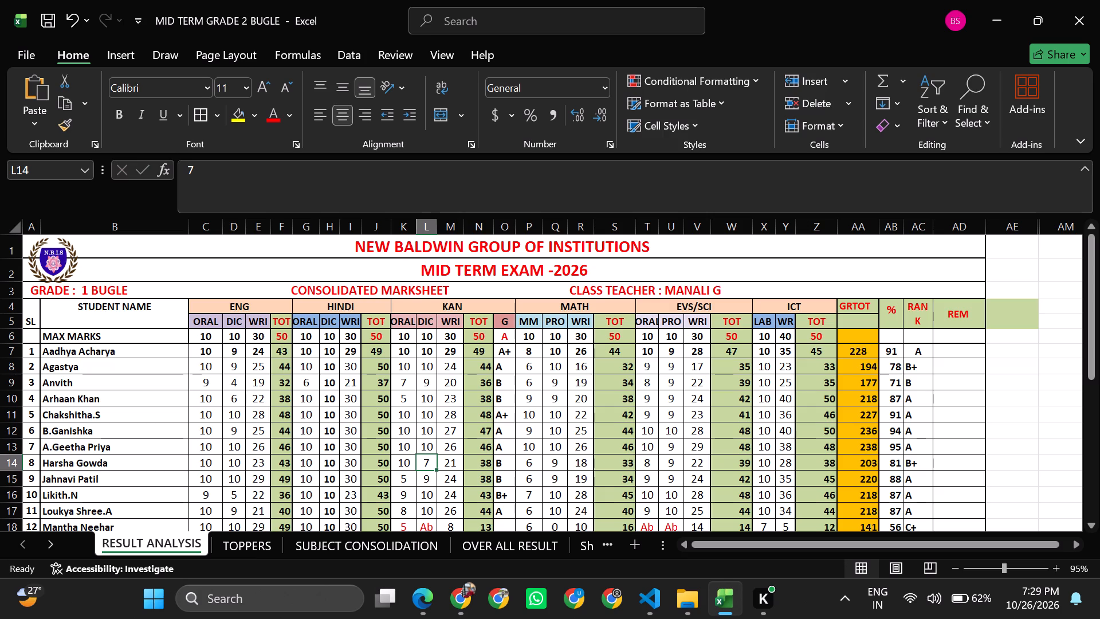
key(1)
key(0)
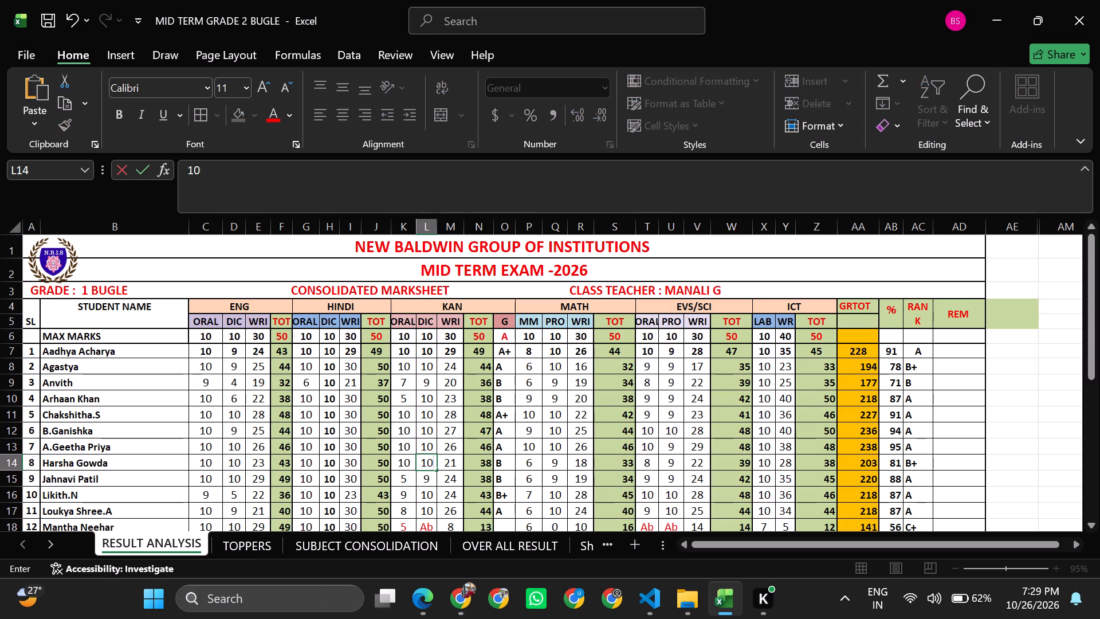
key(Return)
key(1)
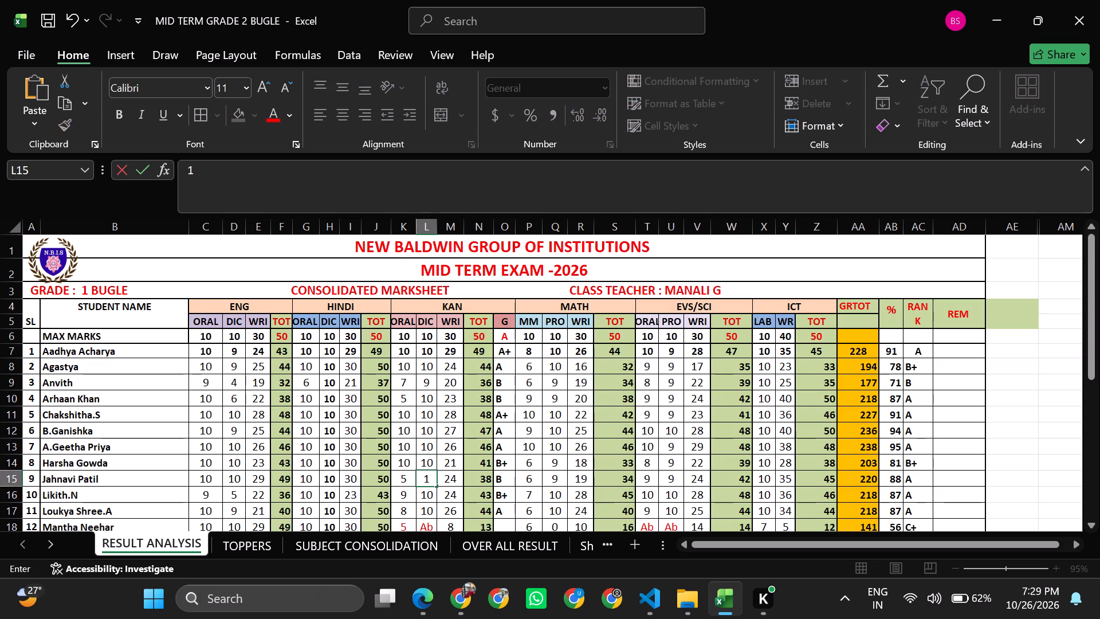
key(0)
key(Return)
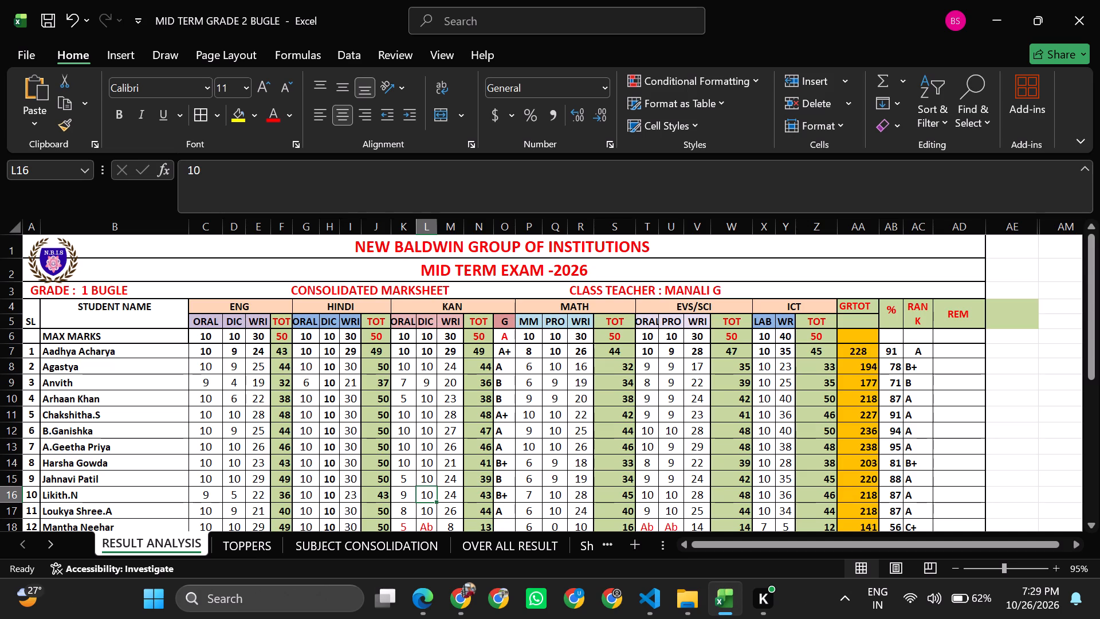
Set the Kannada dictation marks in column L, rows 16 to 19, to 8, 10, 9 and 5.
key(8)
key(Return)
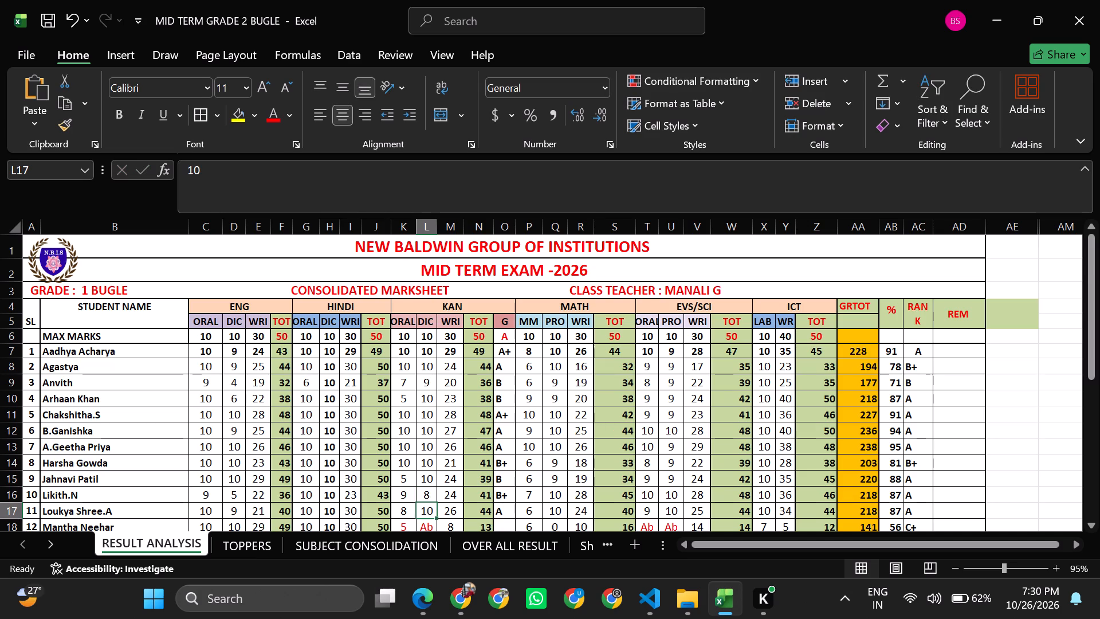
key(2)
key(BackSpace)
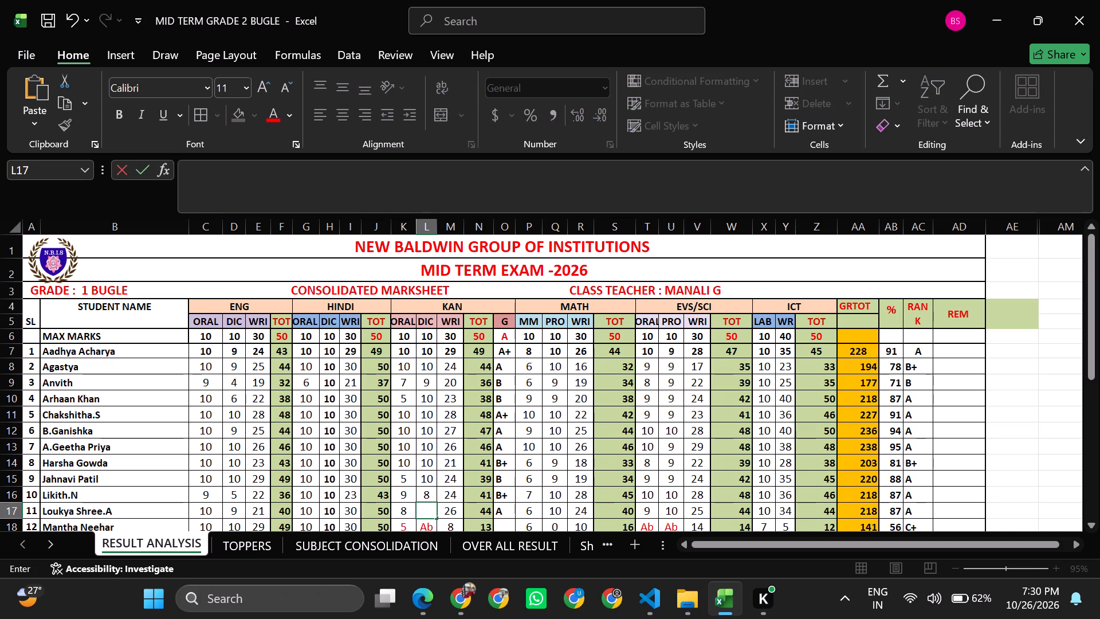
text(10)
key(Return)
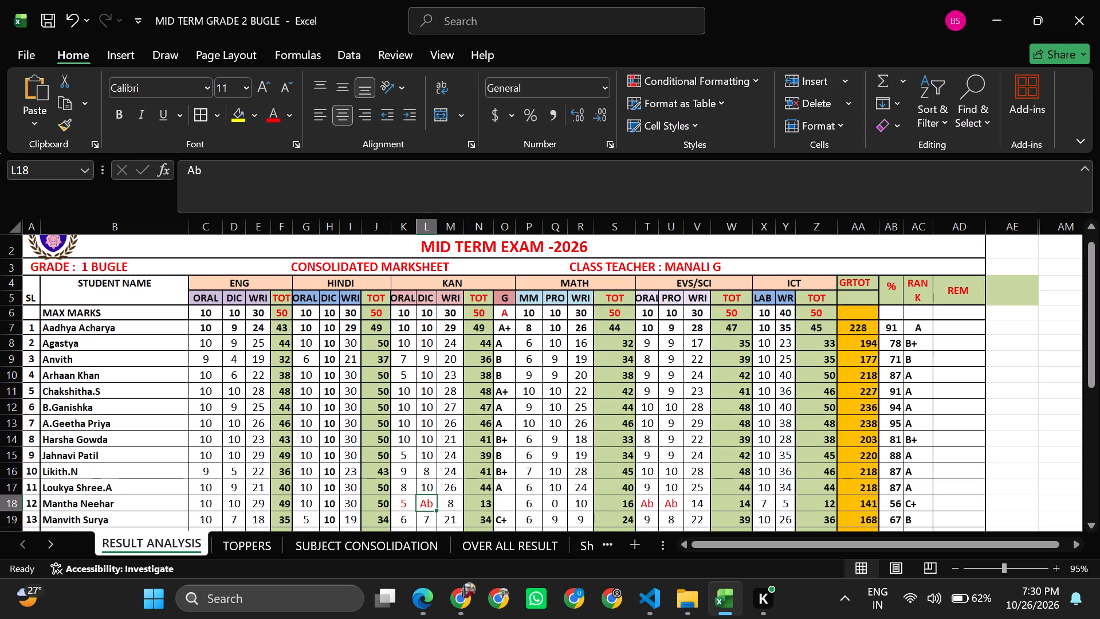
key(9)
key(Return)
key(5)
key(Return)
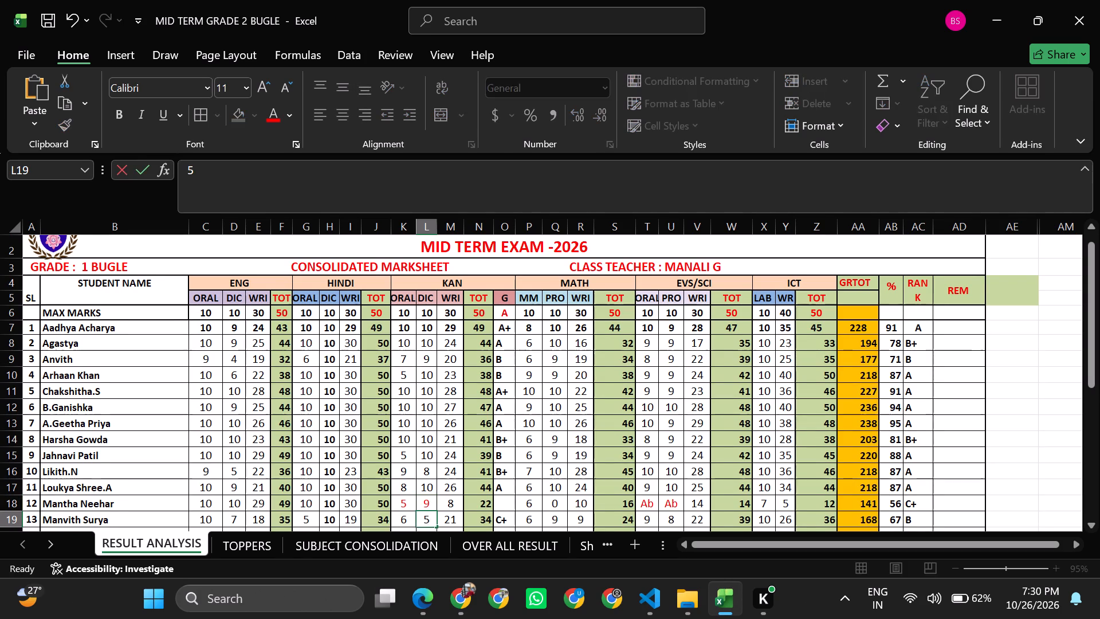
Set the Kannada dictation marks in column L, rows 21, 24 and 25, to 10, 7 and 9.
key(Return)
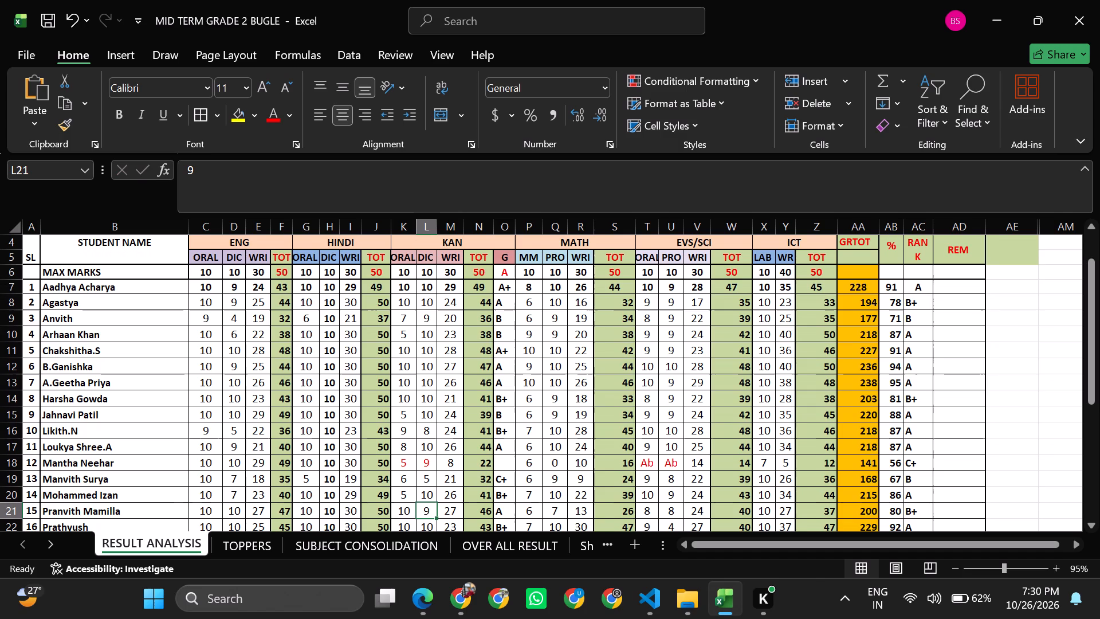
text(19)
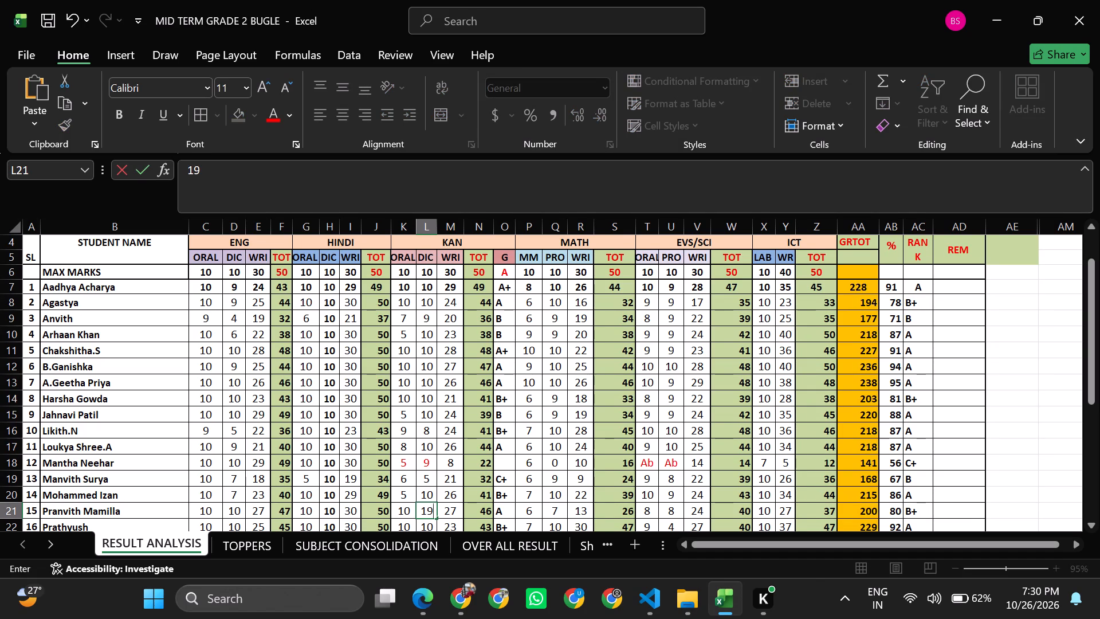
key(BackSpace)
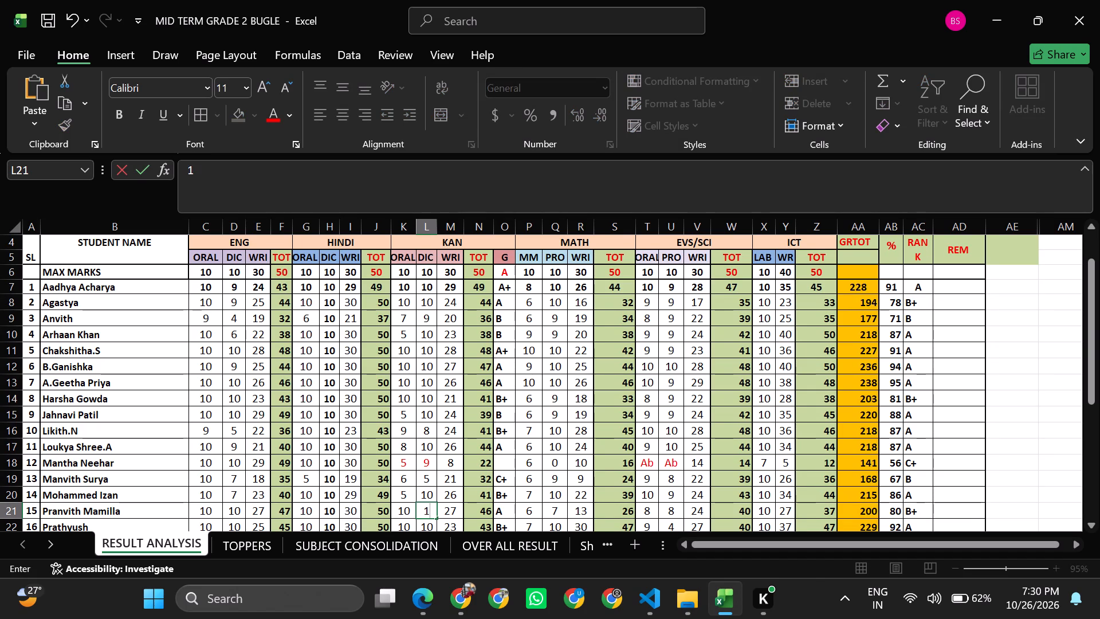
key(0)
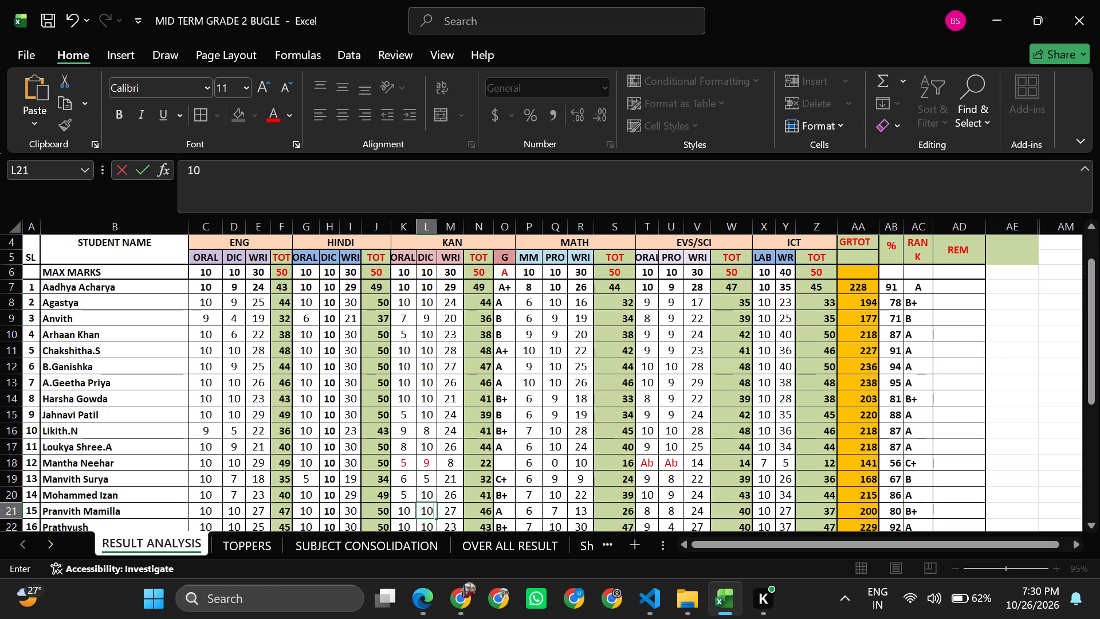
key(Return)
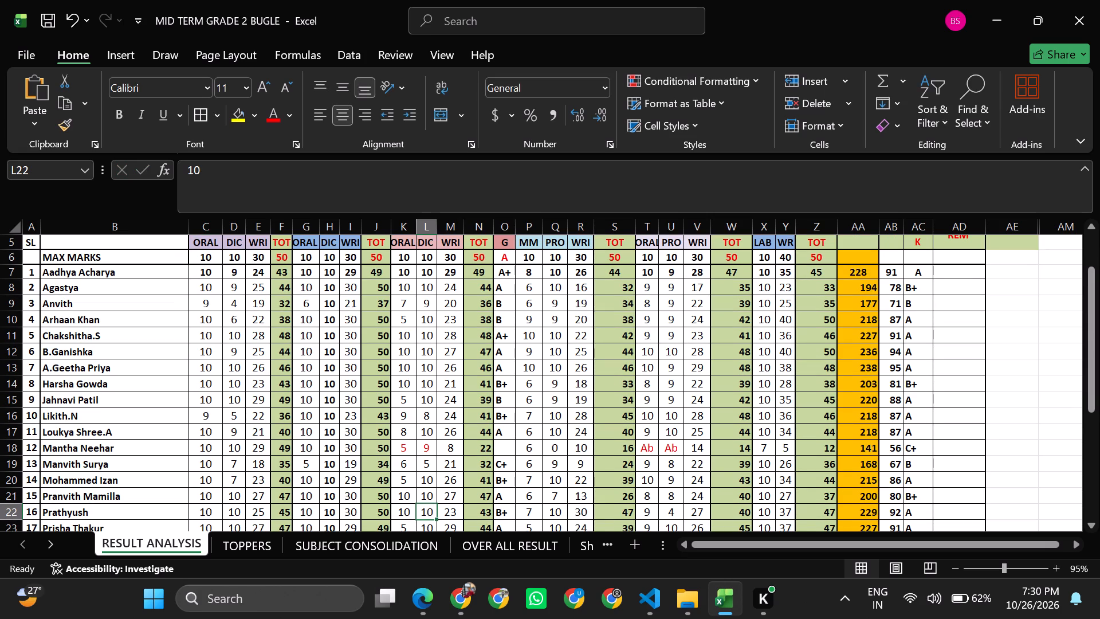
key(Return)
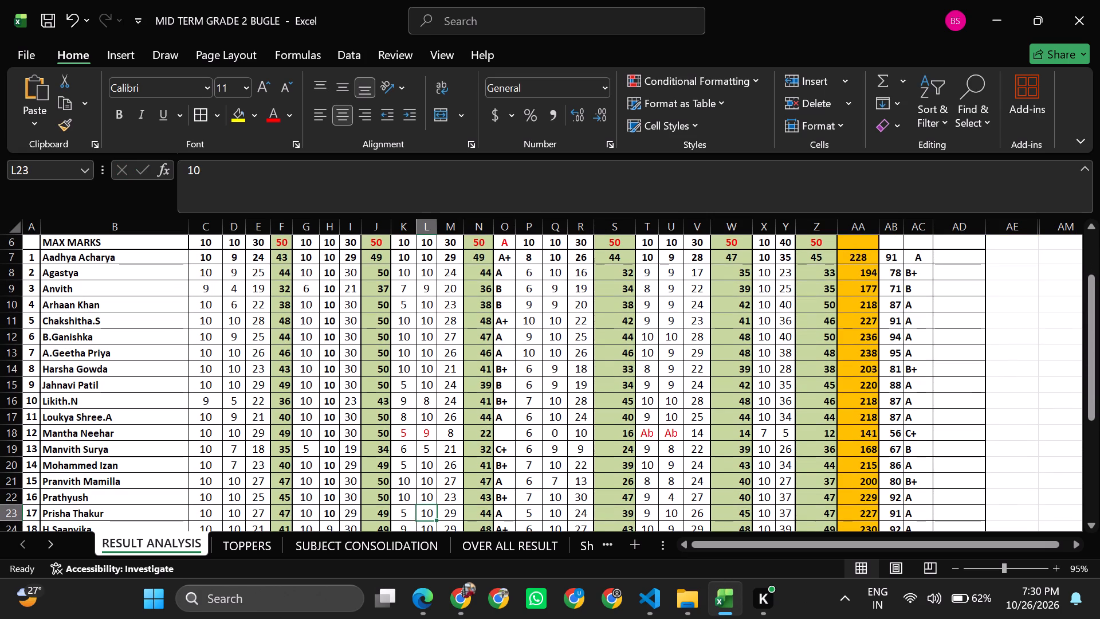
key(Return)
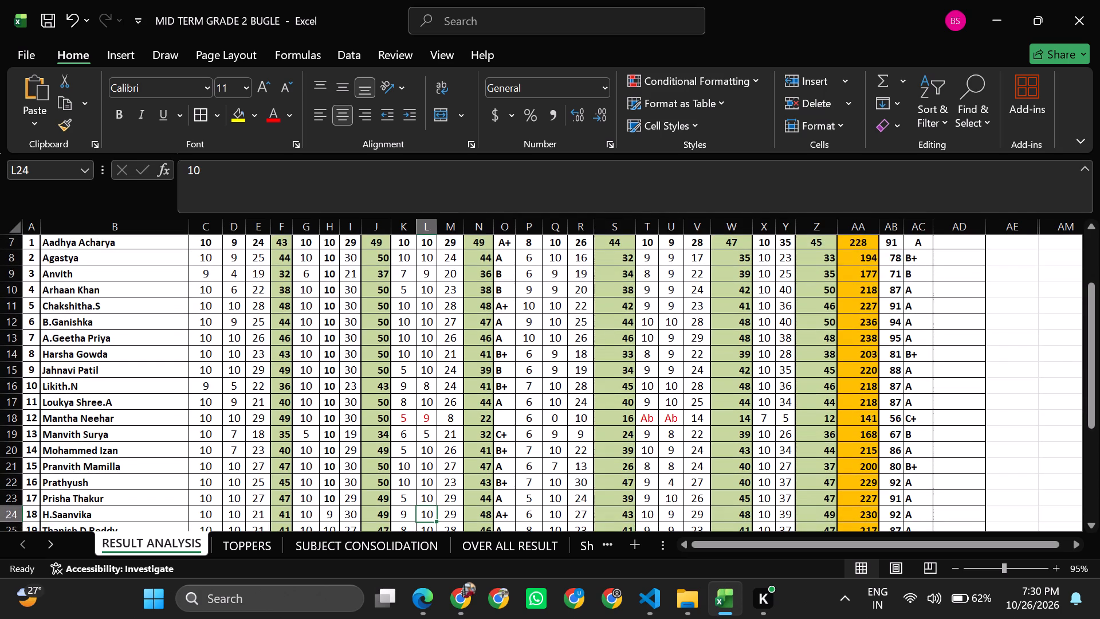
key(7)
key(Return)
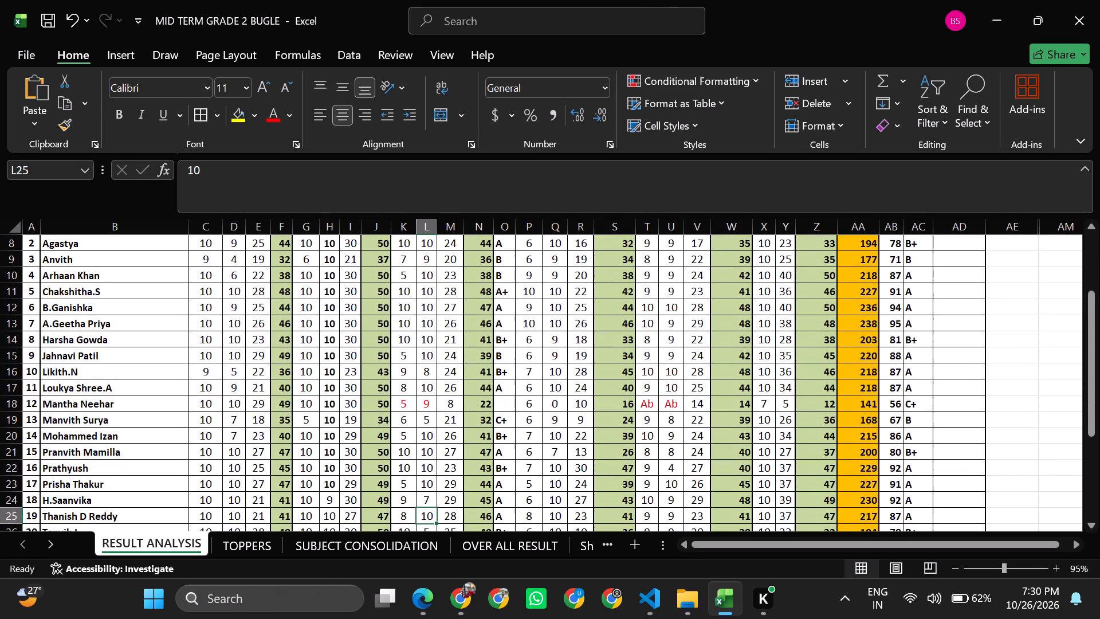
key(9)
key(Return)
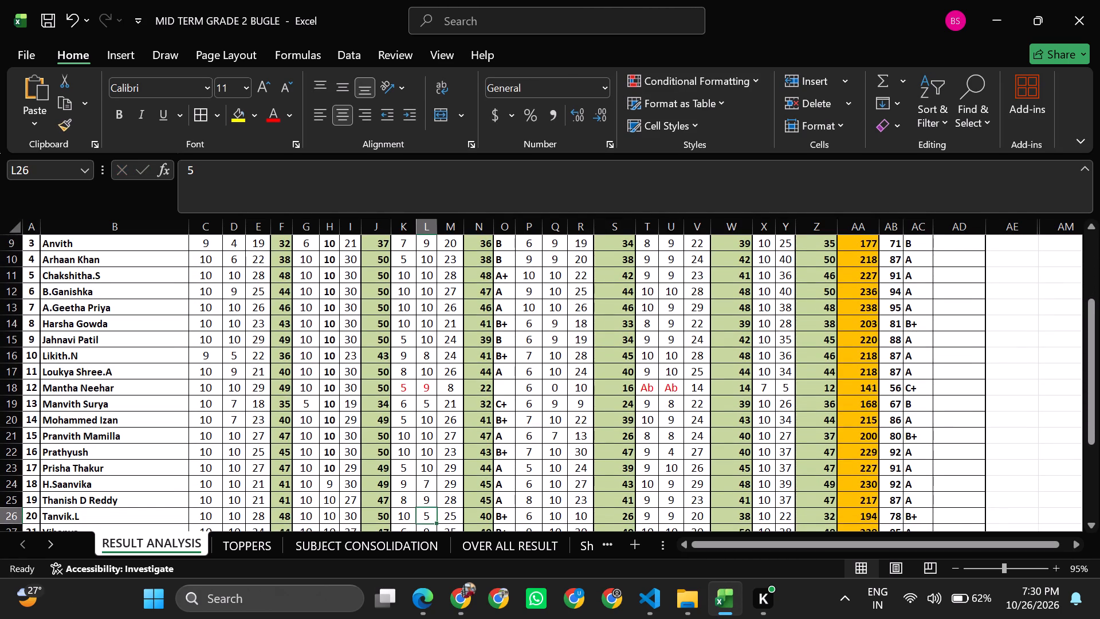
Set the Kannada dictation marks in column L, rows 26 to 28, to 10, 9 and 9.
text(10)
key(Return)
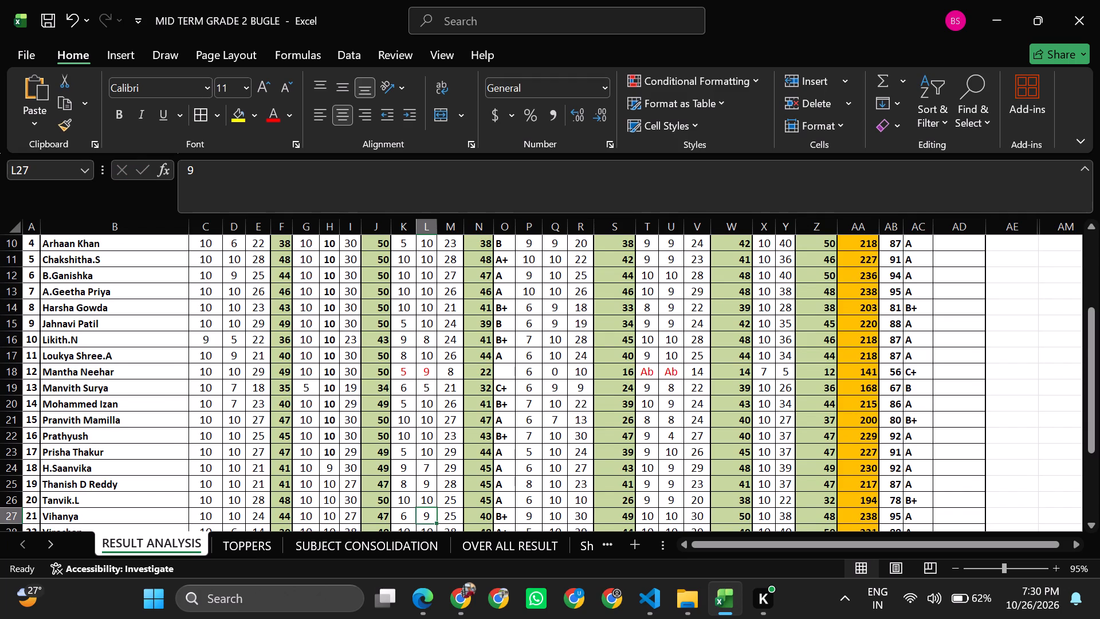
key(9)
key(Return)
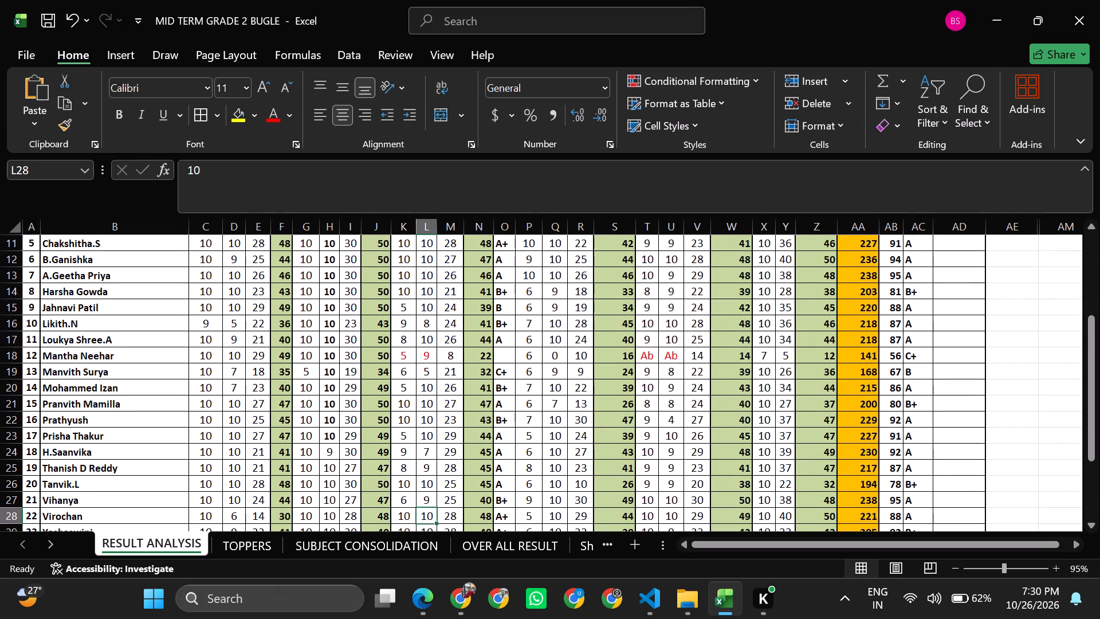
key(9)
key(Return)
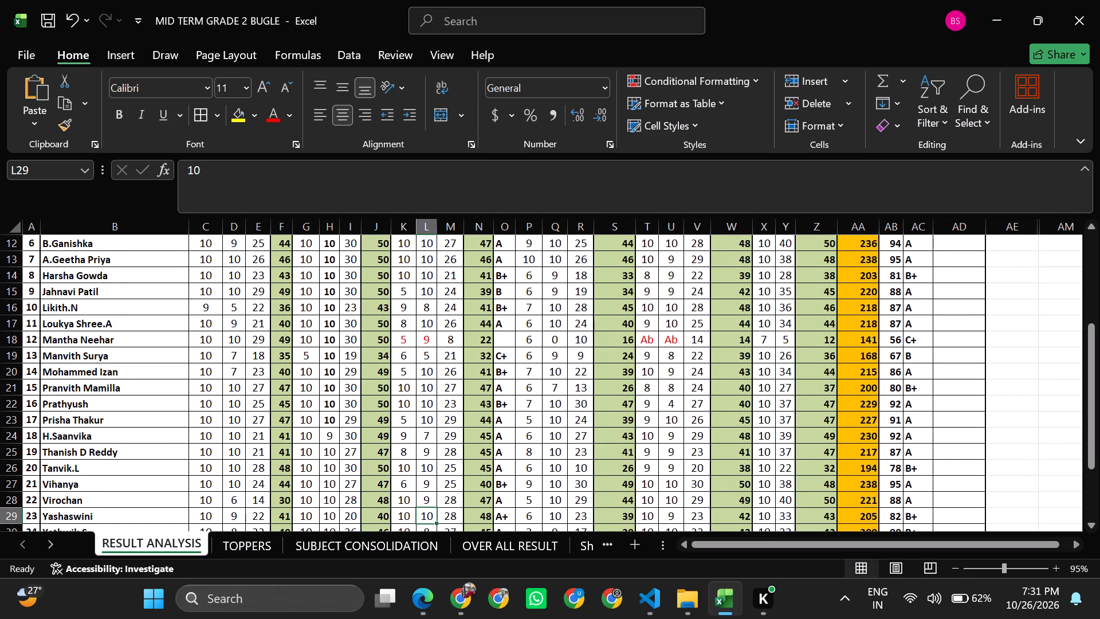
Leave row 29 as it is and set the Kannada dictation marks in column L, rows 30 and 31, to 10 each.
key(Return)
key(1)
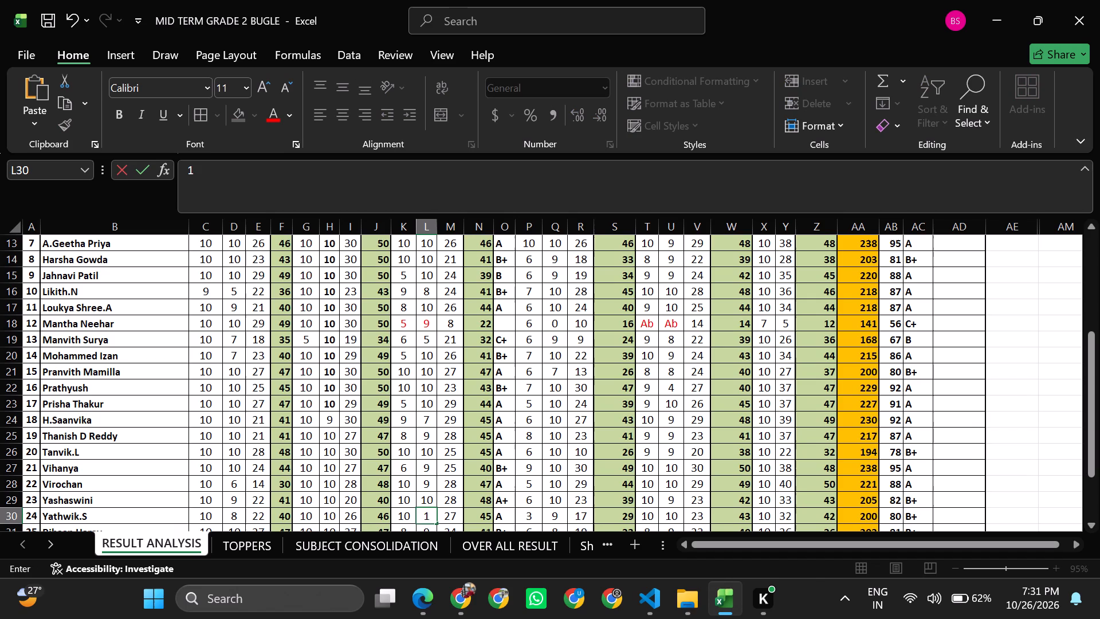
key(0)
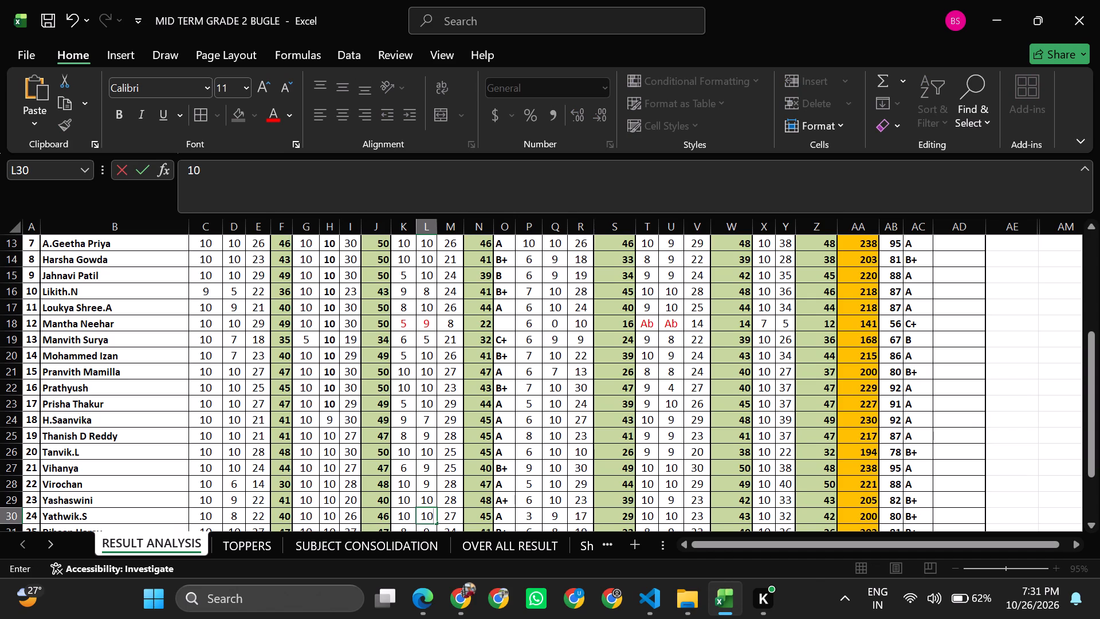
key(Return)
text(10)
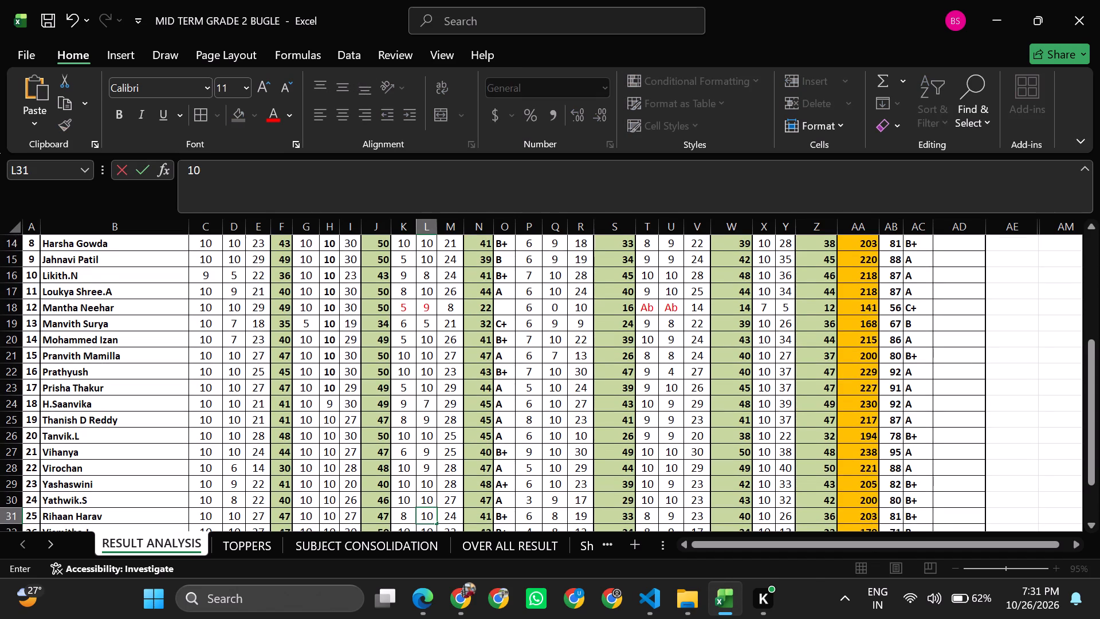
key(Return)
key(Right)
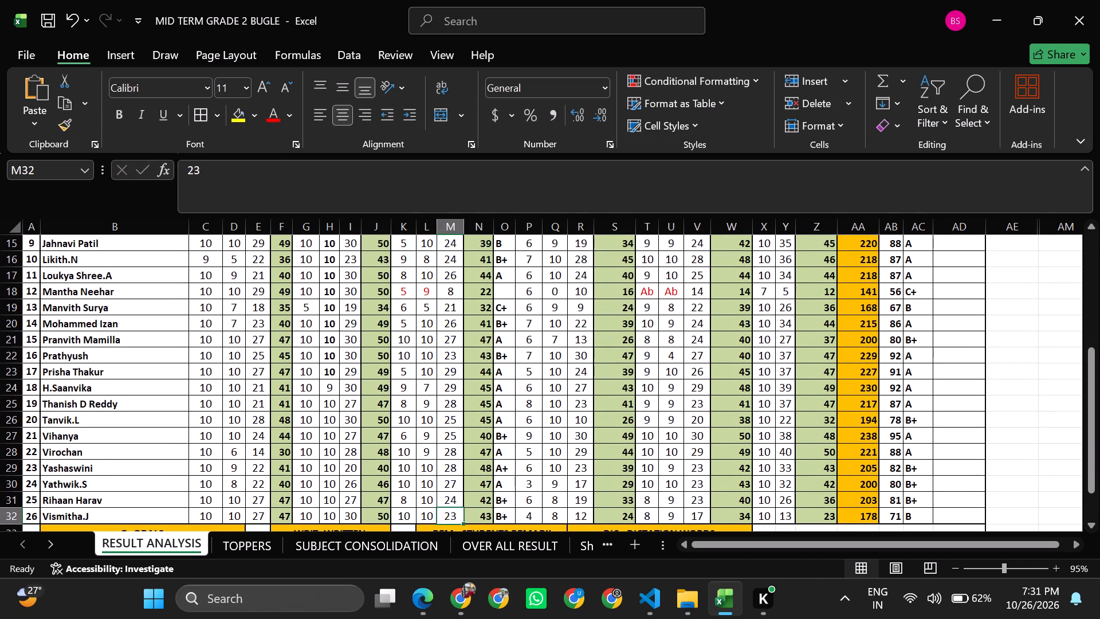
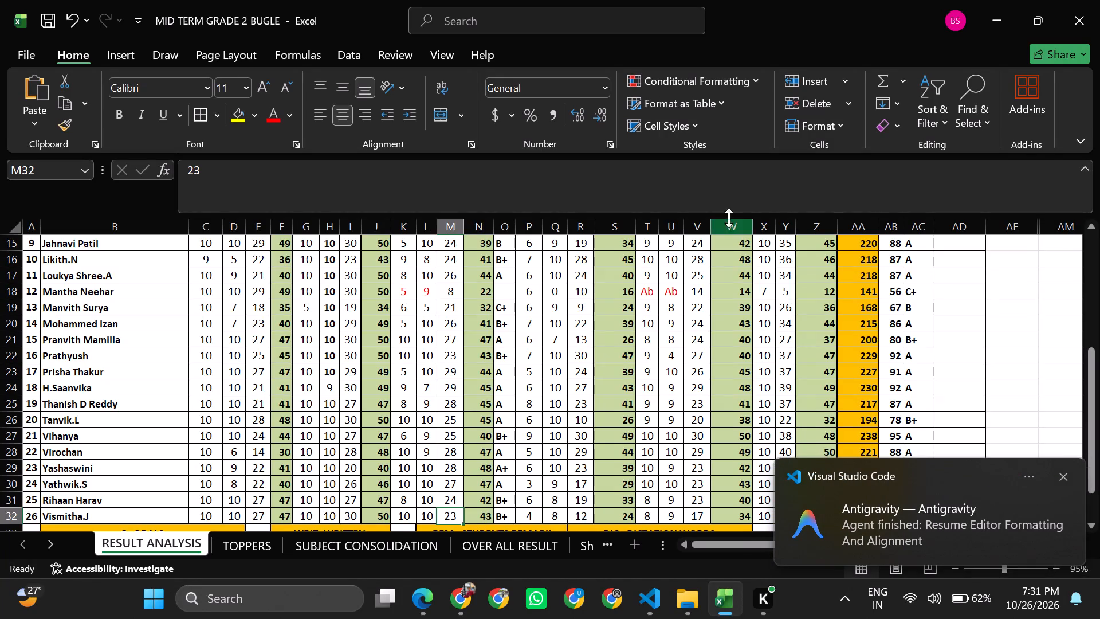
Switch to Visual Studio Code and accept all the file changes proposed by the Antigravity agent.
click(646, 610)
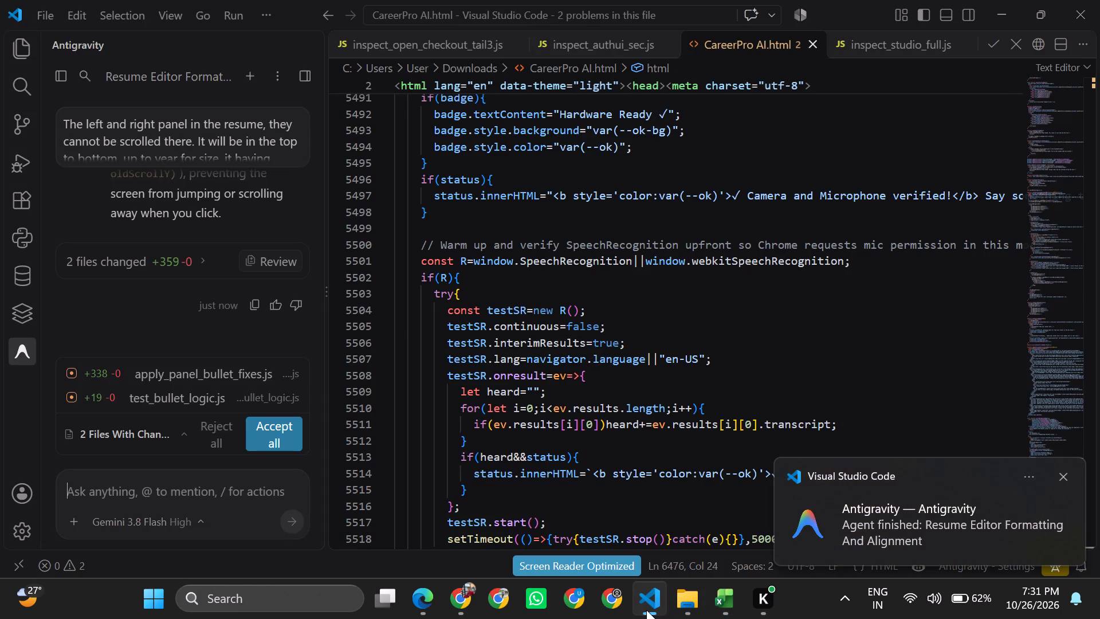
click(287, 432)
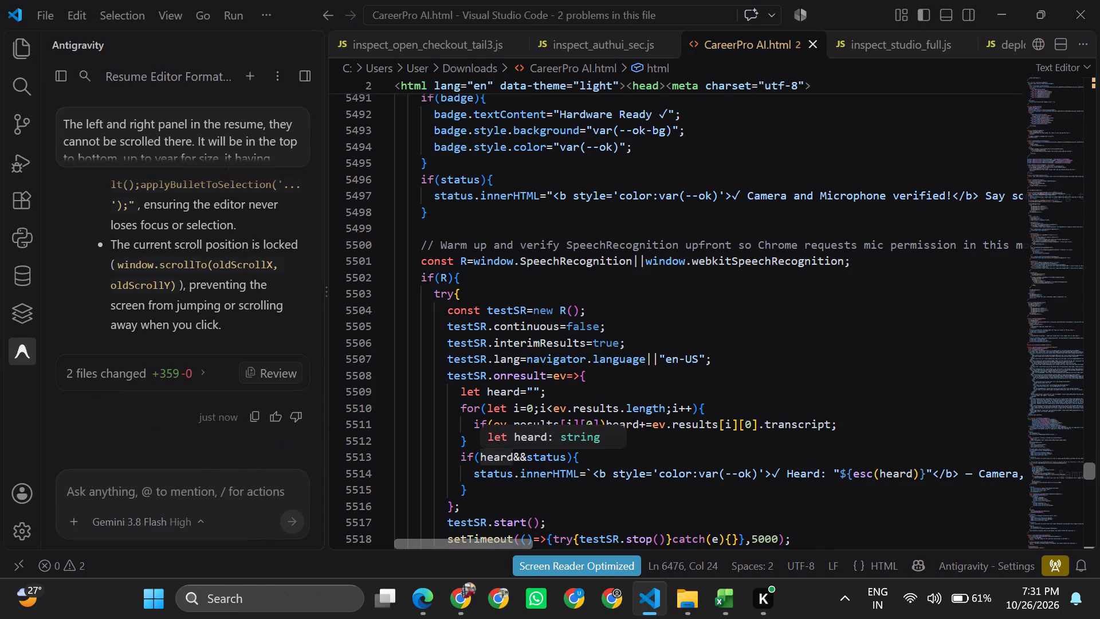
Switch to CareerPro AI in Edge, reload the page and open the Tech Terminal Cyan resume for editing in Studio.
key(alt+Tab)
key(alt+Tab)
key(alt+Tab)
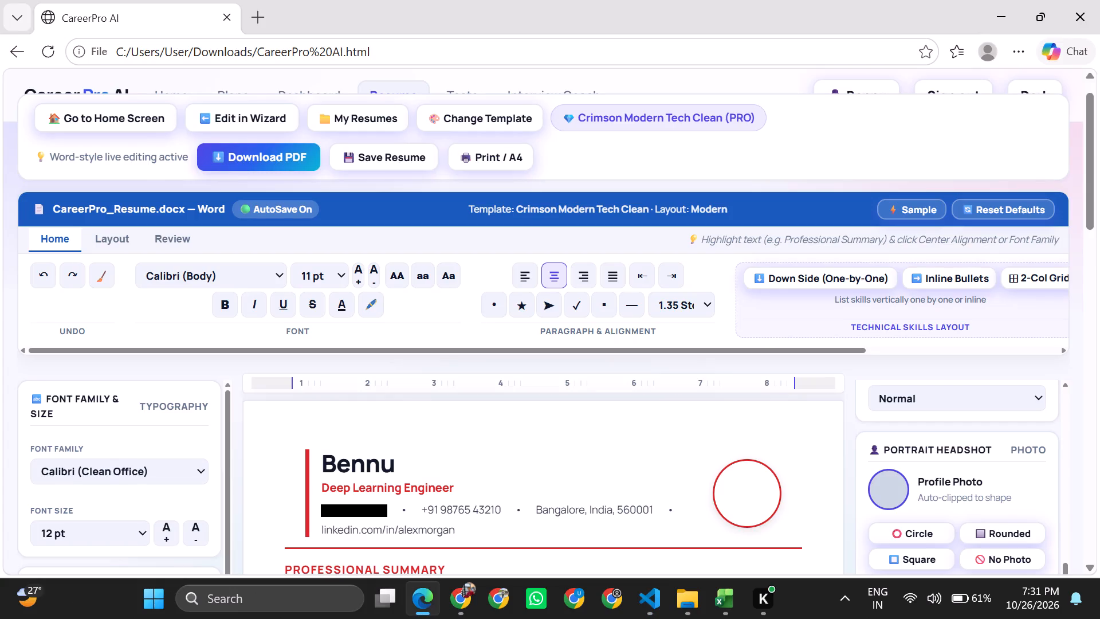
key(ctrl+r)
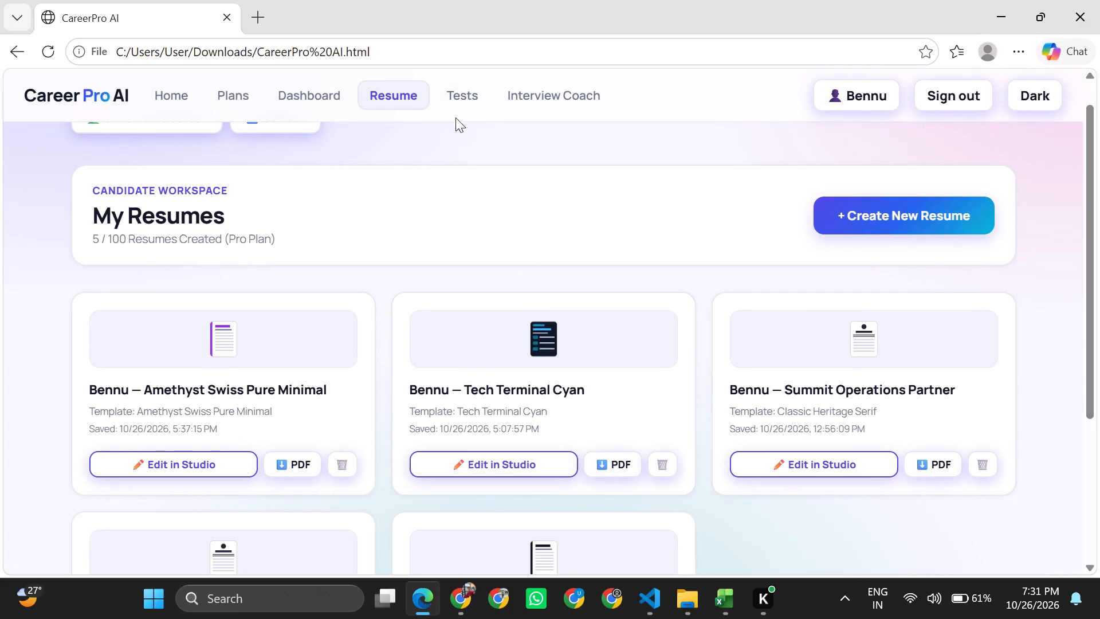
scroll(430, 236, up, 2)
scroll(430, 236, down, 1)
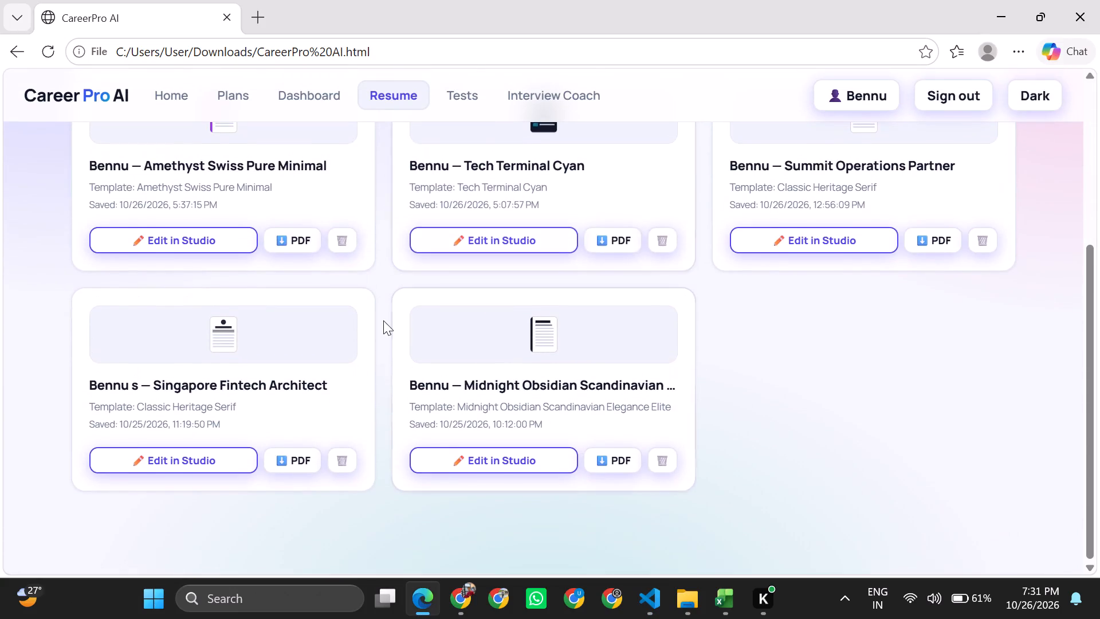
click(482, 206)
click(485, 230)
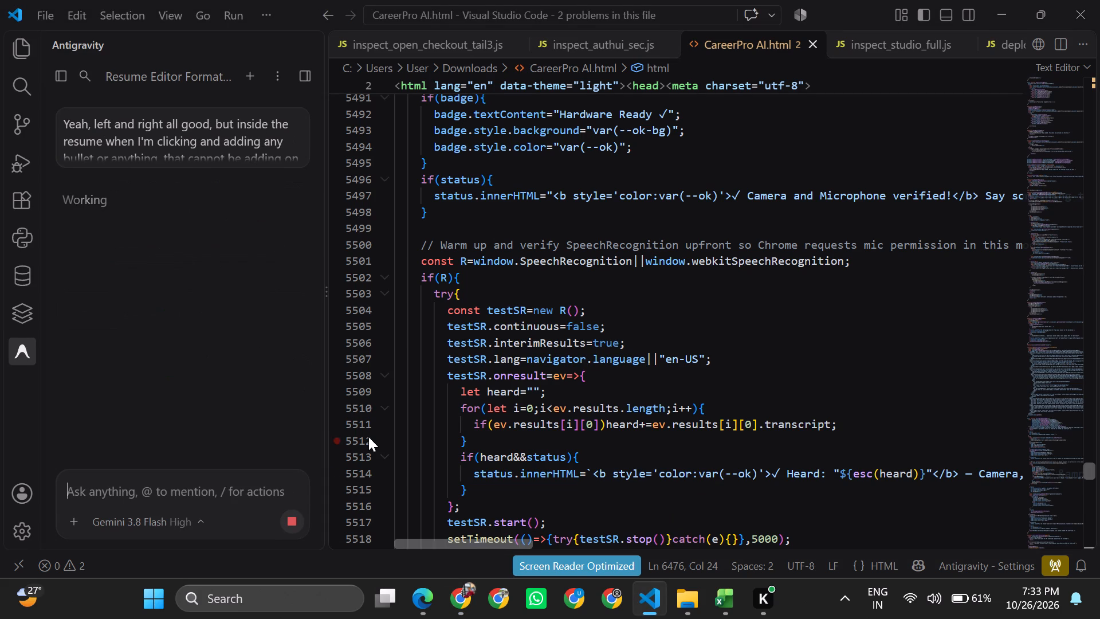
Switch to the mid-term marks workbook in Excel and check the Hindi totals of the first students on the RESULT ANALYSIS sheet.
key(alt+Tab)
key(alt+Tab)
key(alt+Tab)
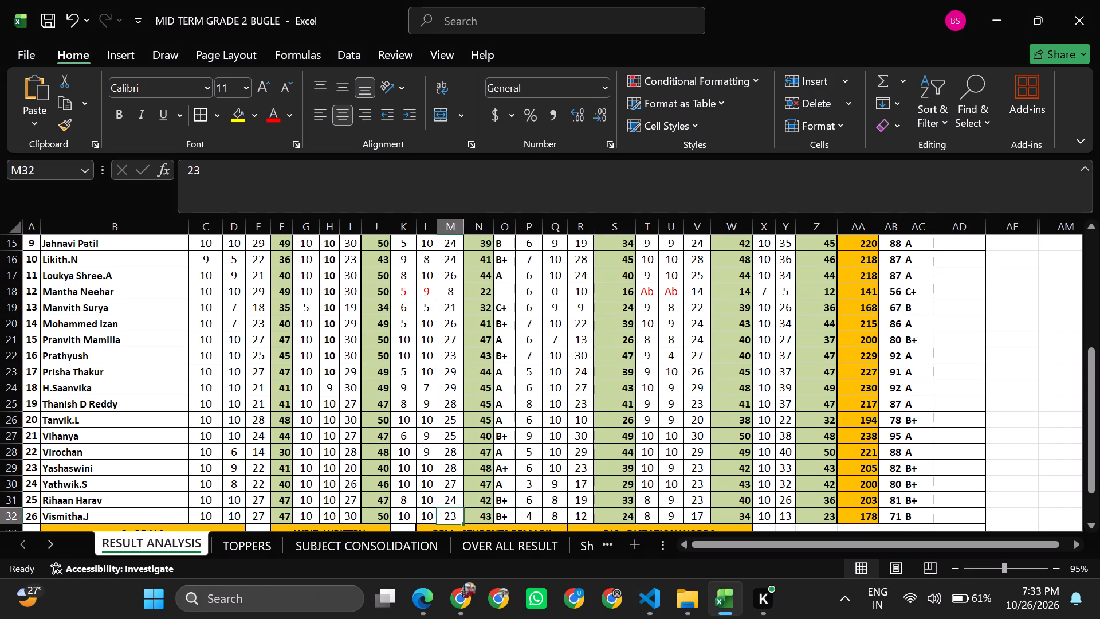
scroll(380, 471, up, 1)
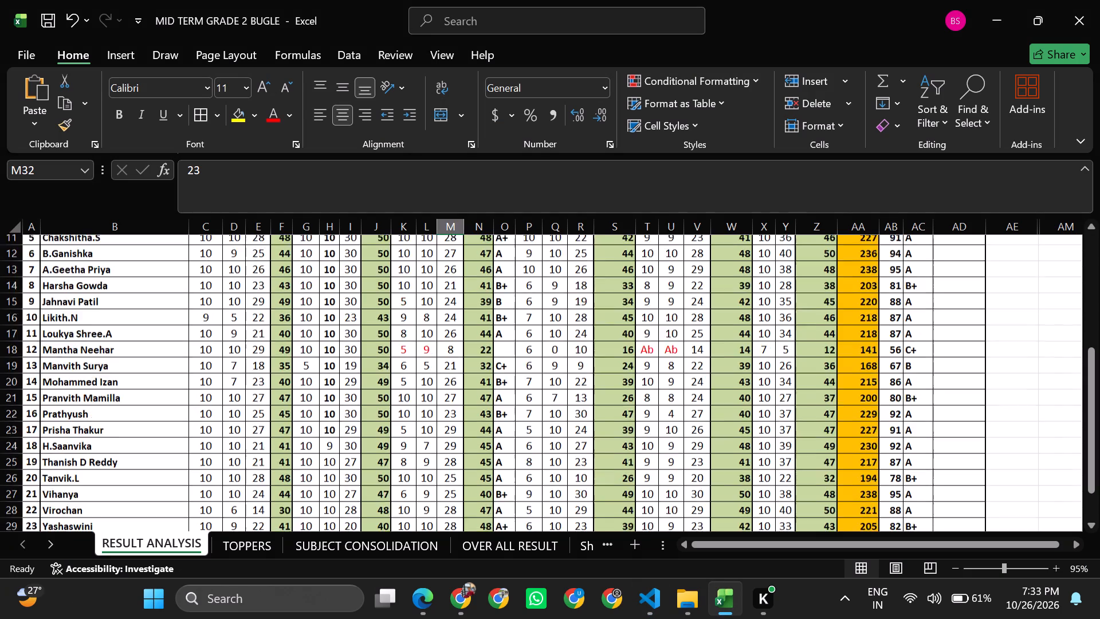
scroll(380, 471, up, 3)
scroll(380, 471, right, 1)
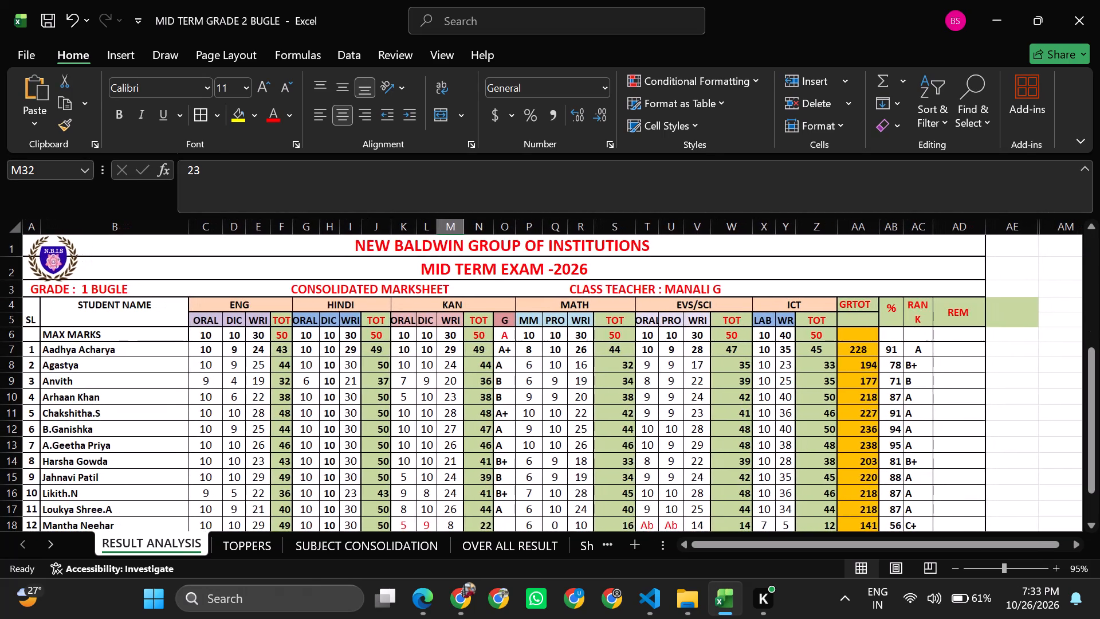
click(372, 346)
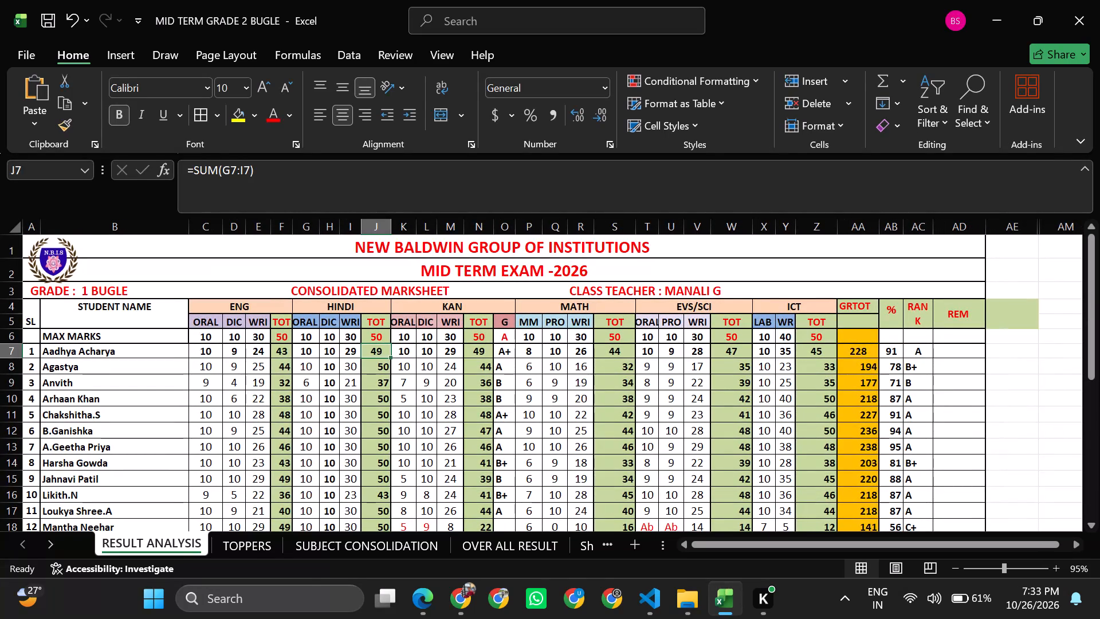
key(Up)
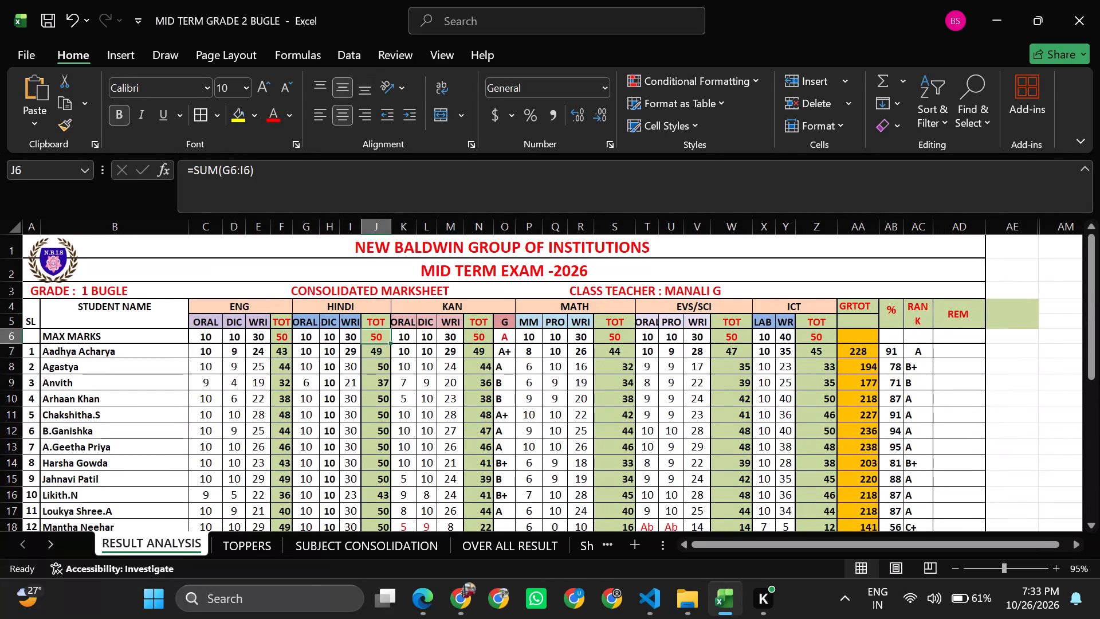
key(Down)
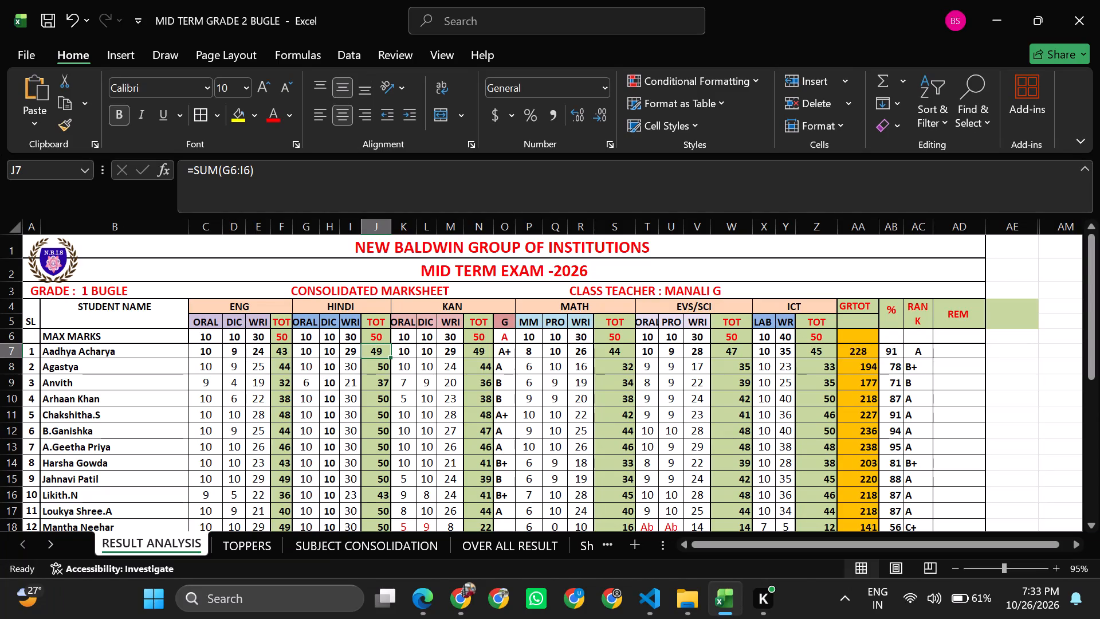
key(Down)
key(Down)
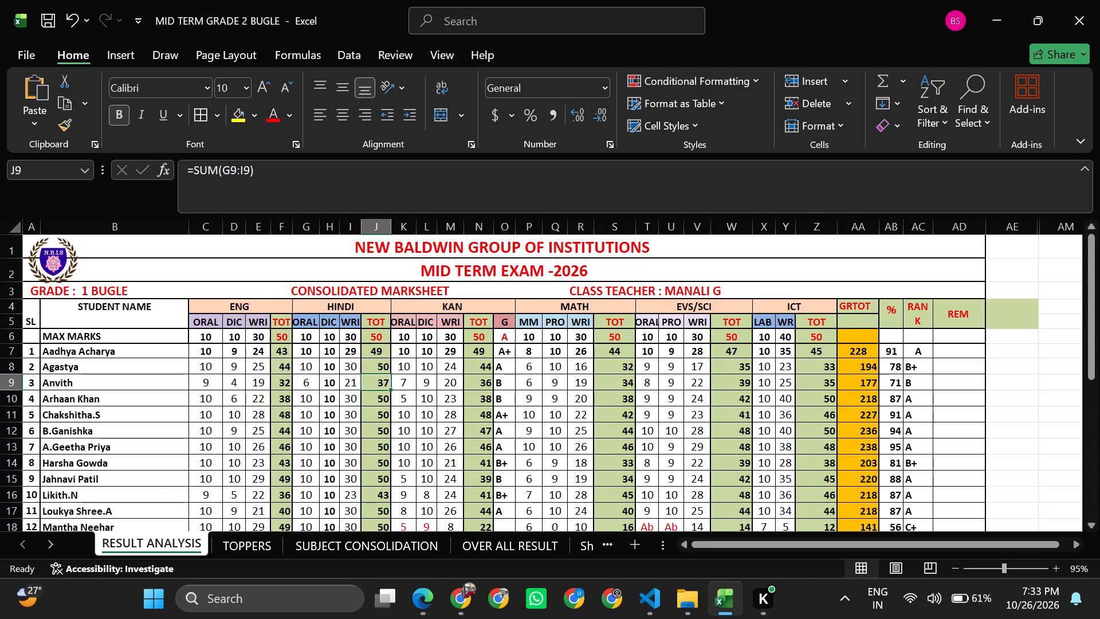
key(Down)
key(Down)
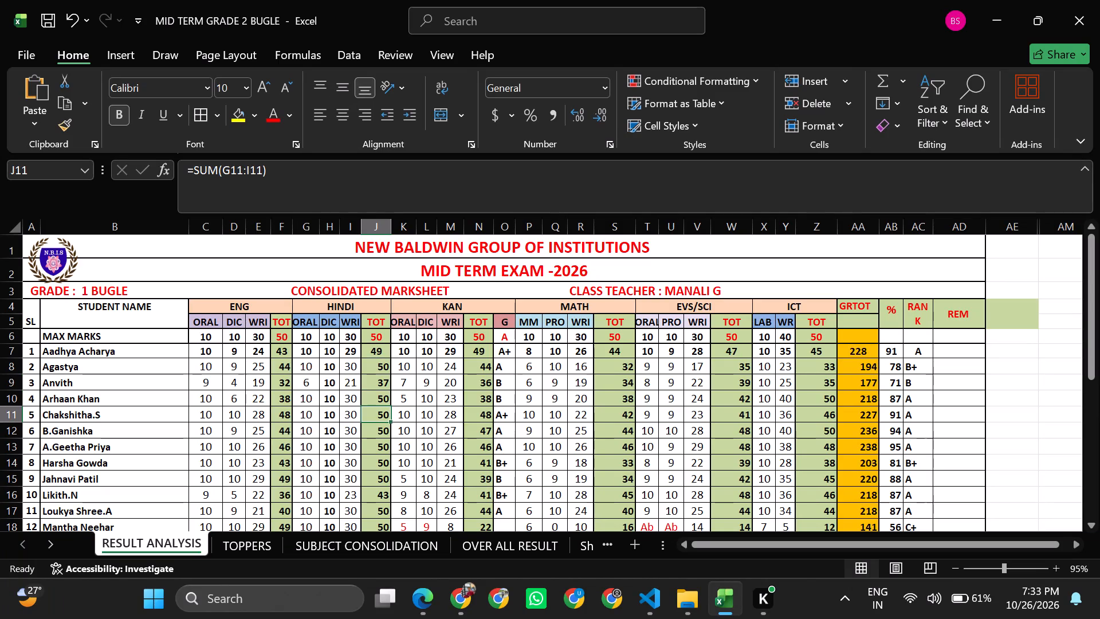
key(Up)
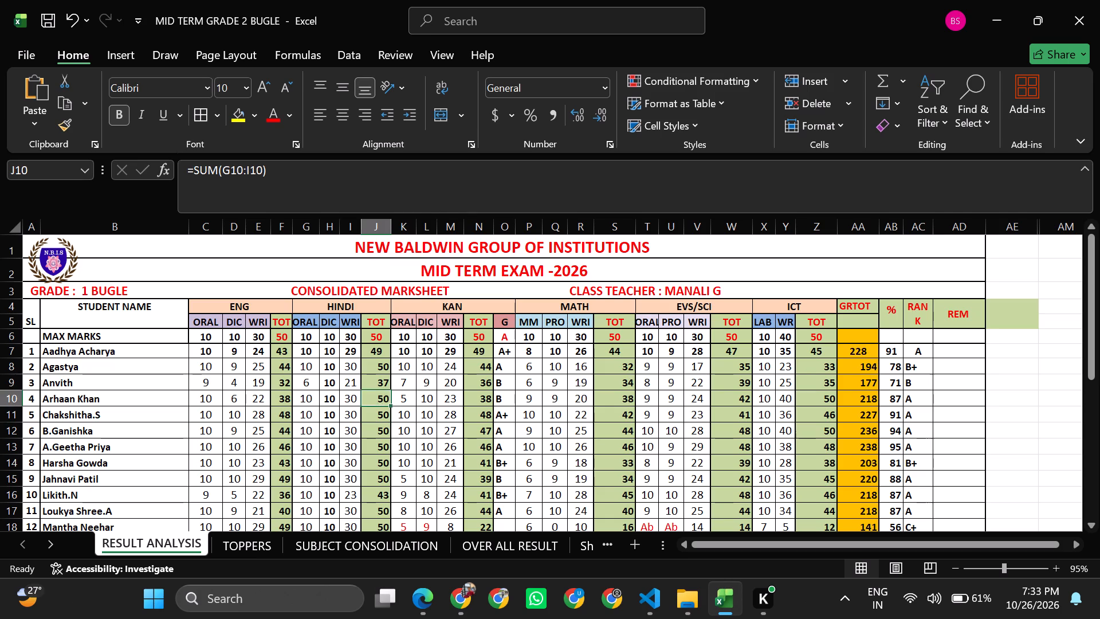
key(Down)
key(Down)
Set the Kannada written marks for serial numbers 1 to 5 (M7:M11) to 30, 25, 30, 30 and 30.
click(443, 382)
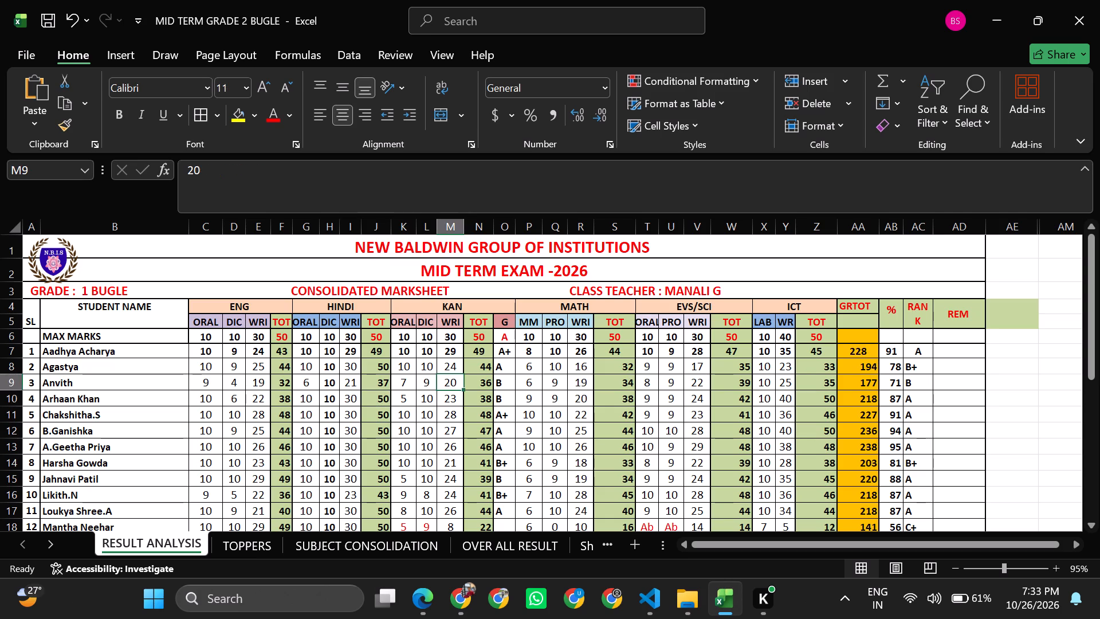
click(486, 352)
click(455, 349)
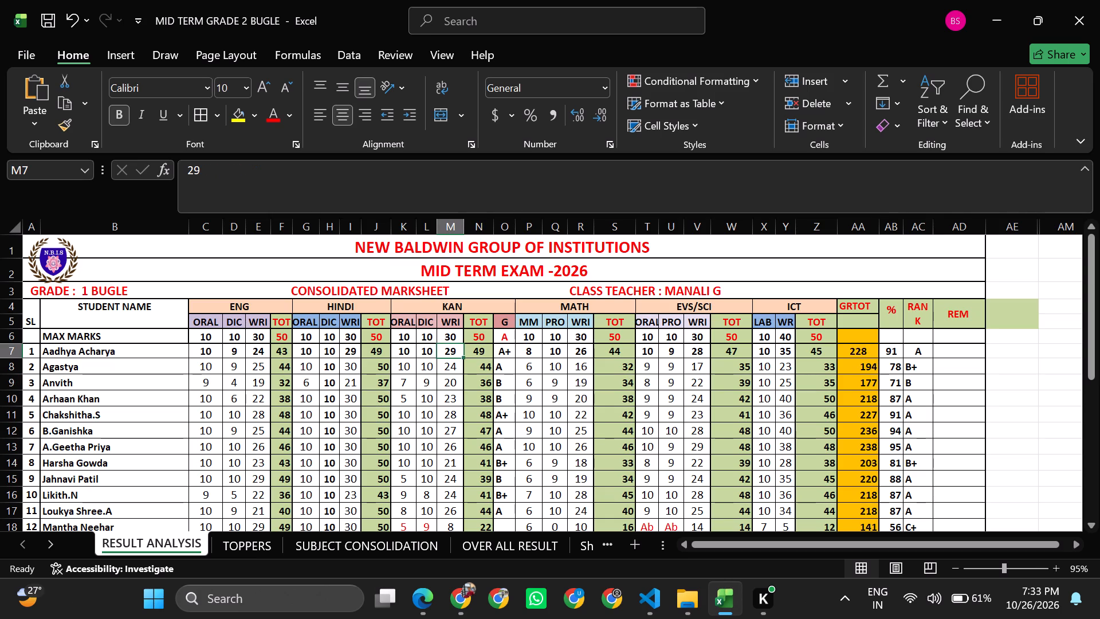
text(30)
key(Return)
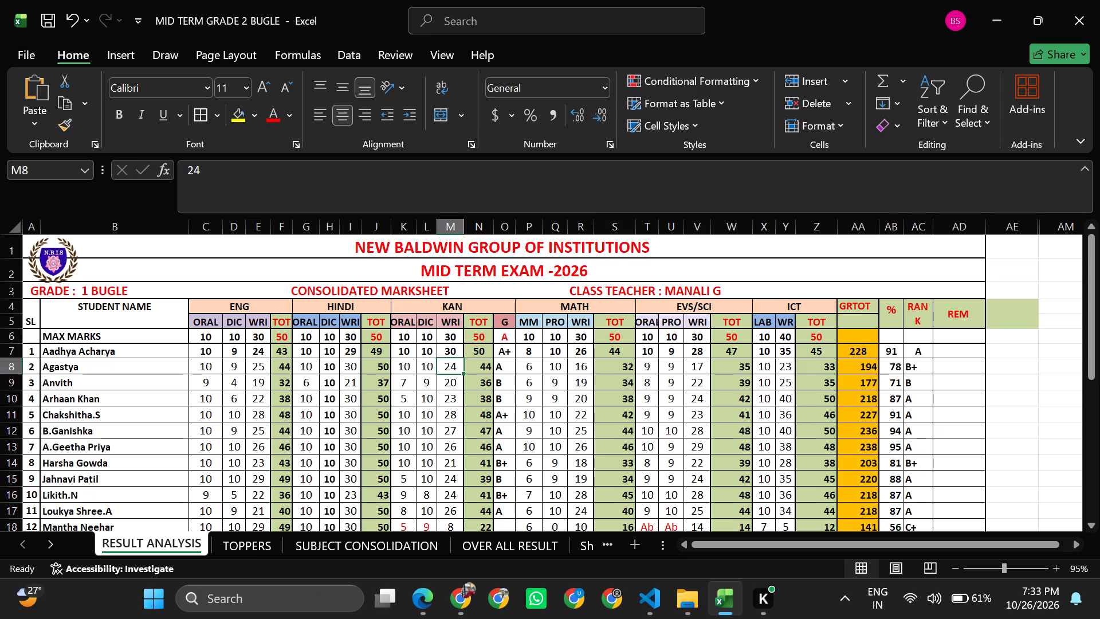
text(25)
key(Return)
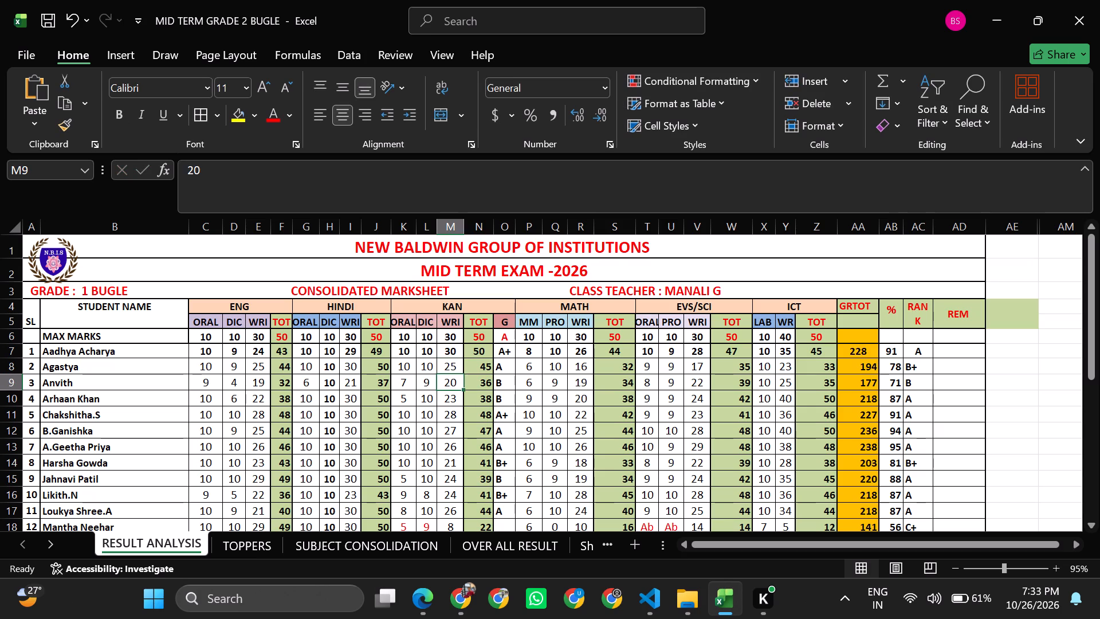
key(3)
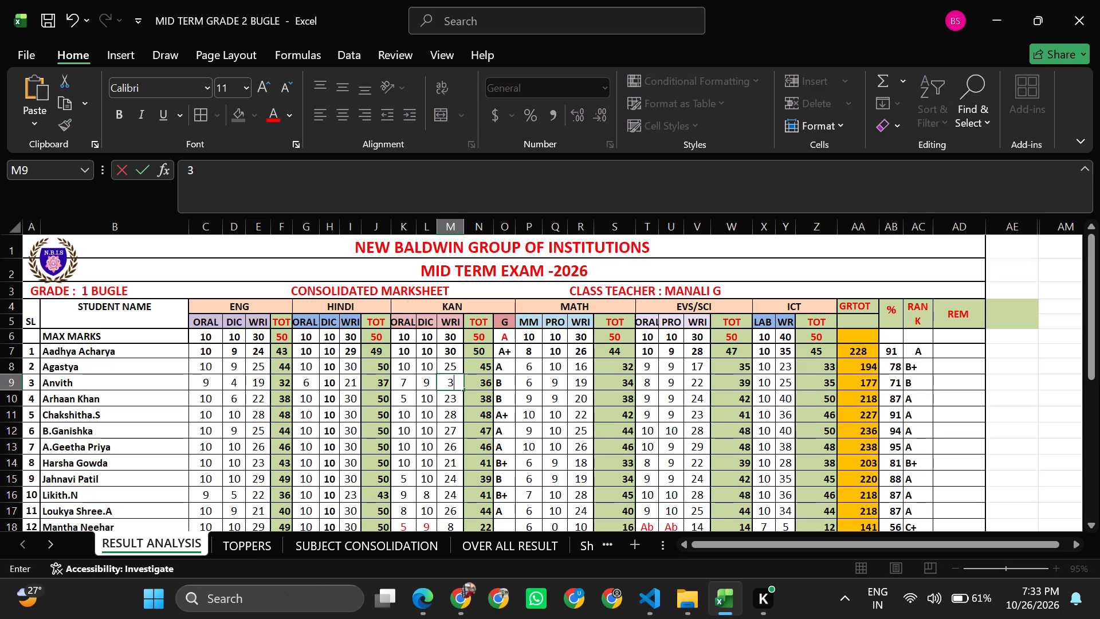
key(0)
key(Return)
text(30)
key(Return)
text(30)
key(Return)
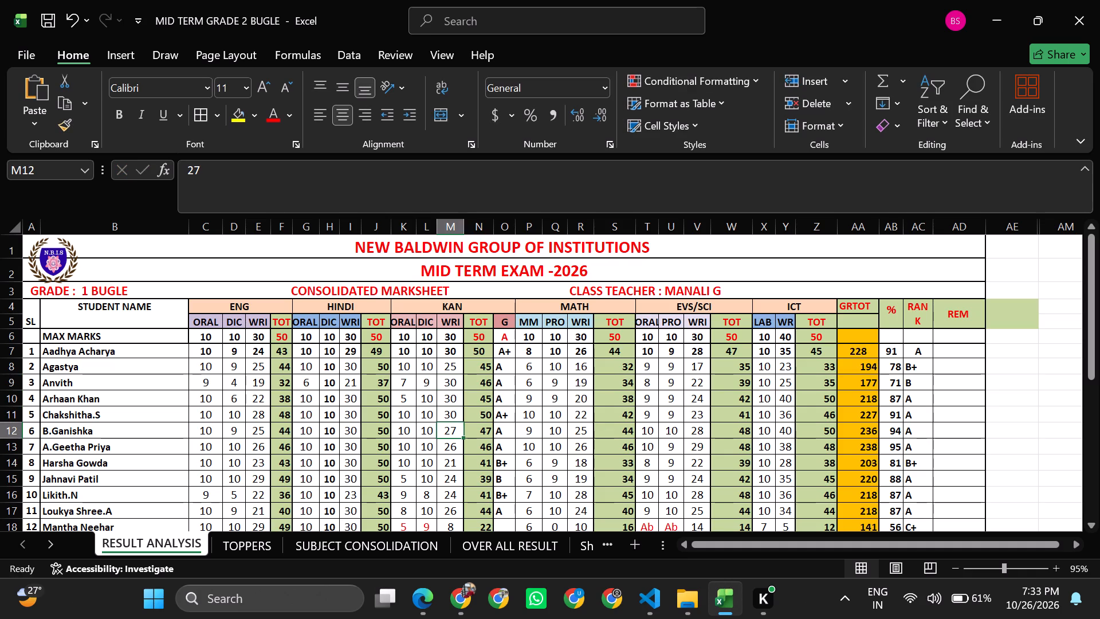
Set the Kannada written marks for serial numbers 6 to 11 (M12:M17) to 29, 30, 30, 27, 30 and 29.
text(29)
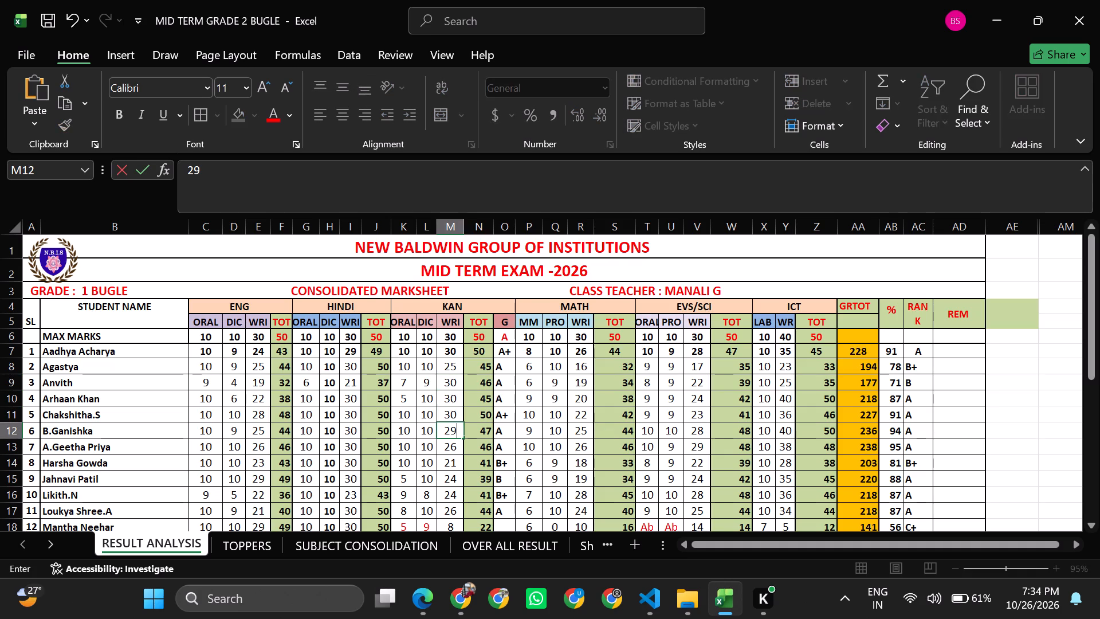
key(Return)
text(30)
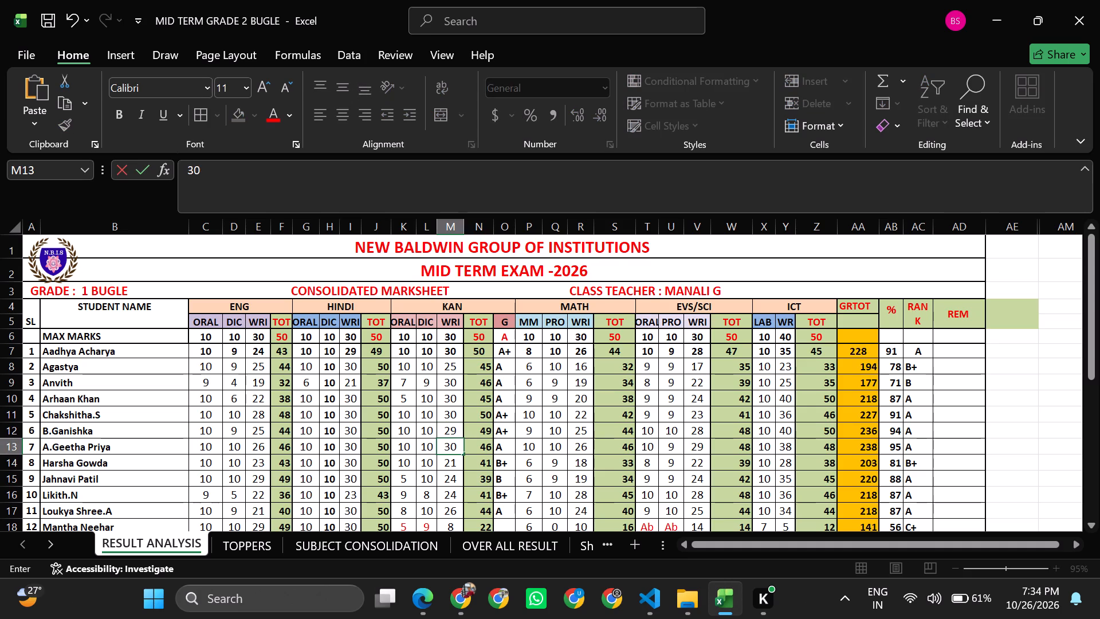
key(Return)
text(30)
key(Return)
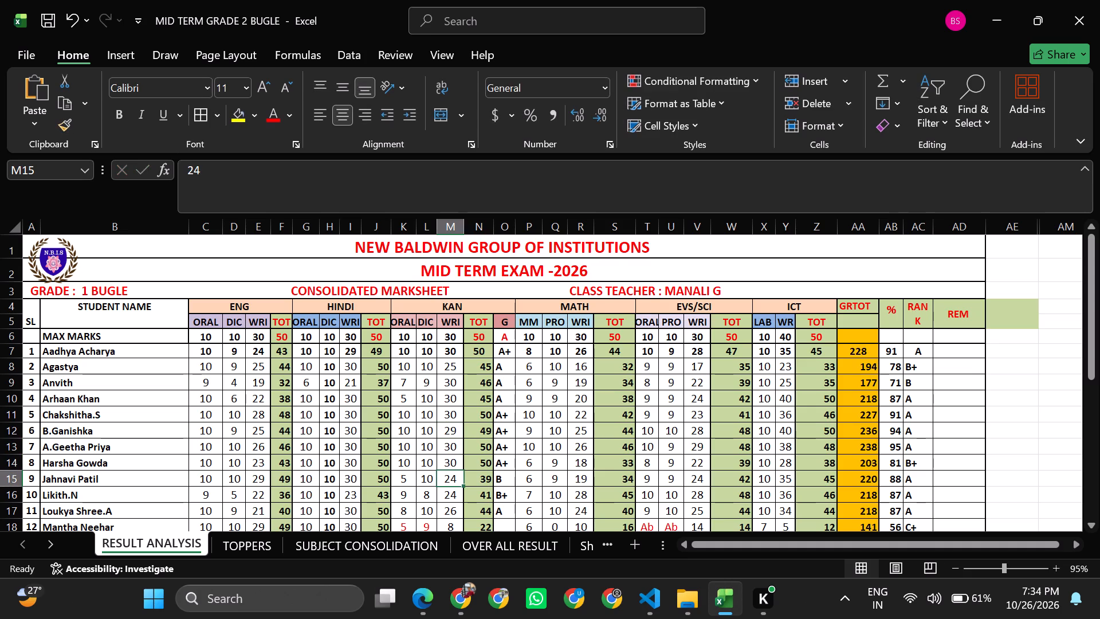
text(27)
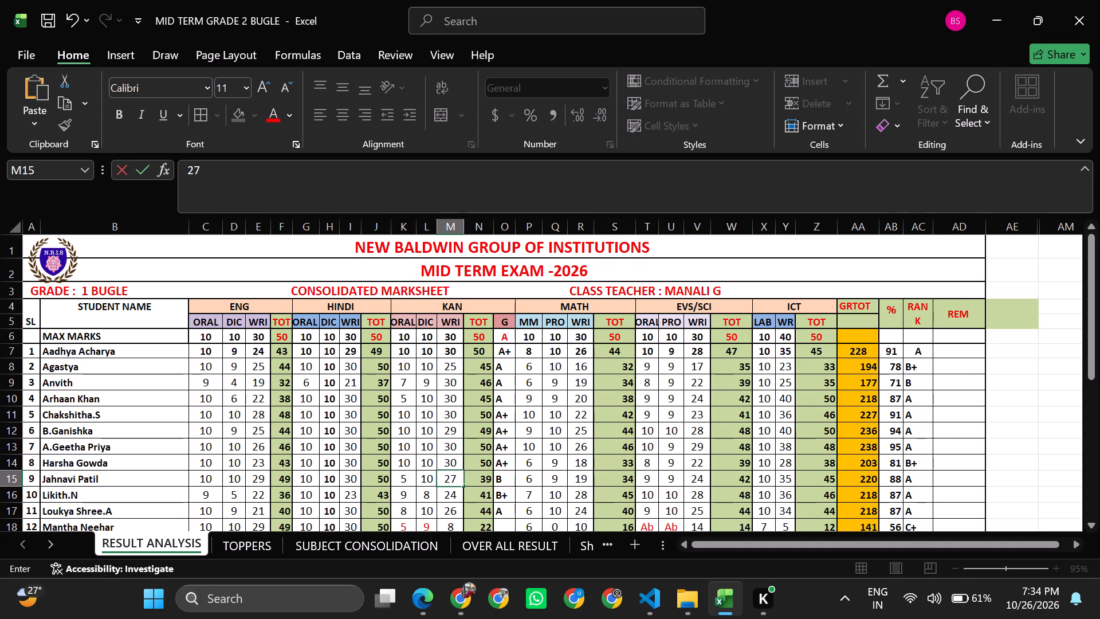
key(Return)
text(30)
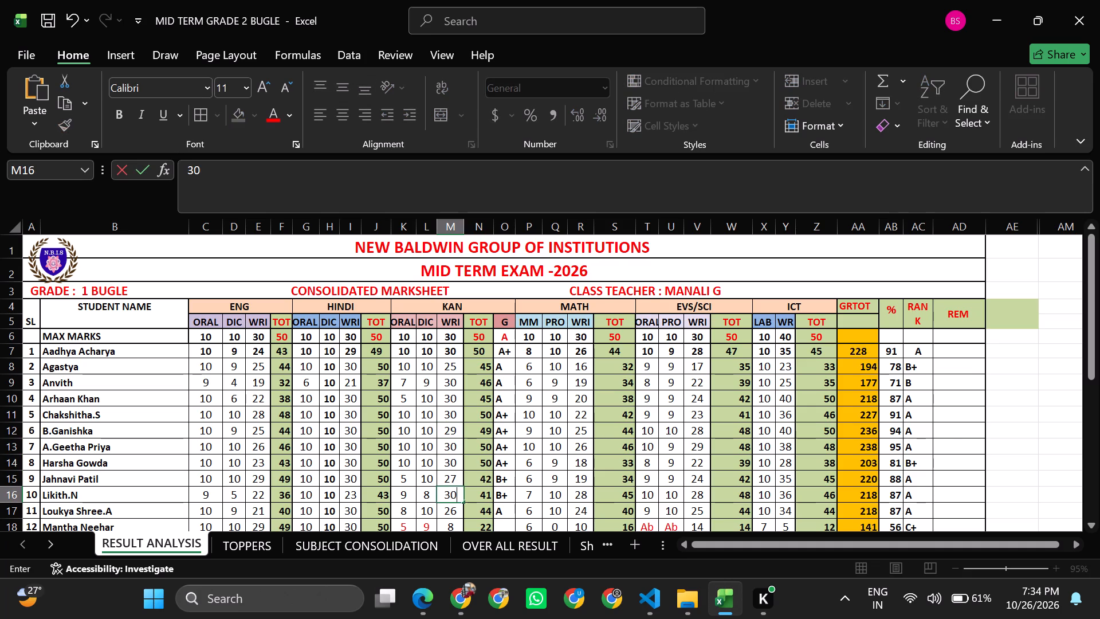
key(Return)
text(29)
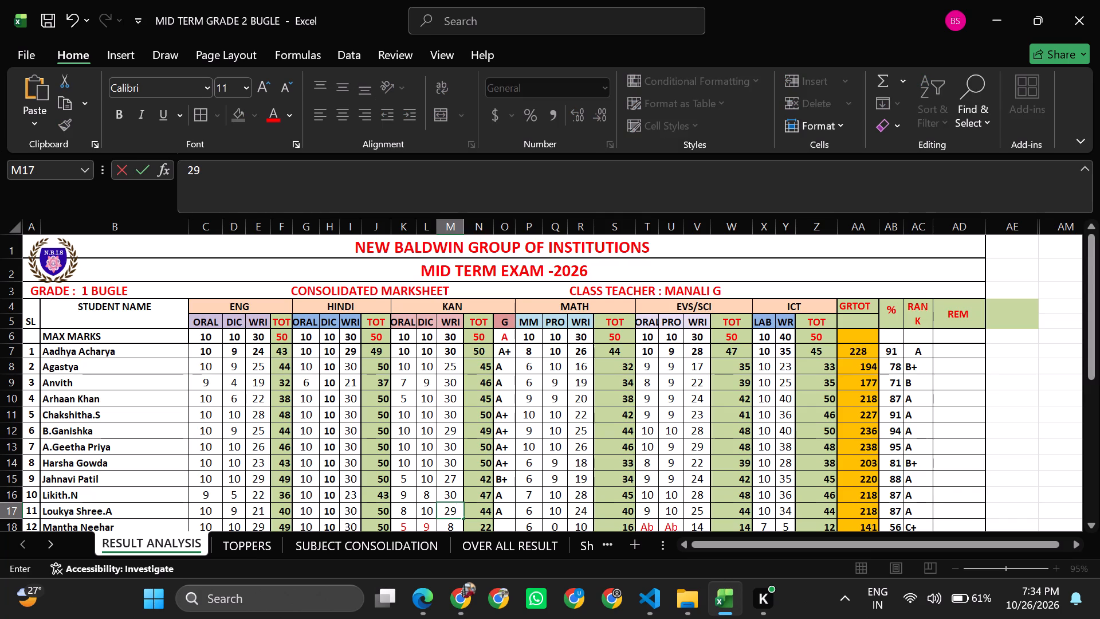
key(Return)
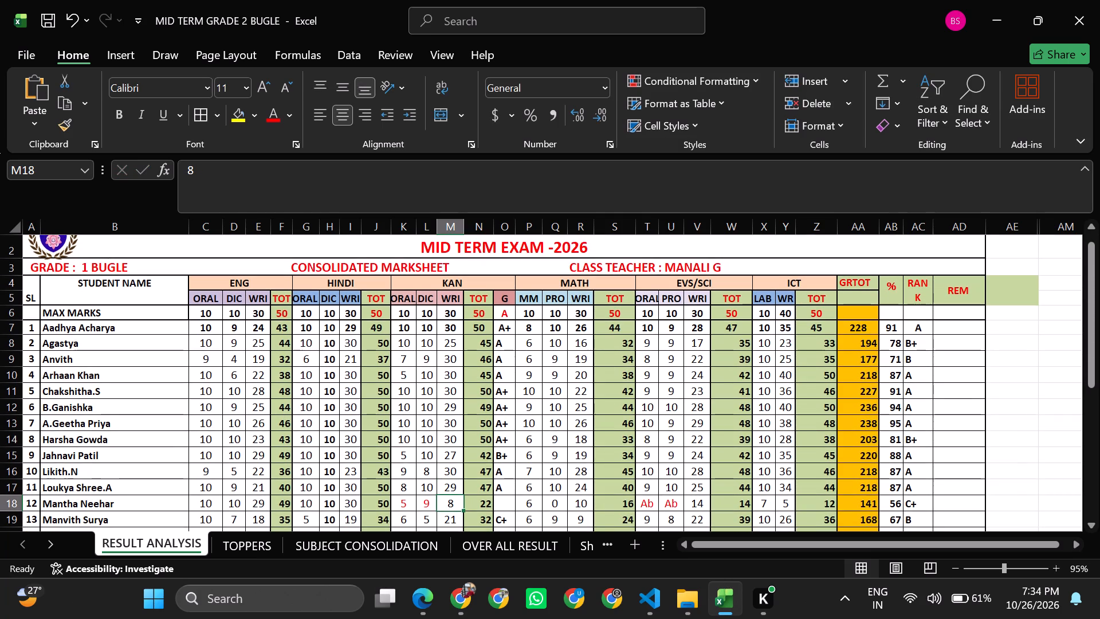
Set the Kannada written marks for serial numbers 12 to 14 (M18:M20) to 29 each.
key(2)
key(9)
key(Return)
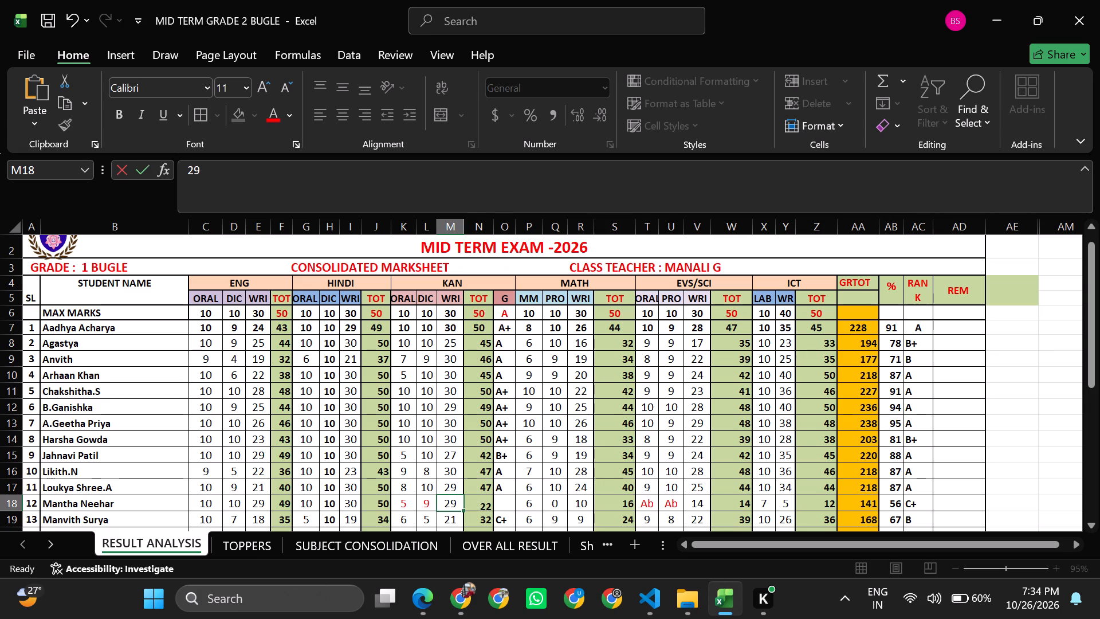
text(29)
key(Return)
text(29)
key(Return)
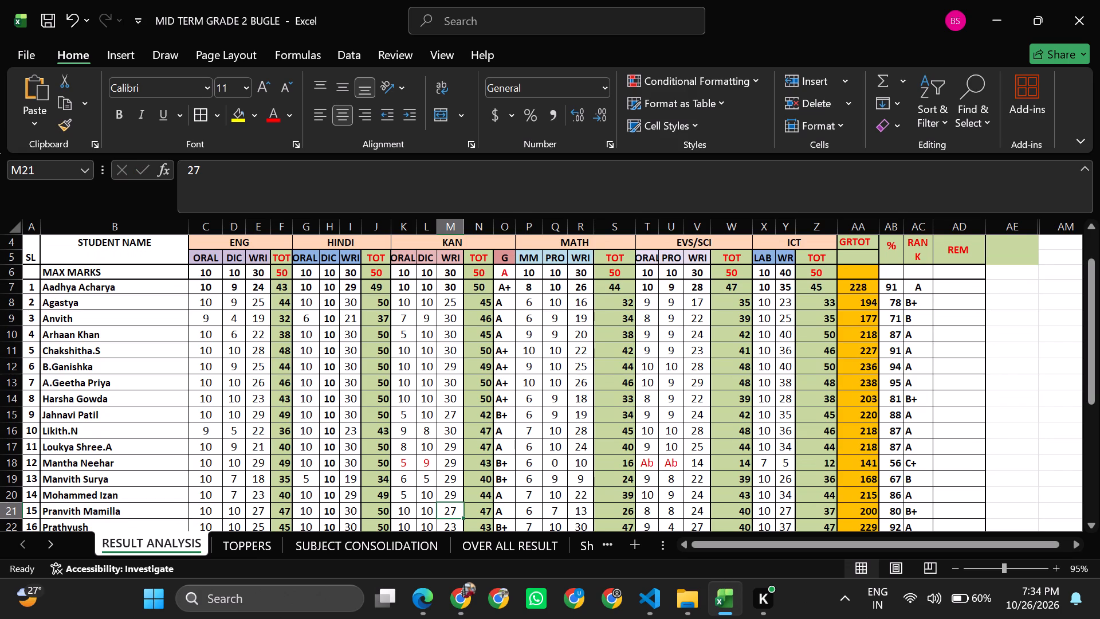
Set the Kannada written marks for serial numbers 15 to 18 (M21:M24) to 30, 30, 27 and 30.
text(30)
key(Return)
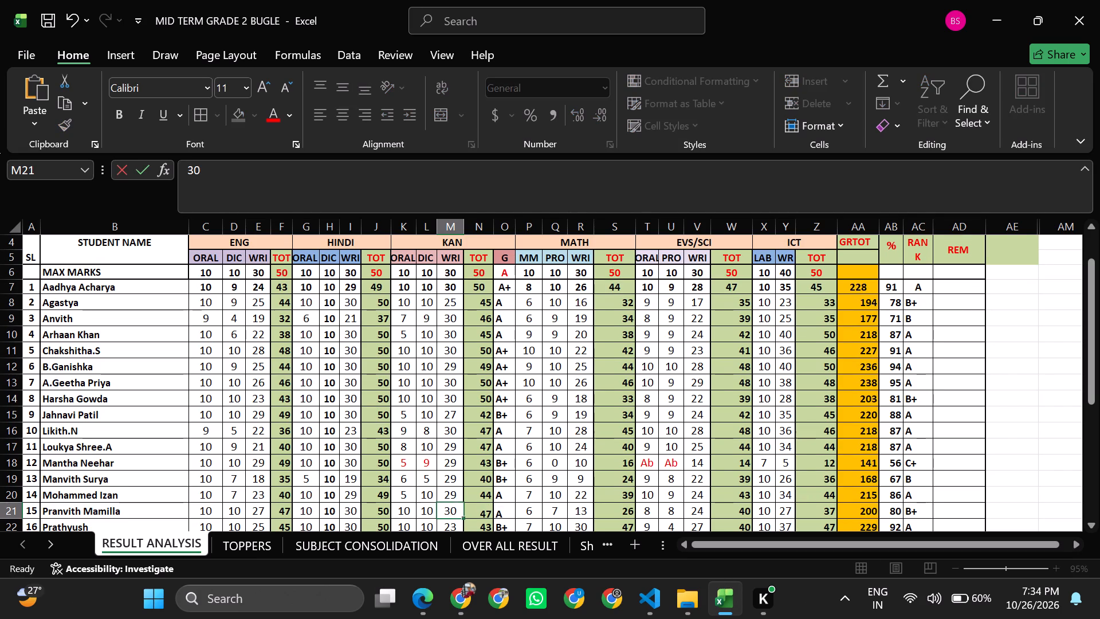
text(30)
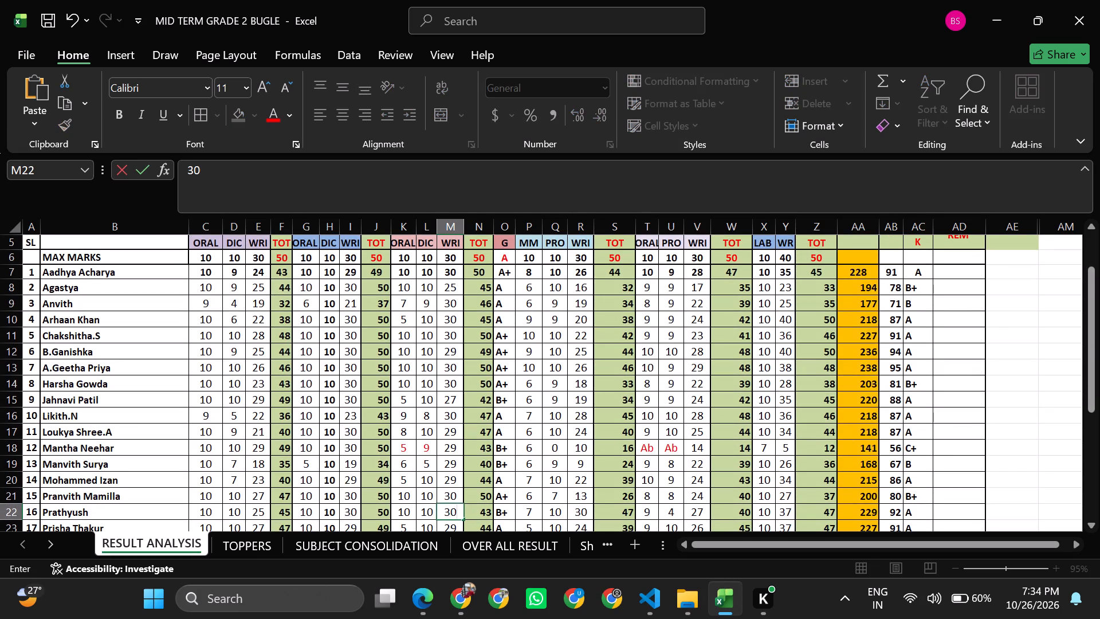
key(Return)
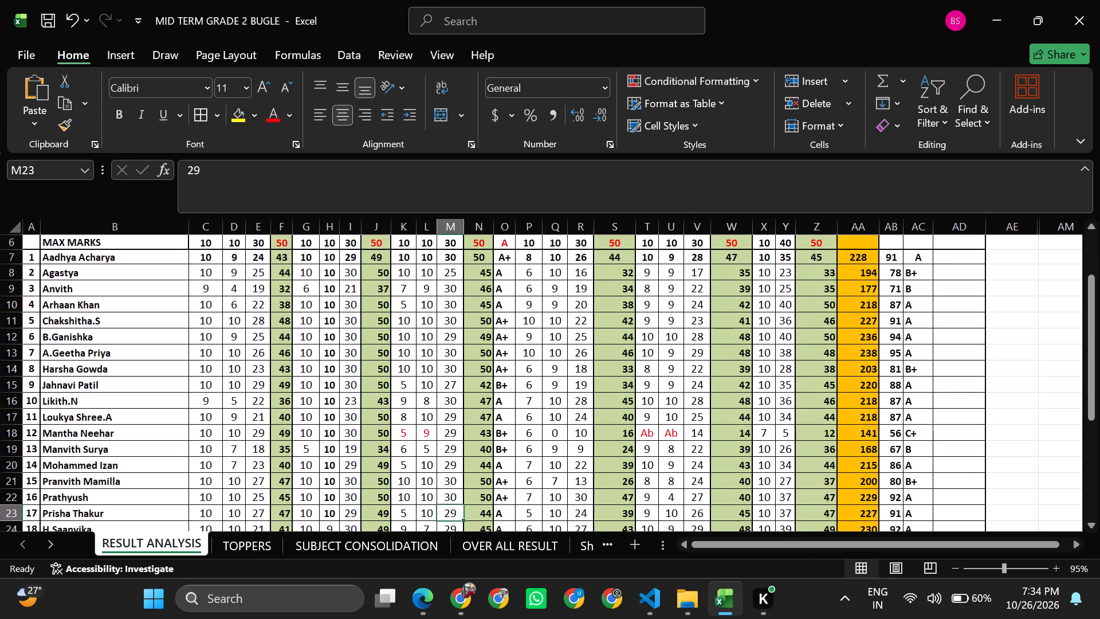
text(27)
key(Return)
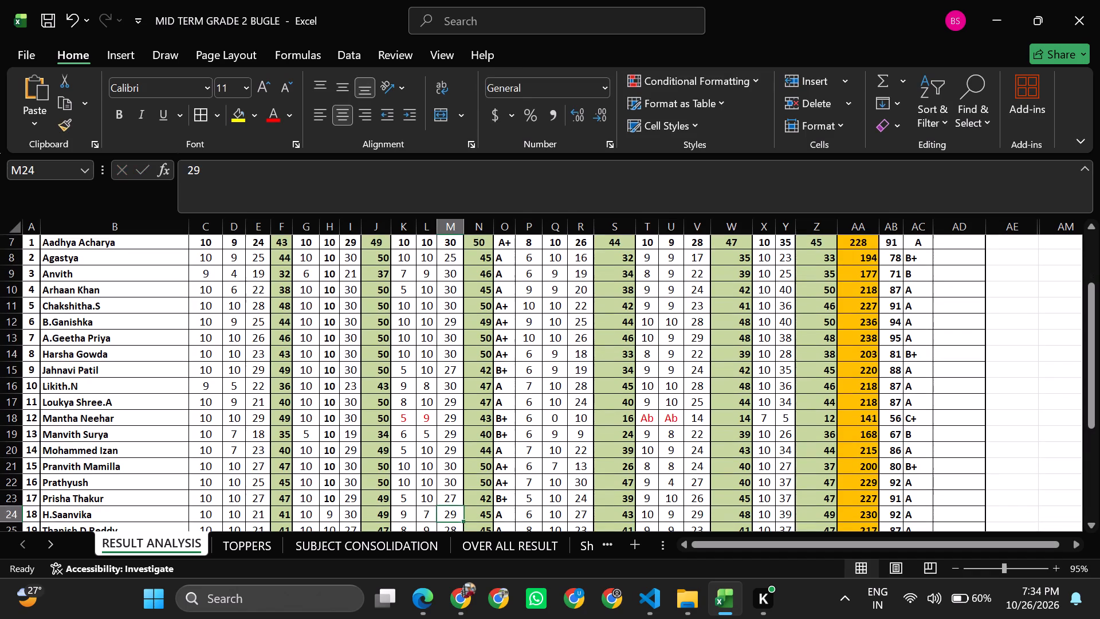
text(30)
key(Return)
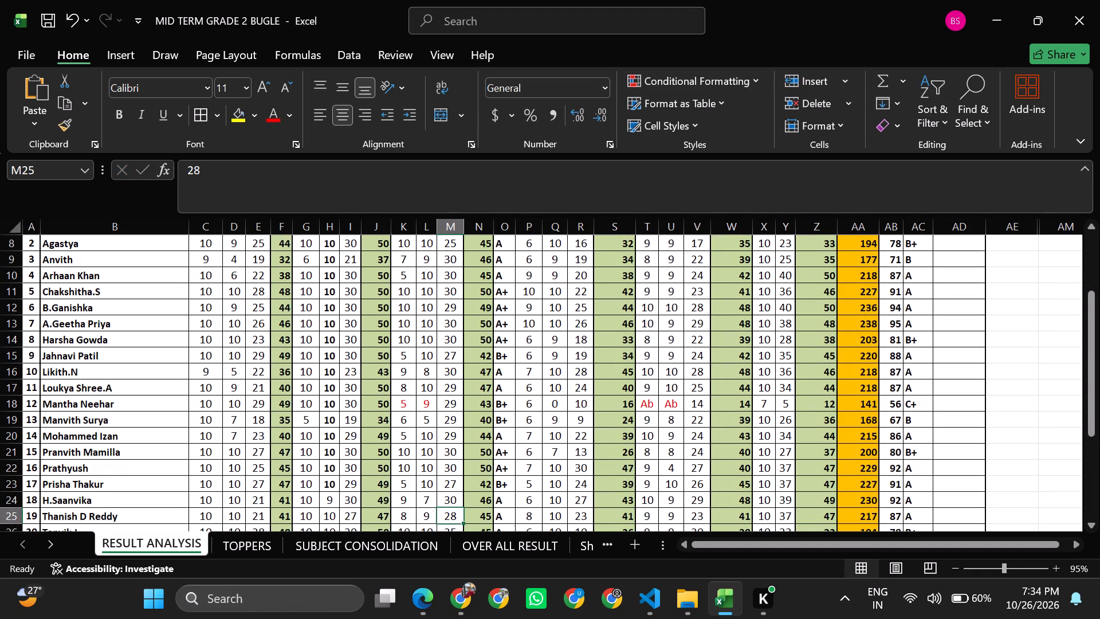
Set the Kannada written marks for serial numbers 19 and 20 (M25:M26) to 30 each.
text(30)
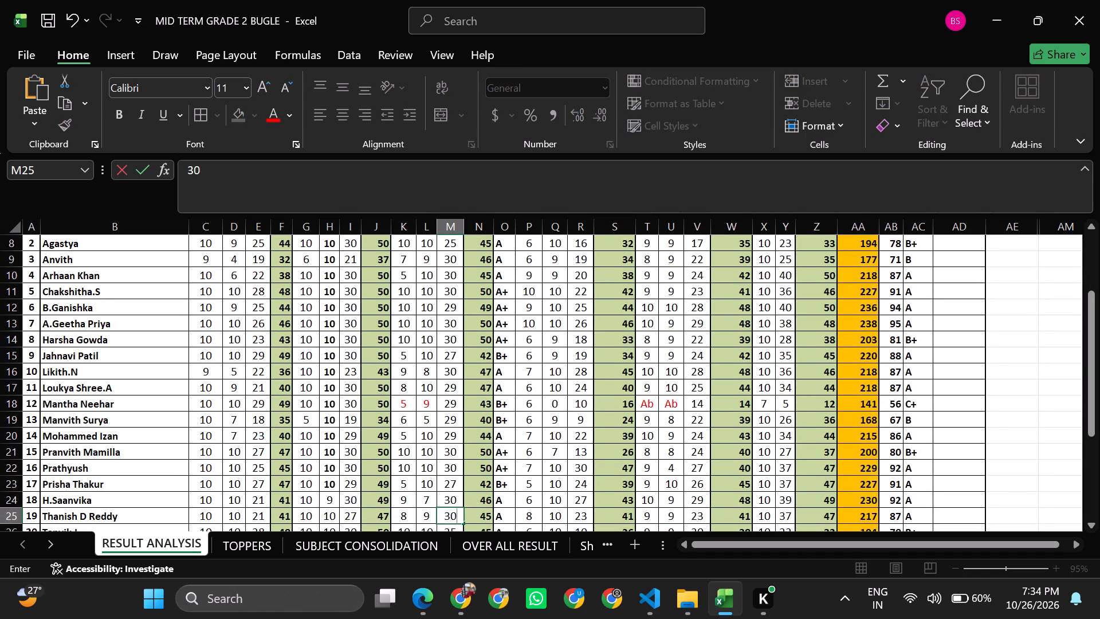
key(Return)
text(30)
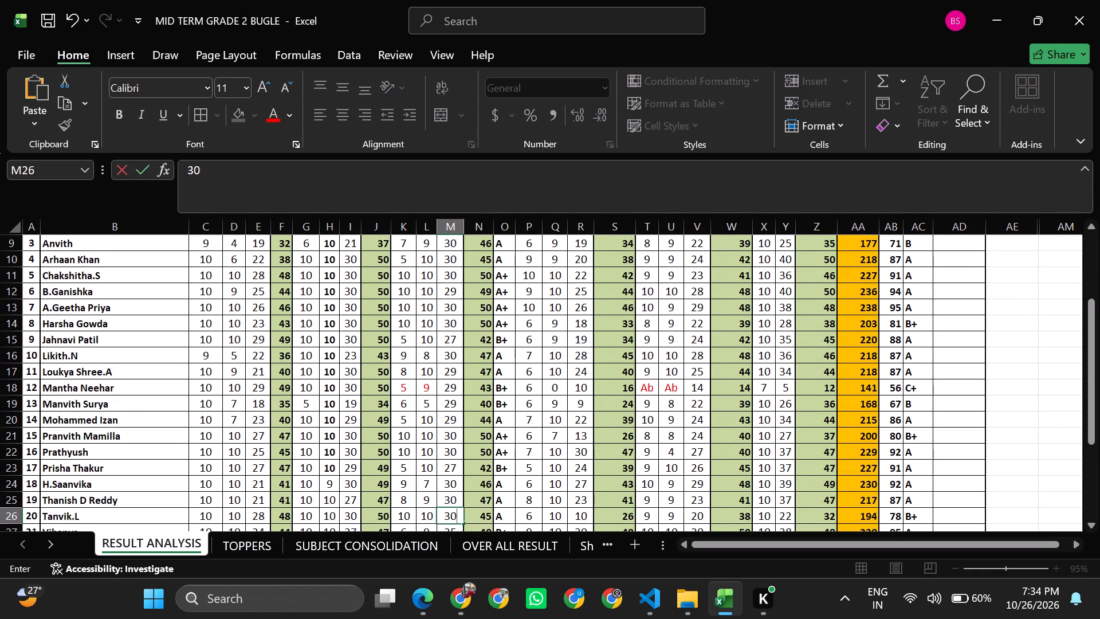
key(Return)
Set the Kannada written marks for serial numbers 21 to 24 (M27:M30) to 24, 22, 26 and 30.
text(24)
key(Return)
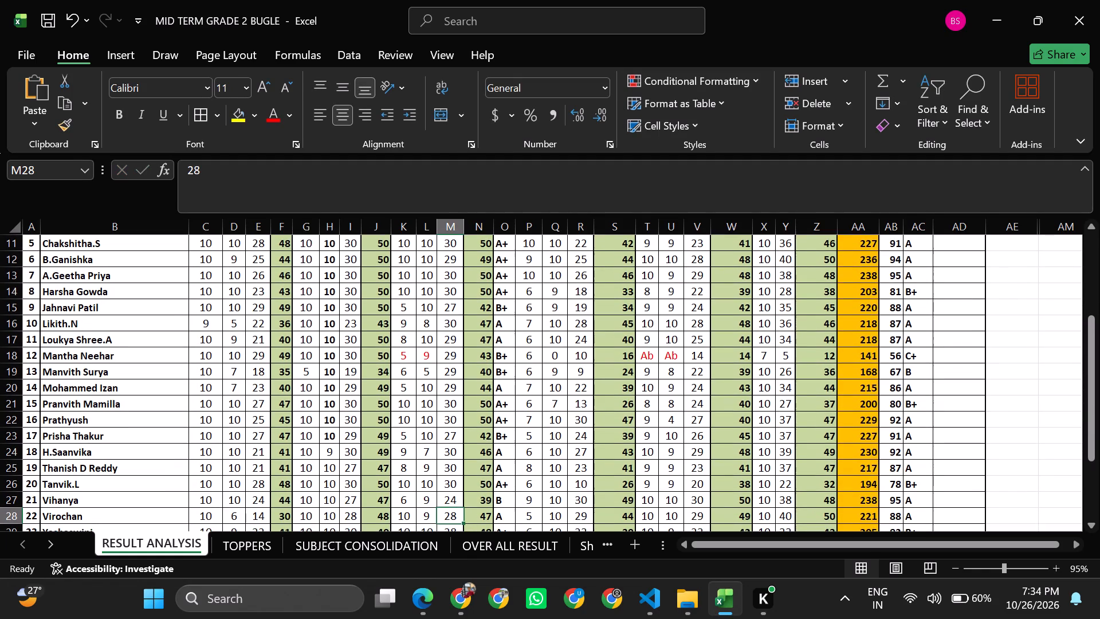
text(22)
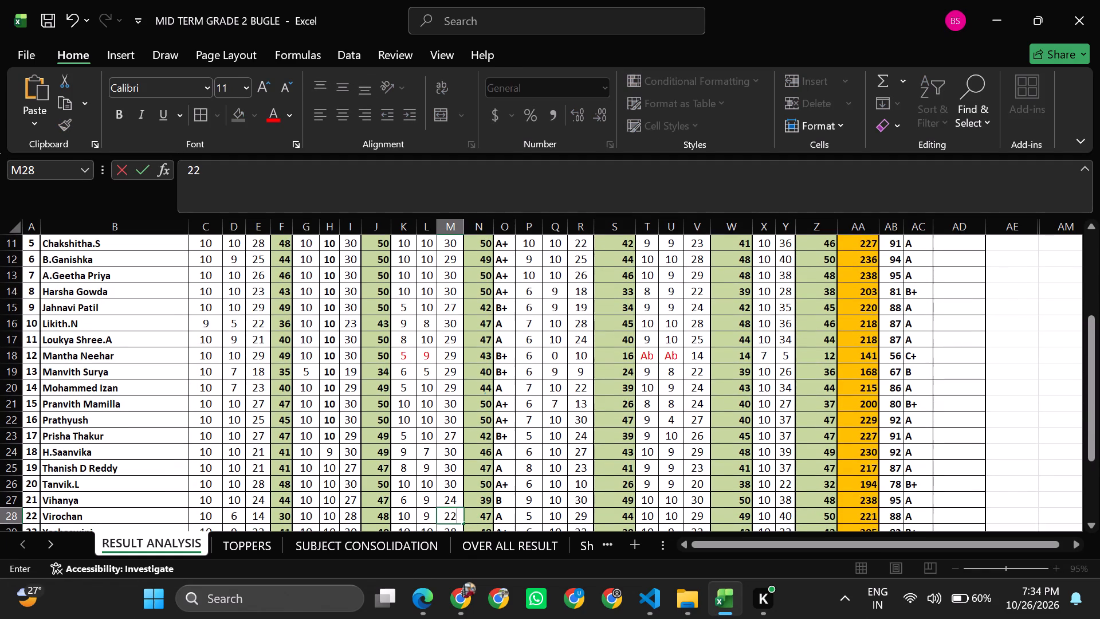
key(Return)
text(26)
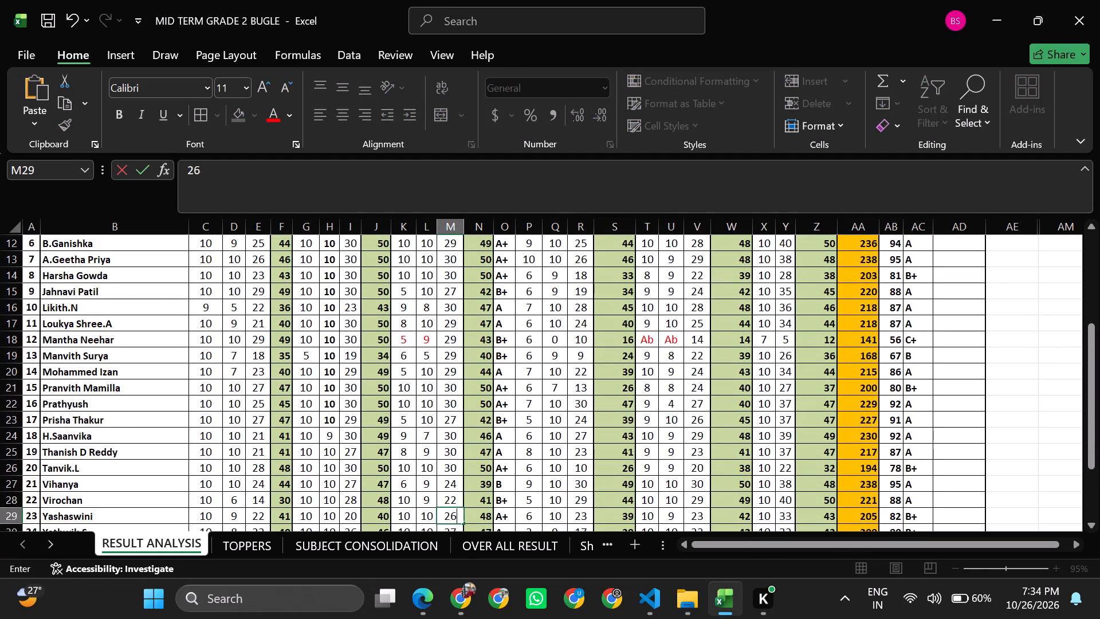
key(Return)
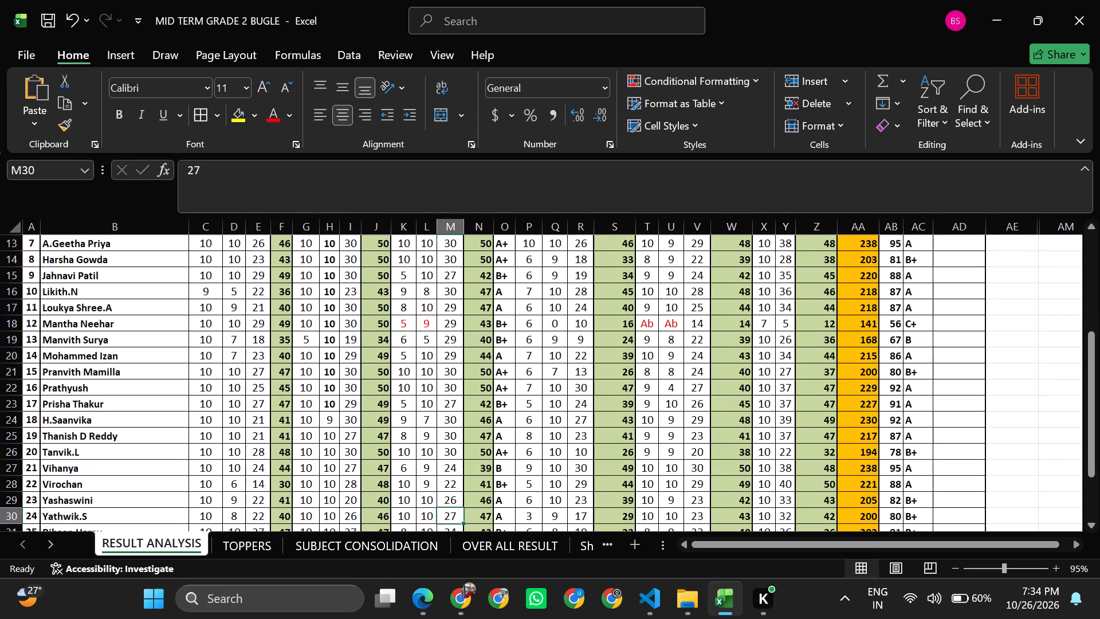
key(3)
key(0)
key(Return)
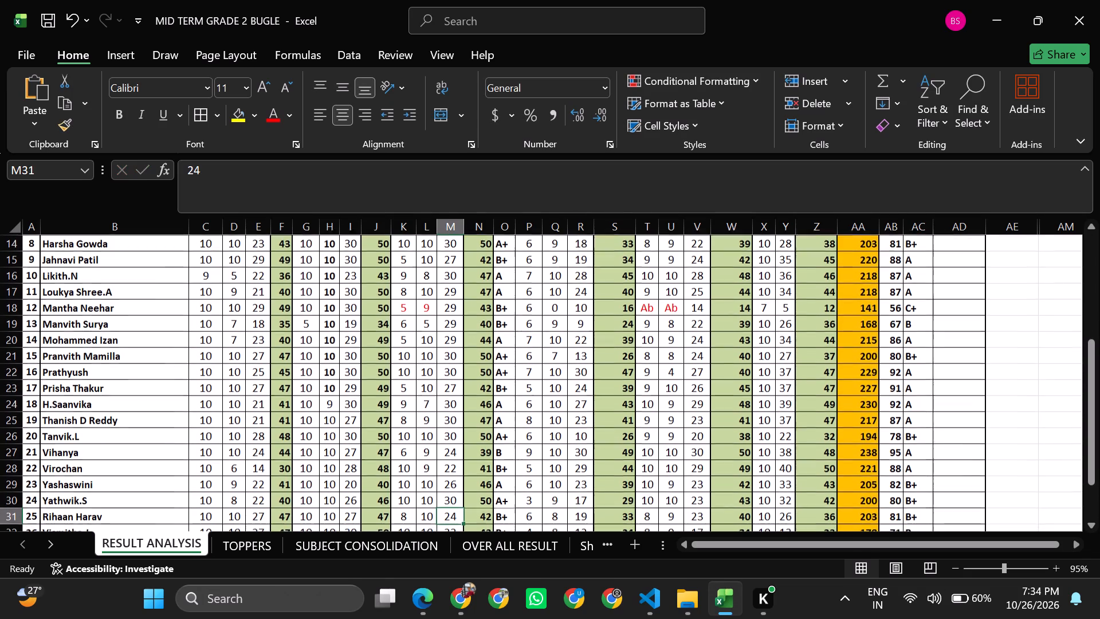
Set the Kannada written marks for serial numbers 25 and 26 (M31:M32) to 30 each.
text(30)
key(Return)
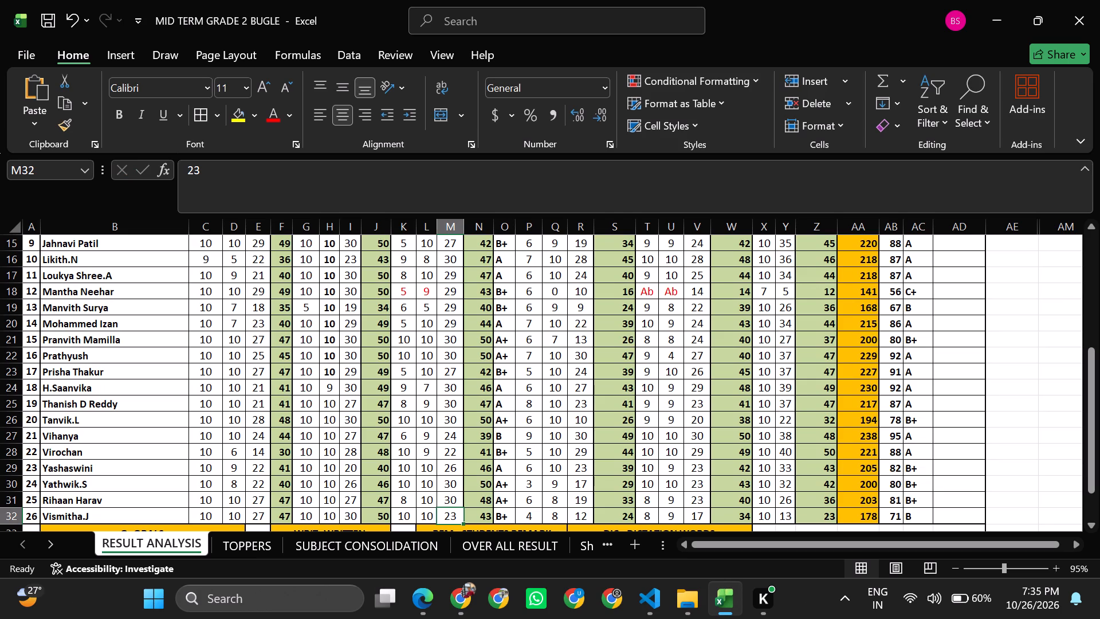
text(30)
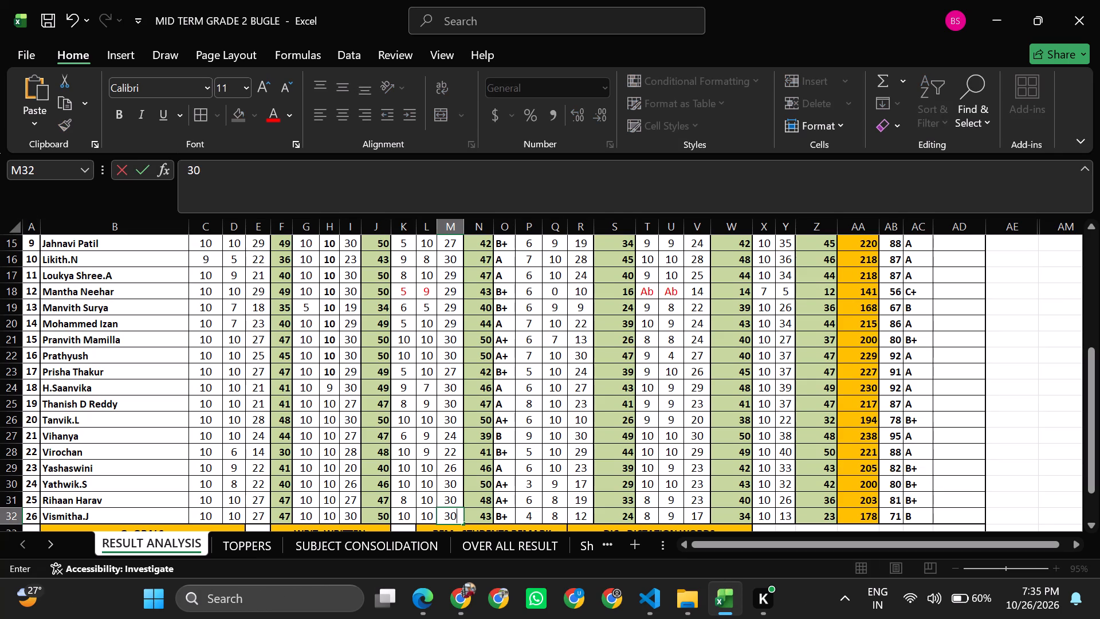
key(Up)
Check the Kannada written marks entered in column M one by one, from serial number 1 down to serial number 12.
key(Up)
key(Up)
key(Up)
key(Up)
key(Up)
key(Up)
key(Up)
key(Up)
key(Up)
key(Up)
key(Up)
key(Up)
key(Up)
key(Up)
key(Up)
key(Up)
key(Up)
key(Up)
key(Up)
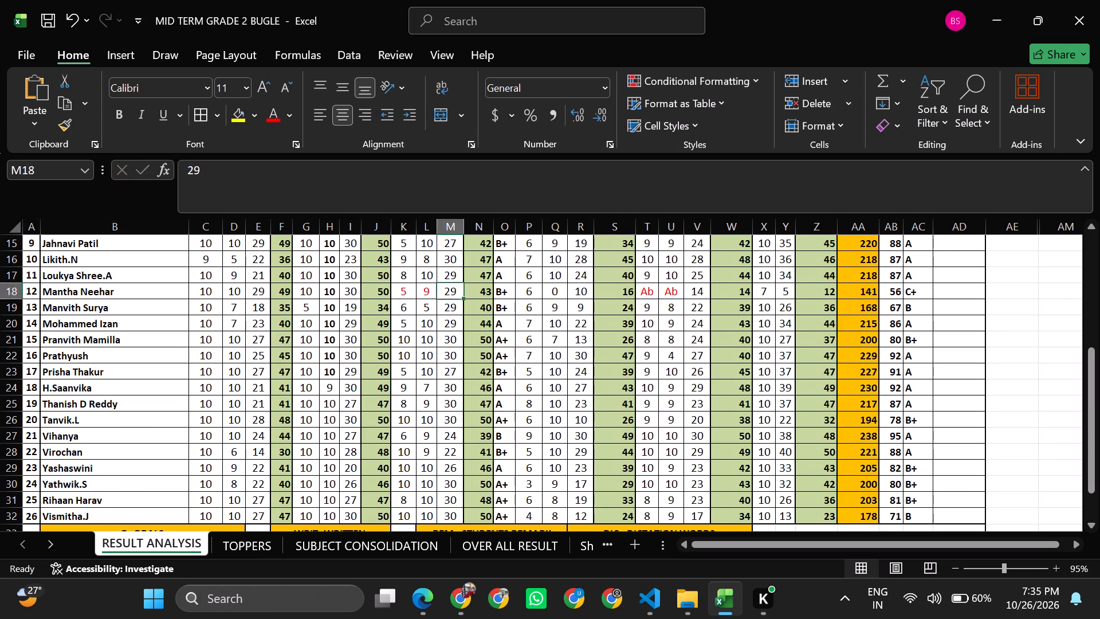
key(Up)
key(Up)
key(Up)
key(Up)
key(Up)
key(Up)
key(Up)
key(Down)
key(Down)
key(Down)
key(Down)
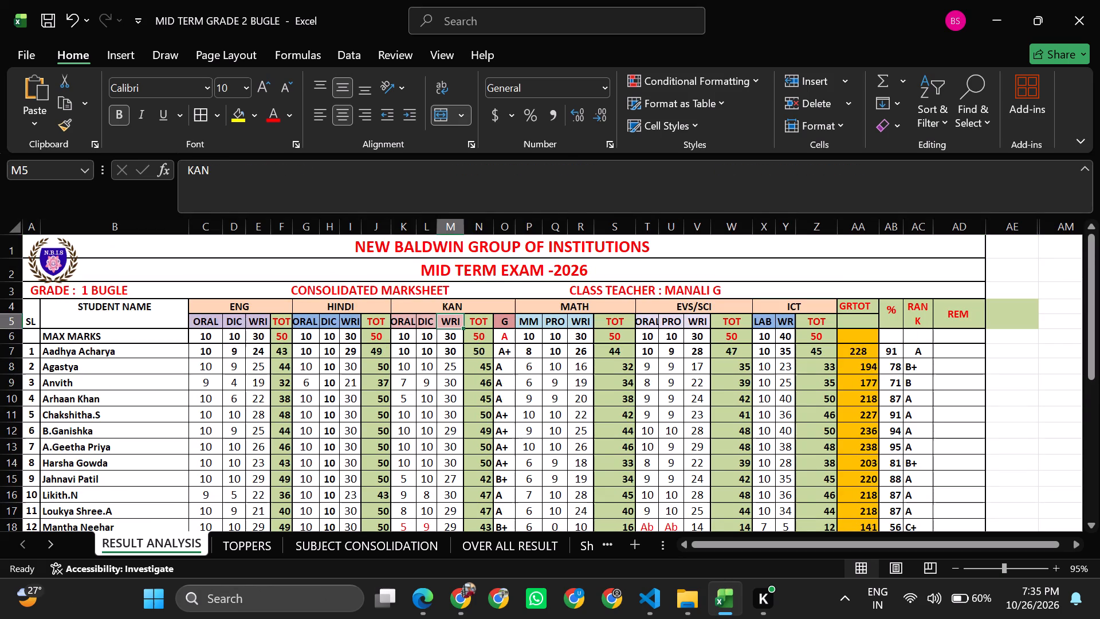
key(Down)
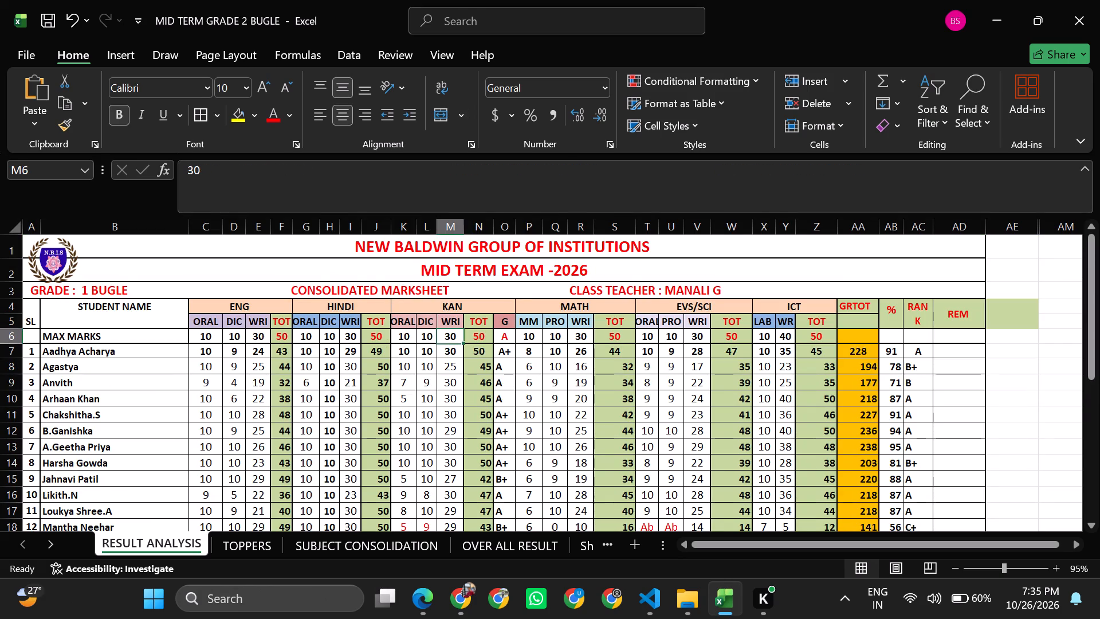
key(Down)
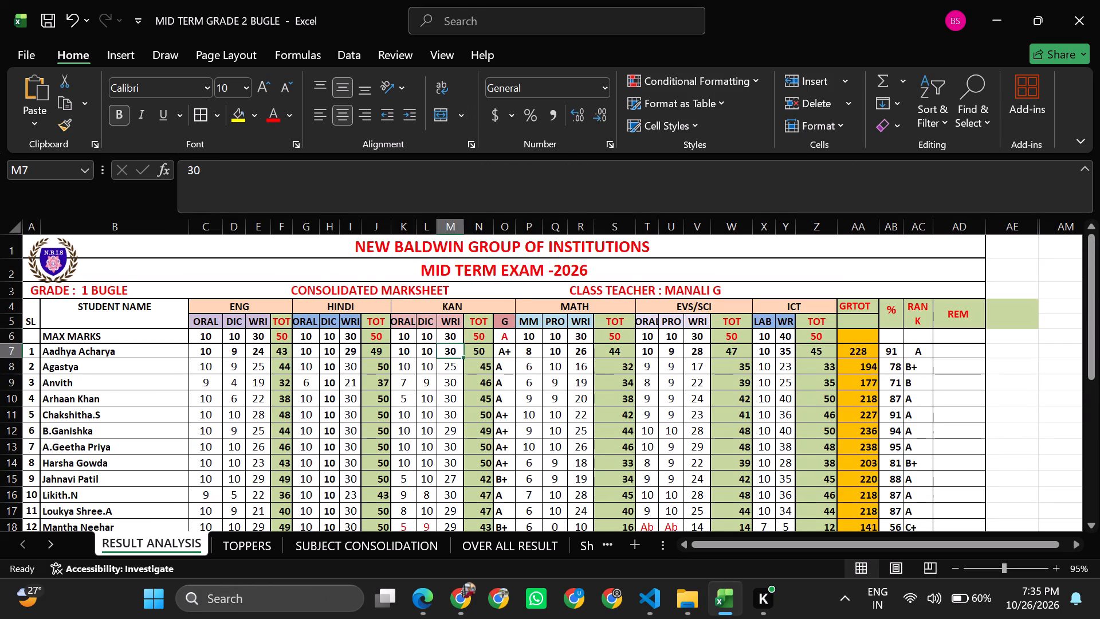
key(Down)
key(Down)
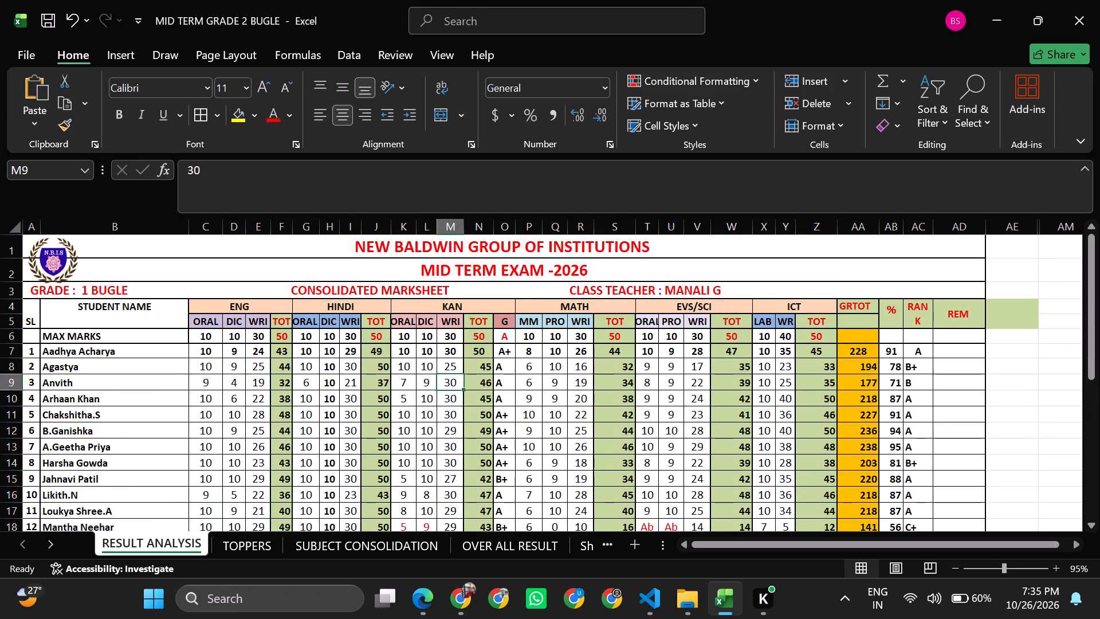
key(Down)
key(Down)
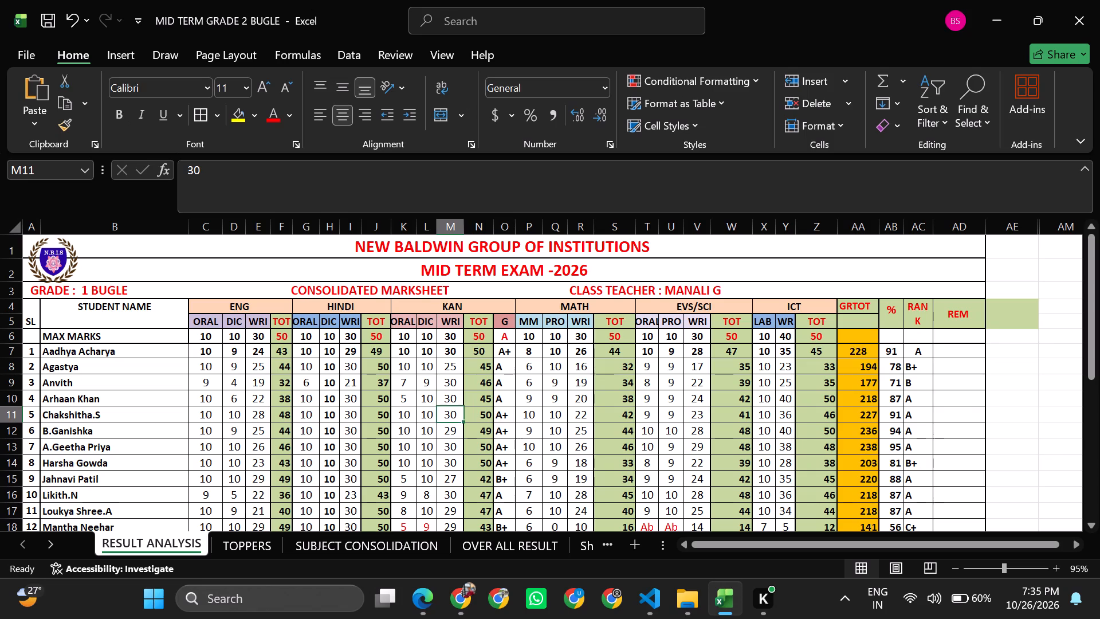
key(Down)
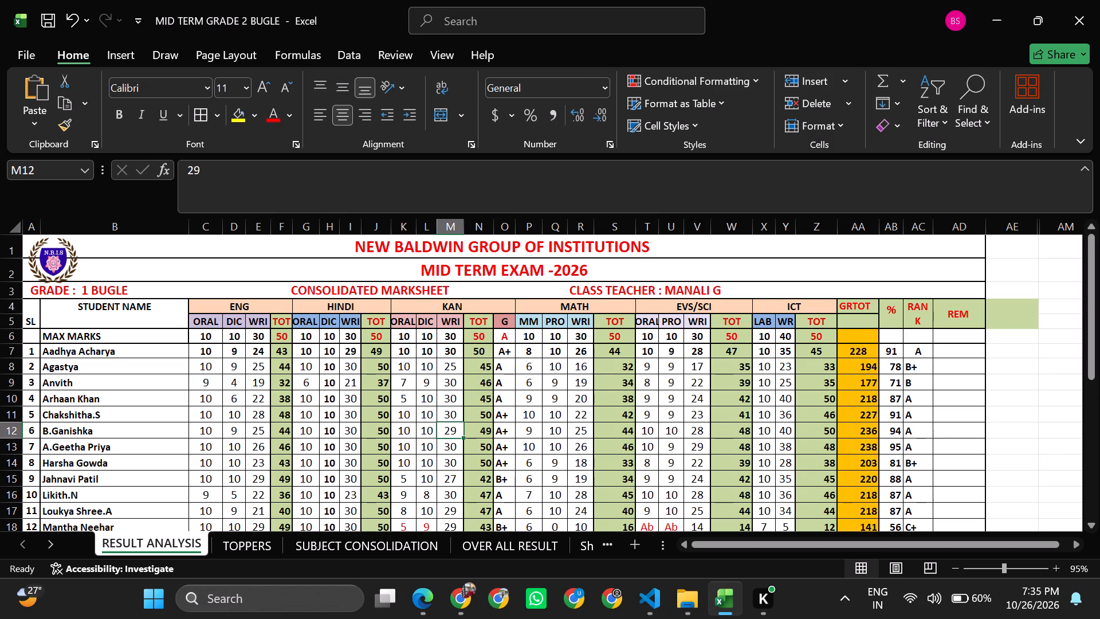
key(Down)
key(Down)
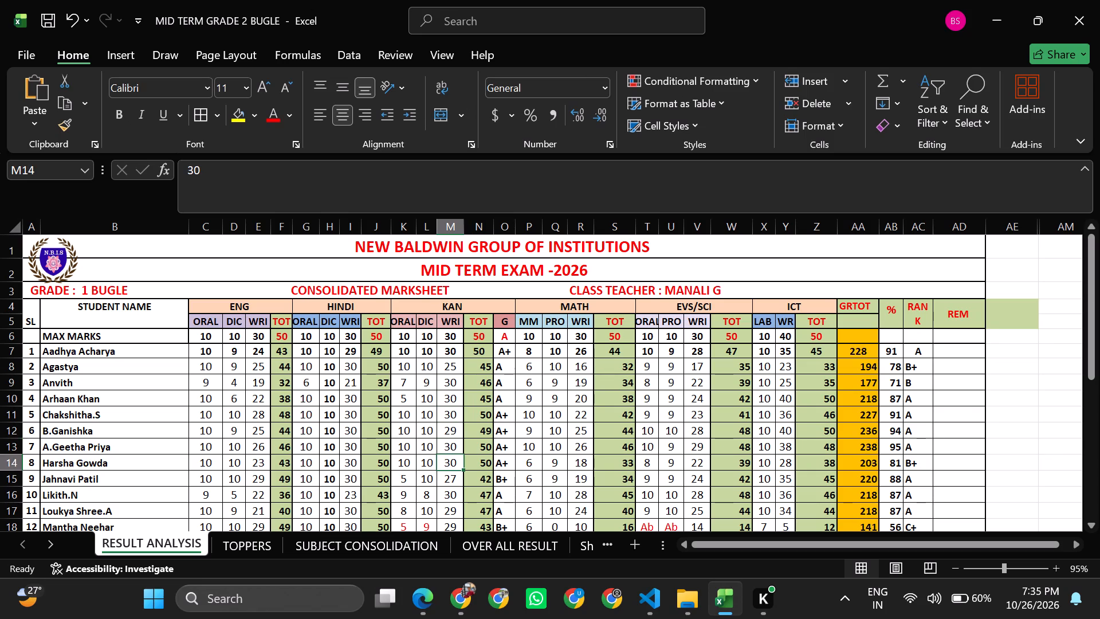
key(Down)
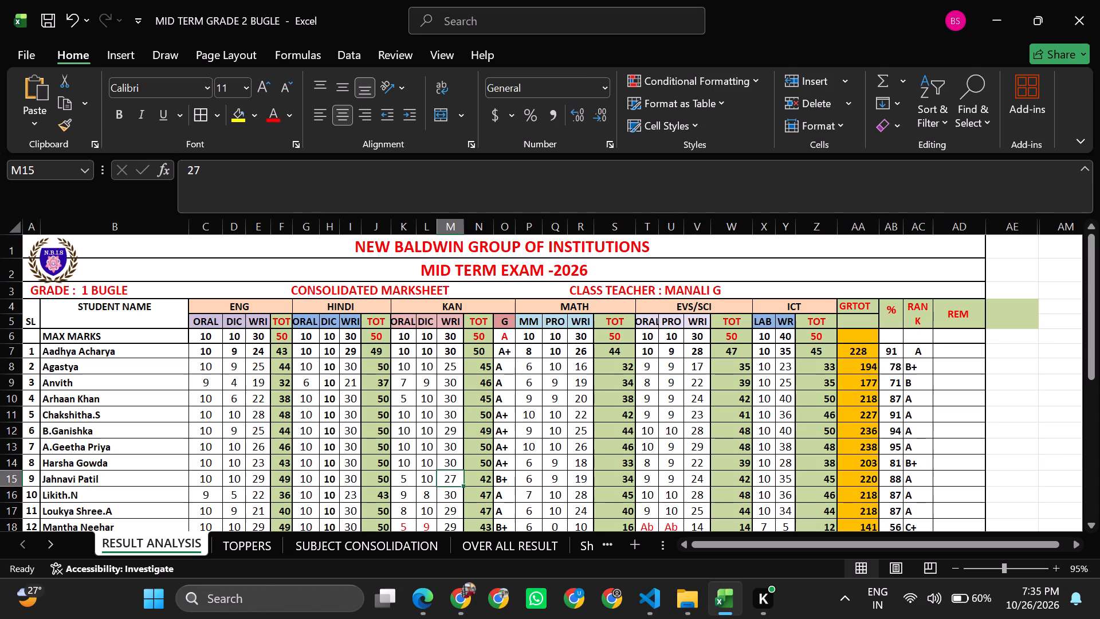
key(Down)
key(Down)
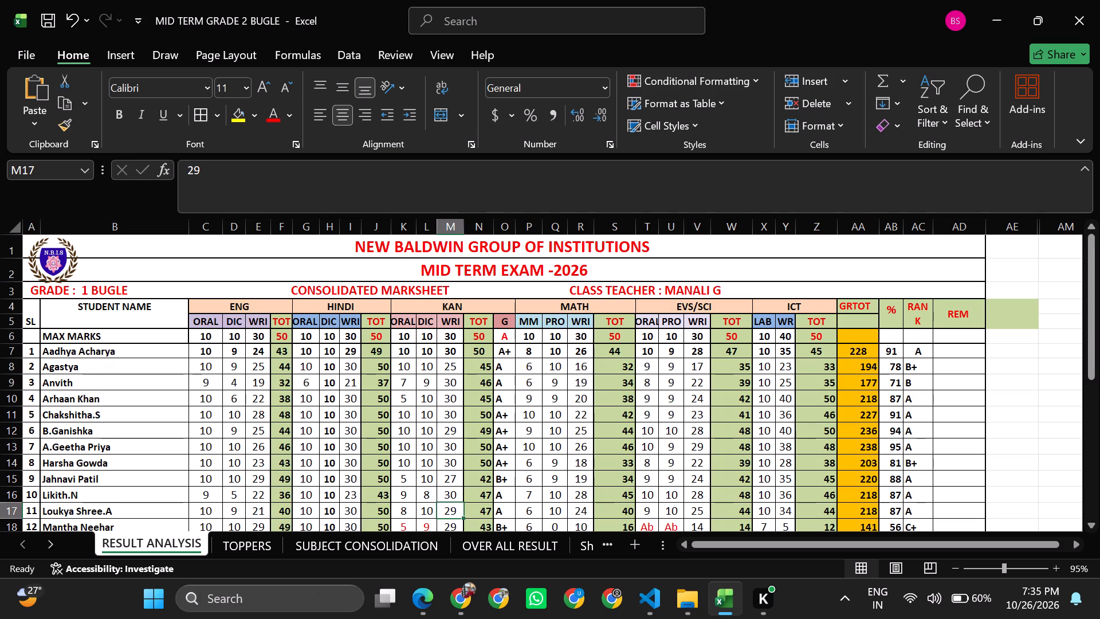
key(Down)
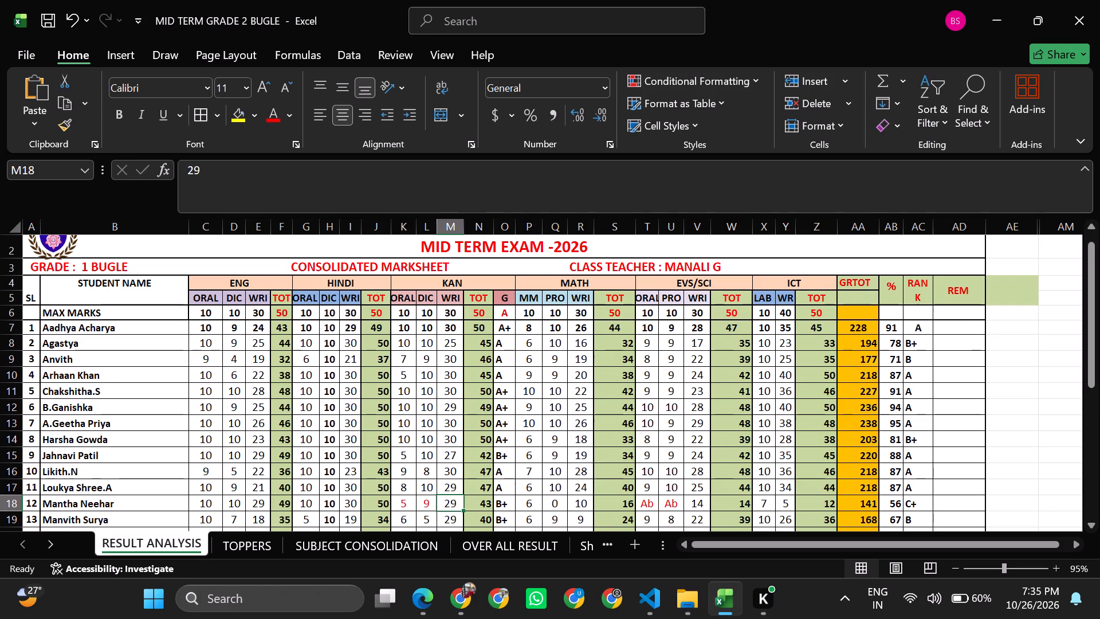
key(Up)
key(Up)
key(Up)
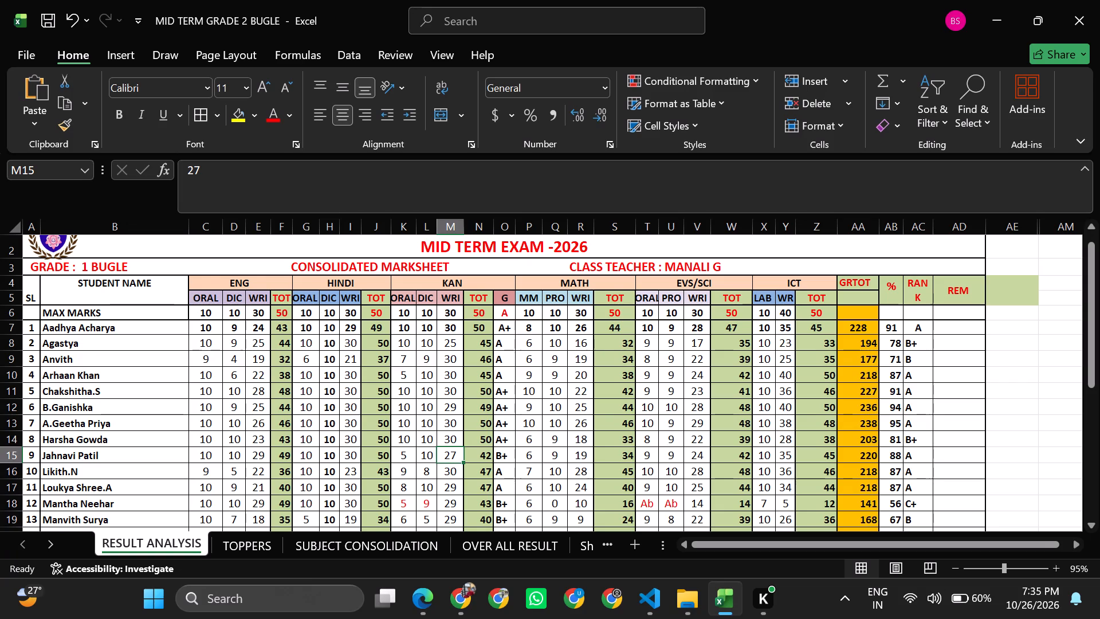
Correct the Kannada written marks upward from serial number 24 to 20 (M30 up to M26) to 26, 22, 24, 30 and 30.
scroll(491, 398, down, 3)
scroll(491, 398, up, 3)
scroll(491, 398, down, 2)
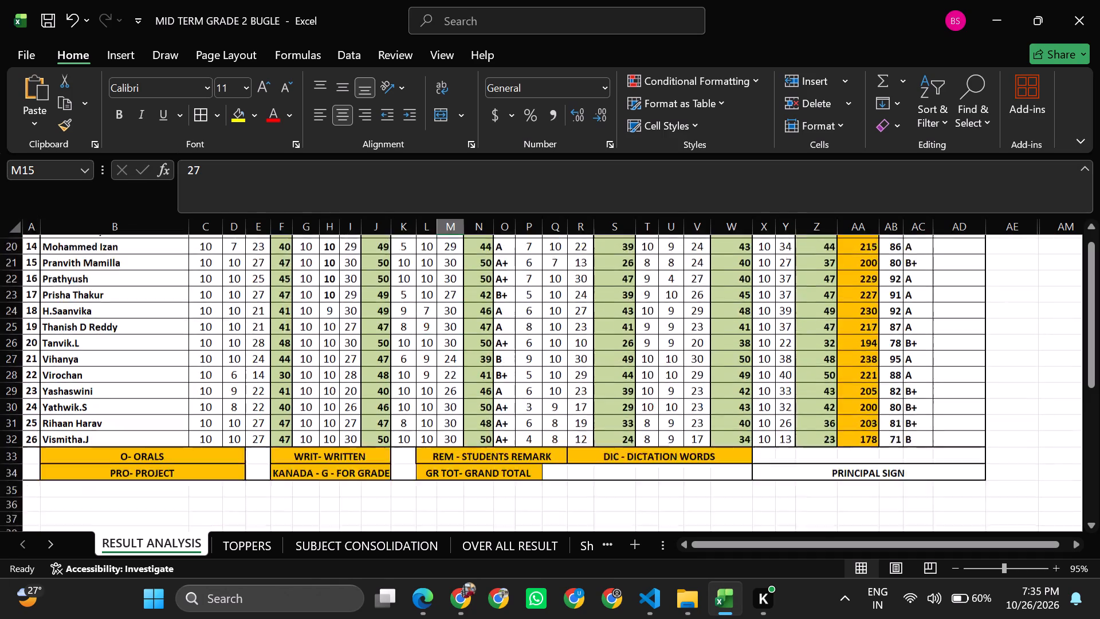
scroll(491, 398, up, 1)
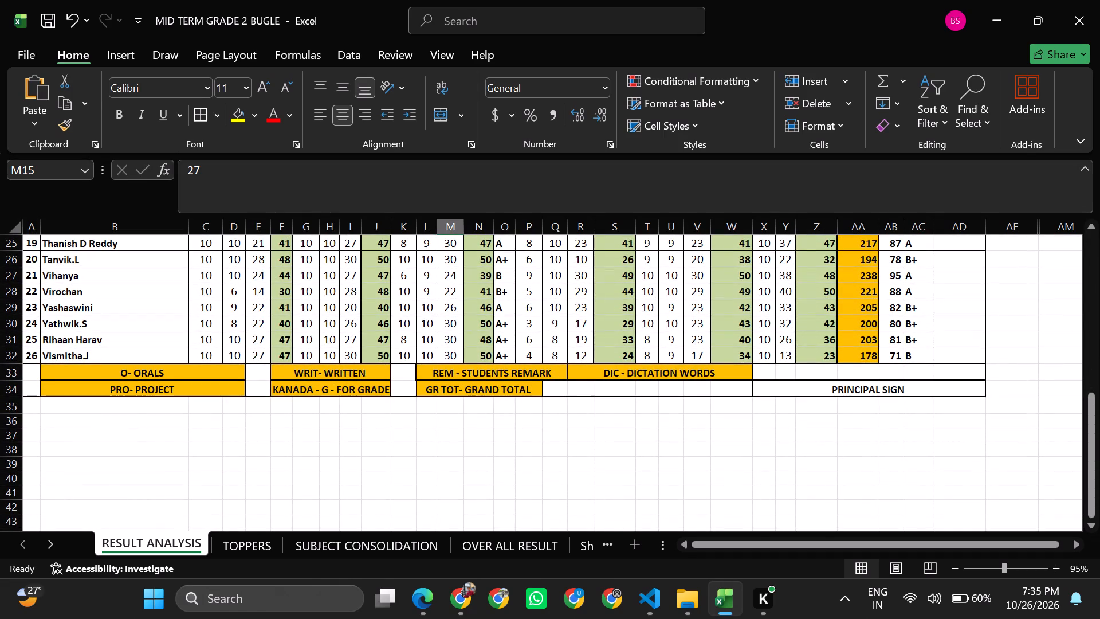
click(451, 359)
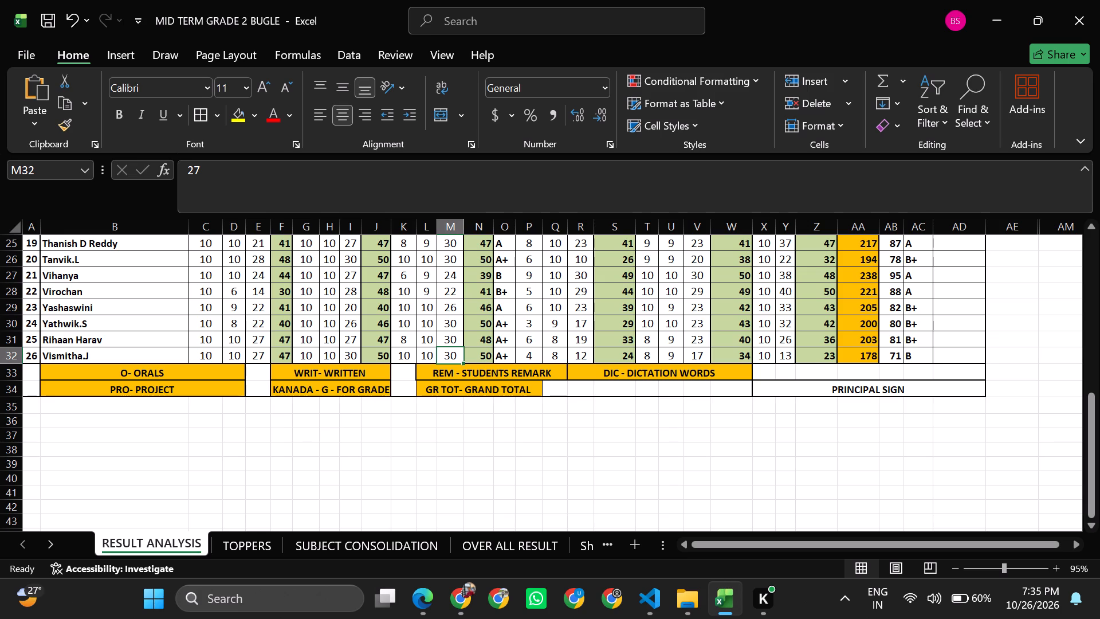
key(Up)
key(Up)
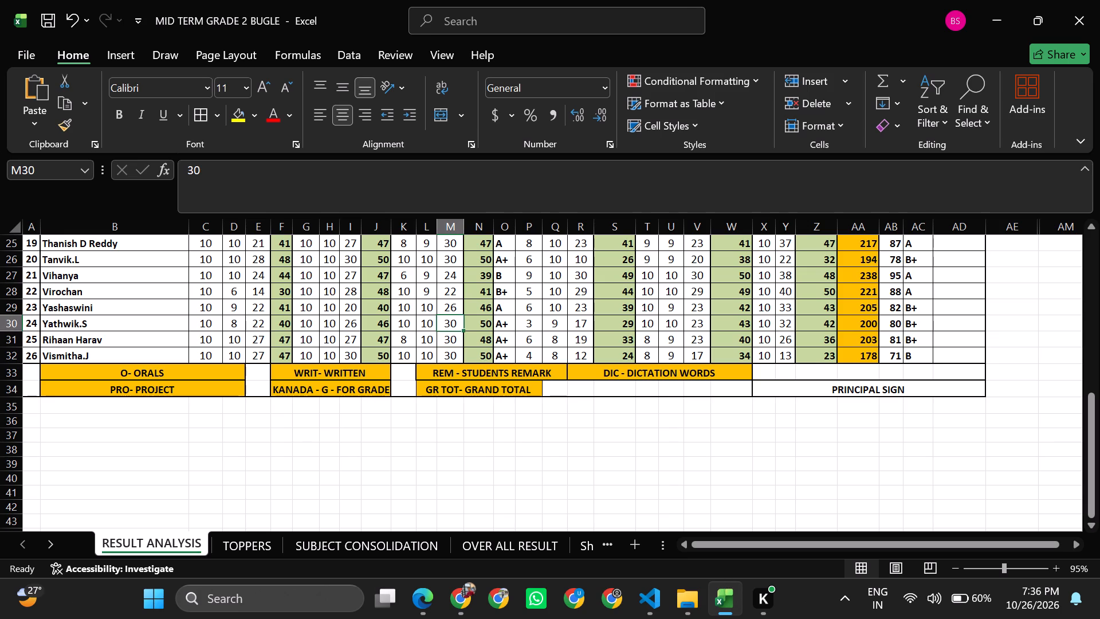
text(26)
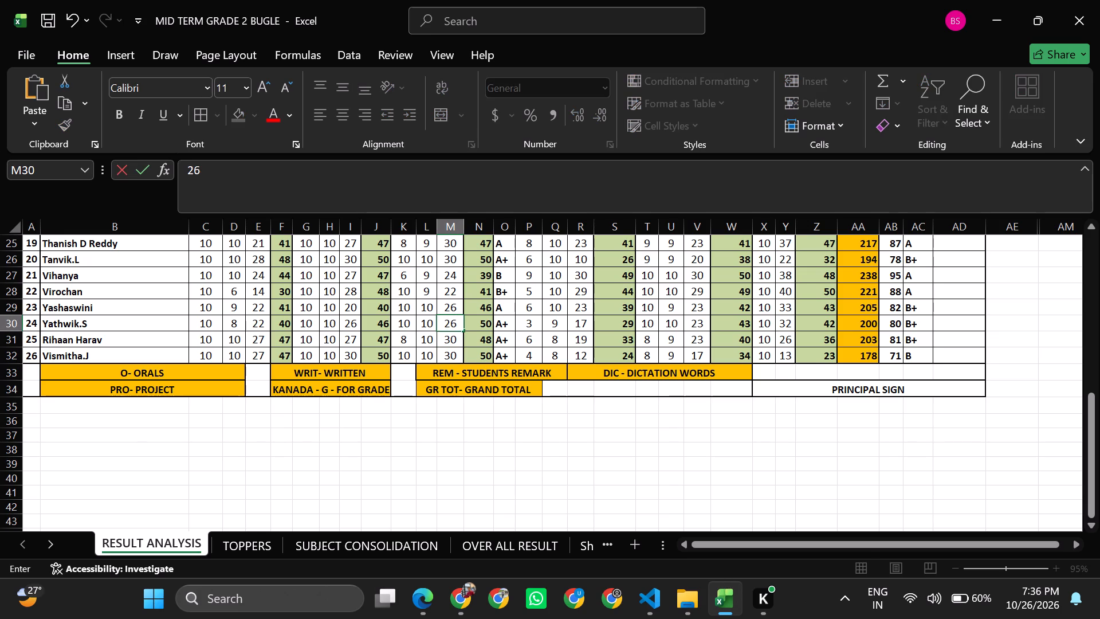
key(Up)
text(22)
key(Up)
text(24)
key(Up)
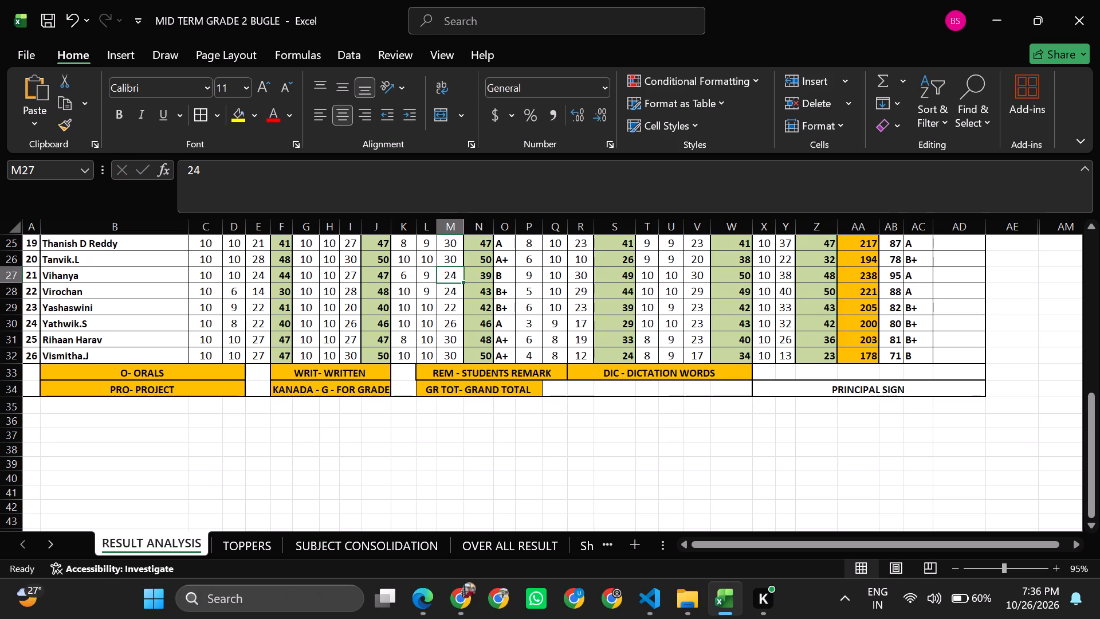
text(30)
key(Up)
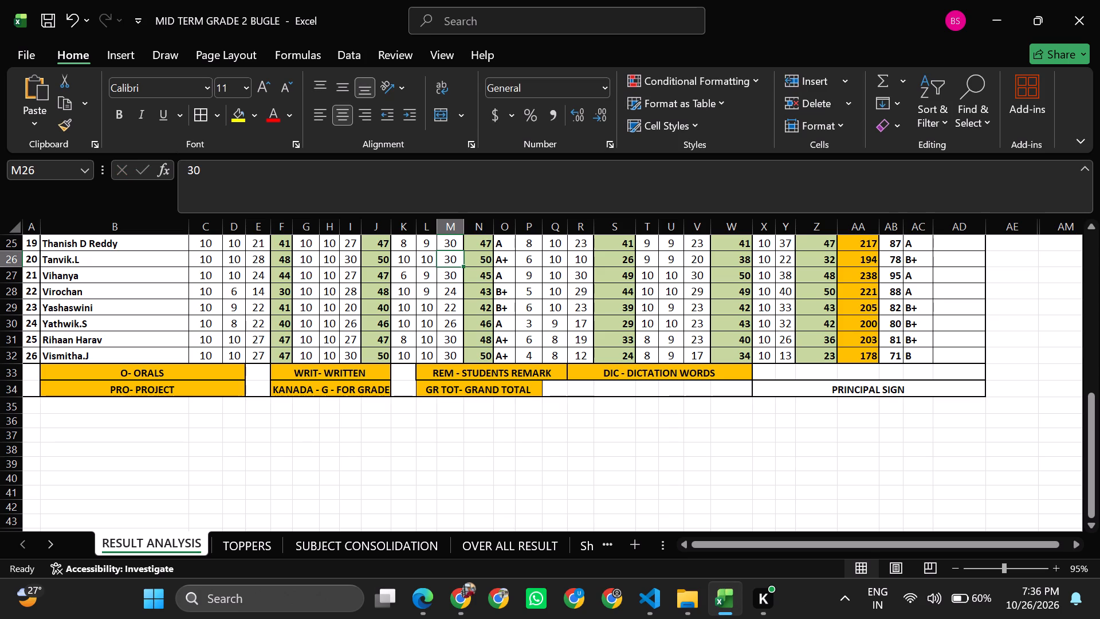
text(30)
key(Up)
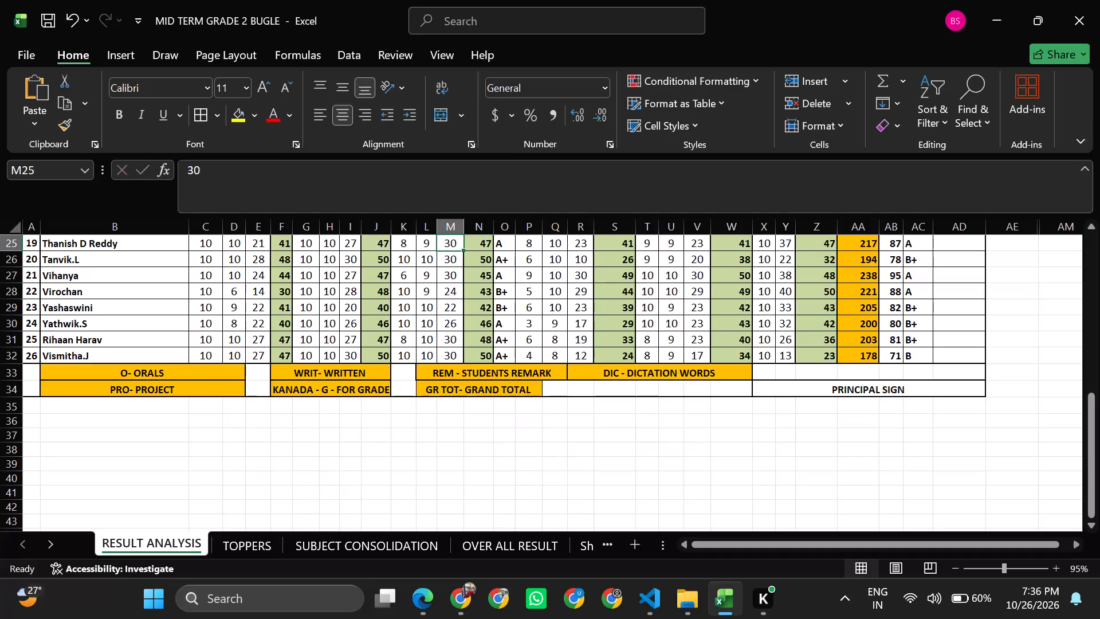
Correct the Kannada written marks upward from serial number 18 to 15 (M24 up to M21) to 27, 30, 29 and 29.
scroll(451, 359, up, 2)
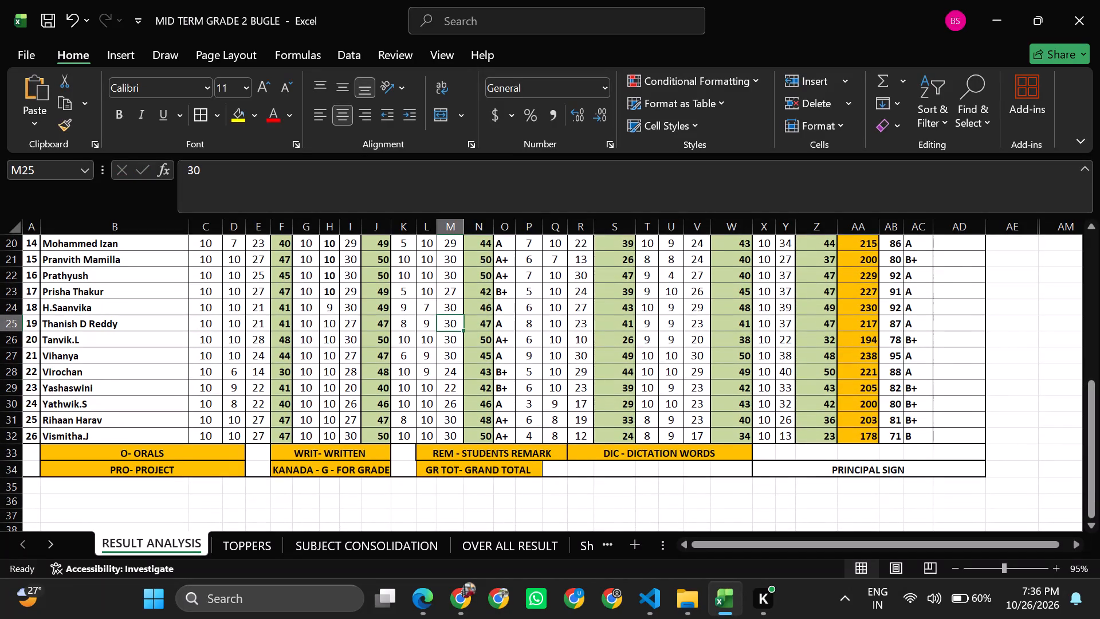
key(Up)
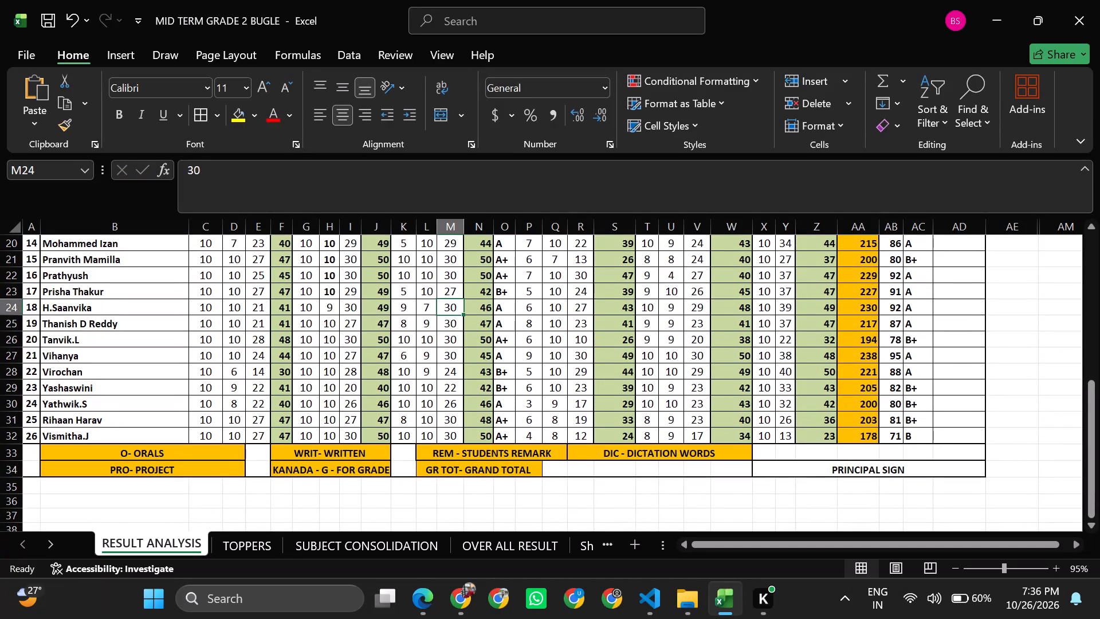
key(2)
key(7)
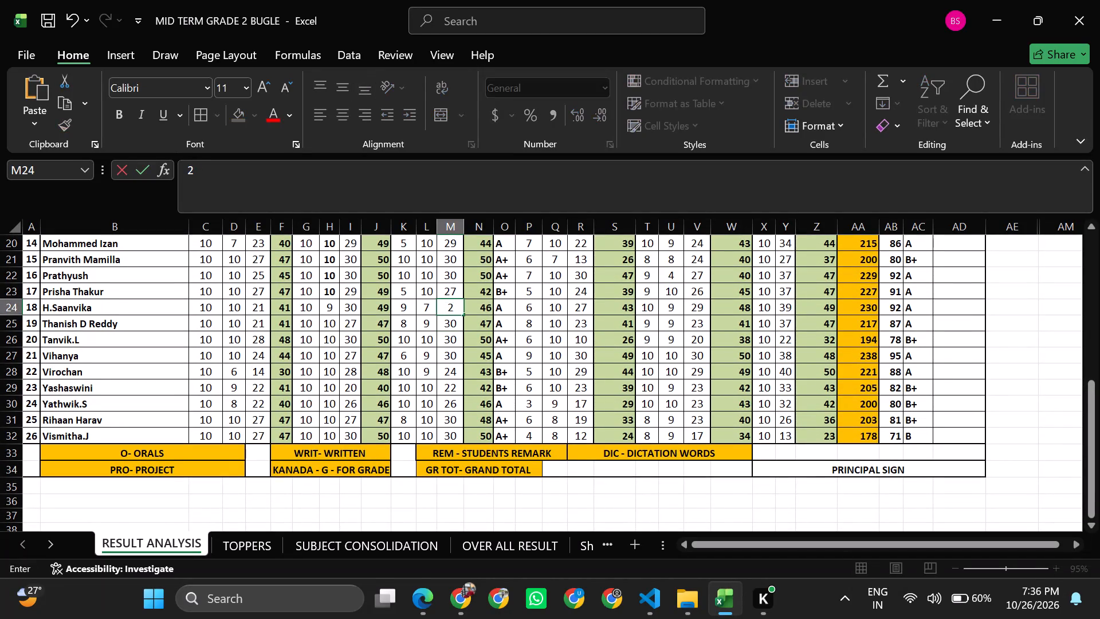
key(Up)
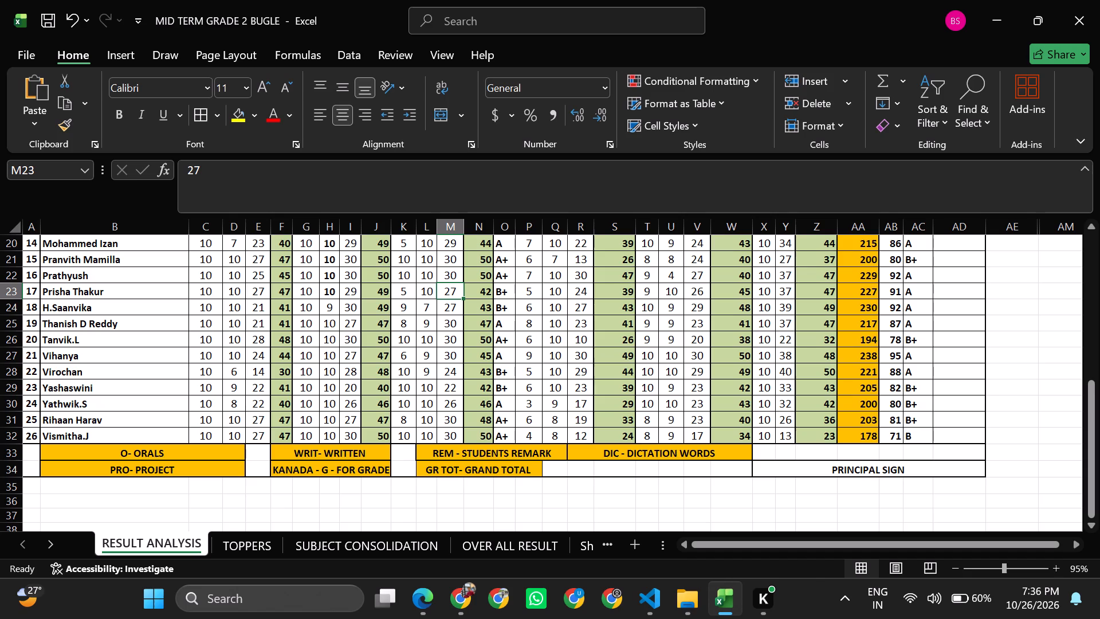
key(3)
key(0)
key(Up)
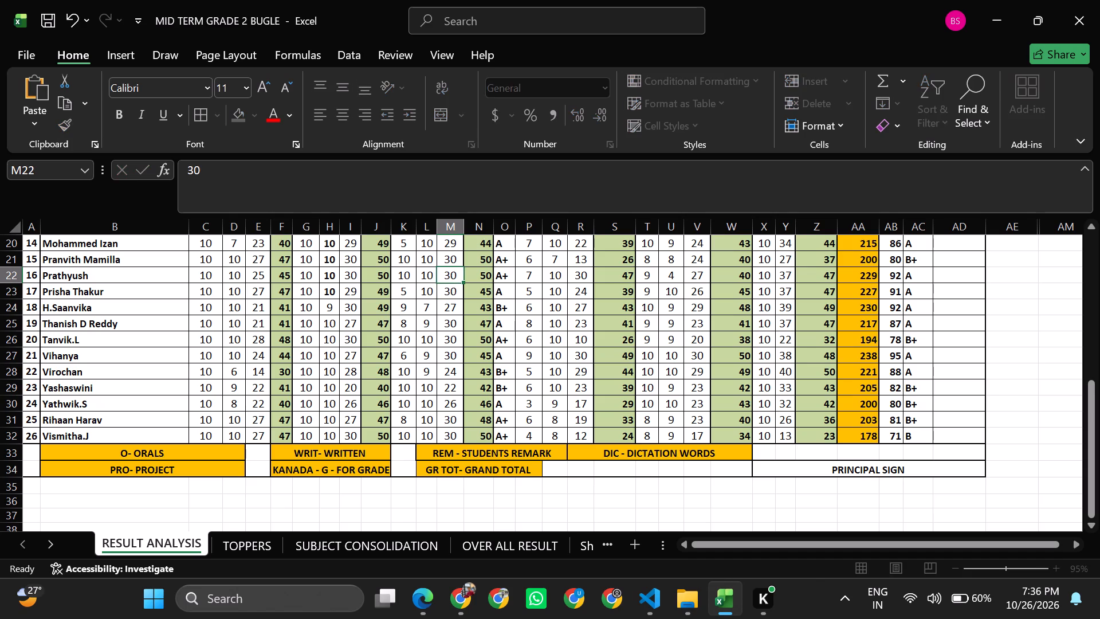
key(2)
key(9)
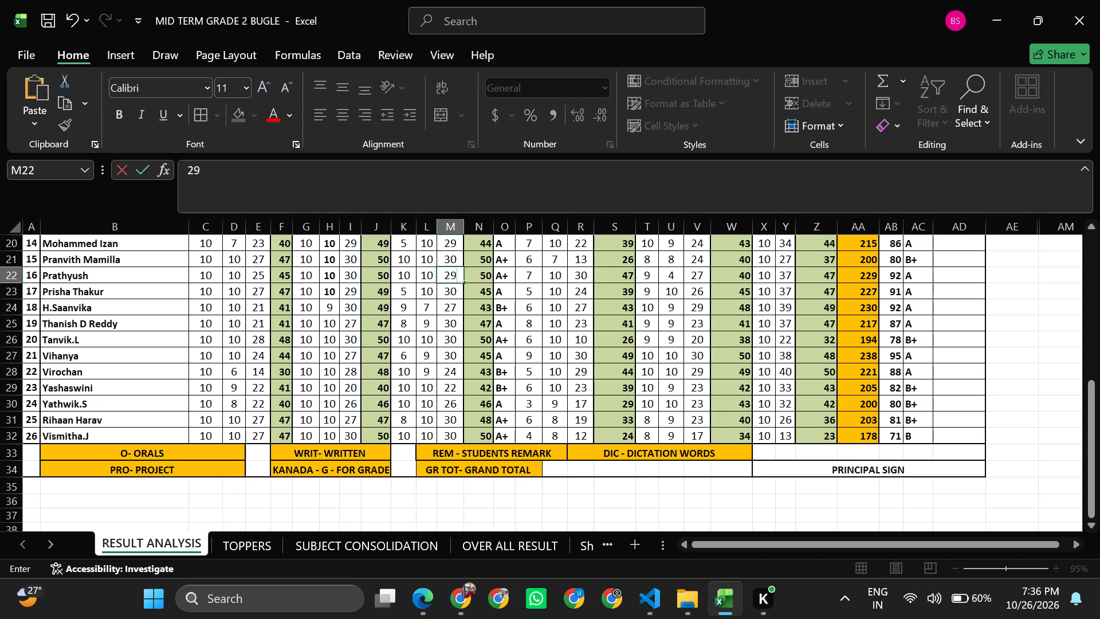
key(Up)
scroll(451, 359, up, 1)
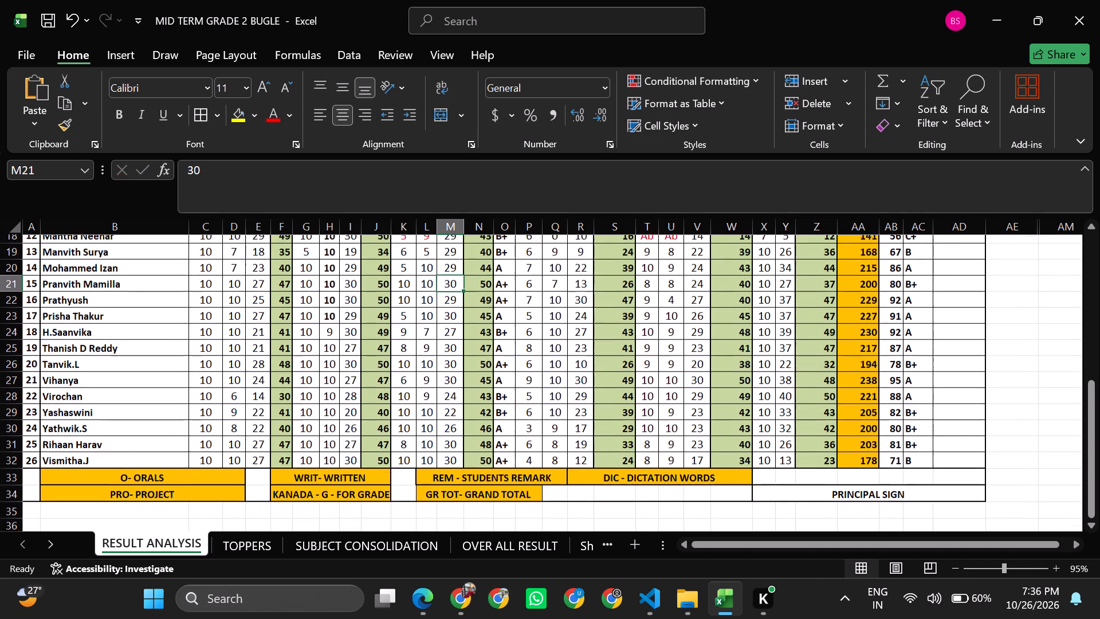
scroll(451, 359, up, 1)
text(29)
key(Up)
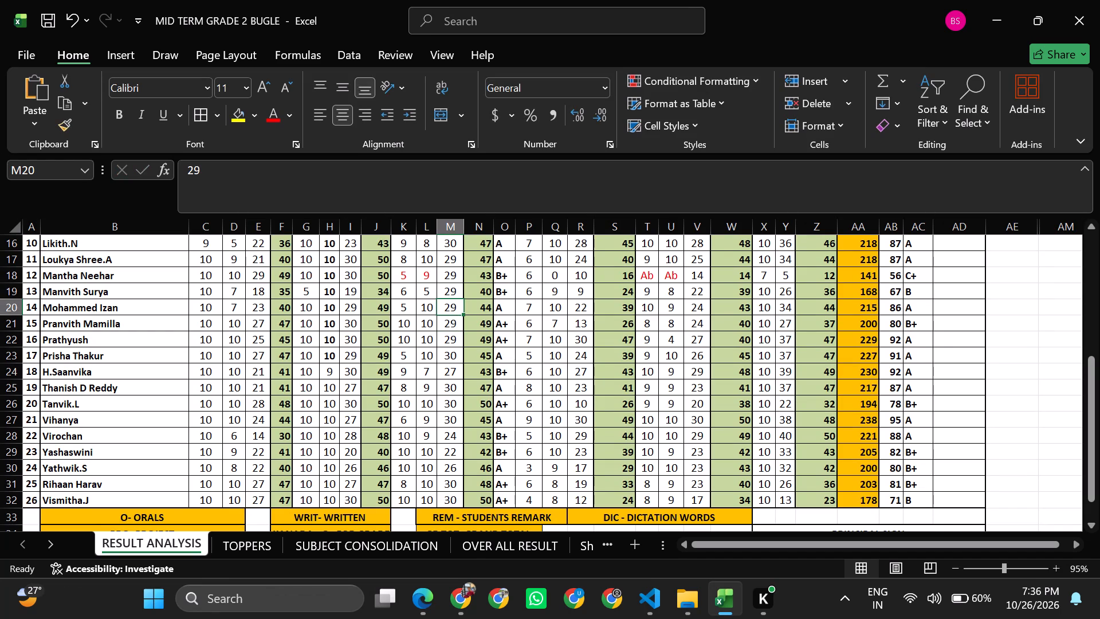
Correct the Kannada written marks for serial numbers 11, 10 and 9 (M17, M16, M15) to 30, 27 and 30.
key(Up)
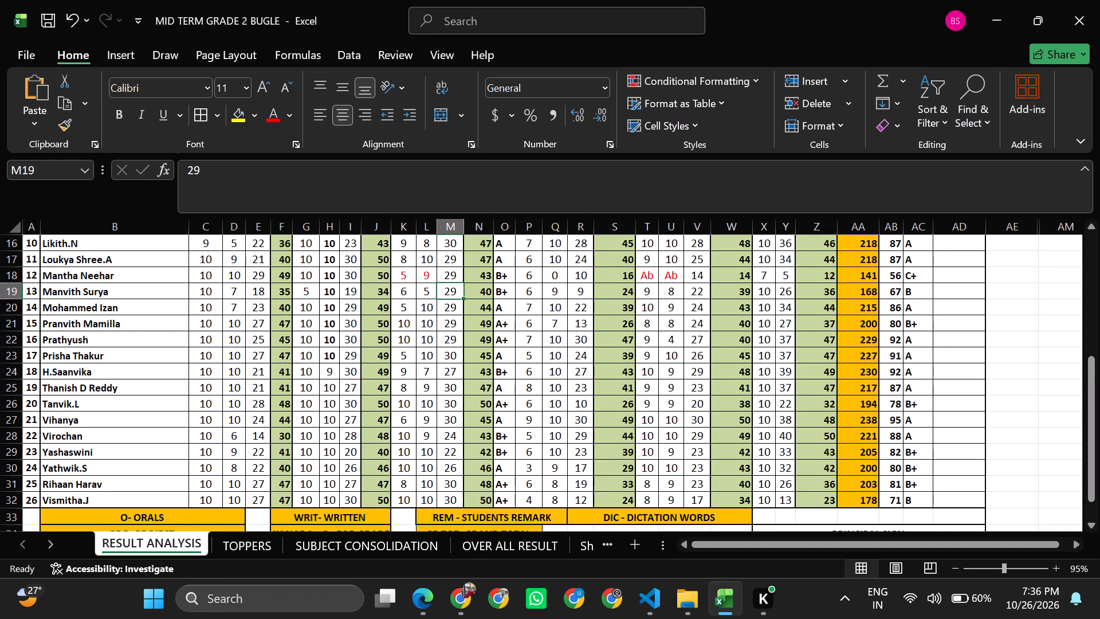
key(Up)
key(Up)
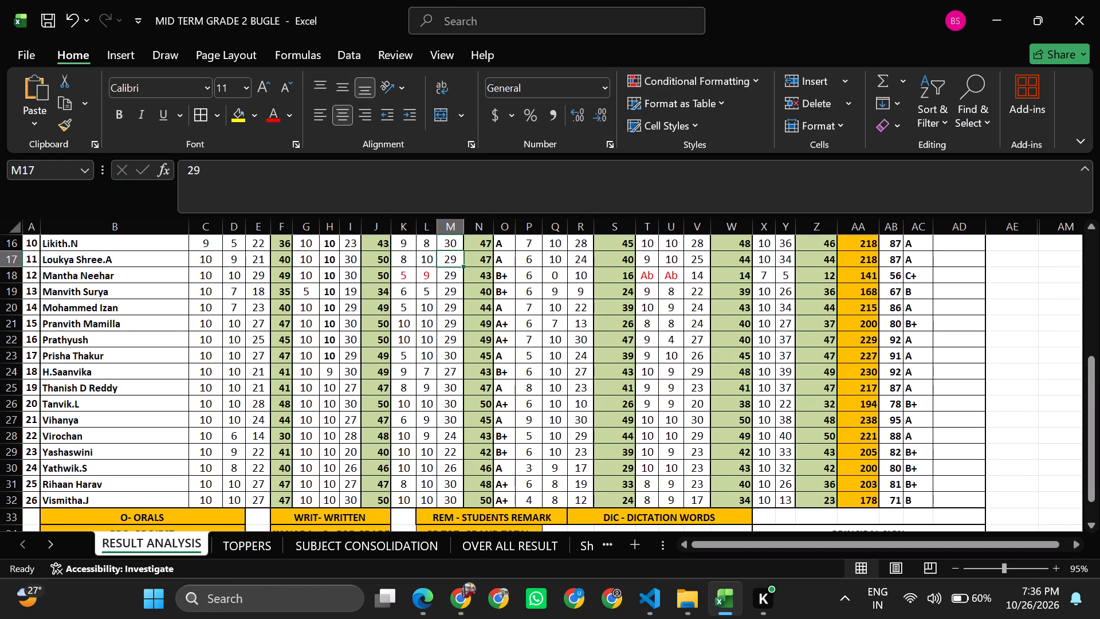
text(30)
scroll(451, 359, up, 1)
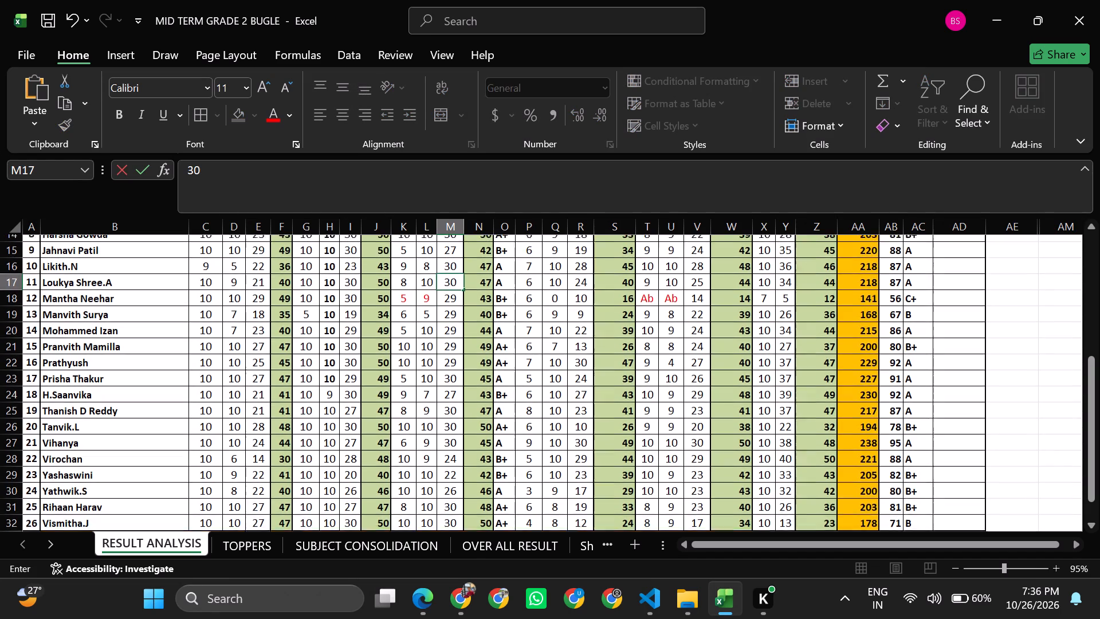
scroll(451, 359, up, 1)
key(Up)
key(2)
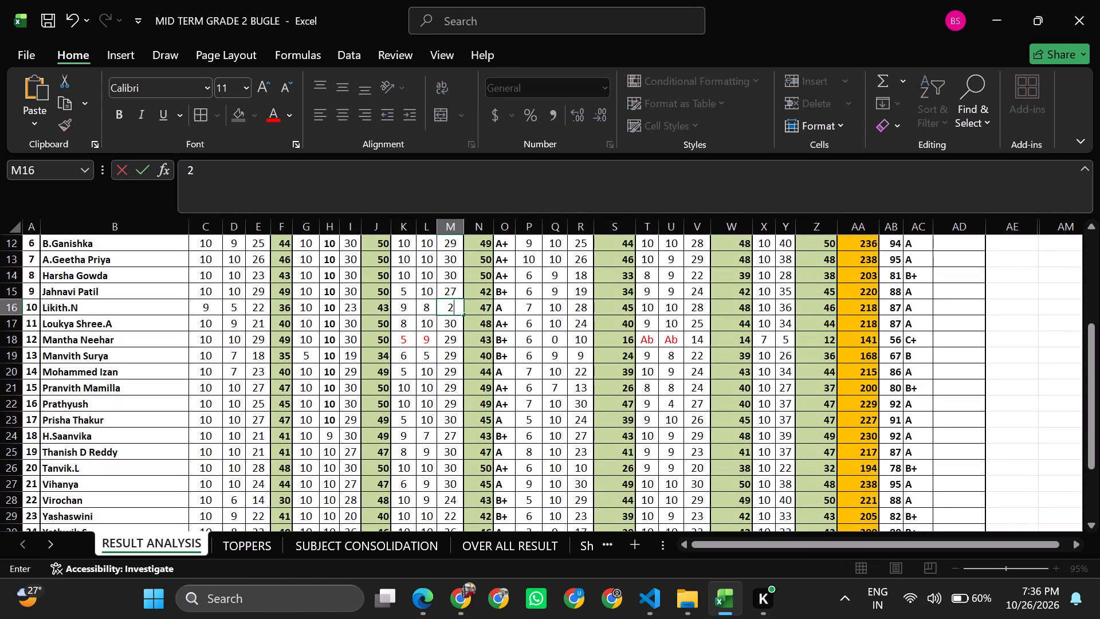
key(7)
key(Up)
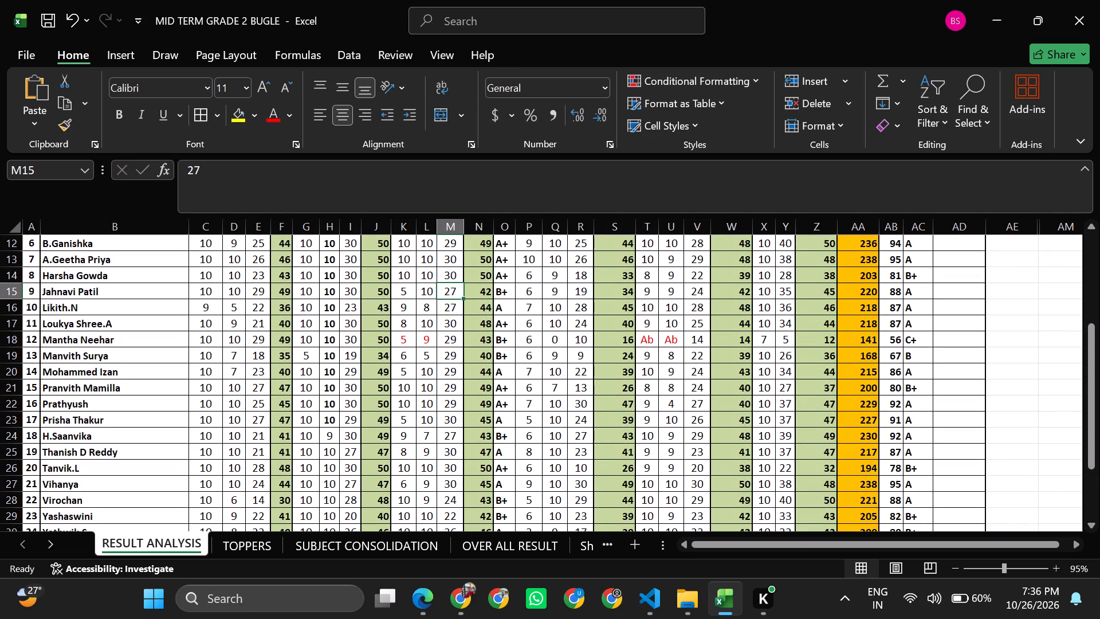
text(30)
key(Up)
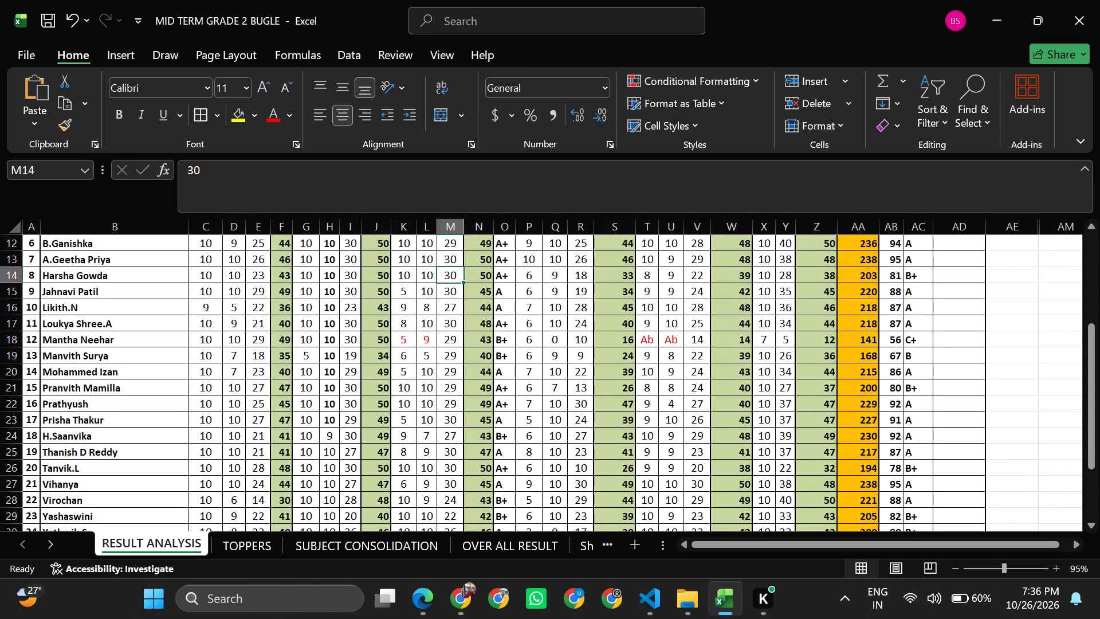
Correct the Kannada written marks for serial numbers 7, 6, 3 and 2 (M13, M12, M9, M8) to 29, 30, 25 and 30.
key(Up)
text(29)
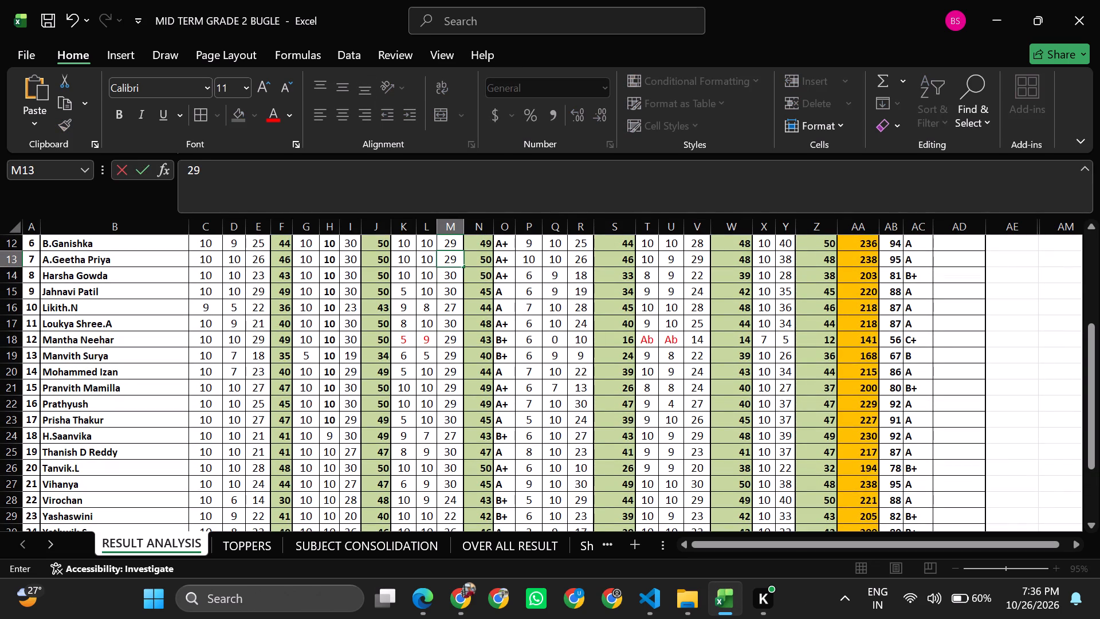
key(Up)
scroll(451, 359, up, 2)
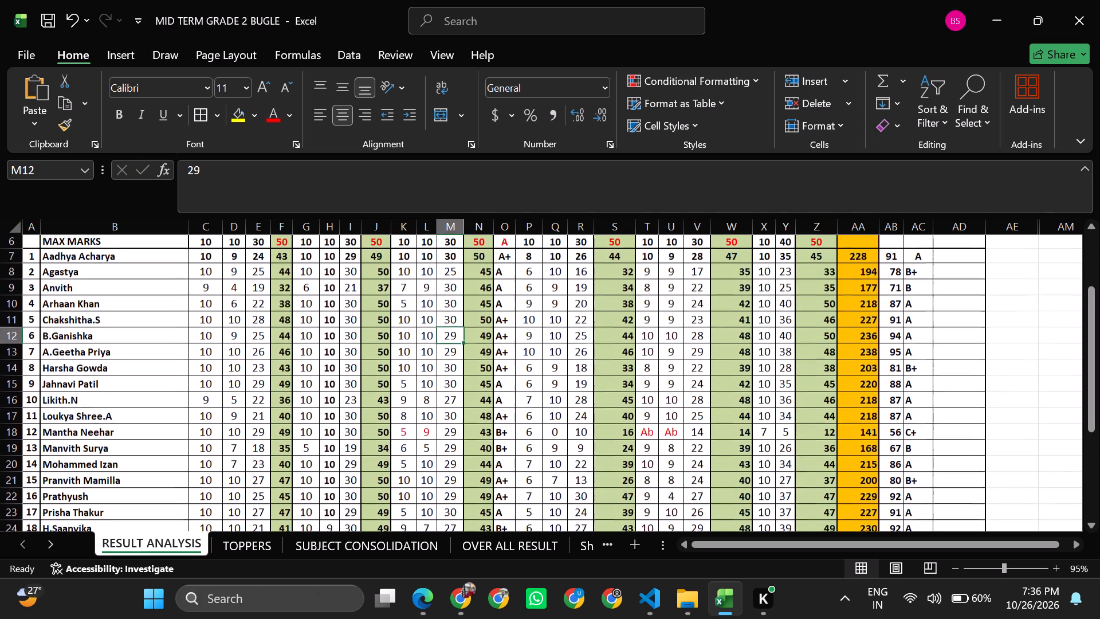
text(30)
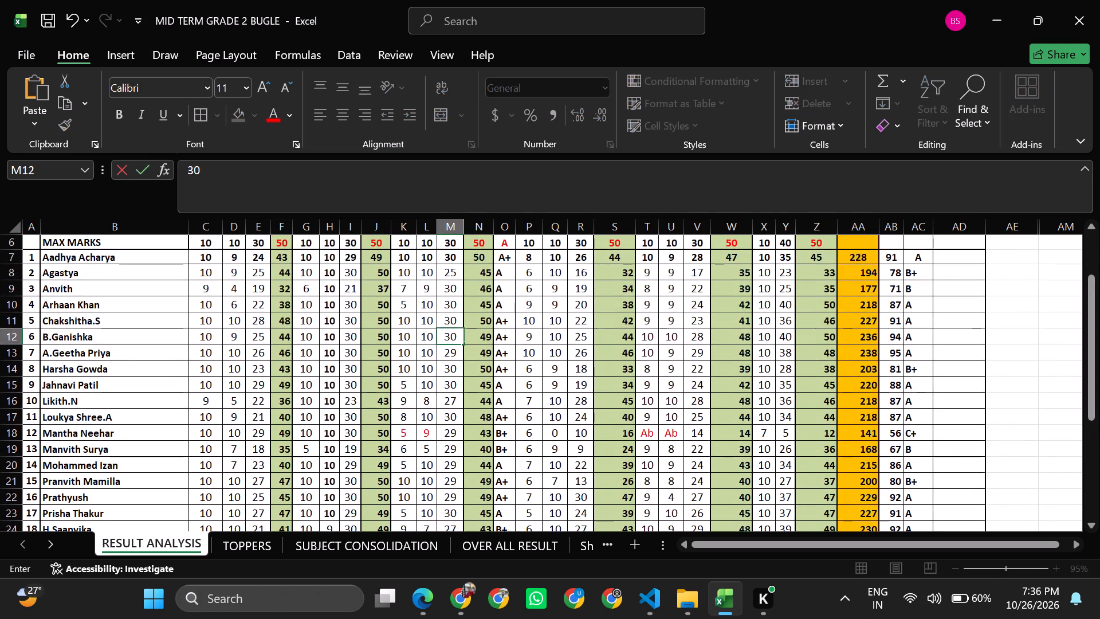
key(Up)
key(Up)
key(Up)
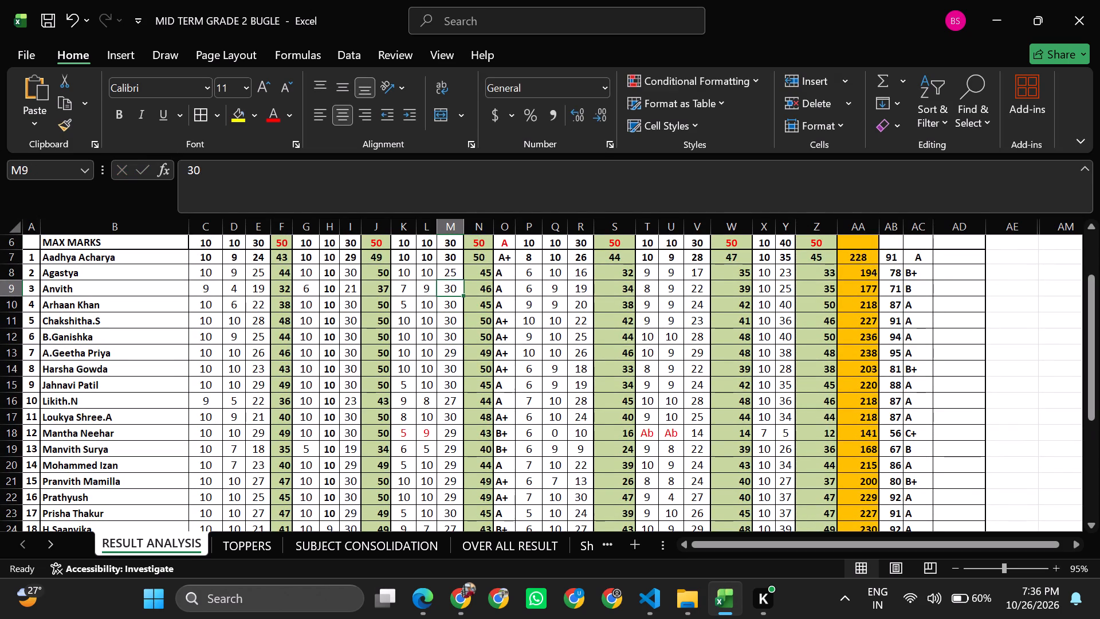
key(2)
key(5)
key(Up)
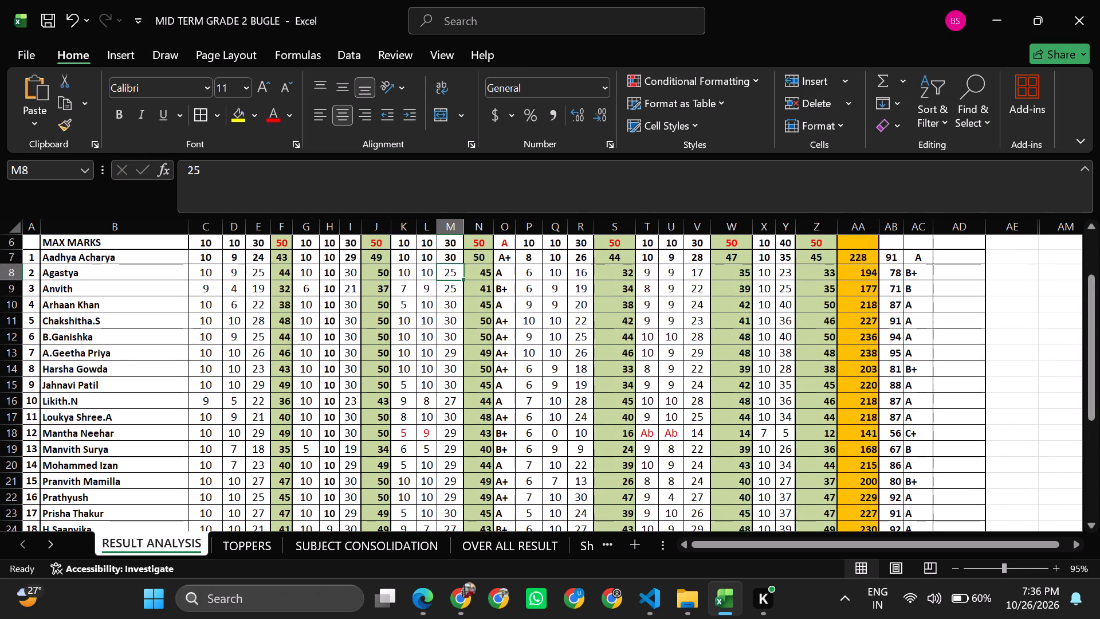
text(30)
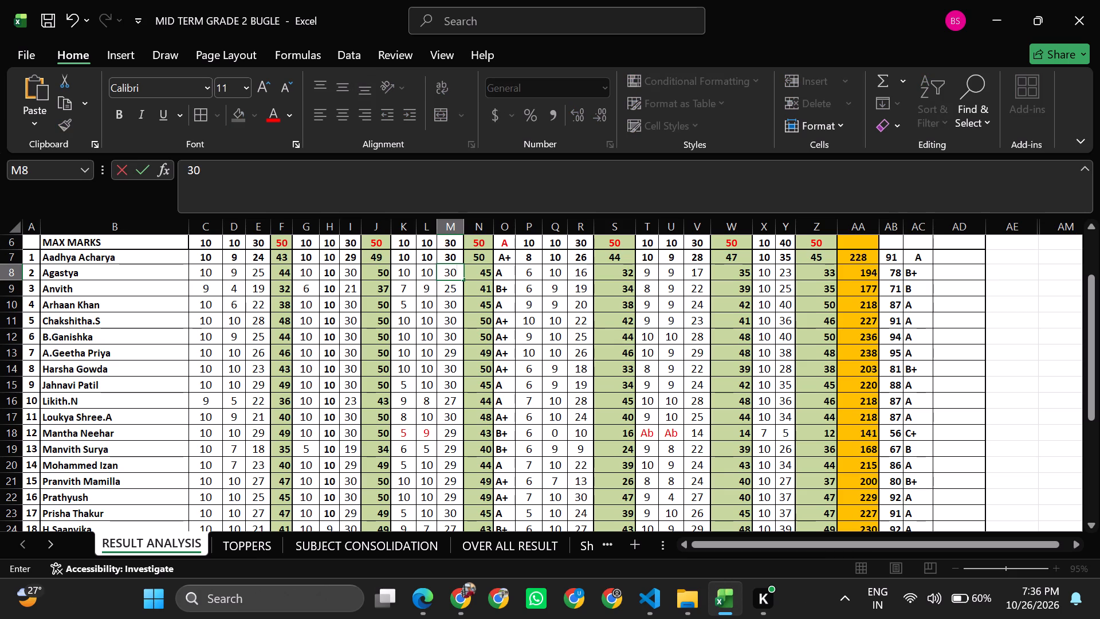
key(Right)
Check the Kannada totals in column N one by one, from serial number 1 down to serial number 16.
key(Up)
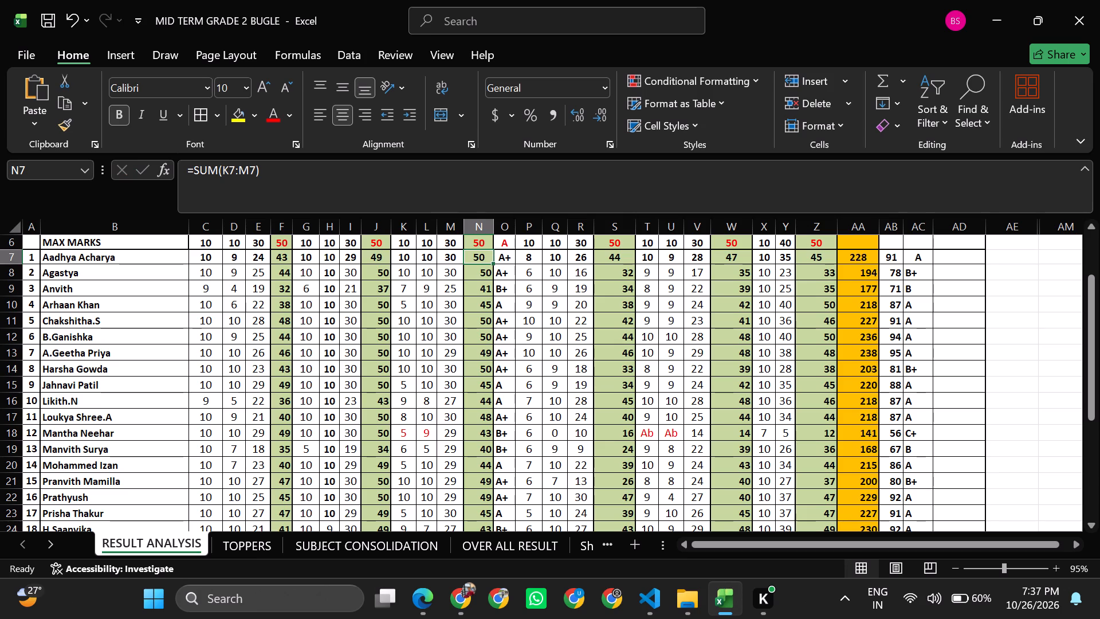
key(Down)
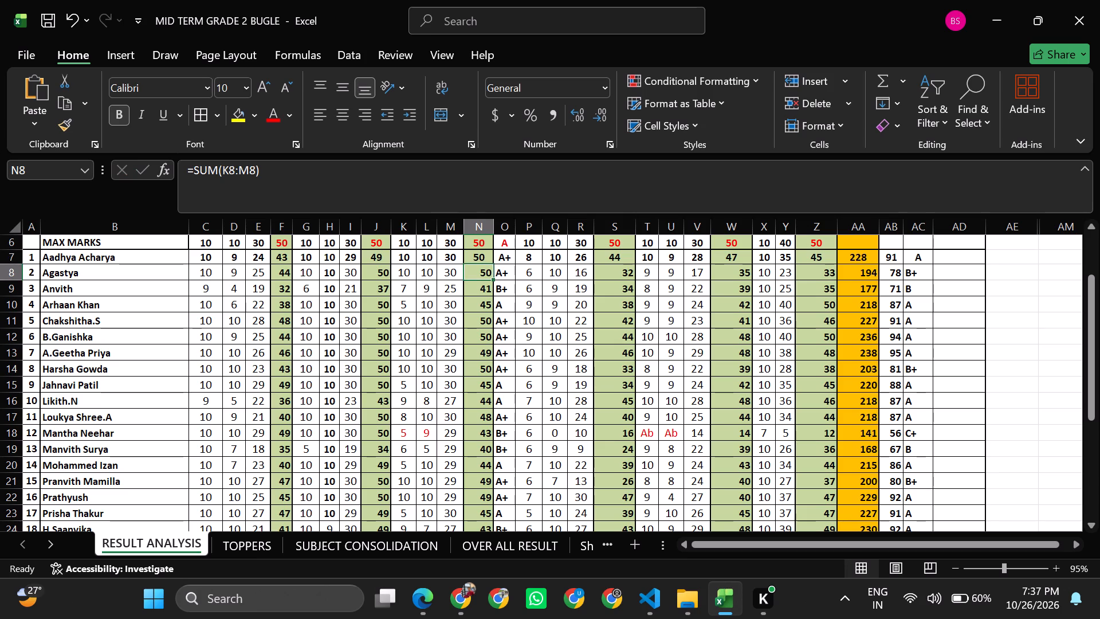
key(Down)
key(Down)
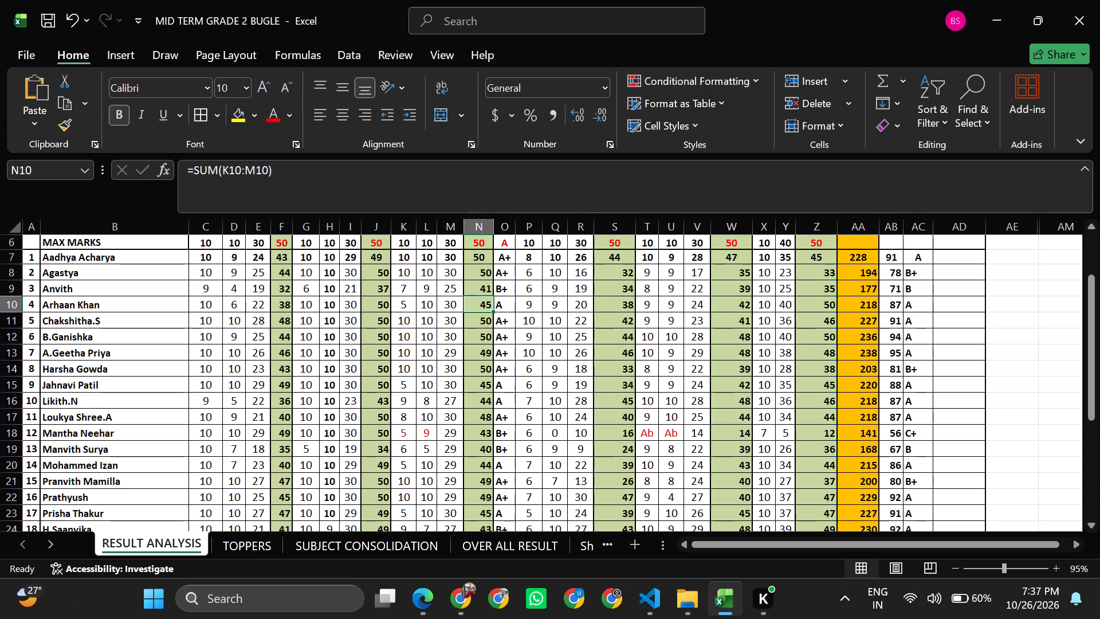
key(Down)
key(Down)
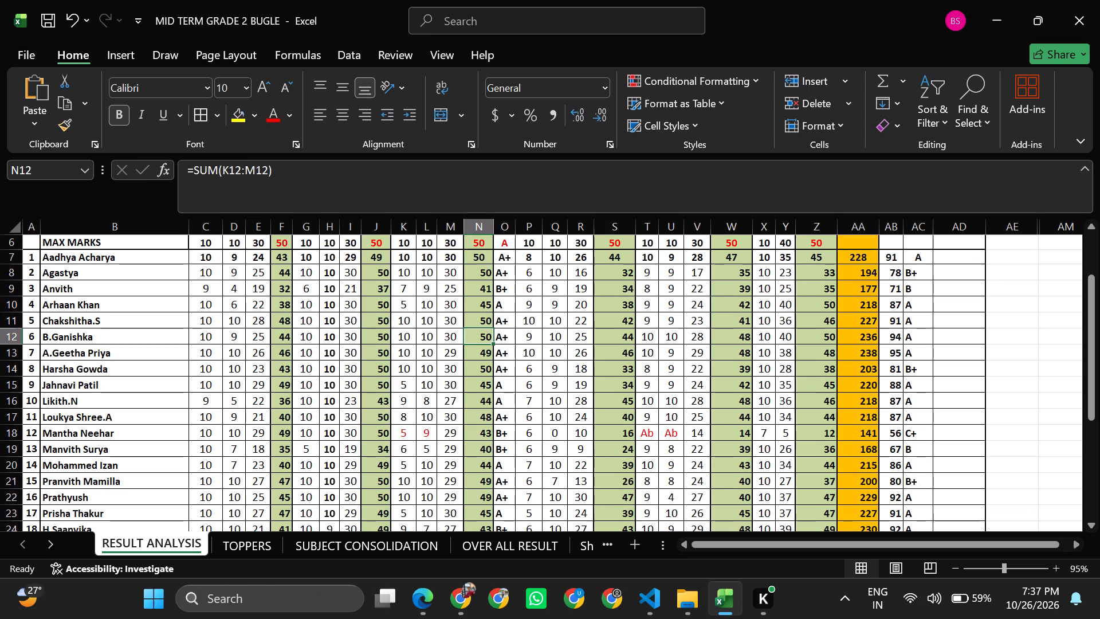
key(Down)
key(Down)
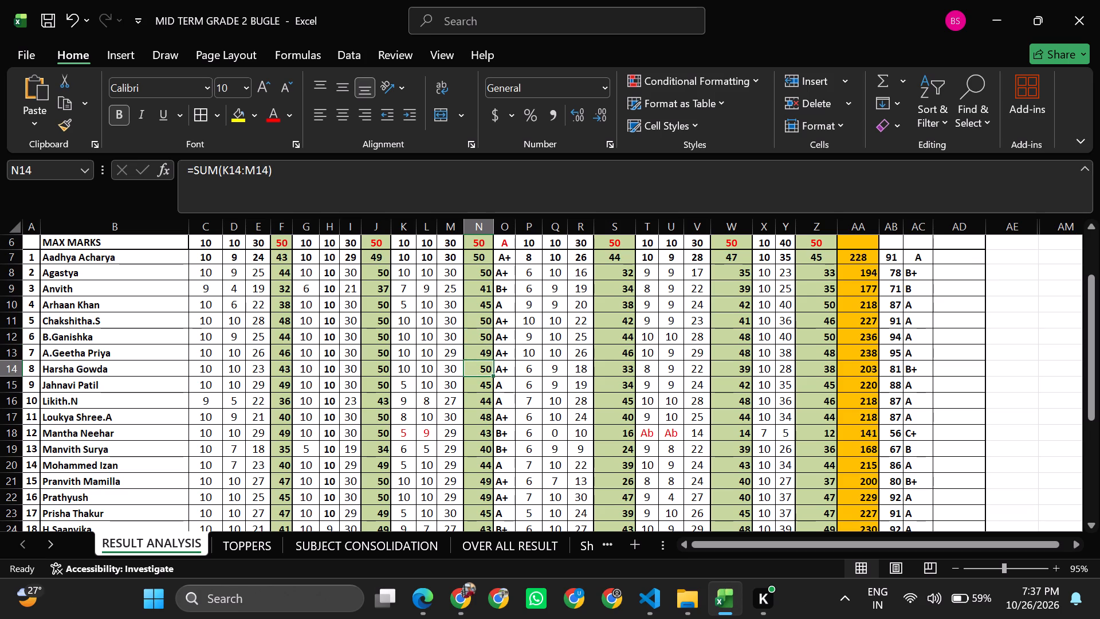
key(Down)
key(Down)
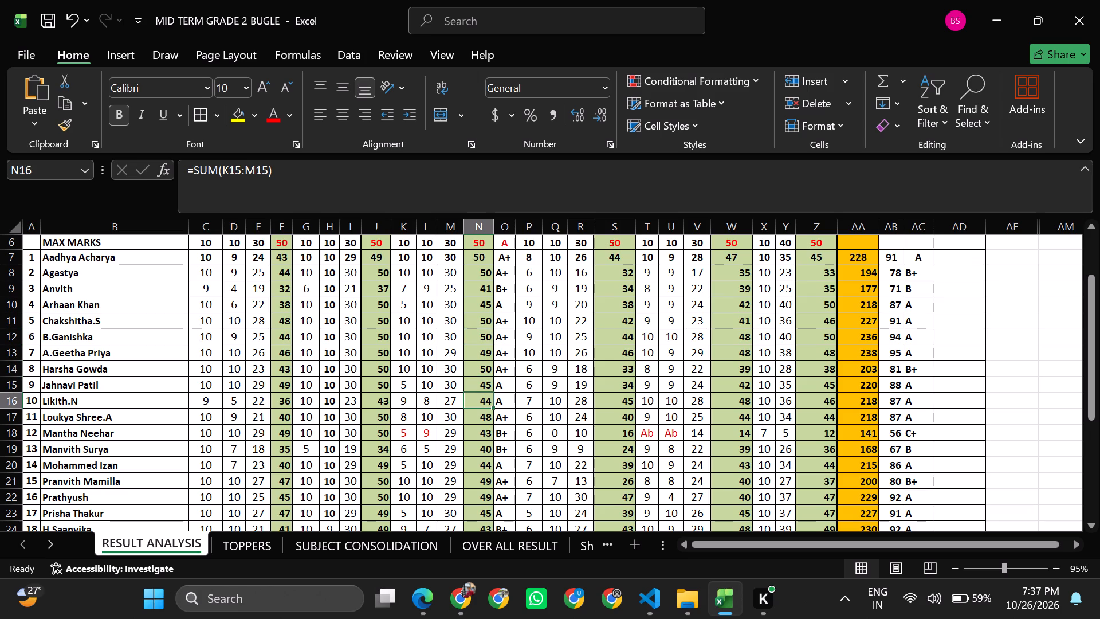
key(Down)
key(Down)
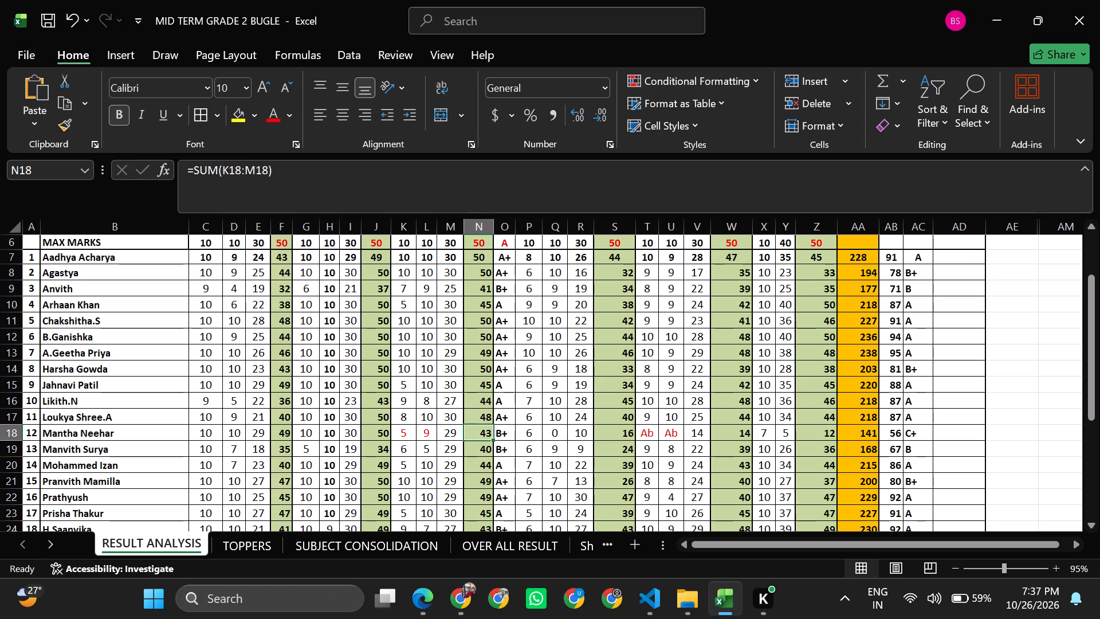
key(Down)
key(Down)
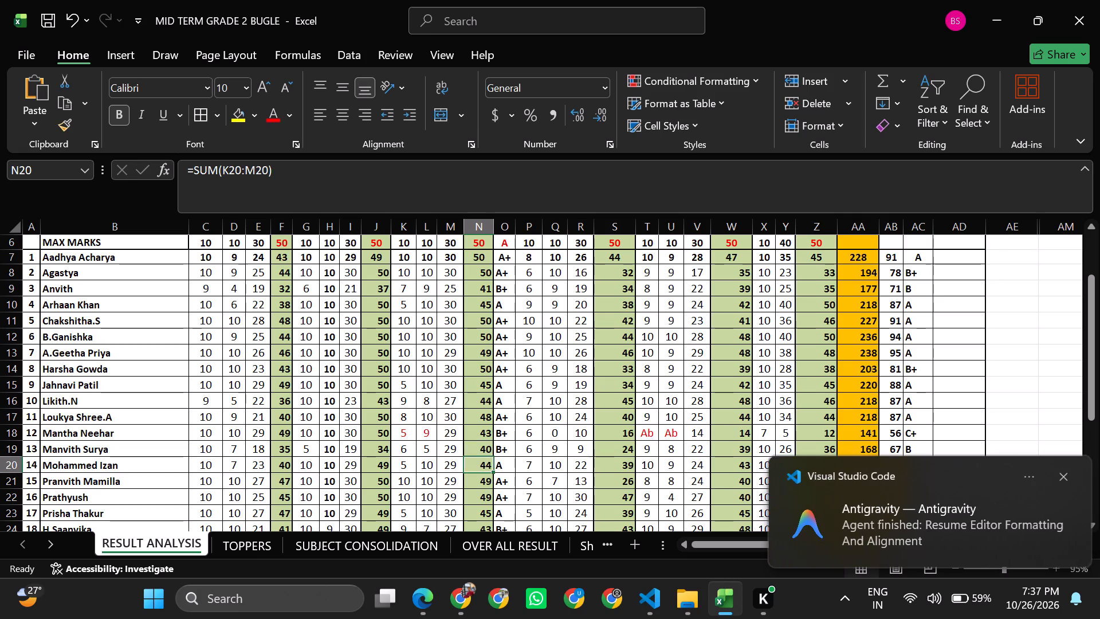
key(Down)
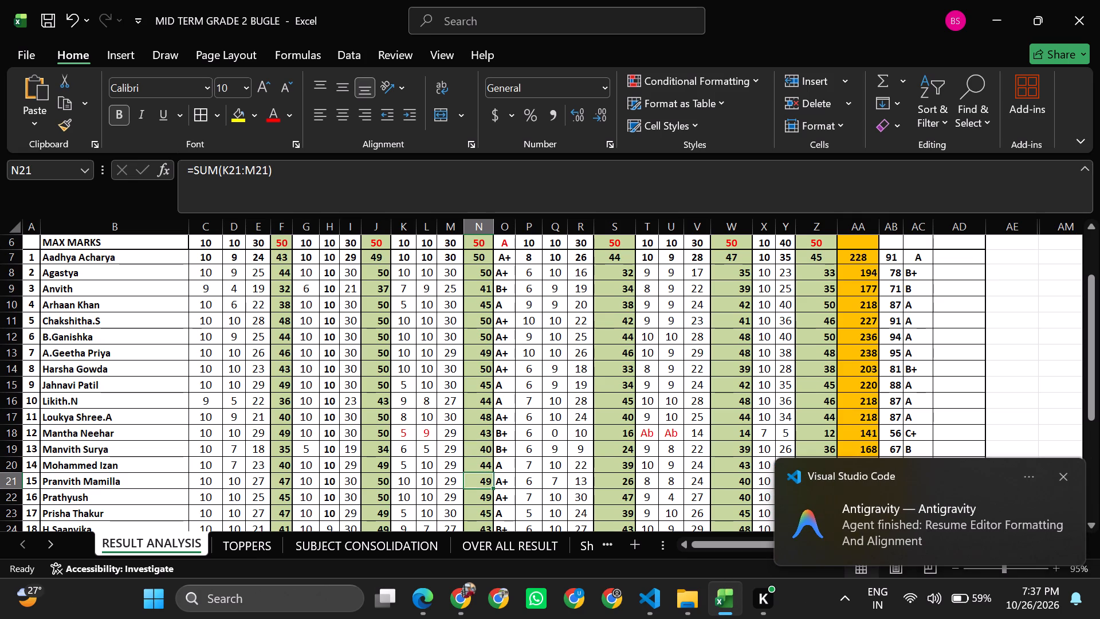
key(Down)
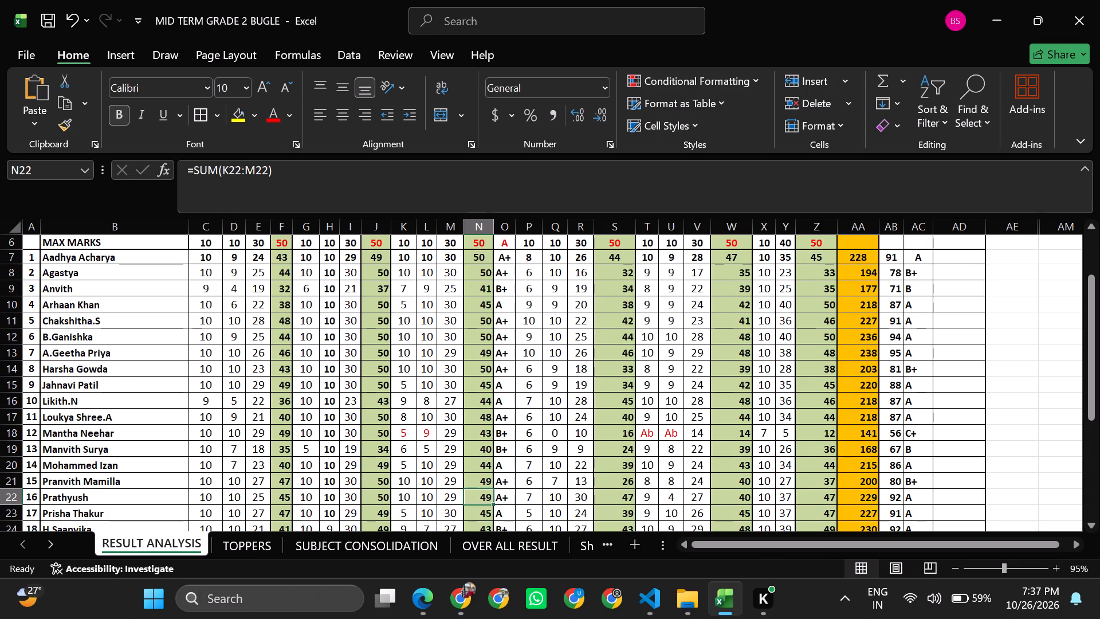
Recheck the Kannada totals in column N from serial number 15 up to 9, and back down to serial number 16.
key(Up)
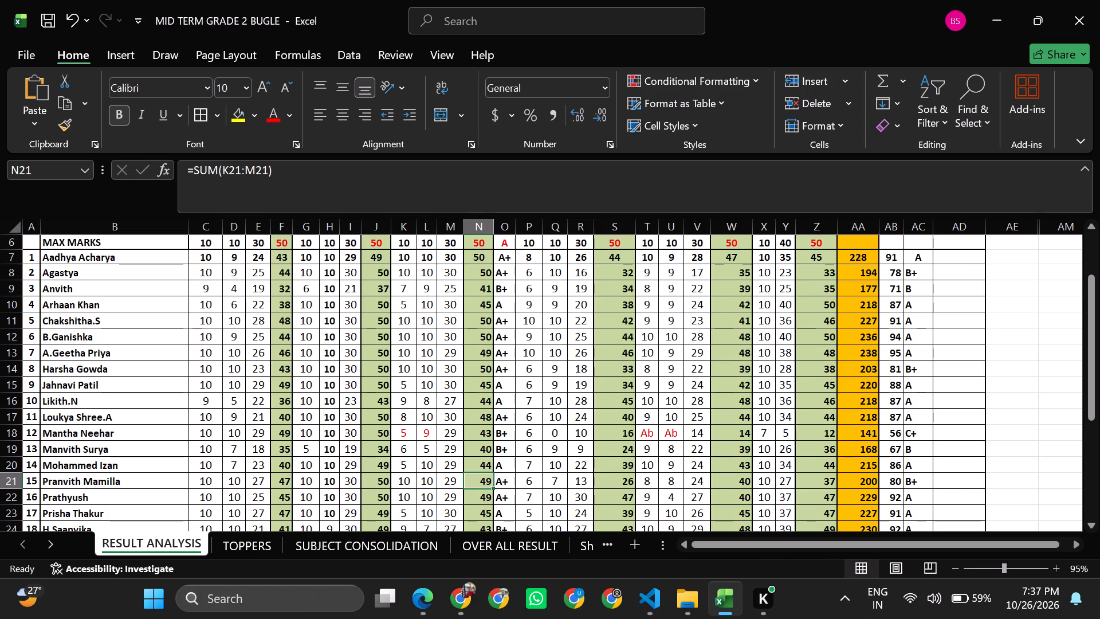
key(Up)
key(Up)
key(Up)
key(Up)
key(Up)
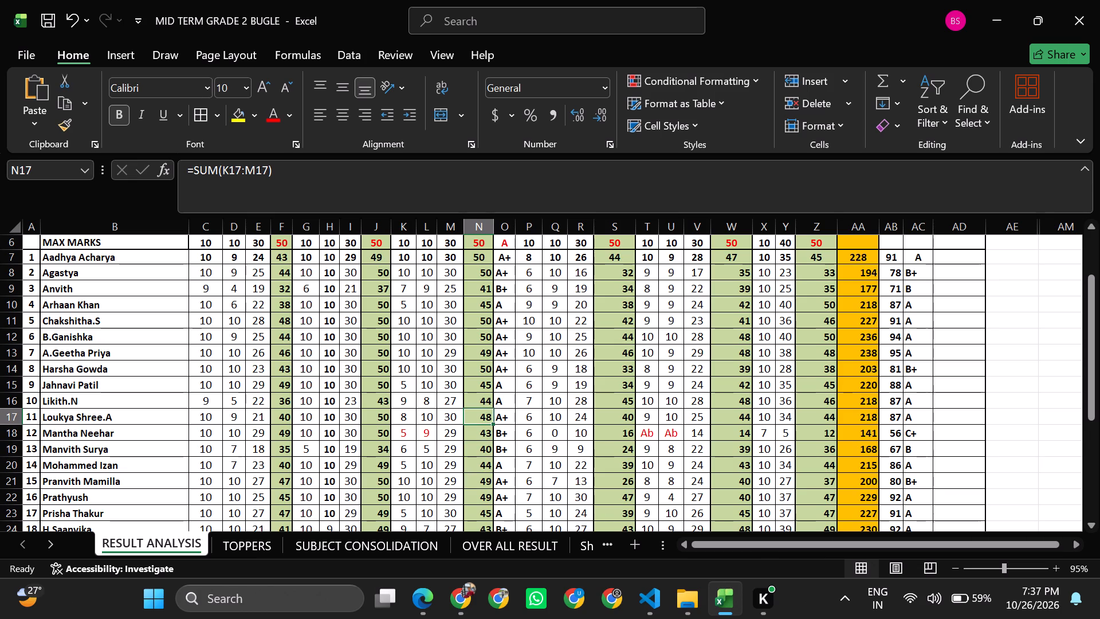
key(Up)
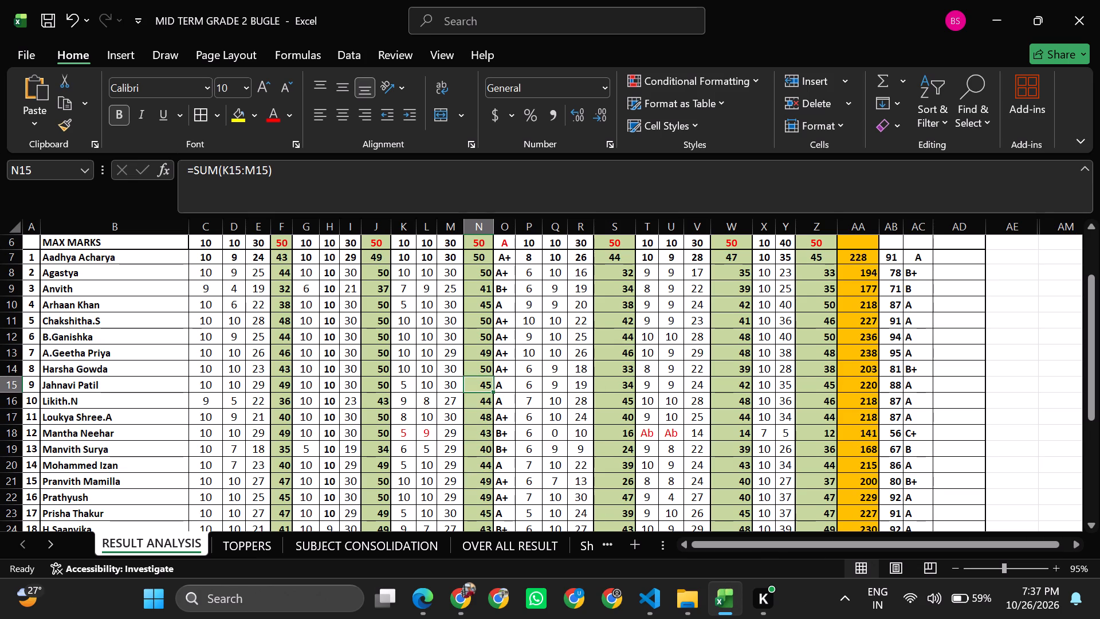
key(Down)
key(Down)
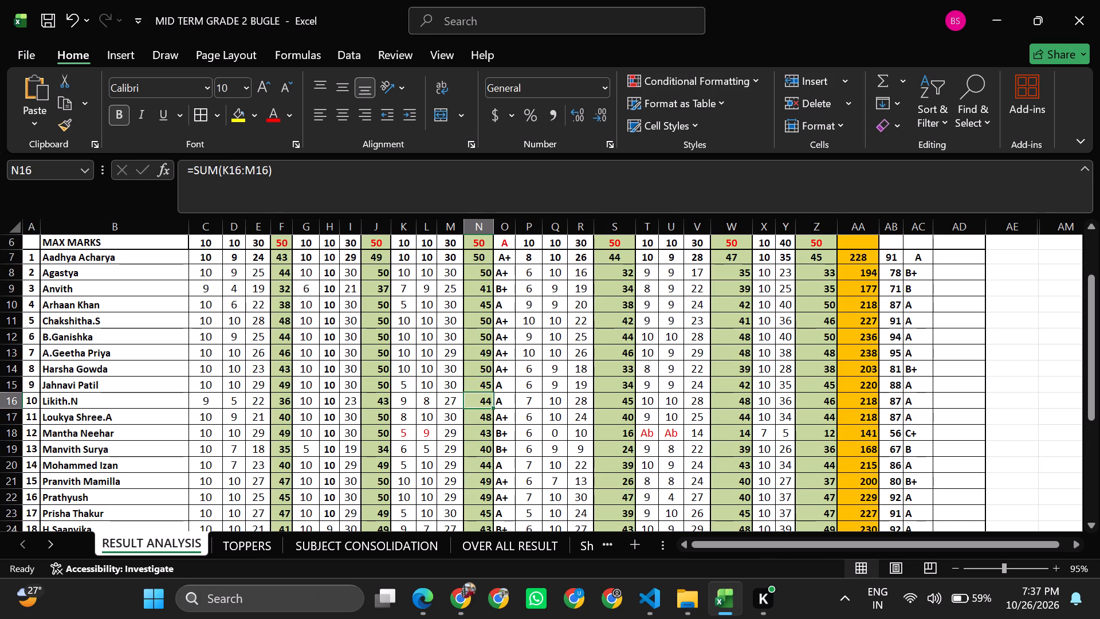
key(Down)
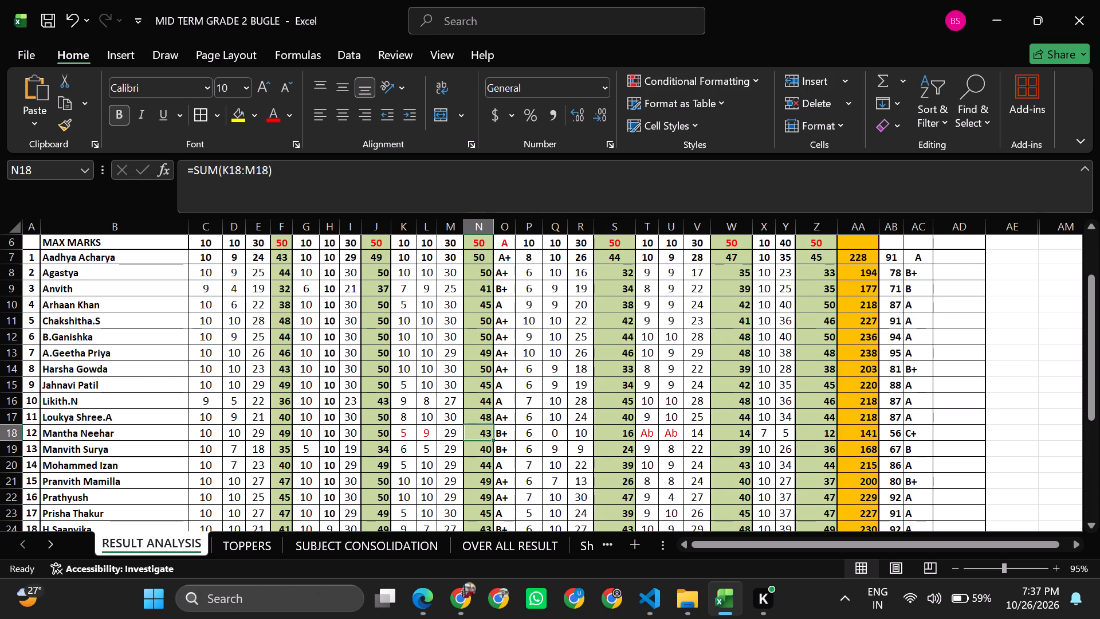
key(Down)
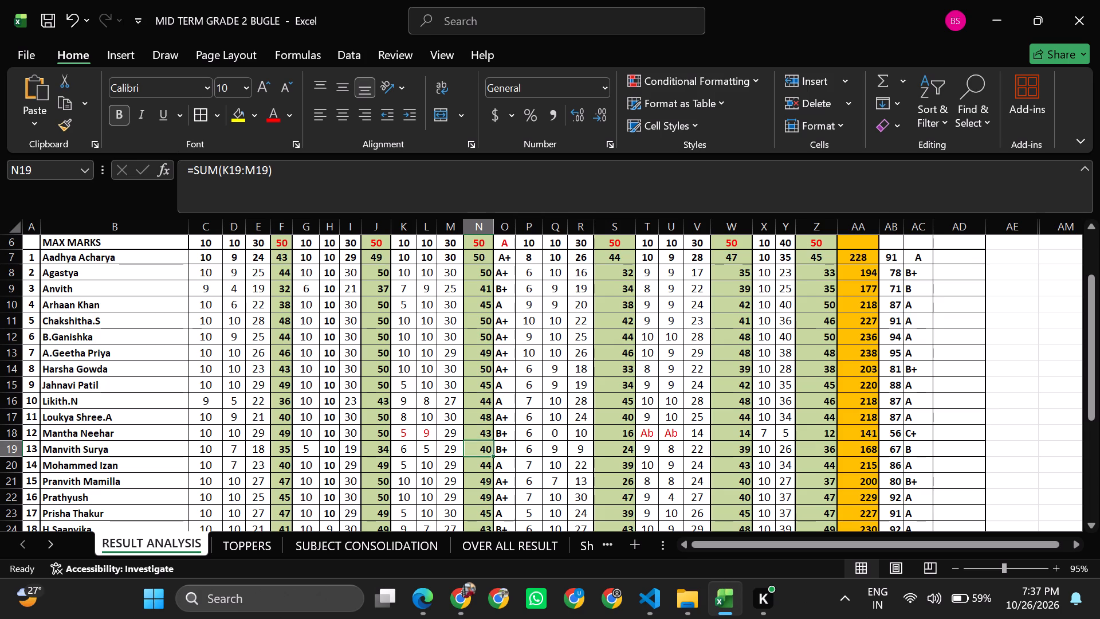
key(Down)
key(Down)
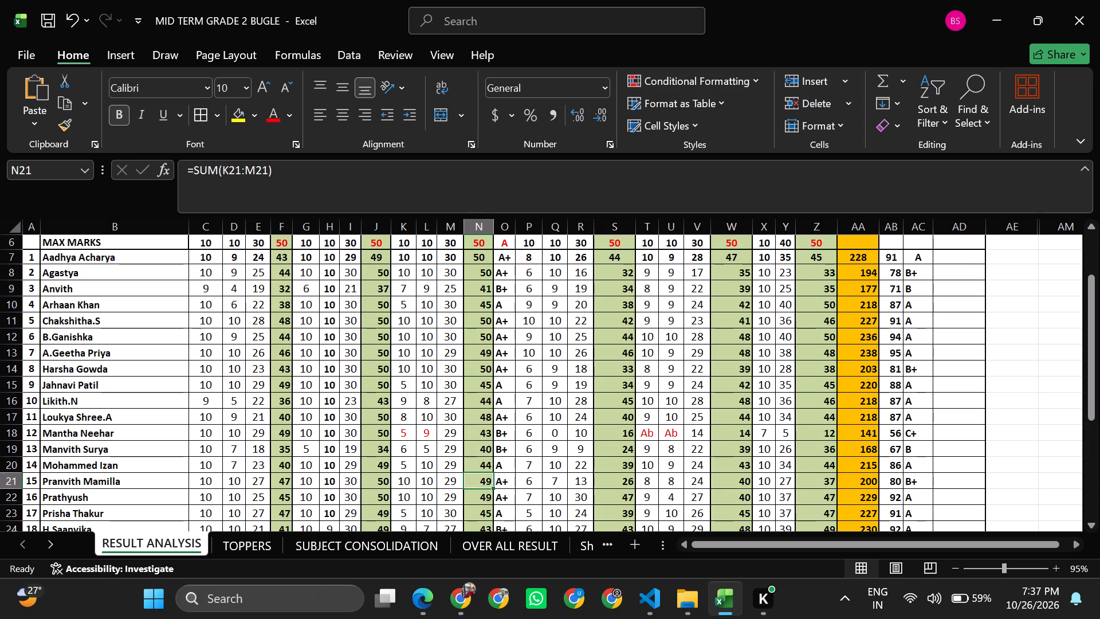
key(Down)
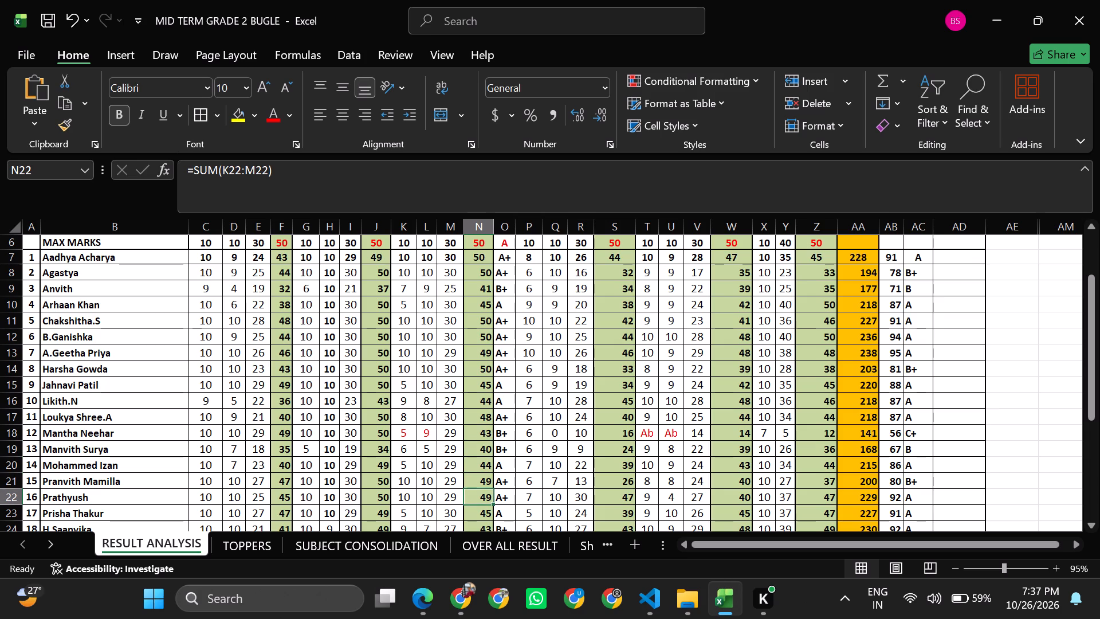
Correct the Kannada written mark for serial number 16 (M22) to 30.
key(Left)
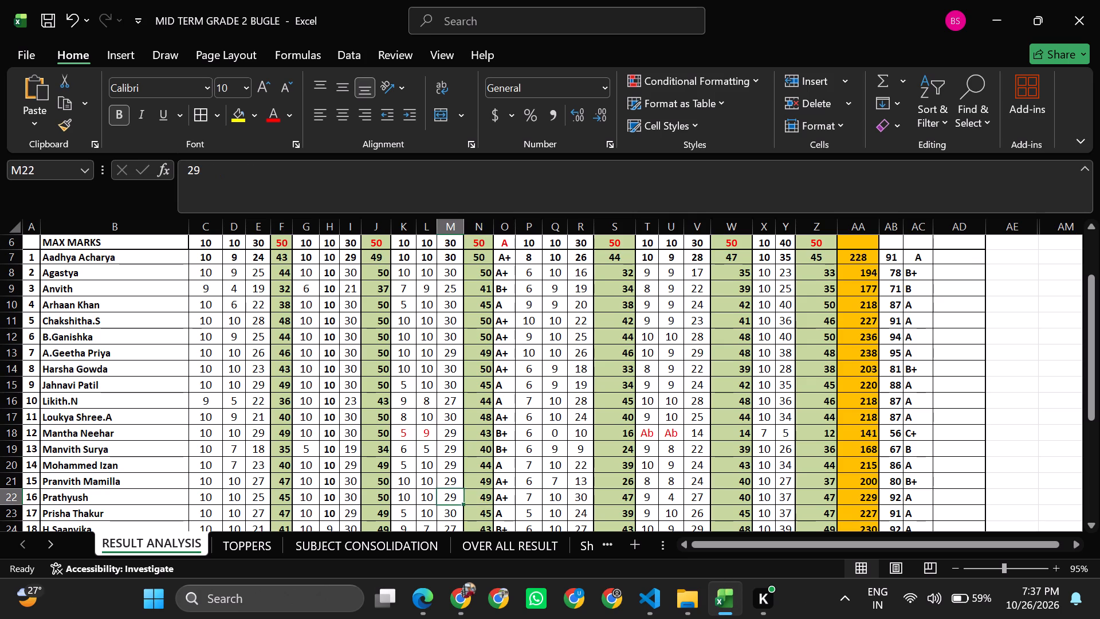
text(30)
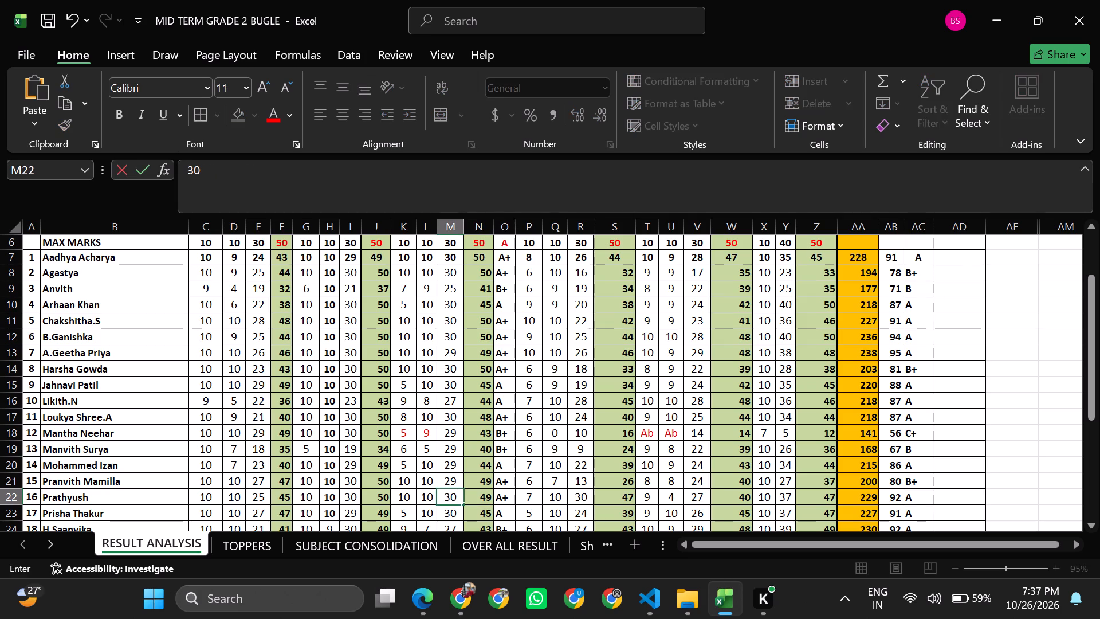
key(Right)
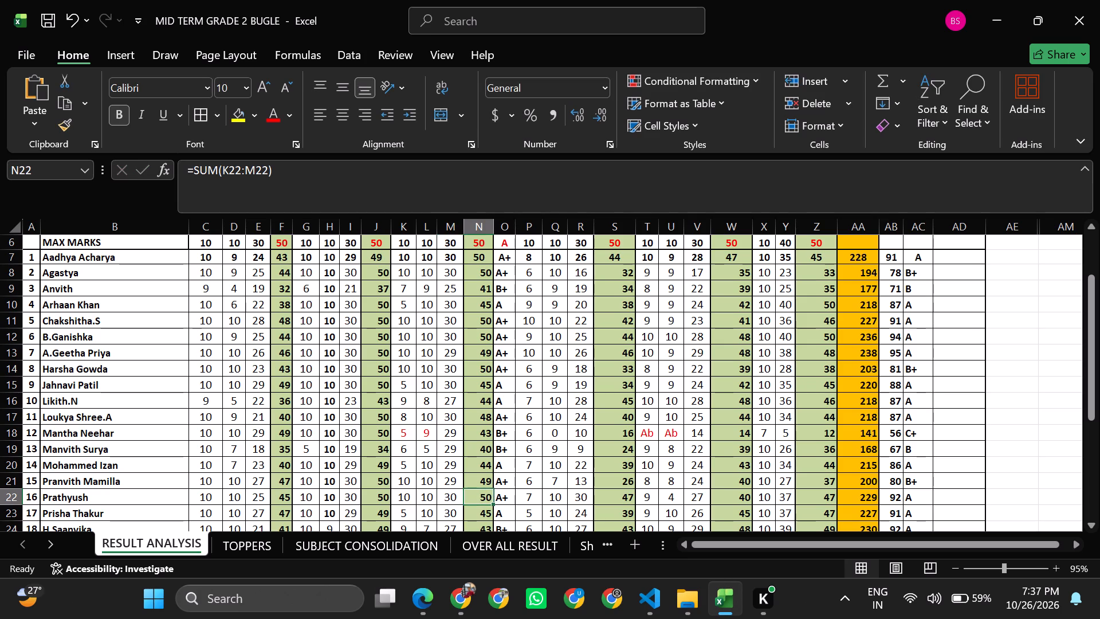
Check the remaining Kannada totals in column N one by one, from serial number 17 down to serial number 26.
key(Down)
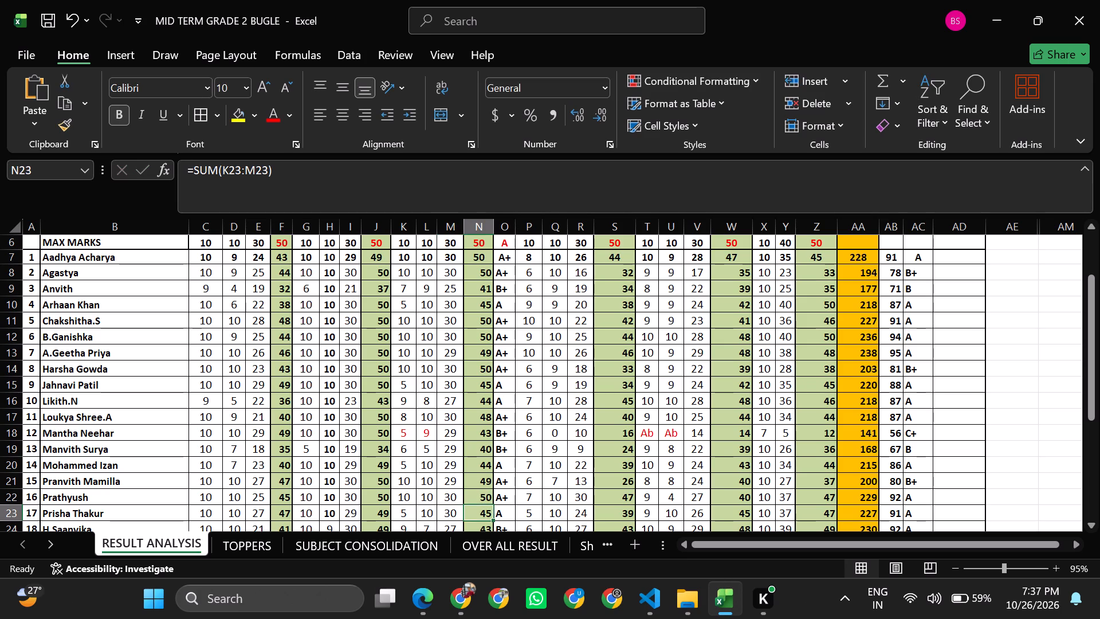
key(Down)
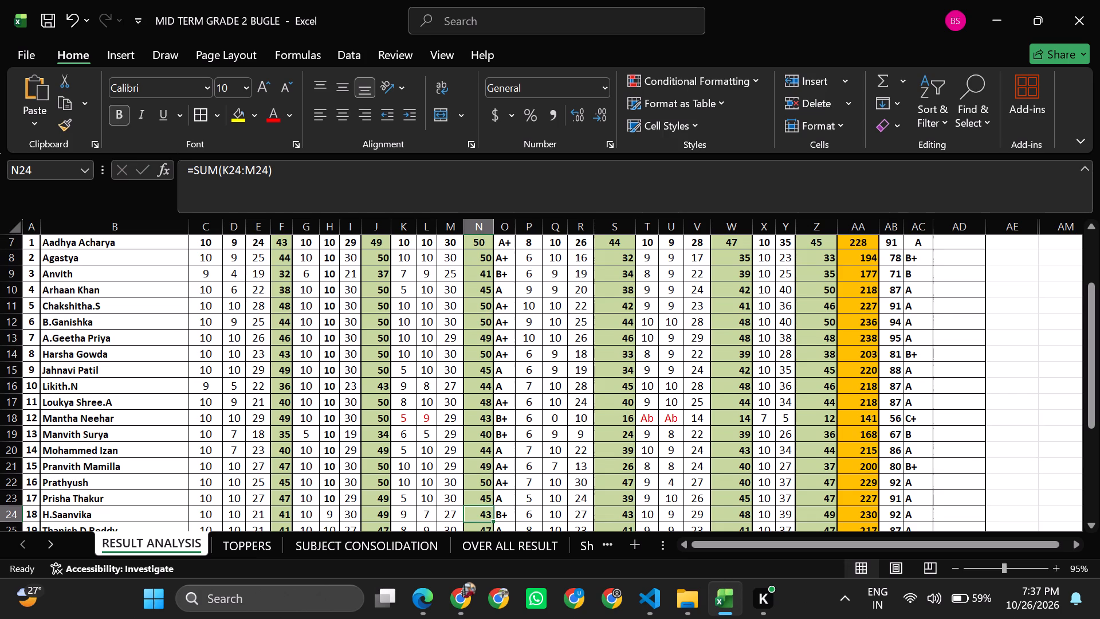
key(Down)
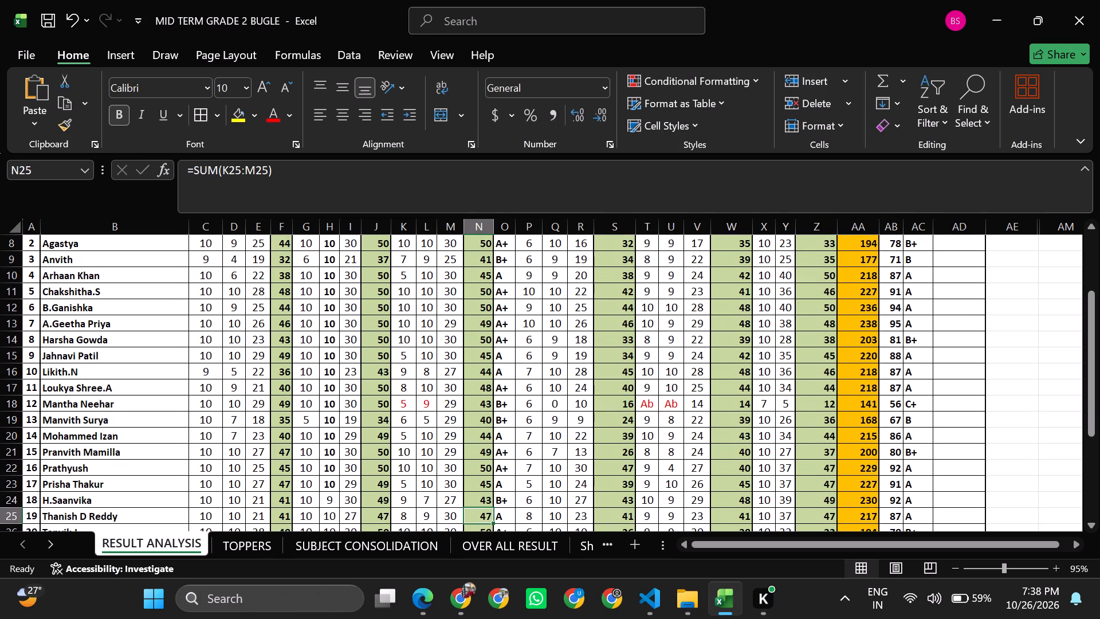
key(Down)
key(Down)
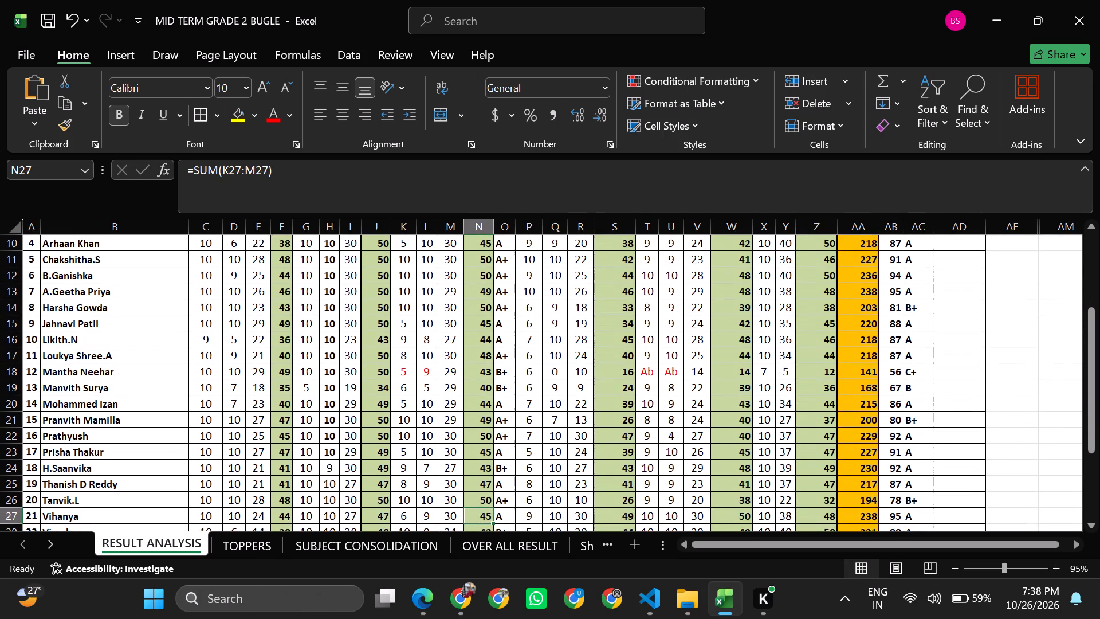
key(Down)
key(Down)
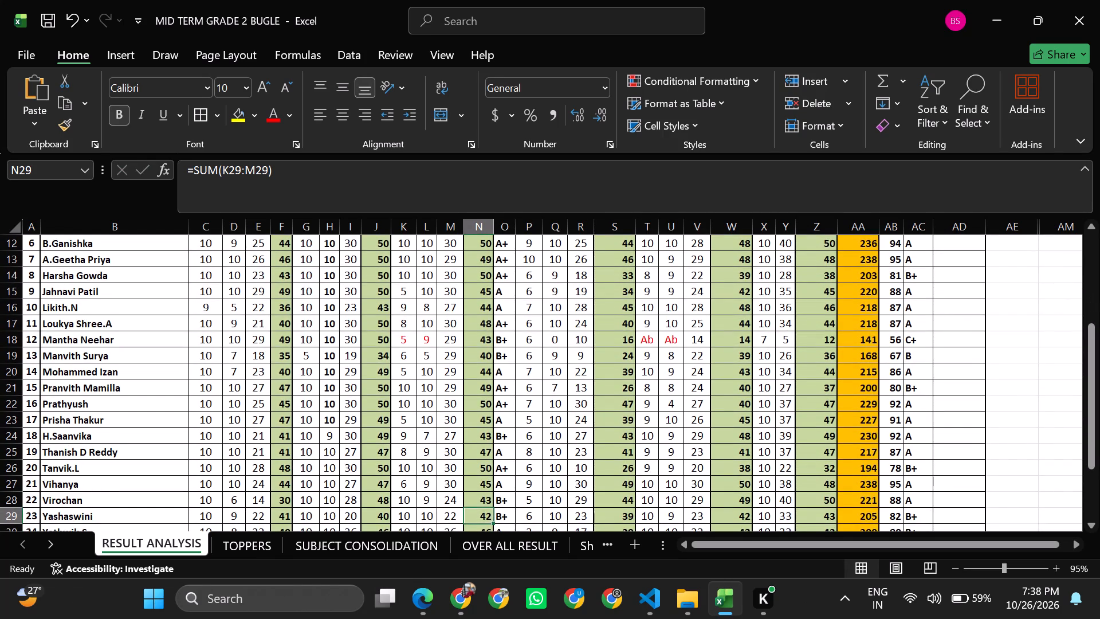
key(Down)
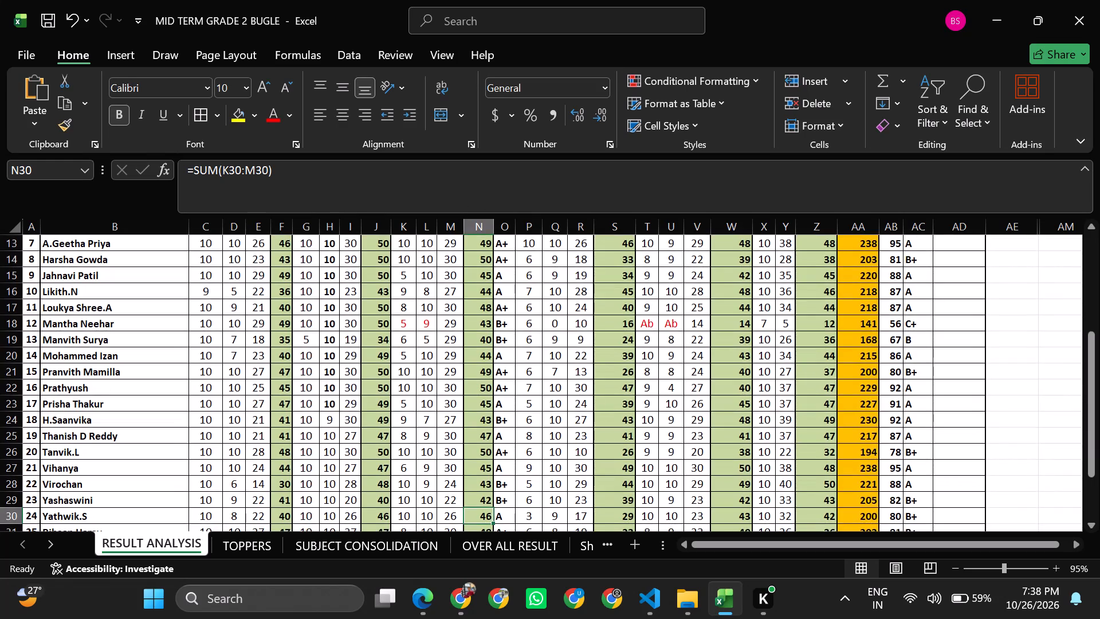
key(Down)
key(Down)
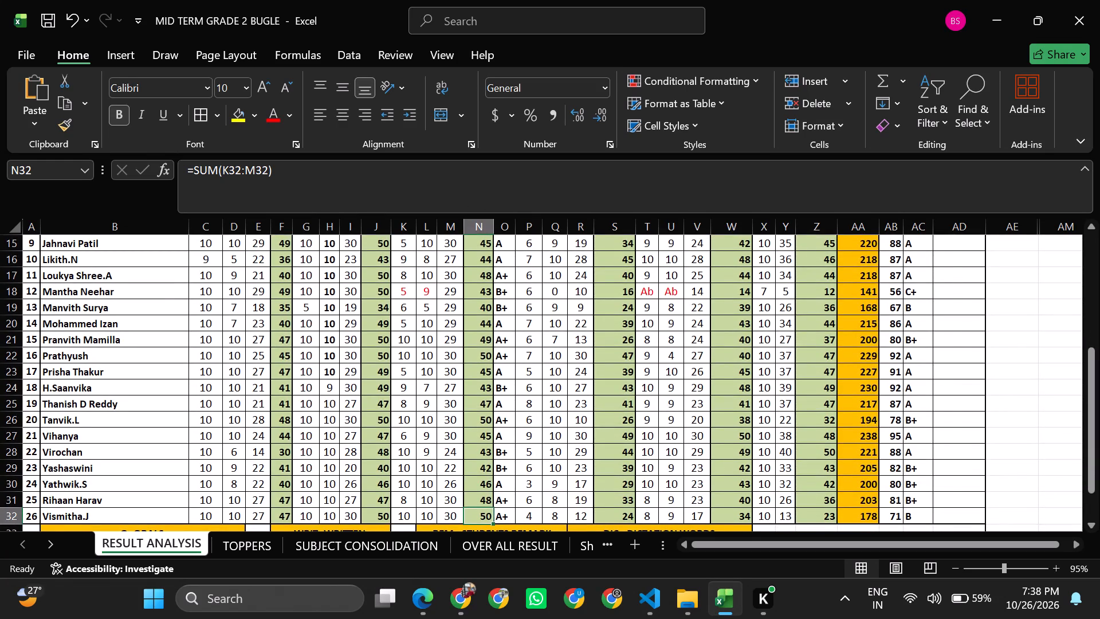
Switch to Visual Studio Code and accept all of the Antigravity agent's changes to test_bullet_fix.js and test_bullet_transform.js.
key(alt+Tab)
click(274, 429)
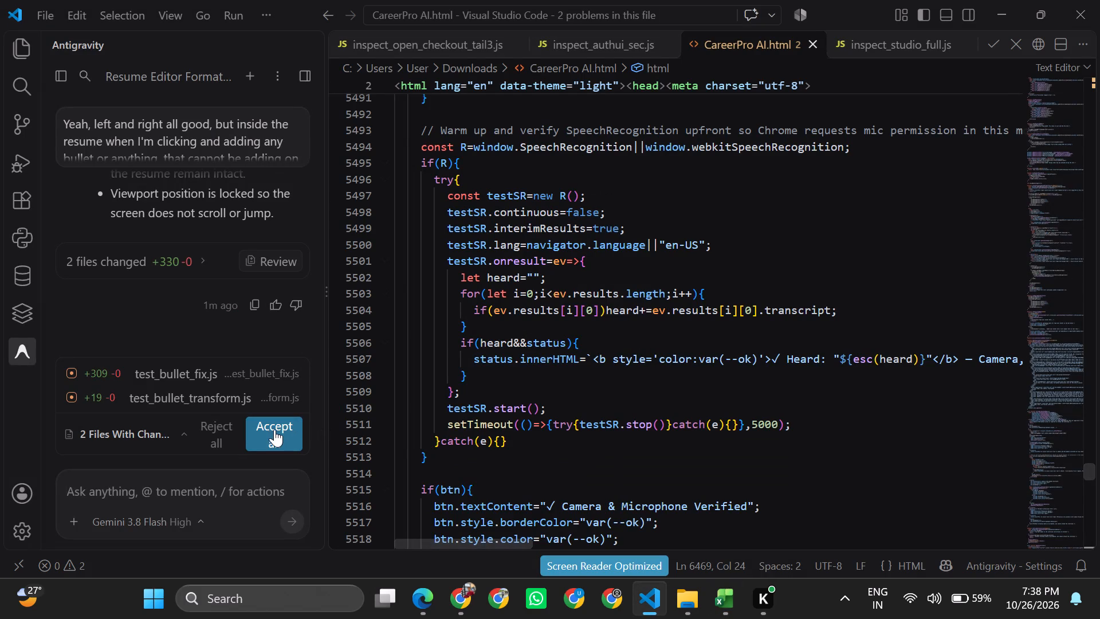
key(alt+Tab)
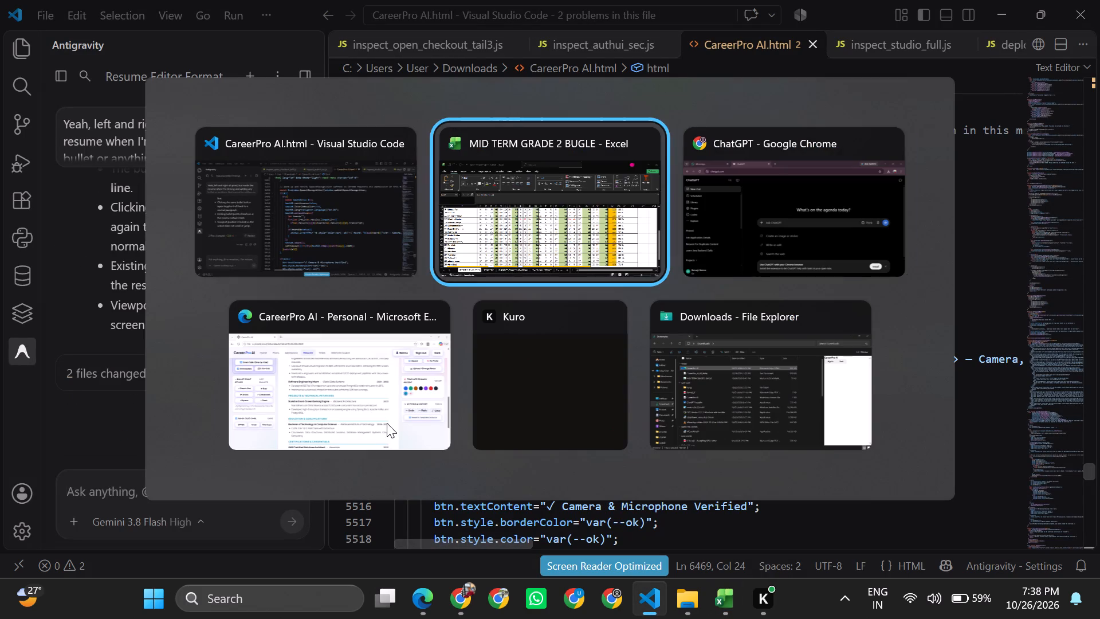
key(alt+Tab)
key(alt+Tab)
key(ctrl+r)
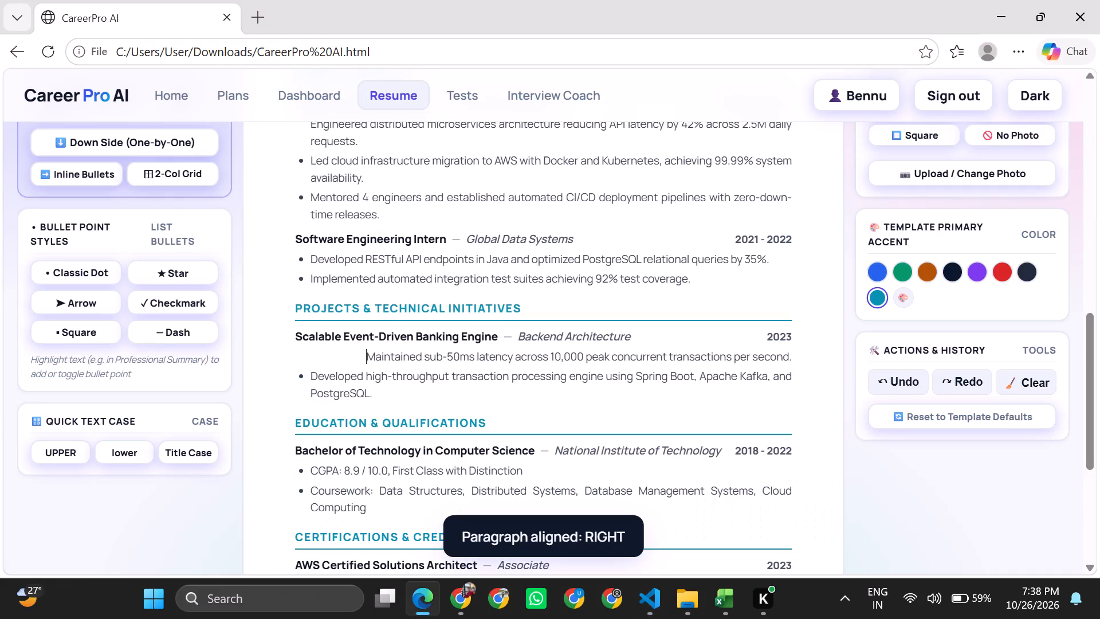
key(ctrl+r)
scroll(387, 423, up, 4)
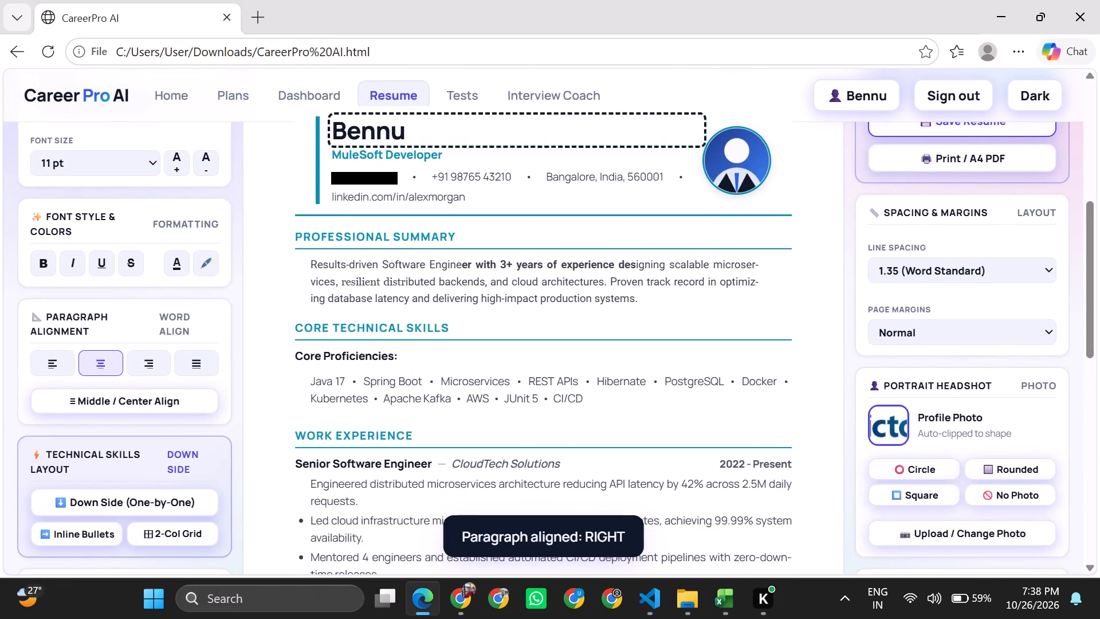
key(ctrl+r)
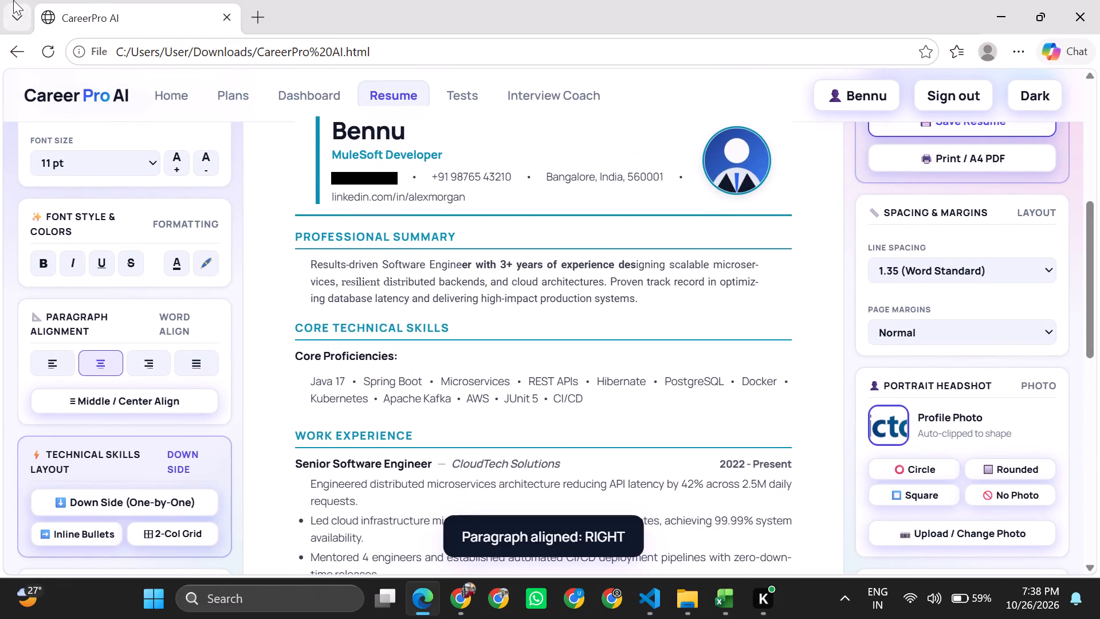
key(ctrl+r)
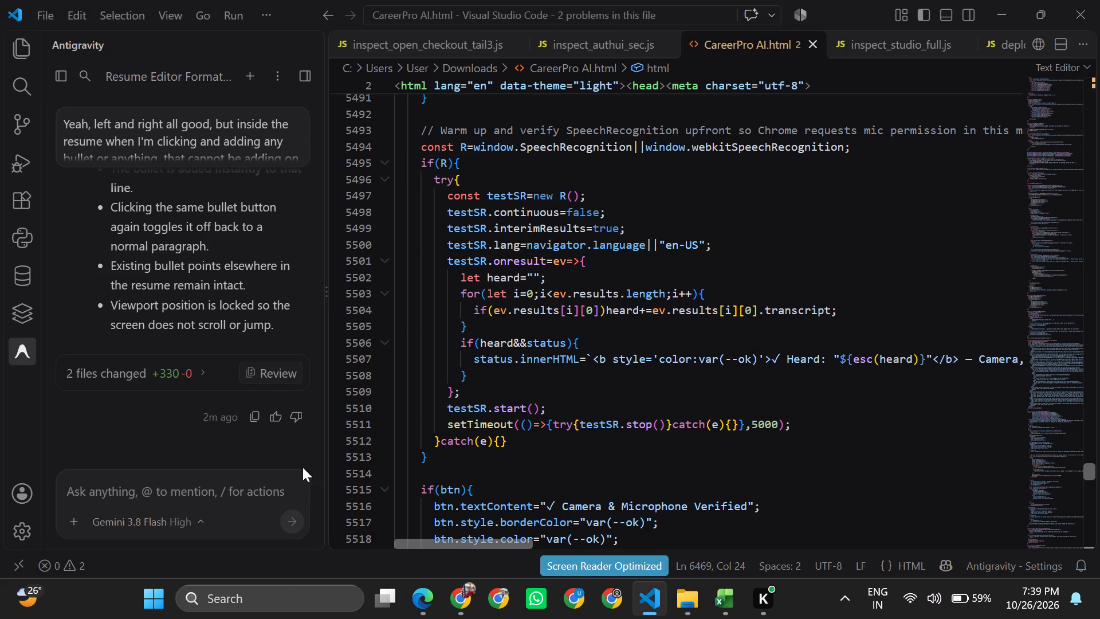
click(290, 474)
key(ctrl+v)
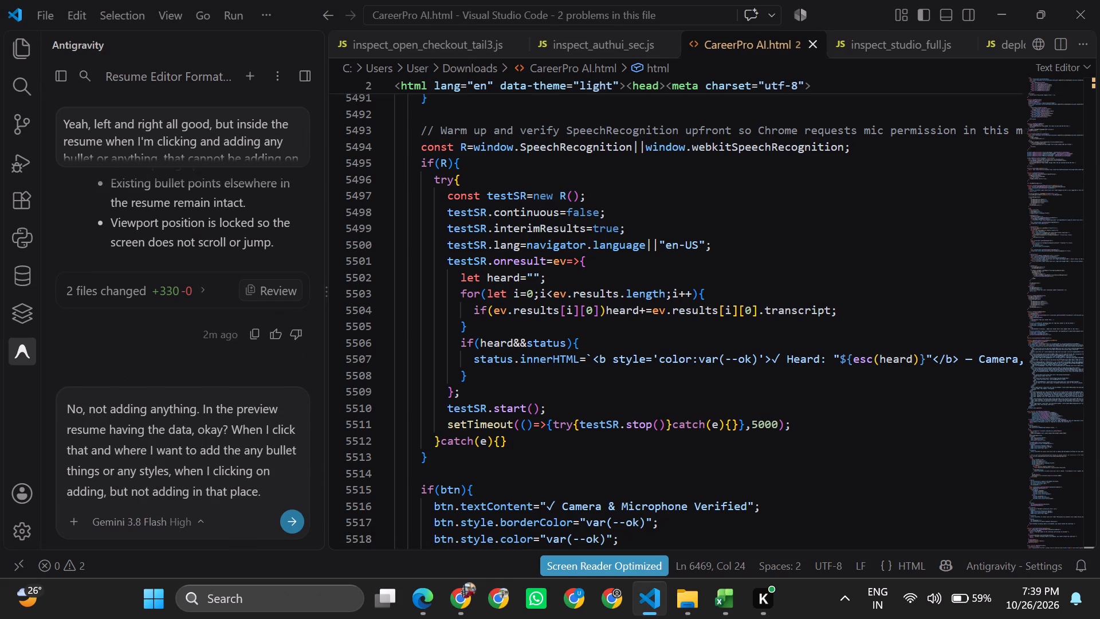
key(Return)
Switch to the mid-term workbook in Excel and set the Math MM marks of SL 1 to 4 to 10, 10, 8 and 9.
key(alt+Tab)
key(alt+Tab)
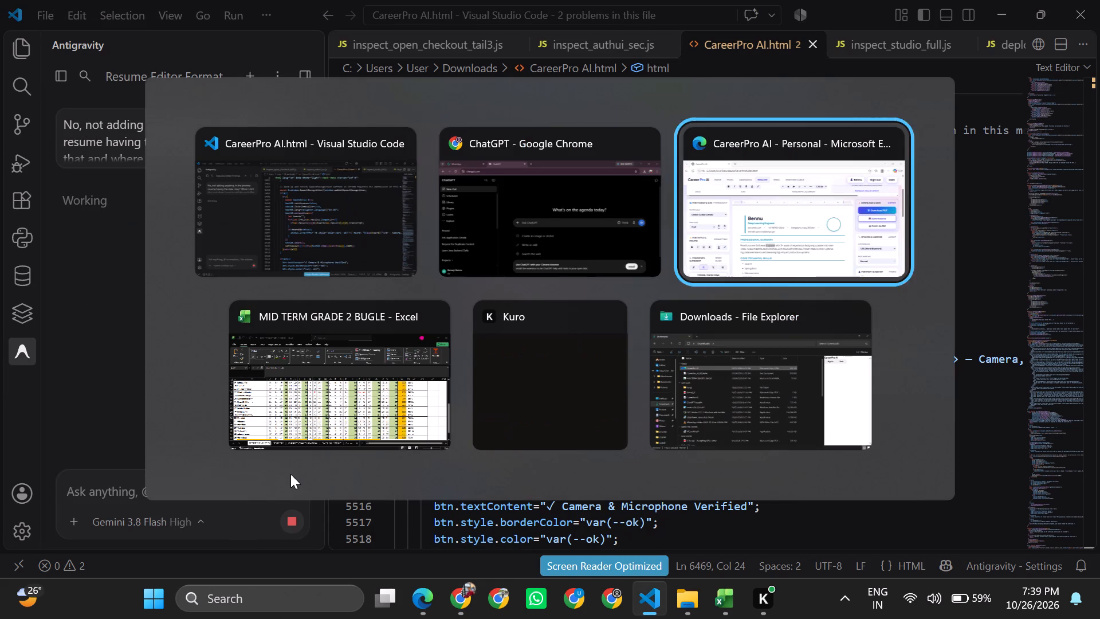
key(alt+Tab)
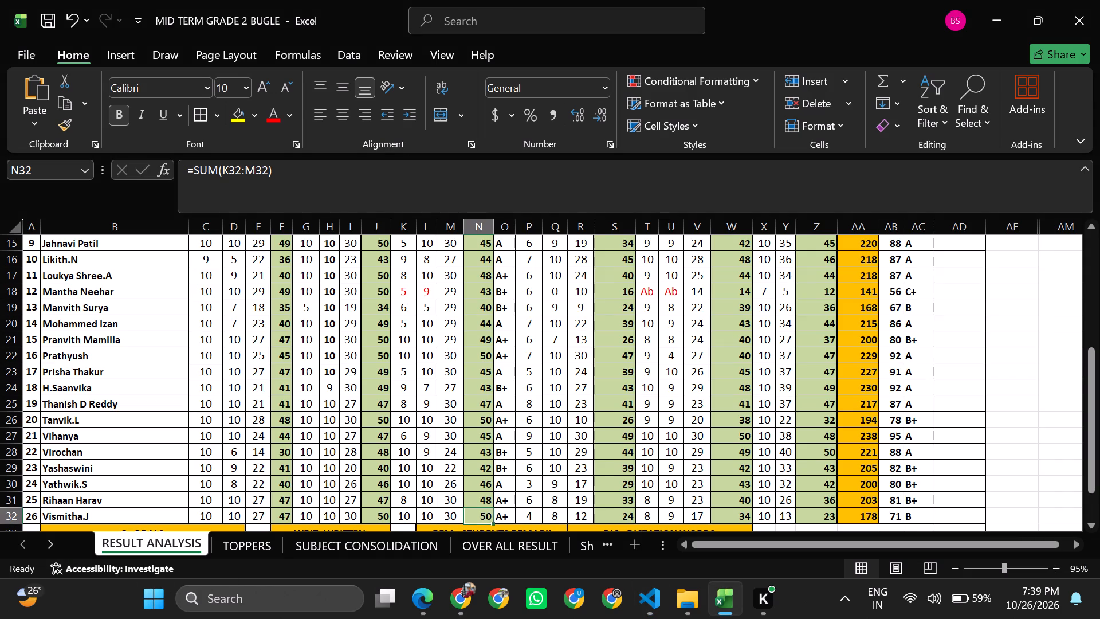
key(Right)
scroll(514, 426, up, 2)
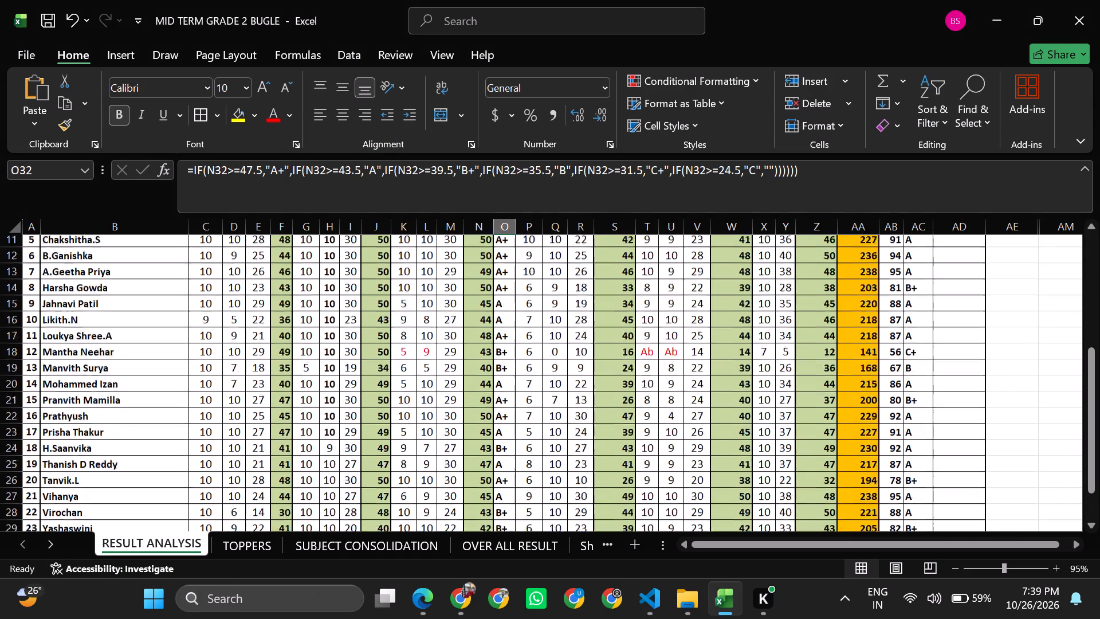
scroll(514, 426, up, 2)
click(532, 341)
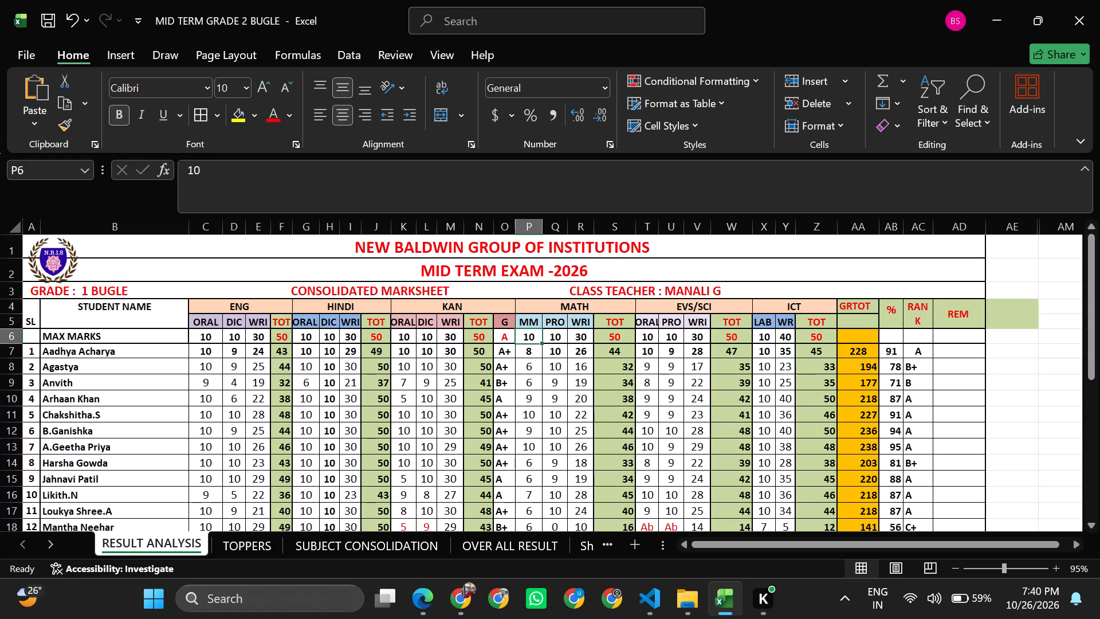
key(Down)
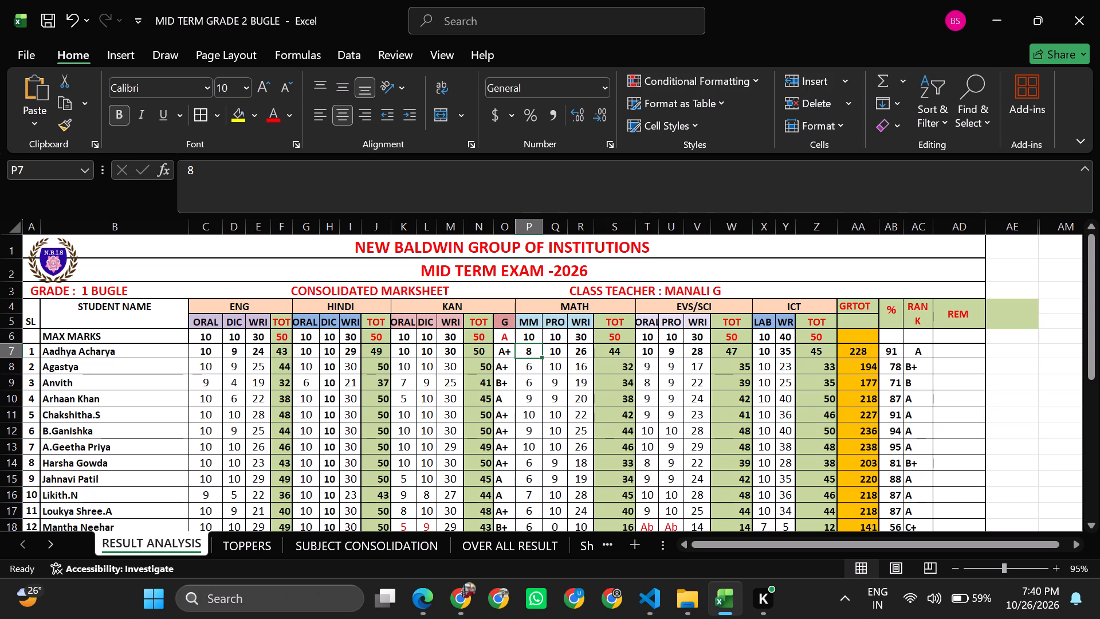
text(10)
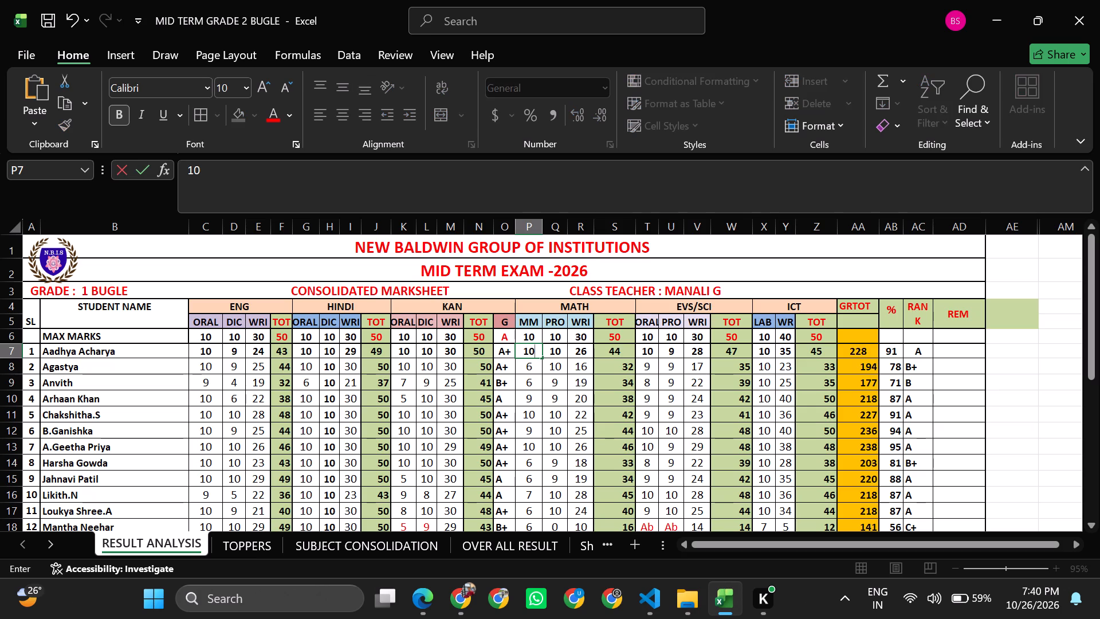
key(Return)
text(10)
key(Return)
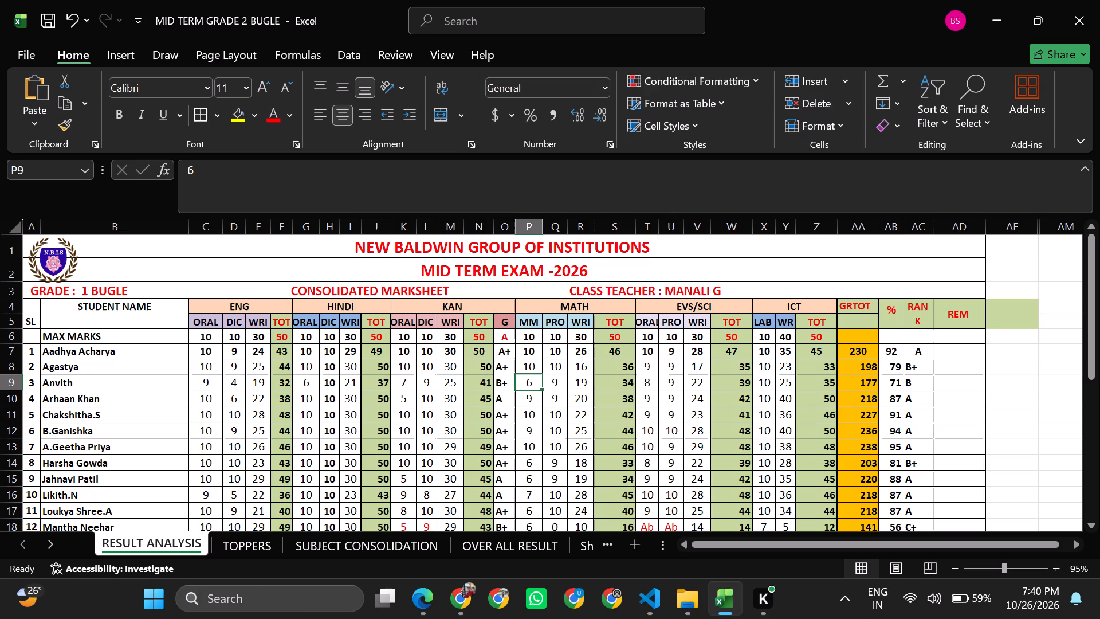
key(8)
key(Return)
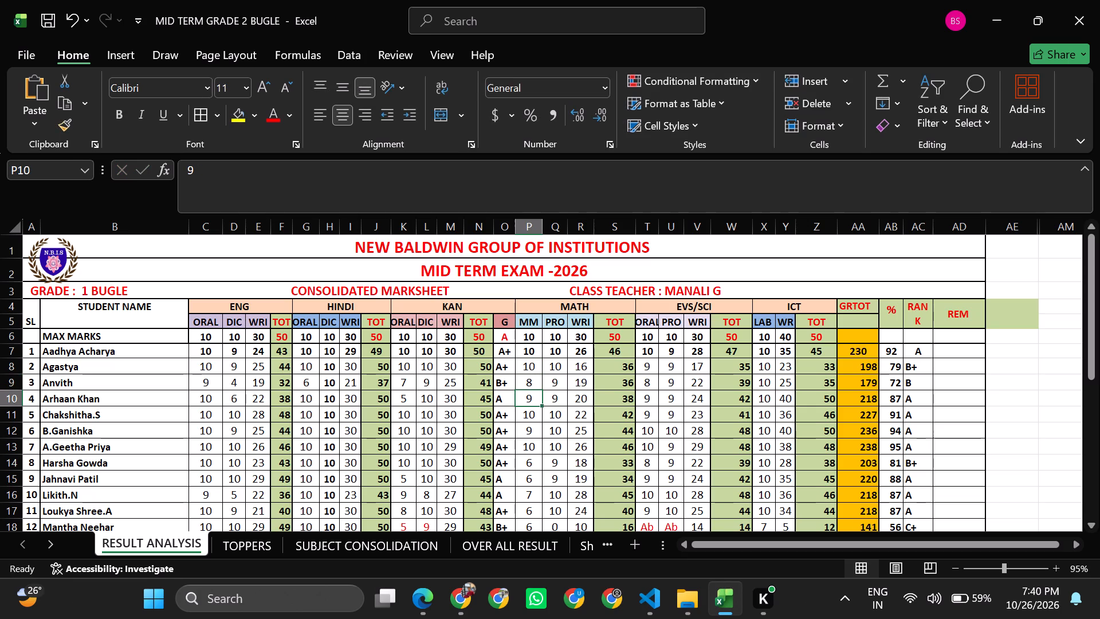
key(9)
key(Return)
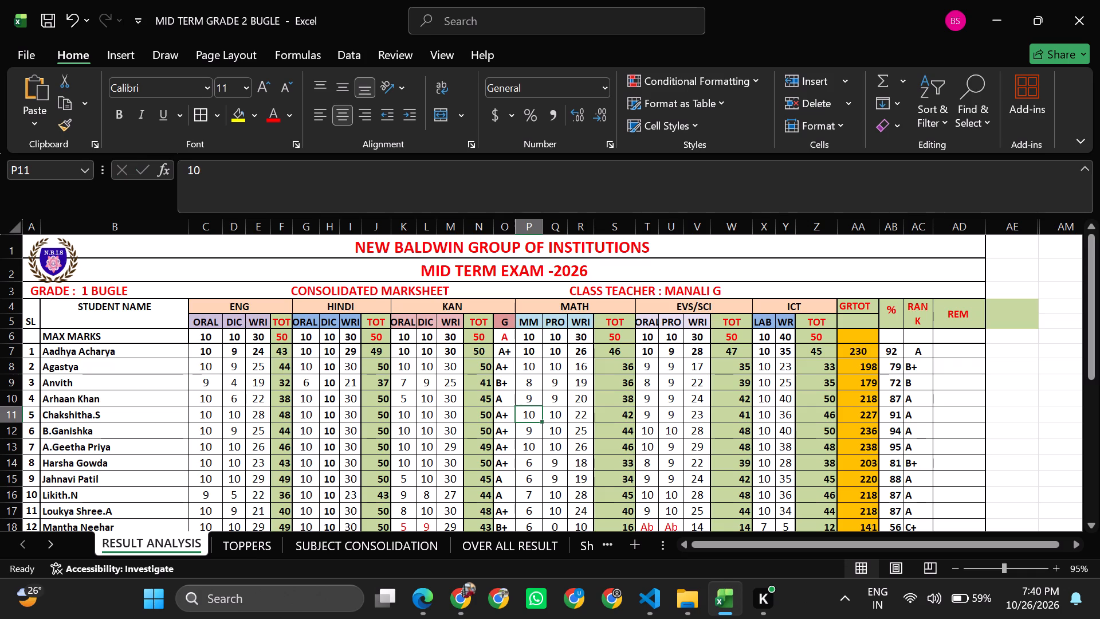
Set the Math MM marks to 10 for SL 5, 6, 8 and 9, skipping SL 7.
key(1)
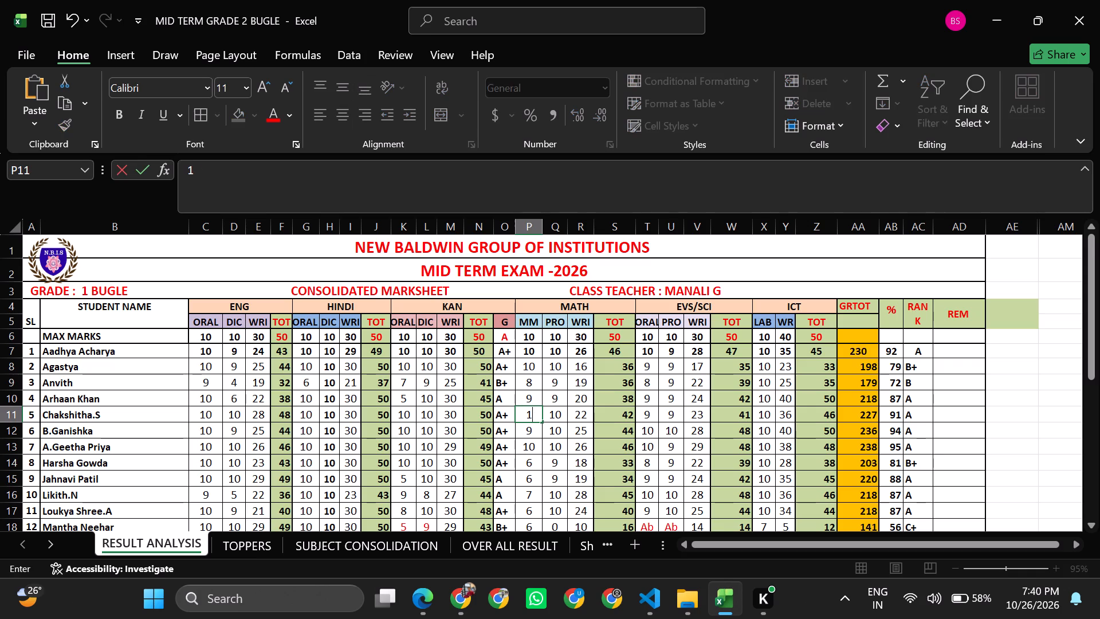
key(0)
key(Return)
text(10)
key(Return)
key(Return)
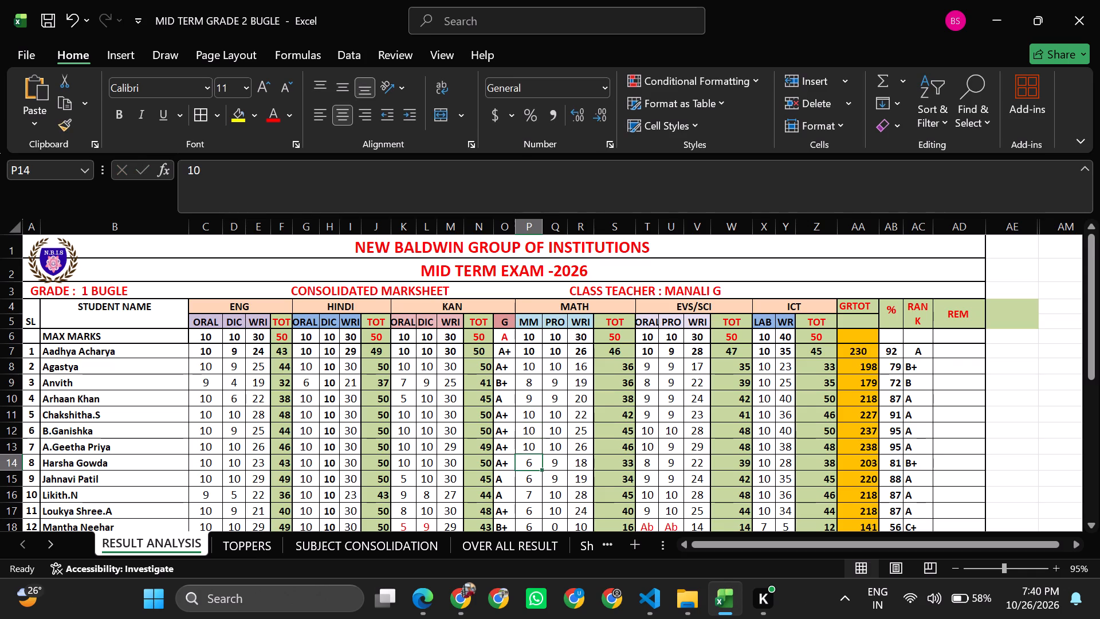
text(10)
key(Return)
text(10)
key(Return)
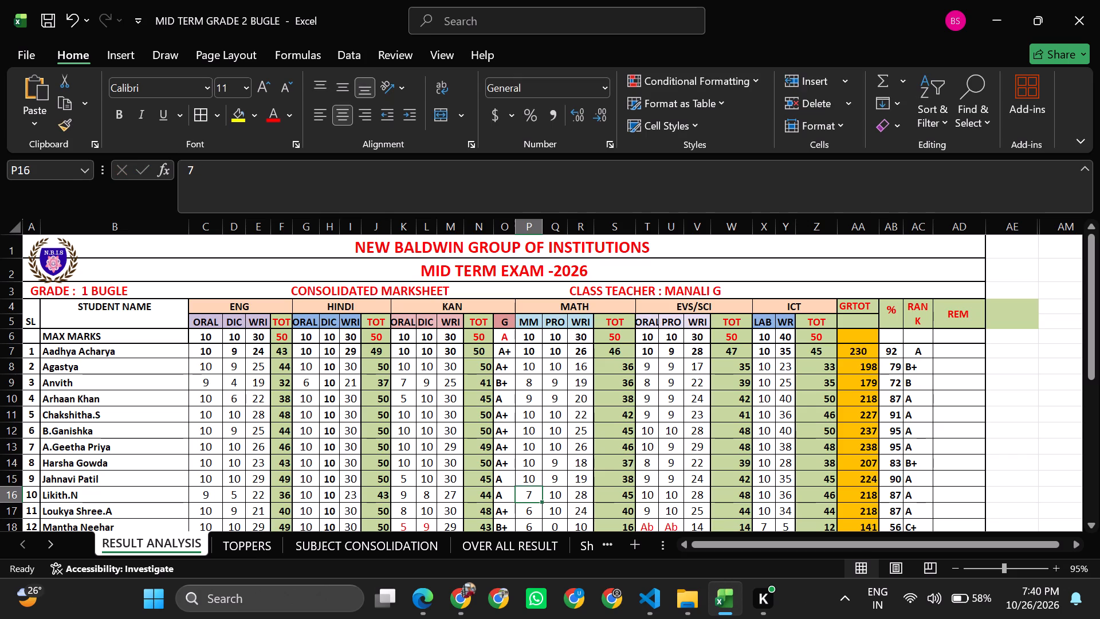
Set the Math MM marks of SL 10, 11 and 12 to 9.
key(9)
key(Return)
key(9)
key(Return)
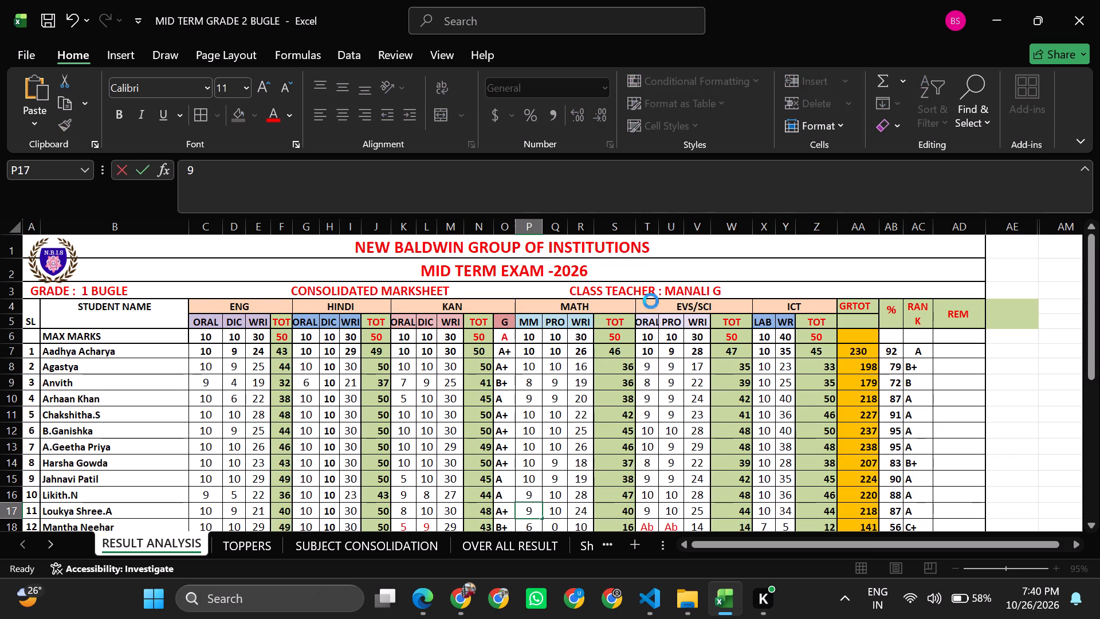
key(9)
key(Return)
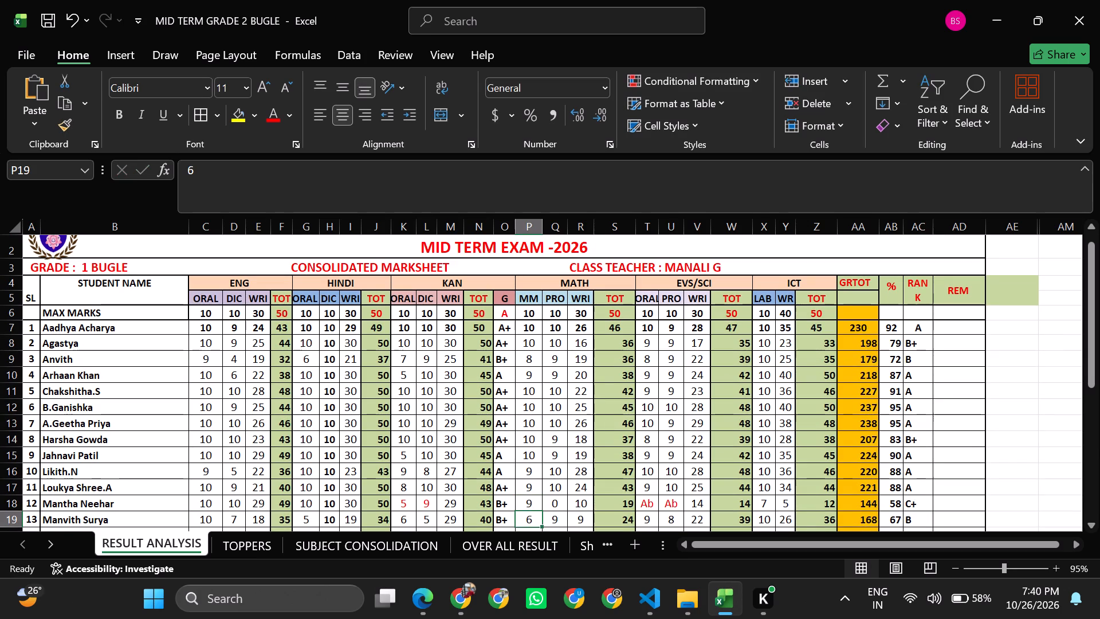
Set the Math MM marks of SL 13 through SL 18 to 10.
scroll(651, 301, down, 1)
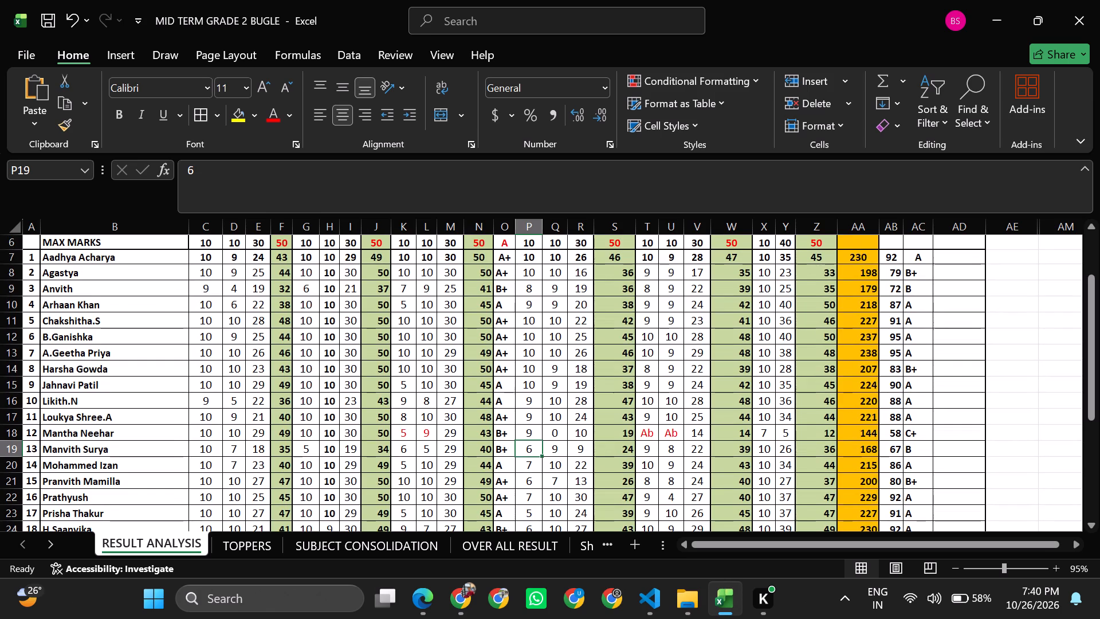
key(1)
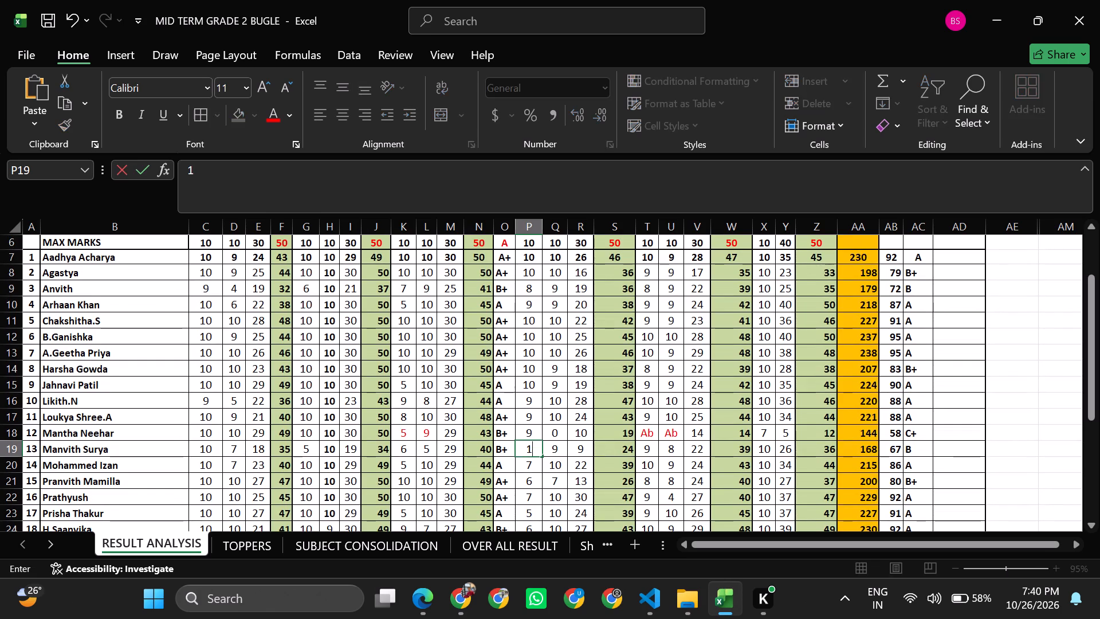
key(0)
key(Return)
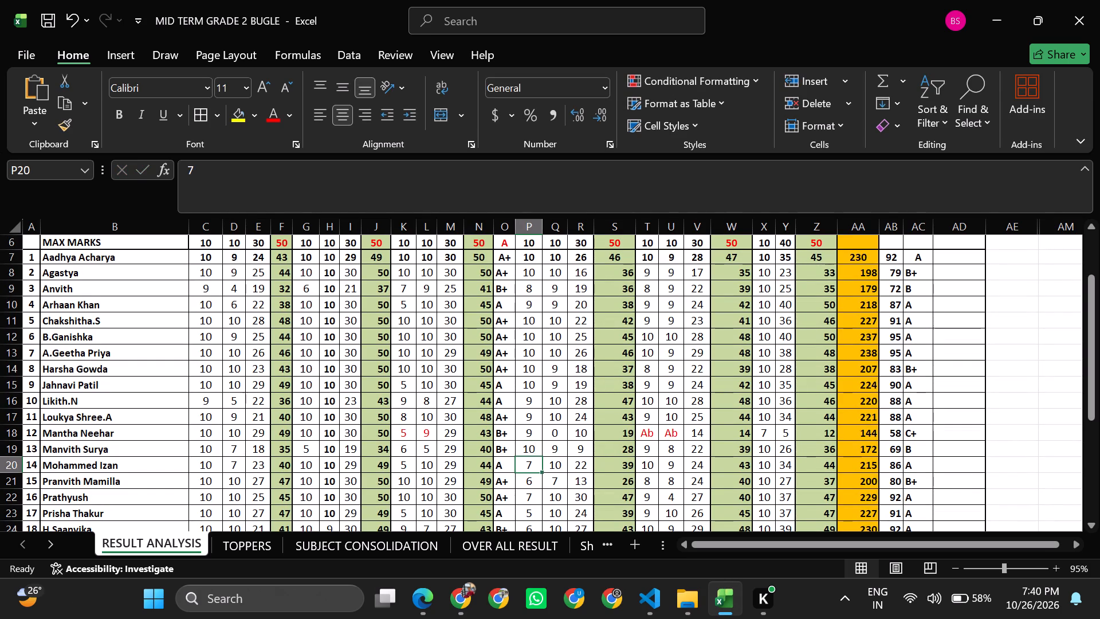
text(10)
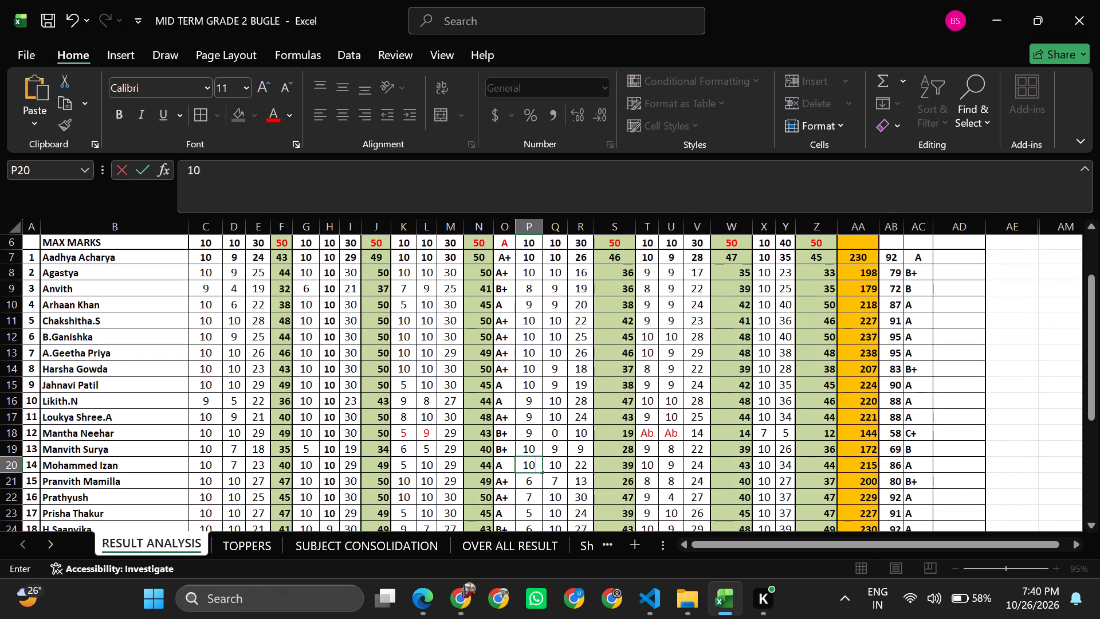
key(Return)
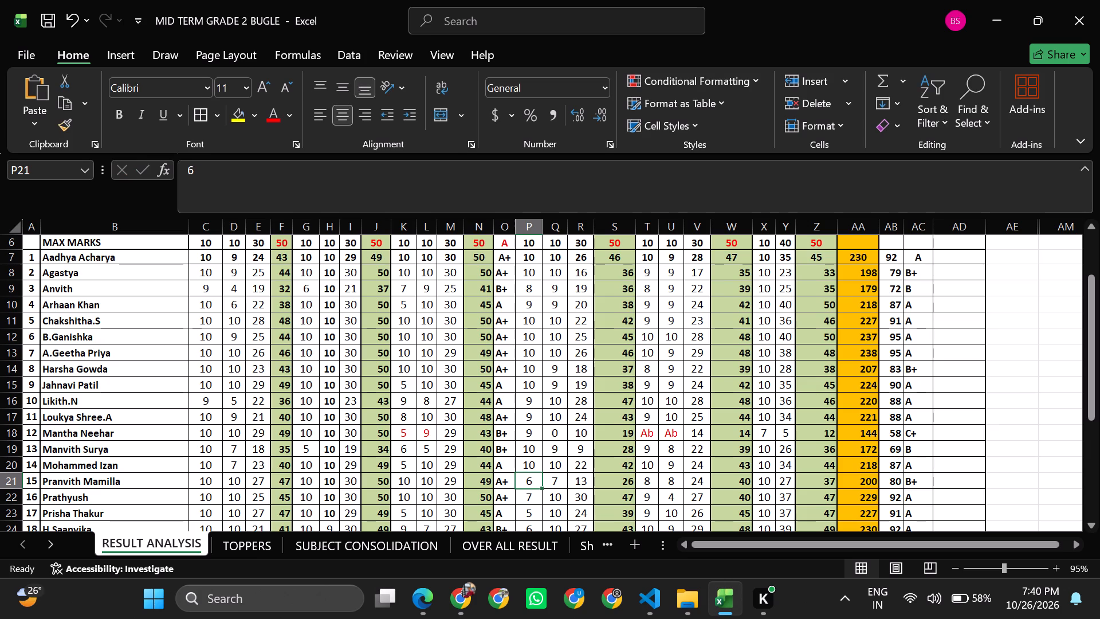
text(10)
key(Return)
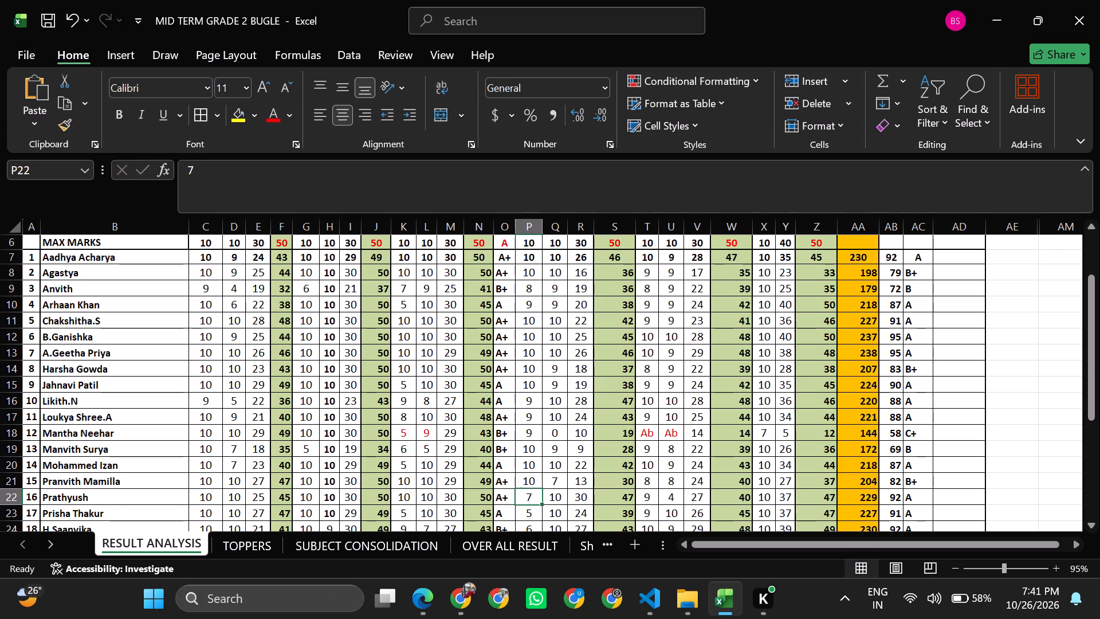
text(10)
key(Return)
text(10)
key(Return)
text(10)
key(Return)
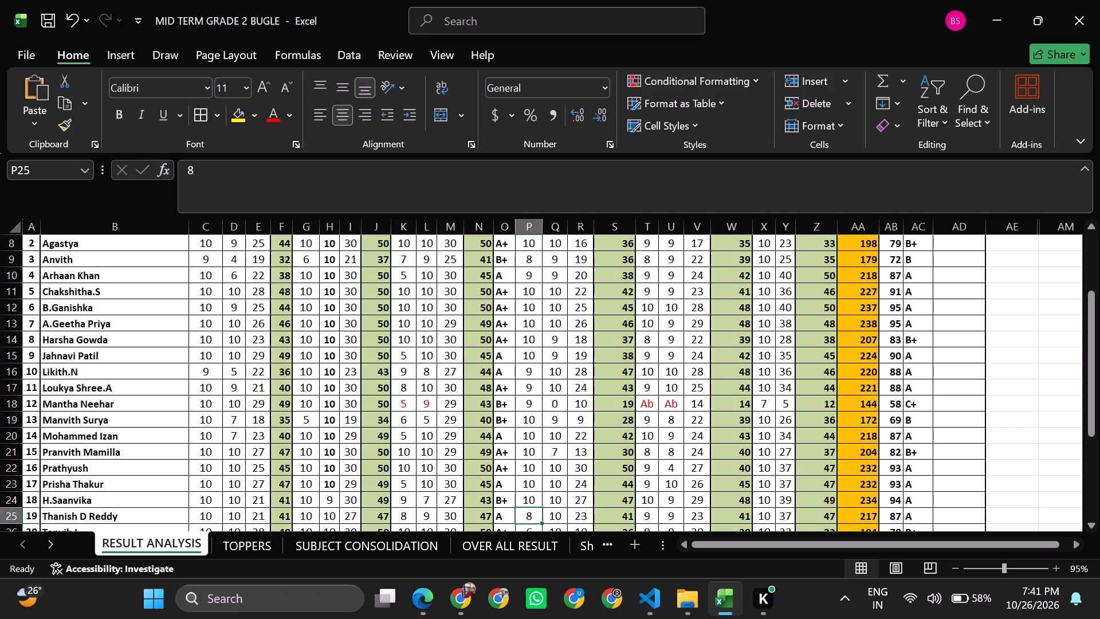
Recheck the Math MM marks entered for SL 13 to SL 17 one by one.
click(541, 484)
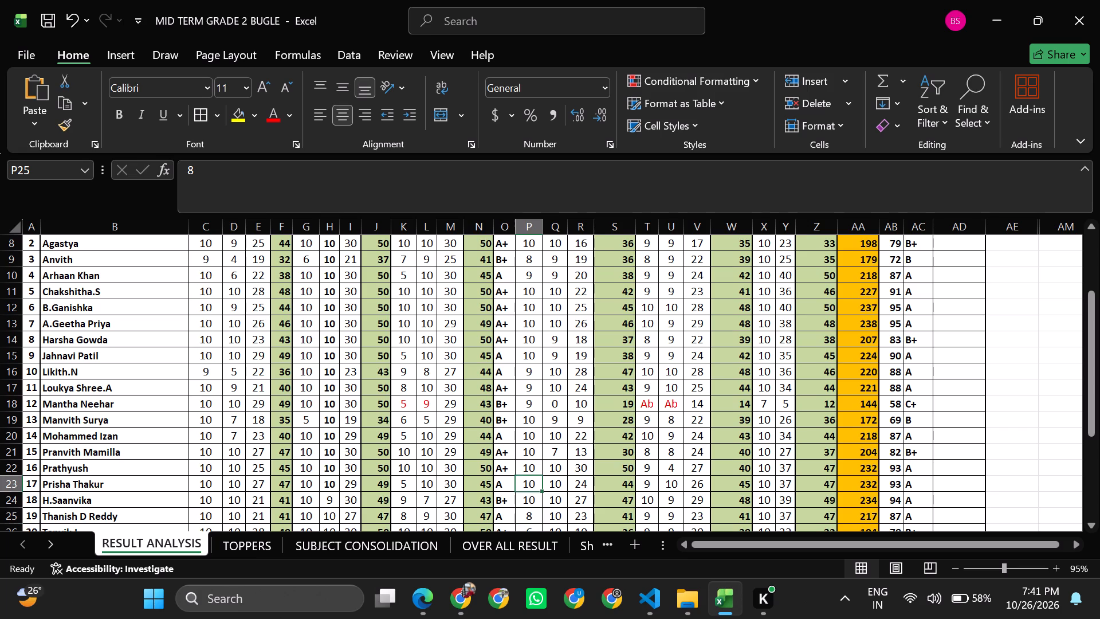
click(529, 430)
click(529, 425)
key(Up)
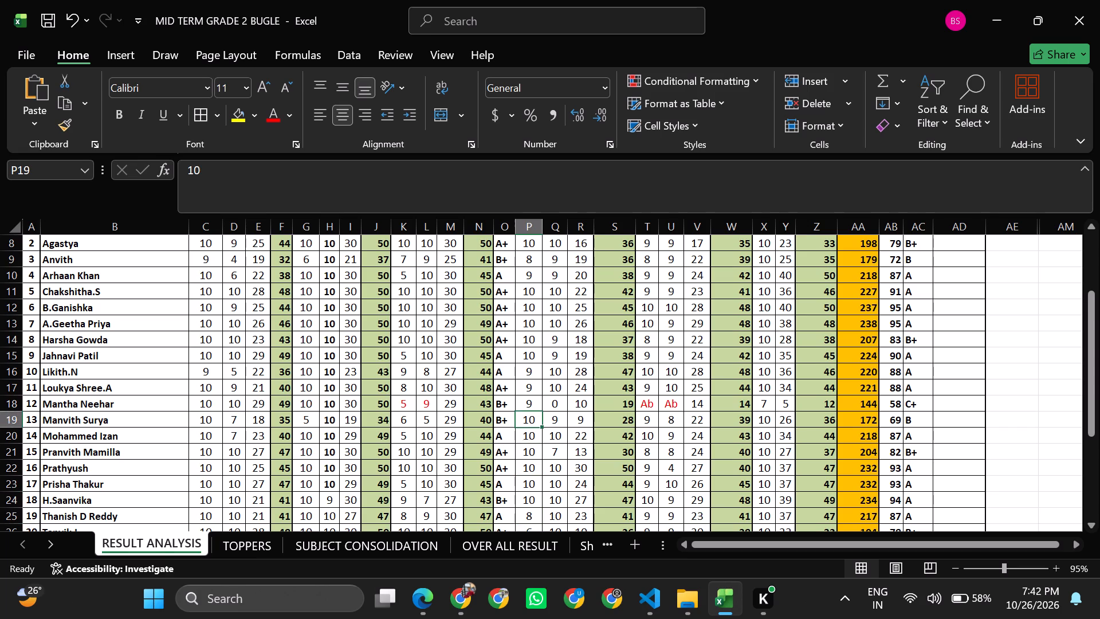
key(Down)
key(Down)
key(Down)
key(Down)
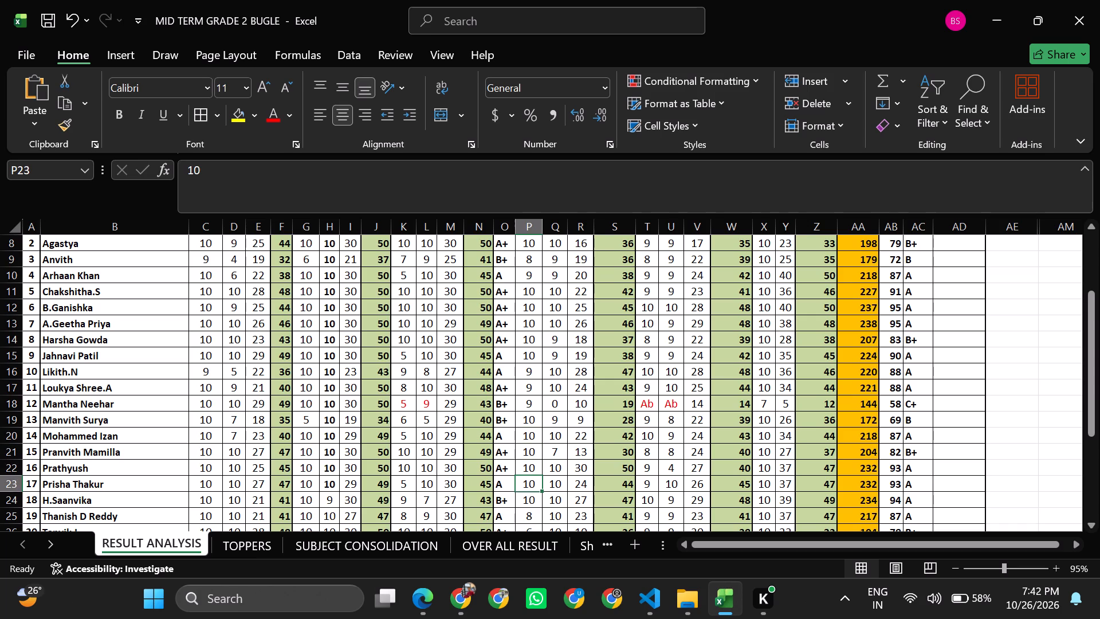
key(Up)
key(Up)
key(Up)
key(Up)
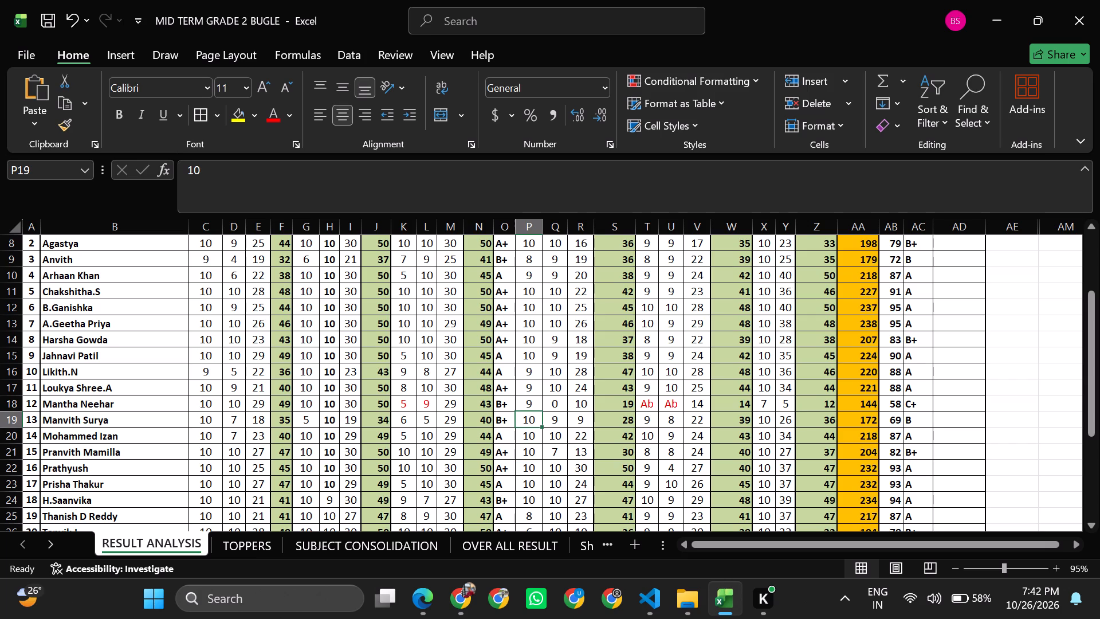
key(Down)
key(Down)
key(Down)
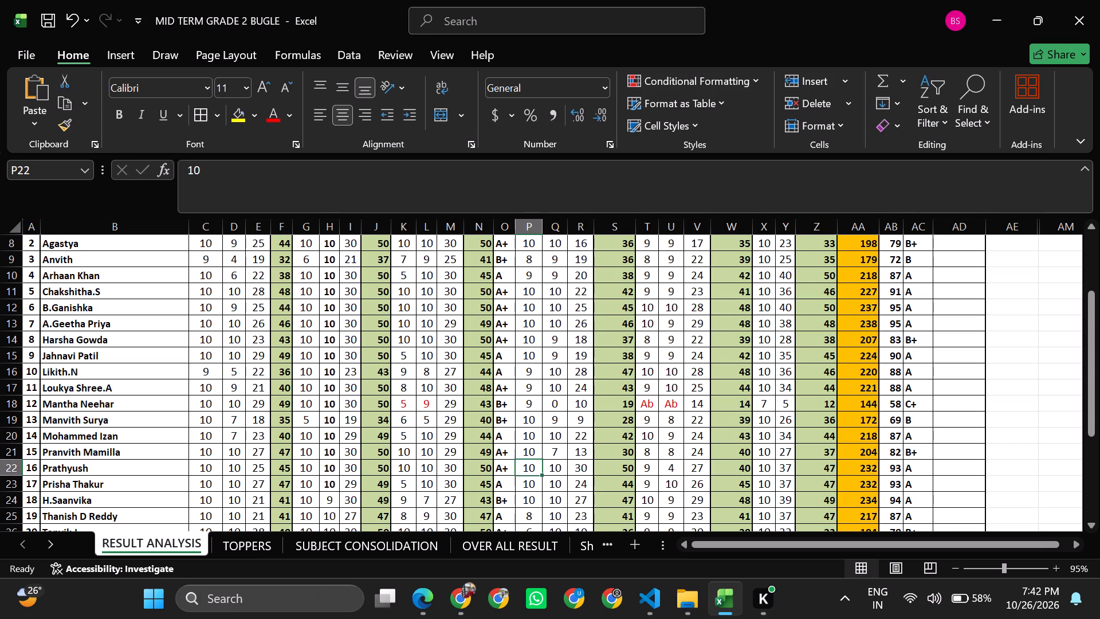
key(Down)
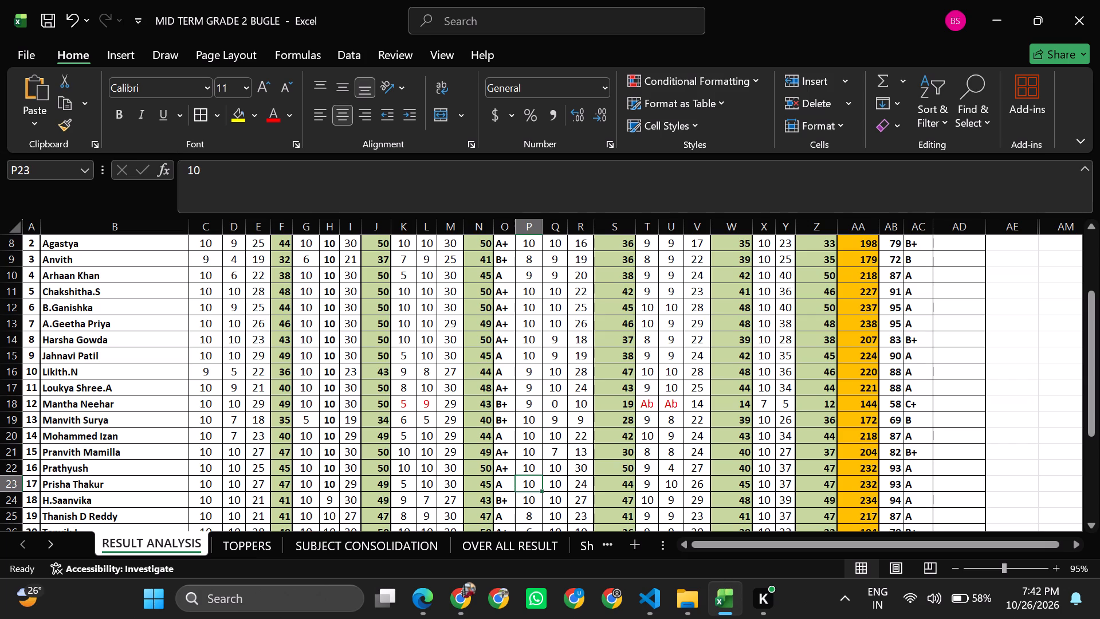
Correct the Math MM mark of SL 18 to 9 and set those of SL 19, 20 and 21 to 10.
key(Down)
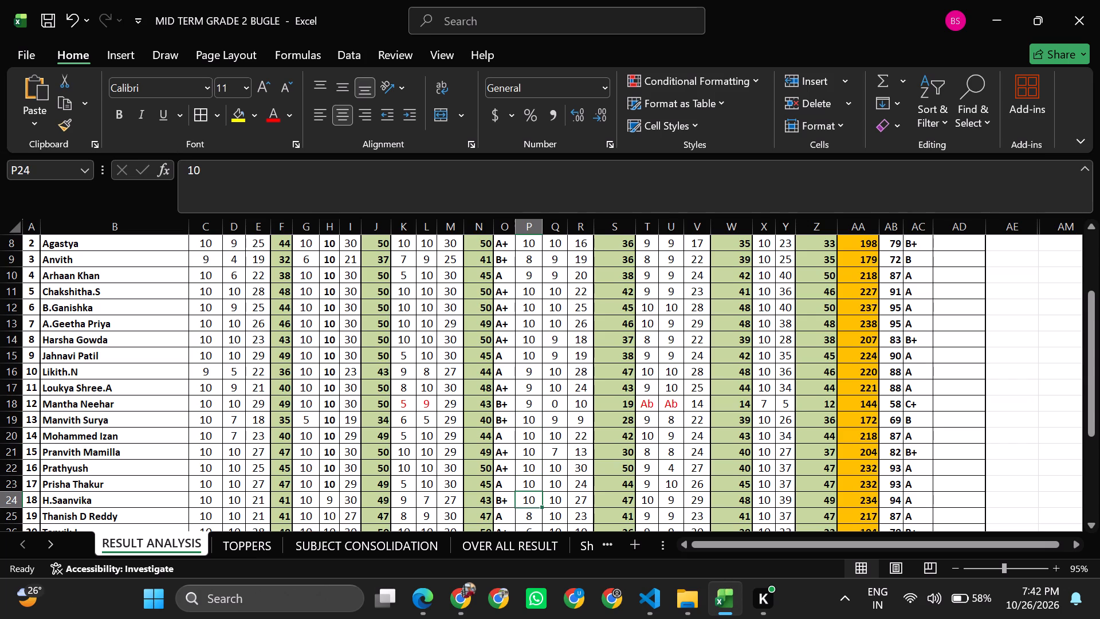
key(9)
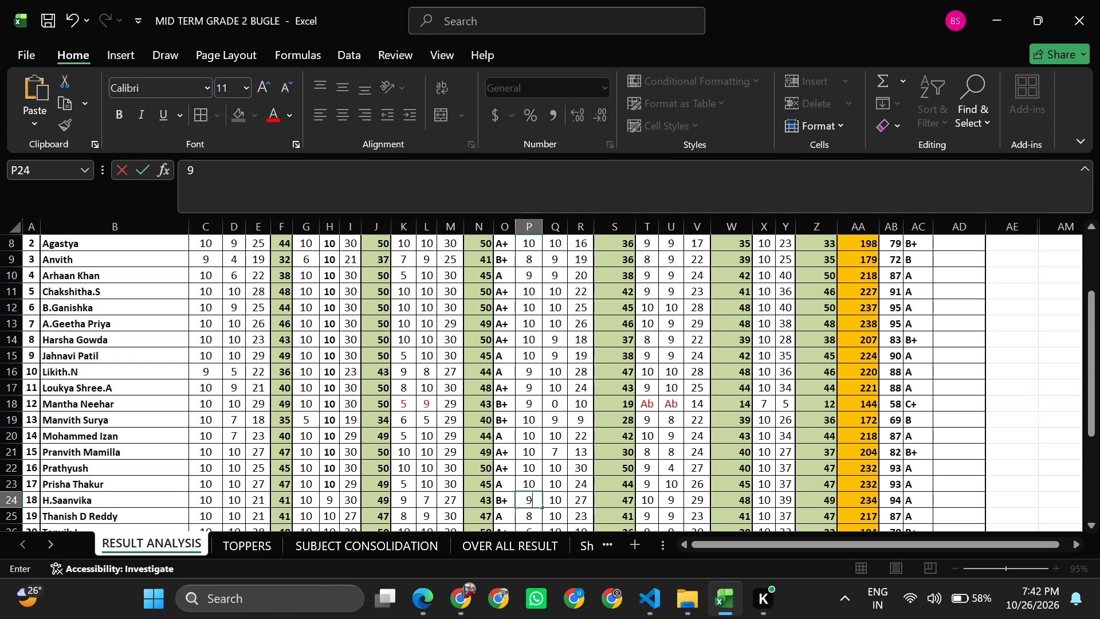
key(Return)
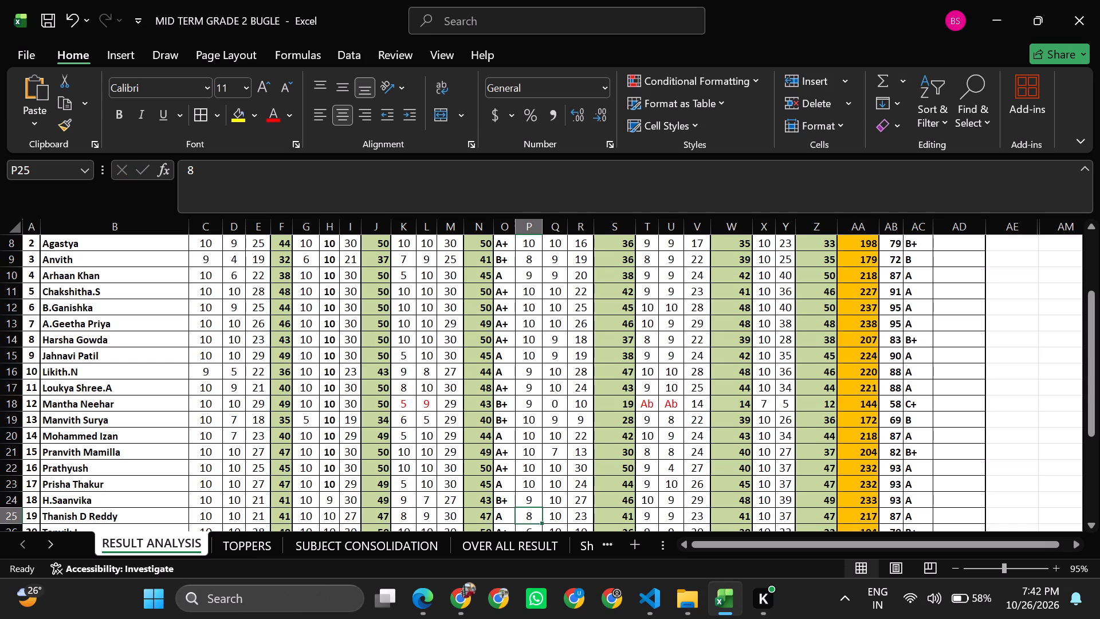
text(10)
key(Return)
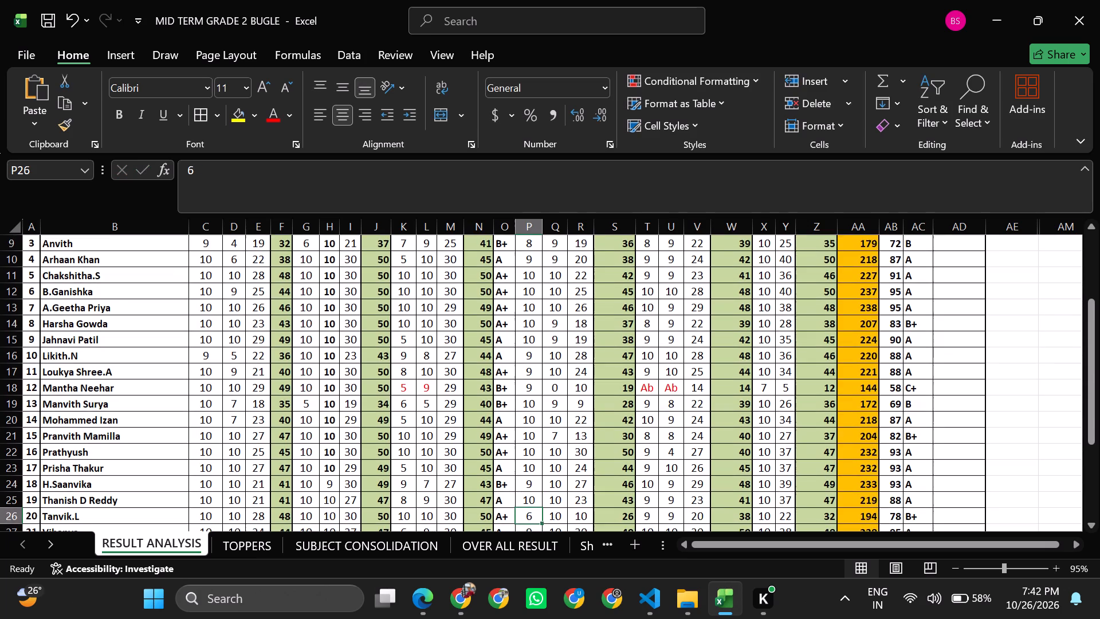
text(10)
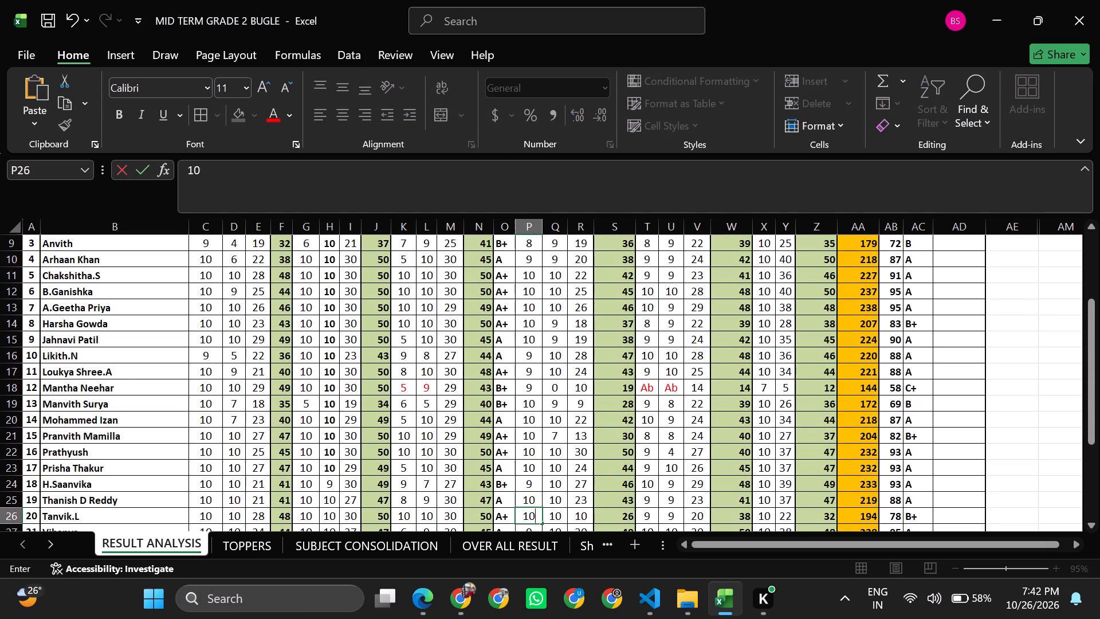
key(Return)
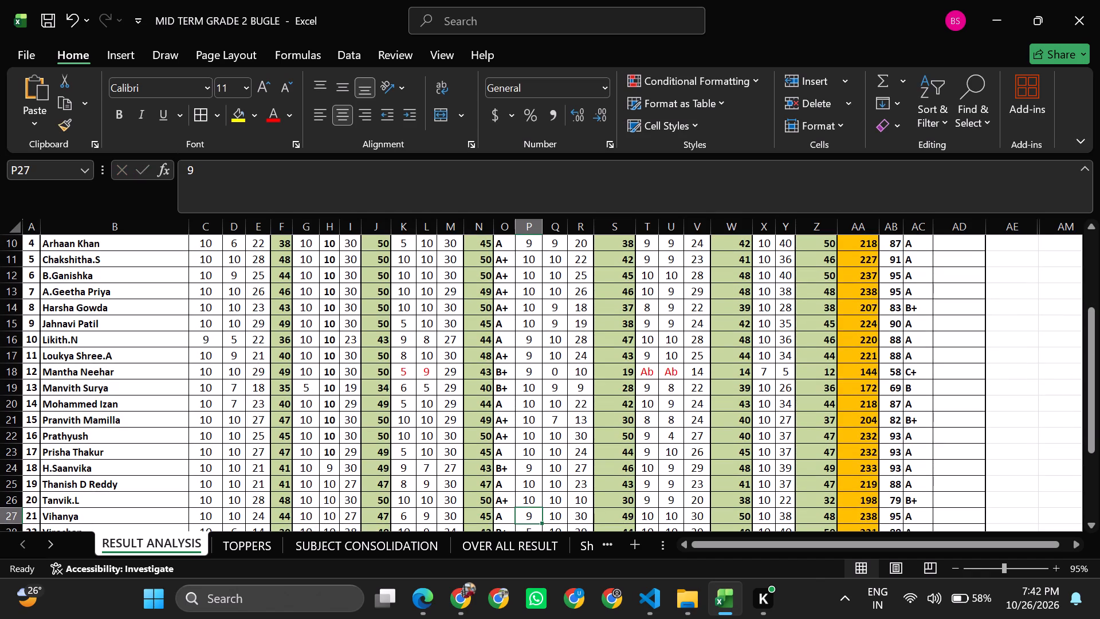
text(10)
key(Return)
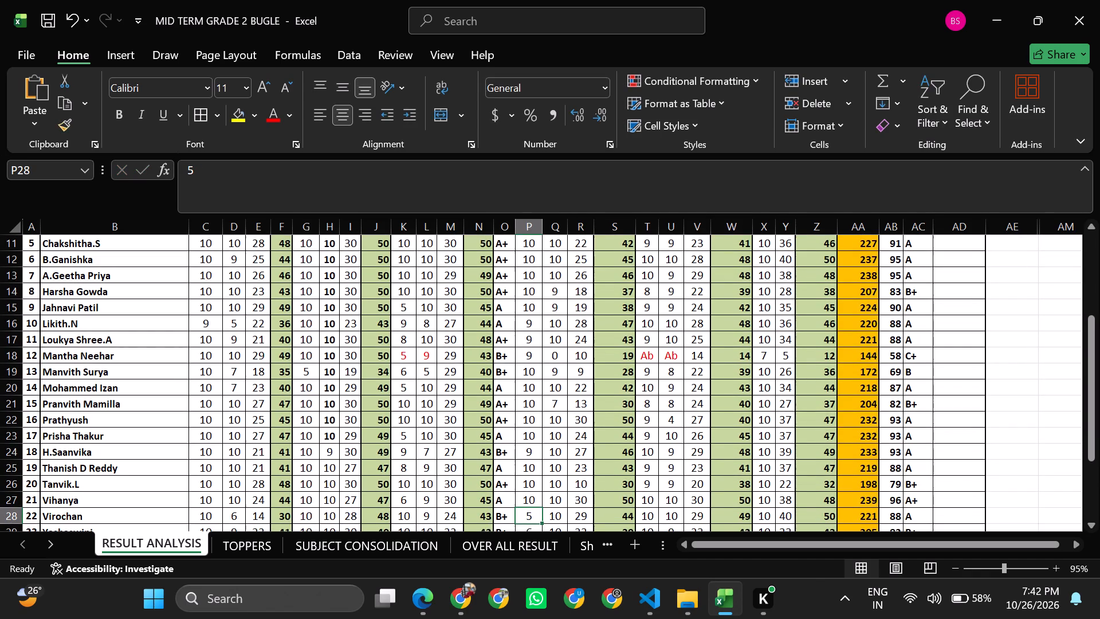
Set the Math MM mark of SL 22 to 8 and those of SL 23 through SL 26 to 10.
key(8)
key(Return)
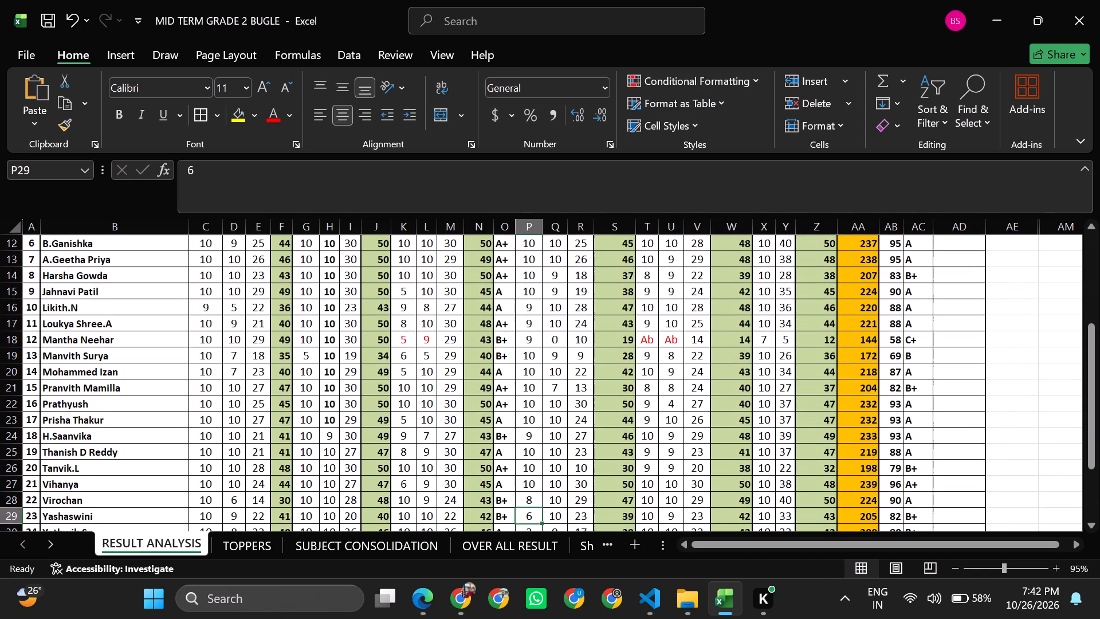
text(10)
key(Return)
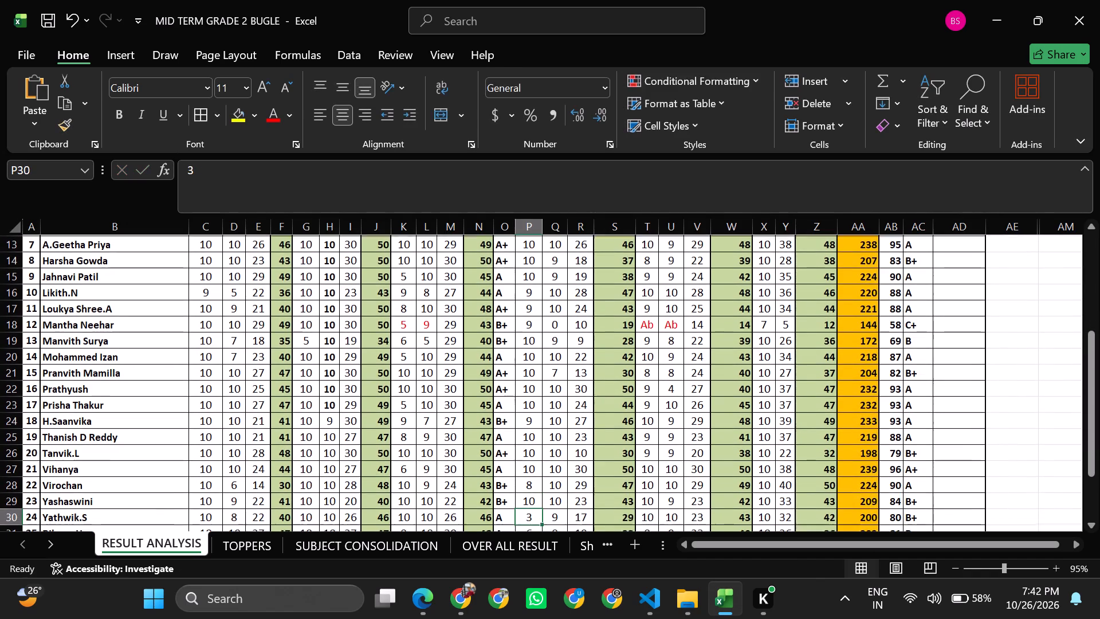
text(10)
key(Return)
text(10)
key(Return)
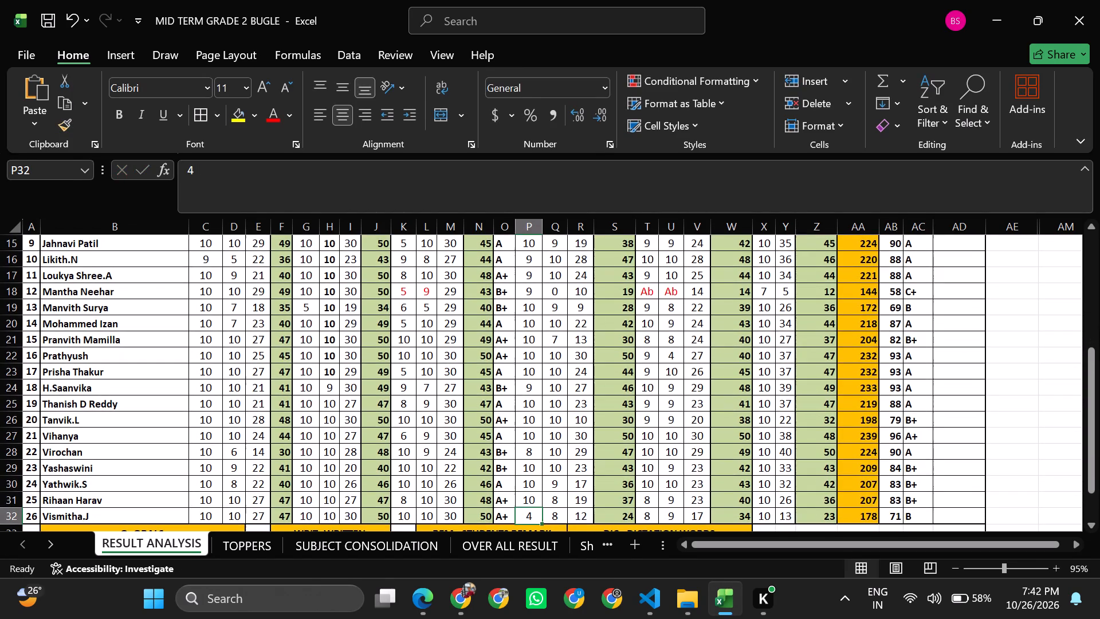
text(10)
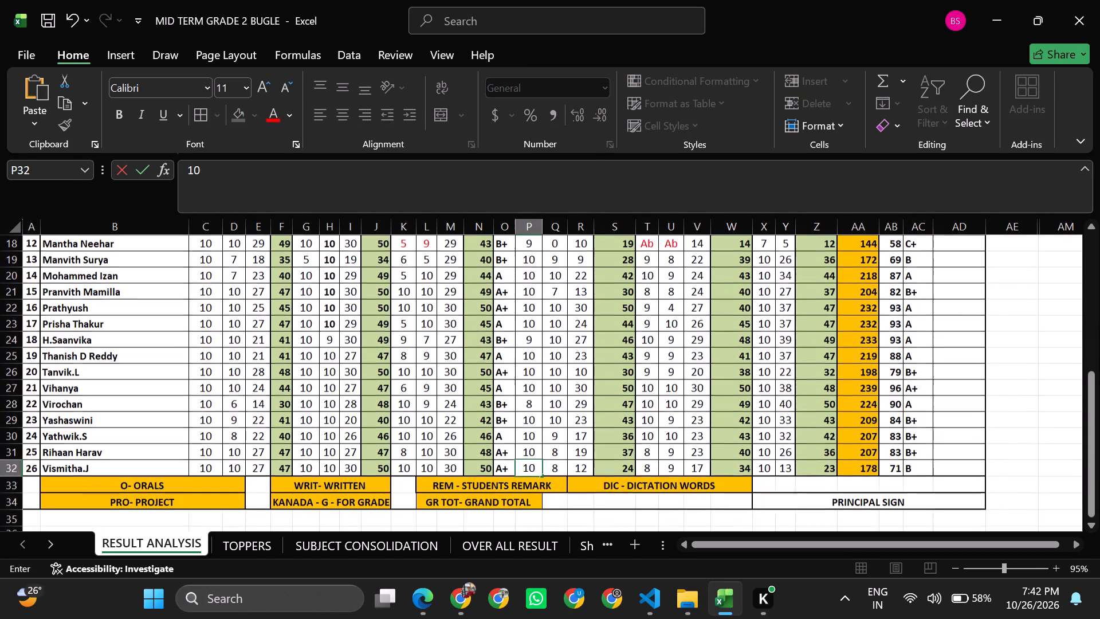
click(506, 391)
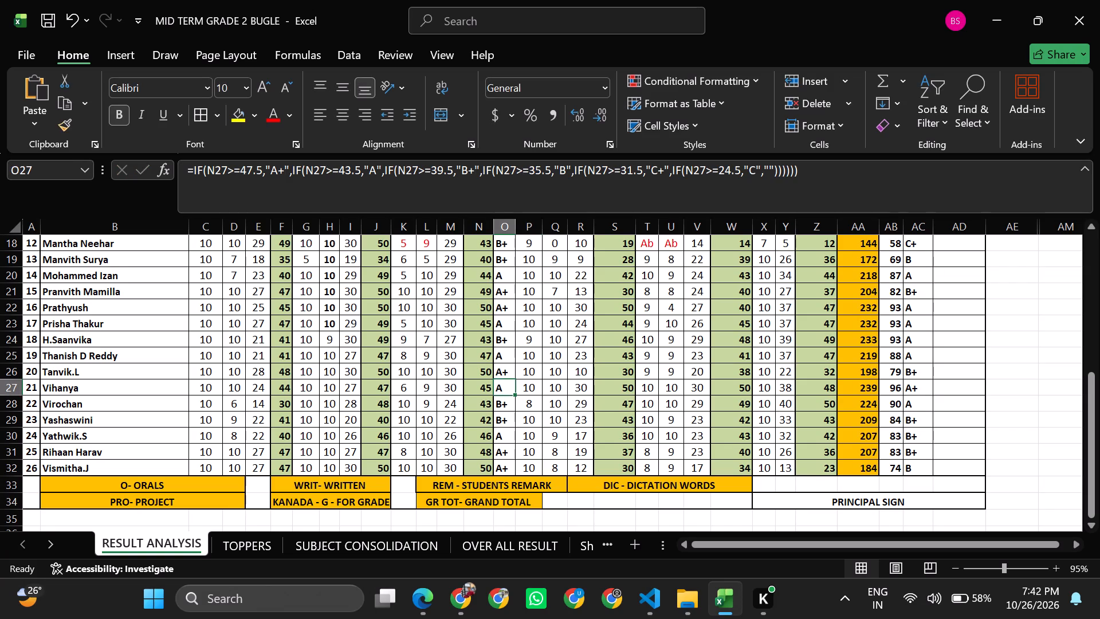
Inspect the Kannada grade formula of SL 19 and the cells it references.
key(Up)
key(Up)
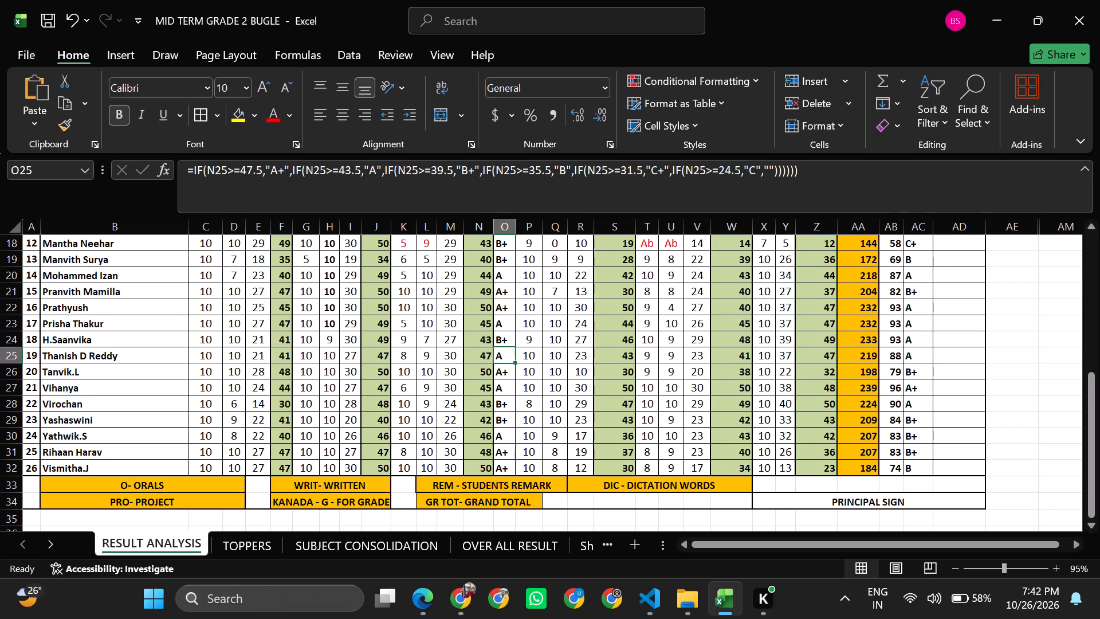
double_click(503, 354)
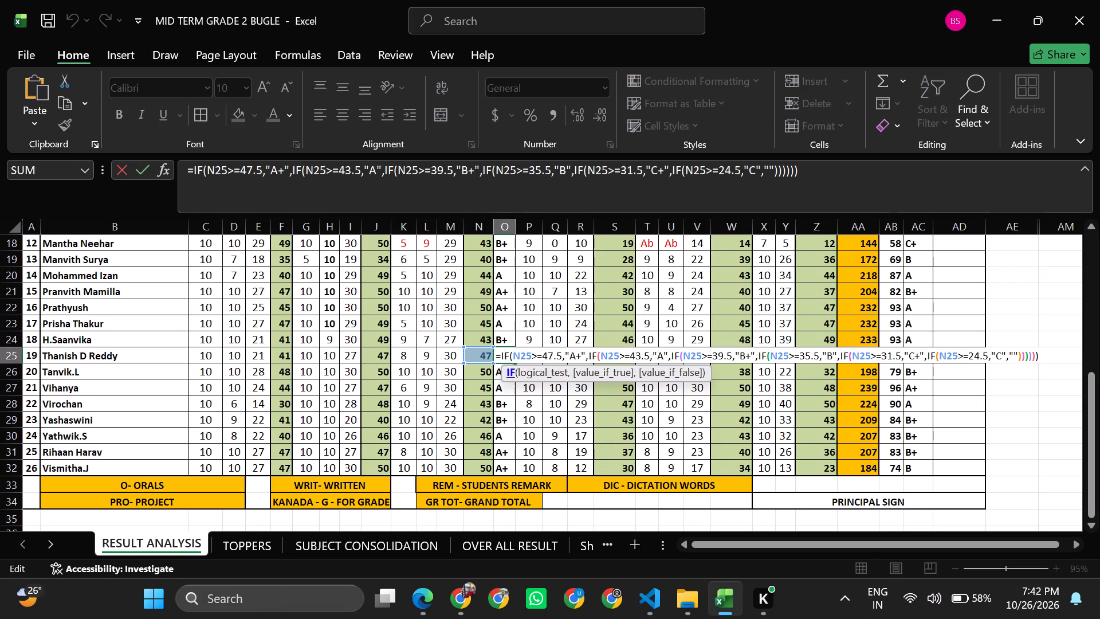
click(523, 419)
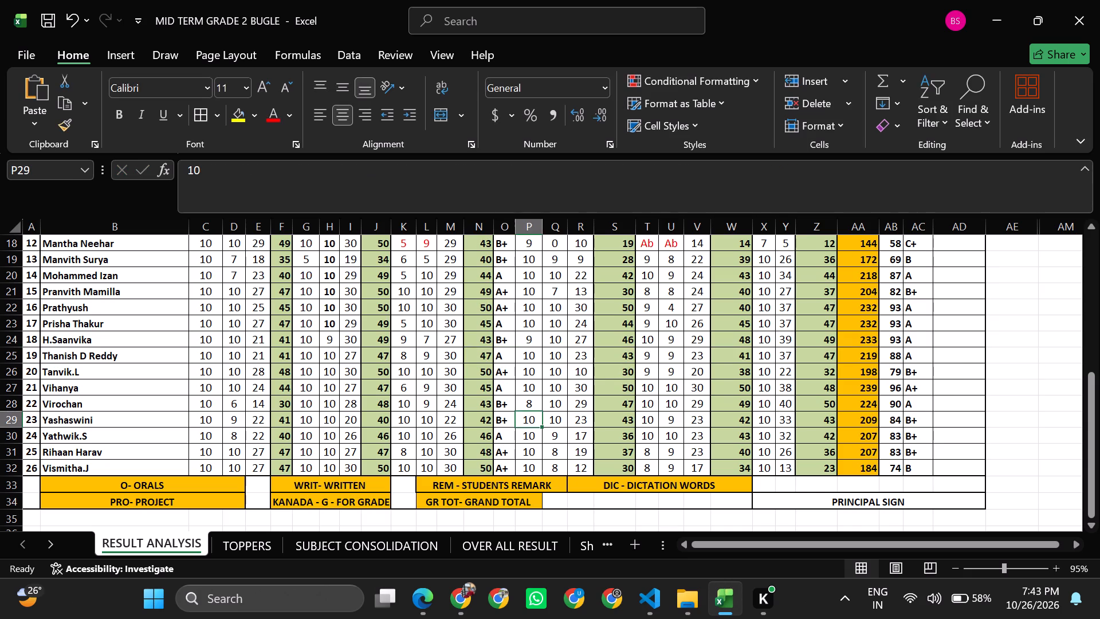
double_click(504, 362)
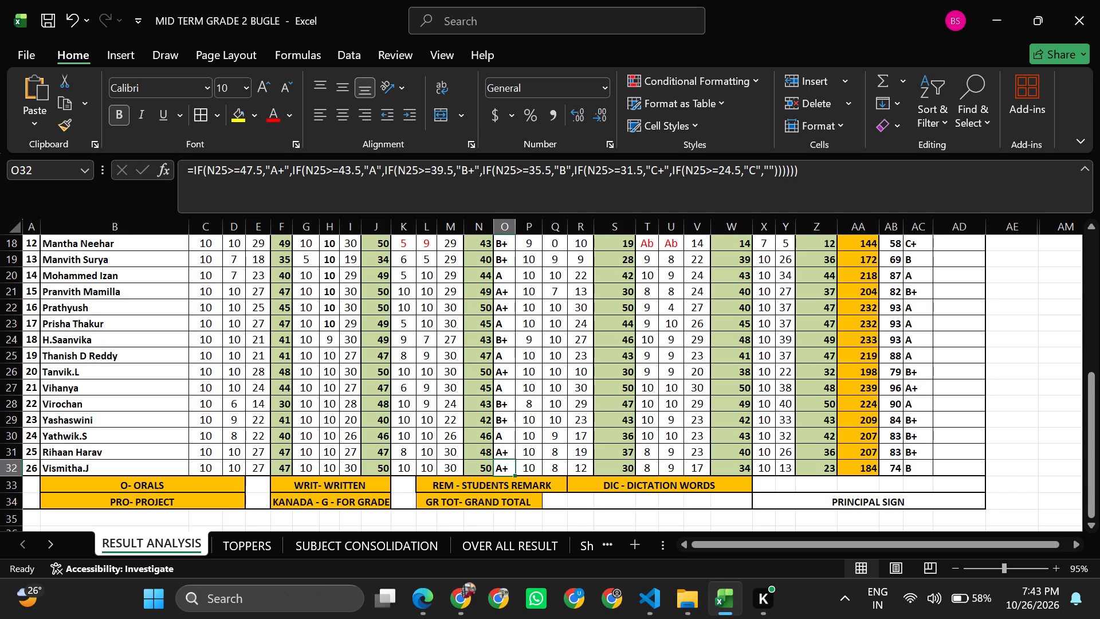
Inspect the Kannada grade formulas one by one from SL 26 up to SL 1, checking the row each references.
click(498, 471)
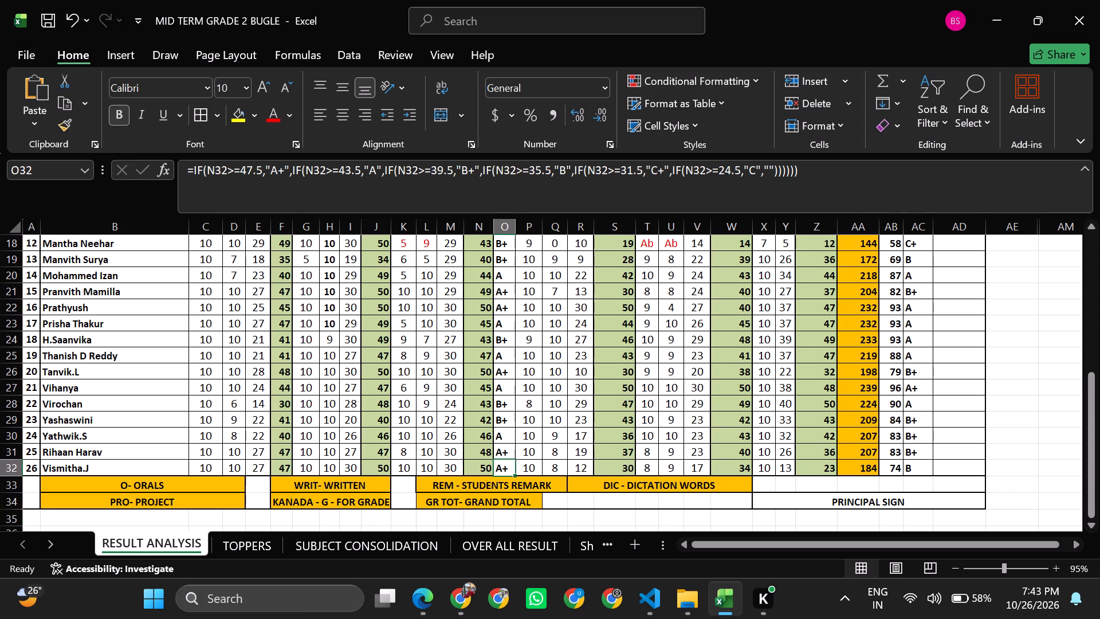
key(Up)
key(Up)
key(Up)
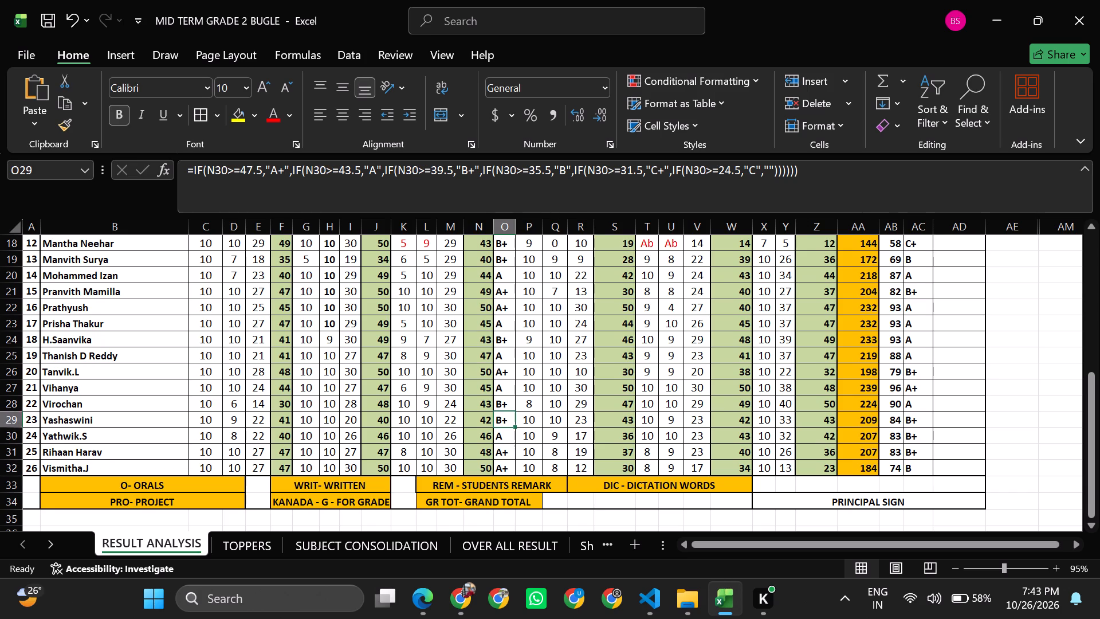
key(Up)
key(Up)
key(Up)
key(Up)
key(Up)
key(Up)
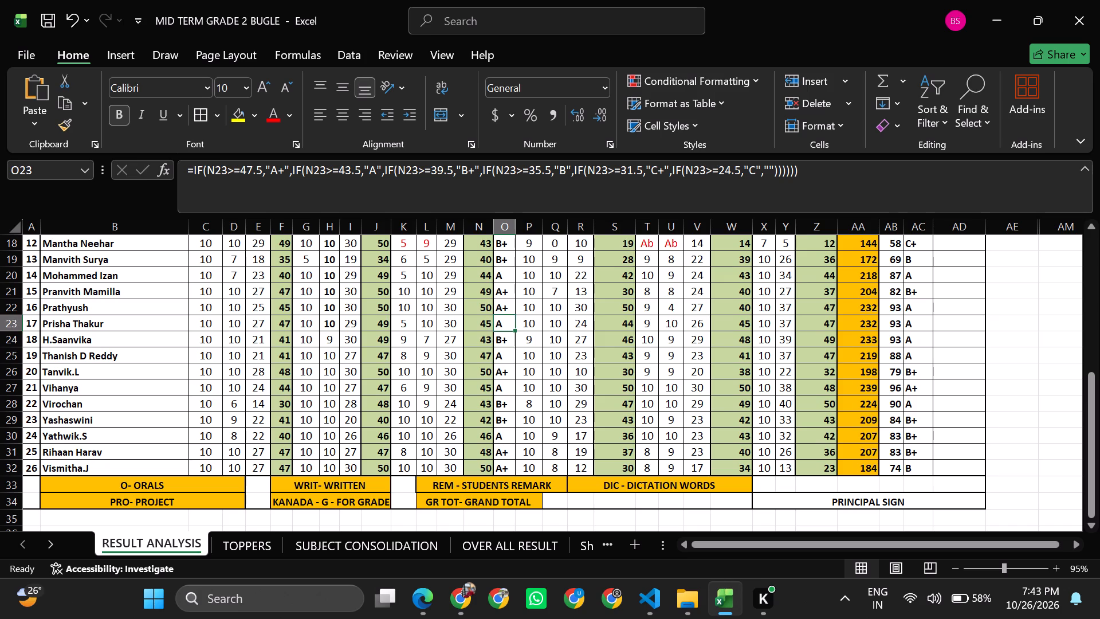
key(Up)
key(Up)
key(Up)
key(Up)
key(Up)
key(Up)
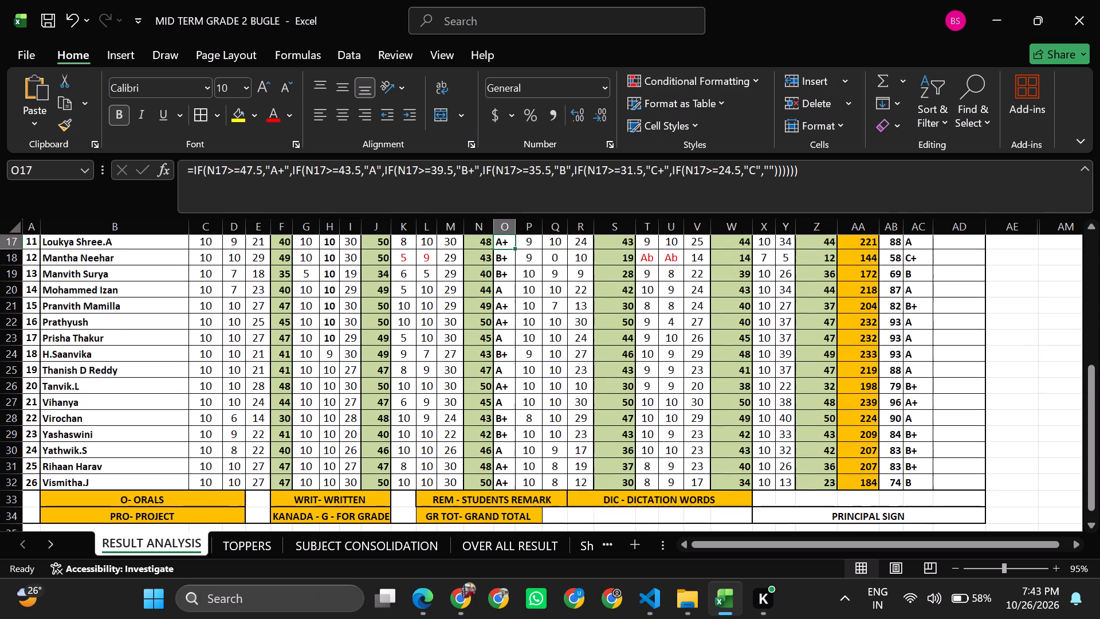
key(Up)
key(Up)
key(Up)
key(Up)
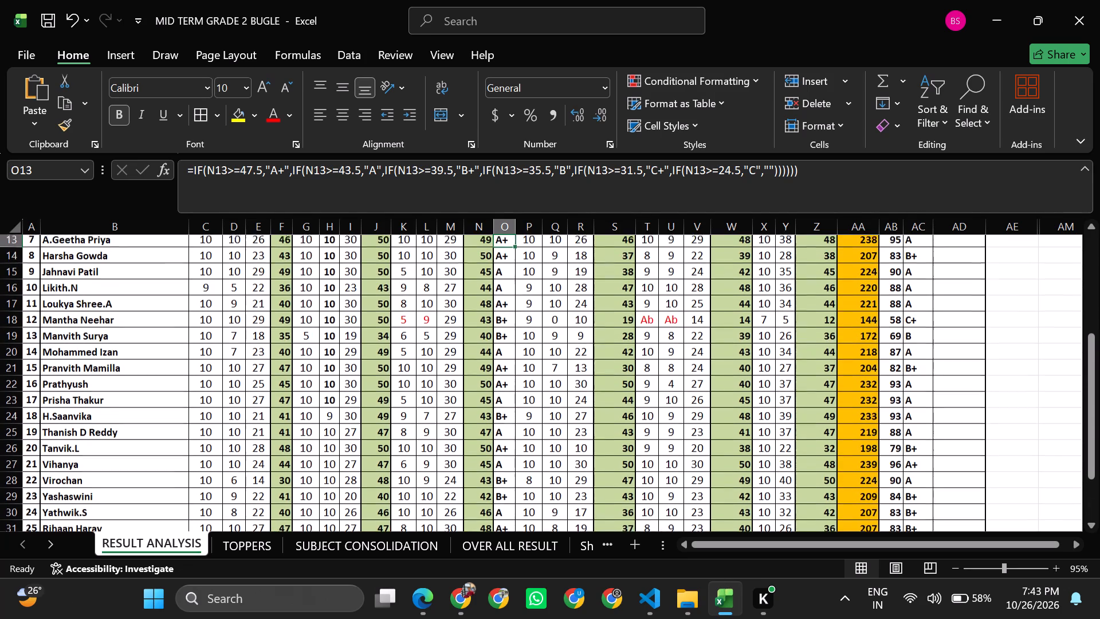
key(Up)
key(Up)
key(Up)
key(Up)
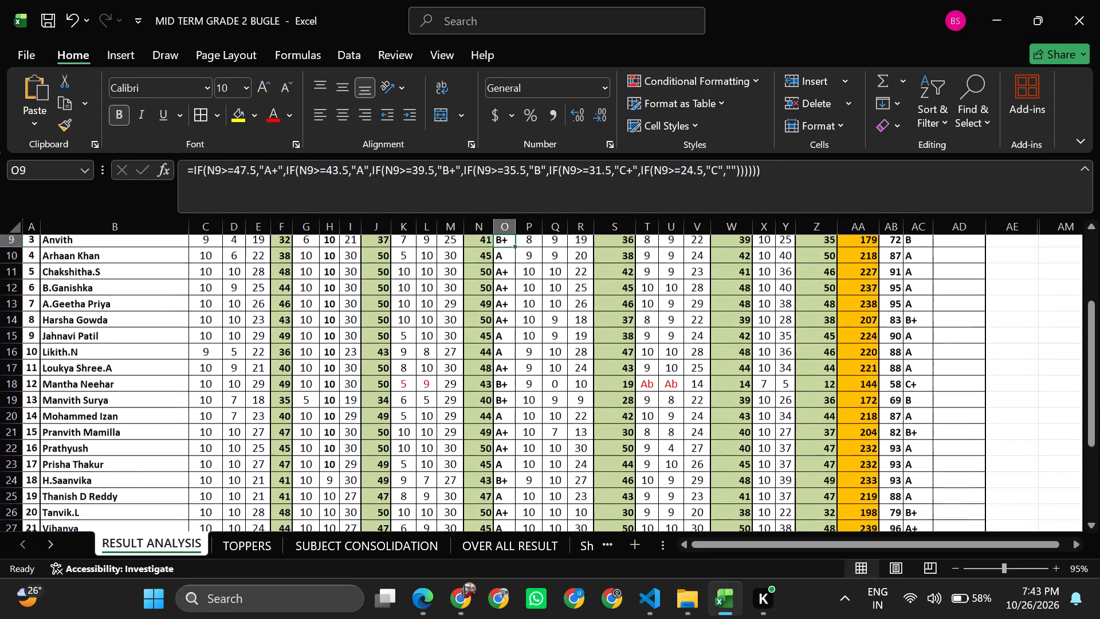
key(Up)
key(Up)
key(Up)
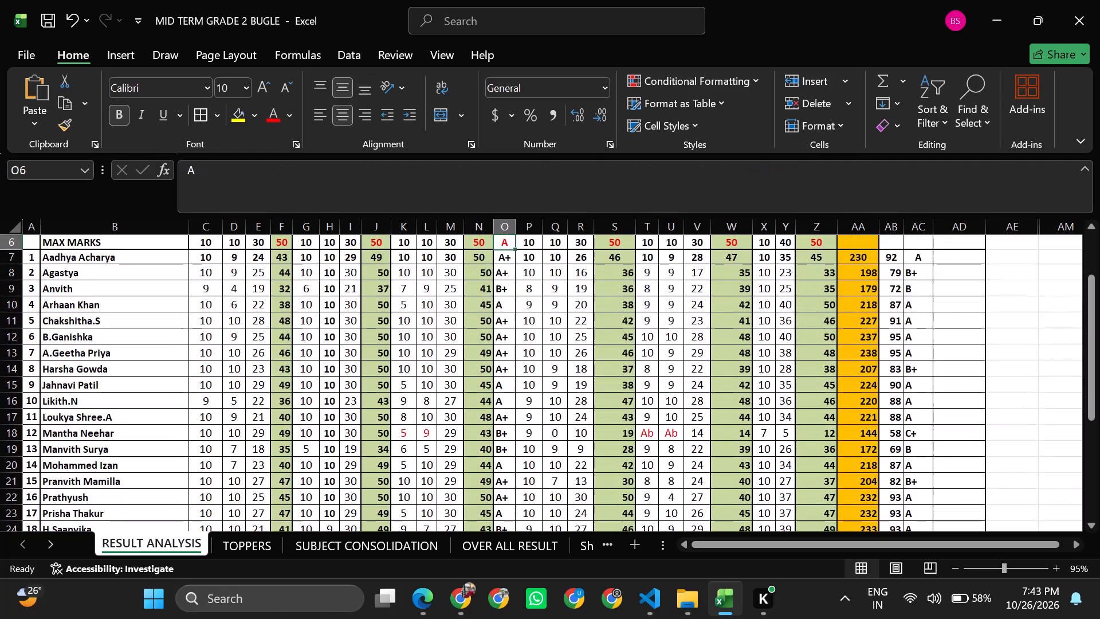
key(Down)
key(Up)
key(Down)
Recheck the Math MM marks of SL 1 to SL 5 against their column heading.
key(Right)
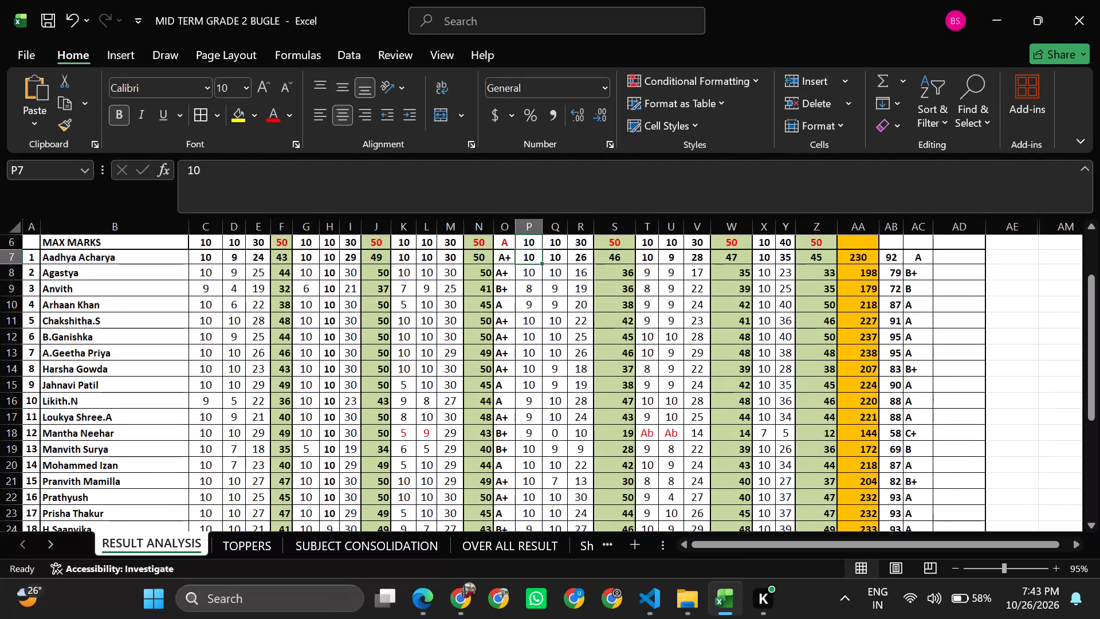
scroll(609, 304, up, 1)
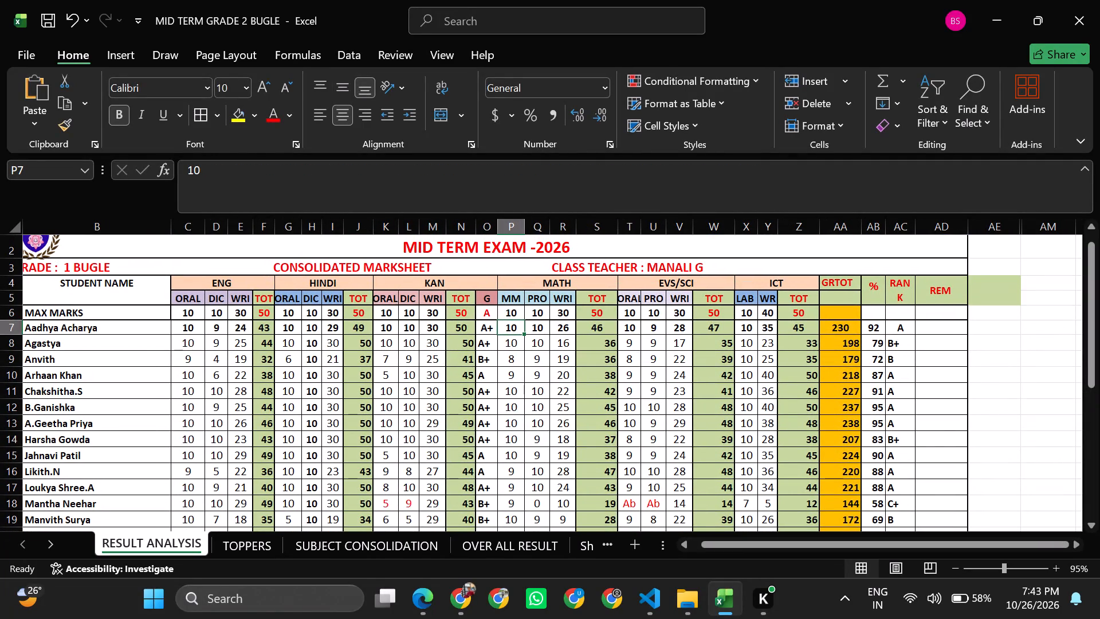
key(Down)
key(Down)
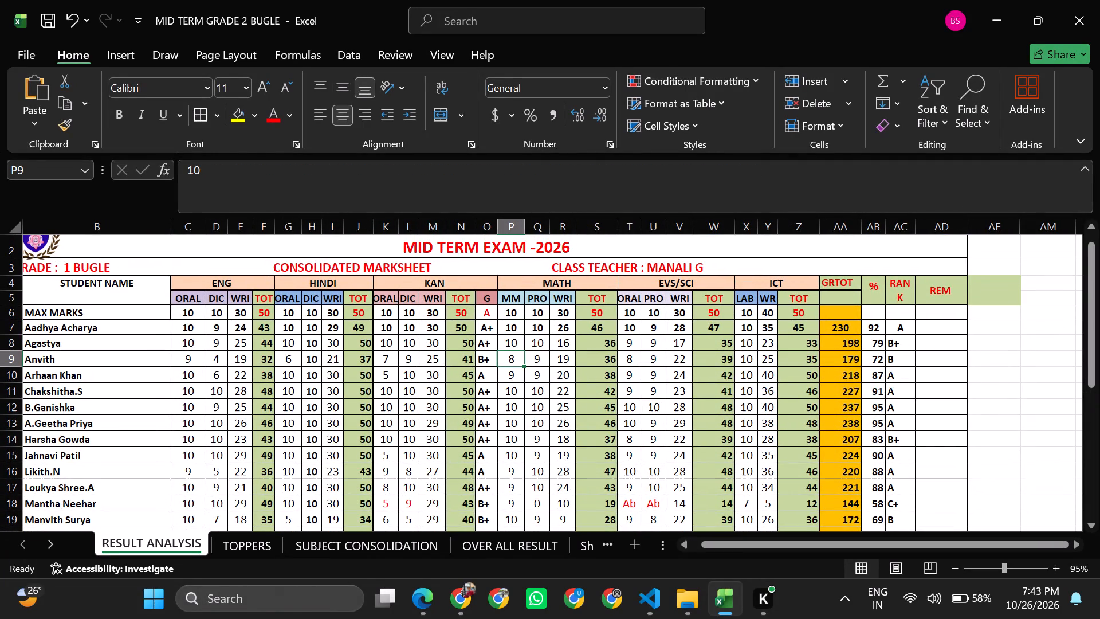
key(Down)
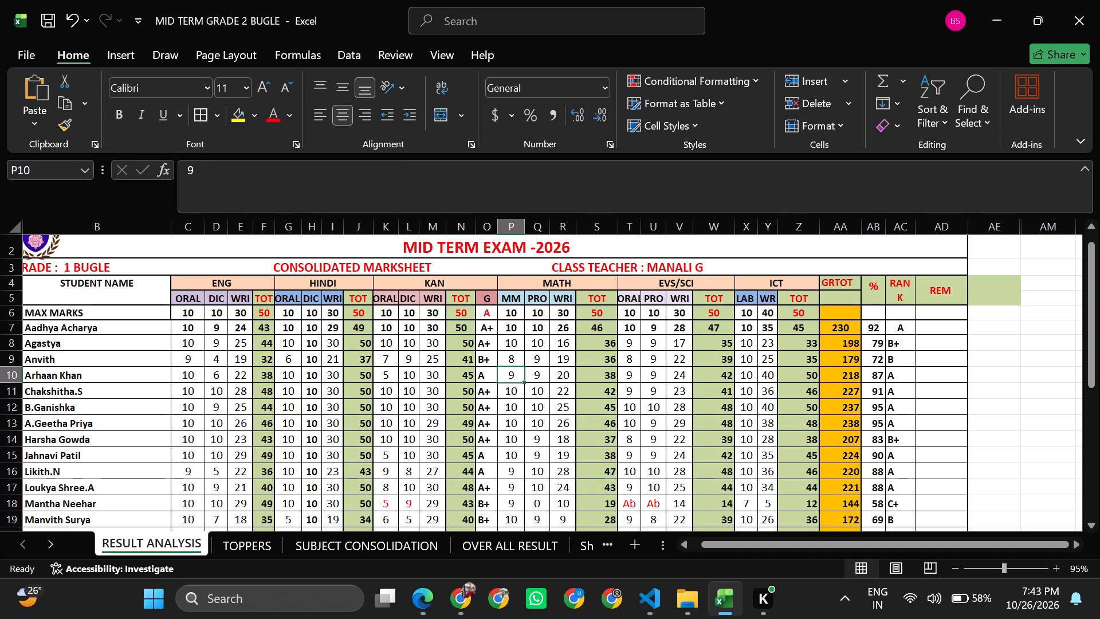
key(Down)
key(Up)
key(Up)
Set the Math WRI marks of SL 1 to SL 5 to 28, 30, 18, 27 and 29 respectively.
key(Right)
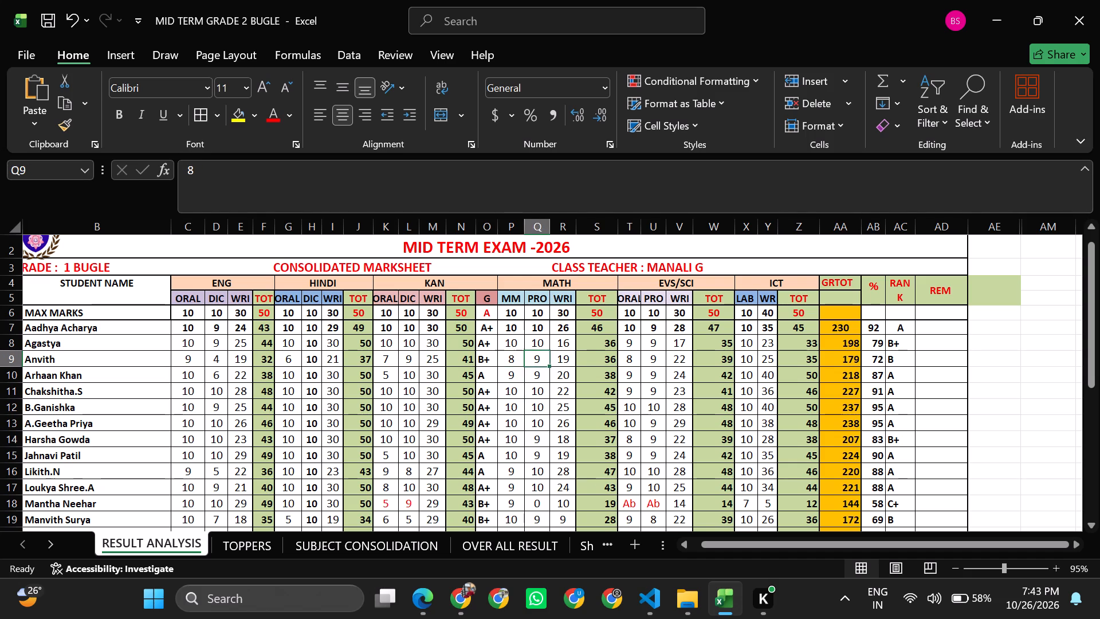
key(Right)
key(Up)
key(Up)
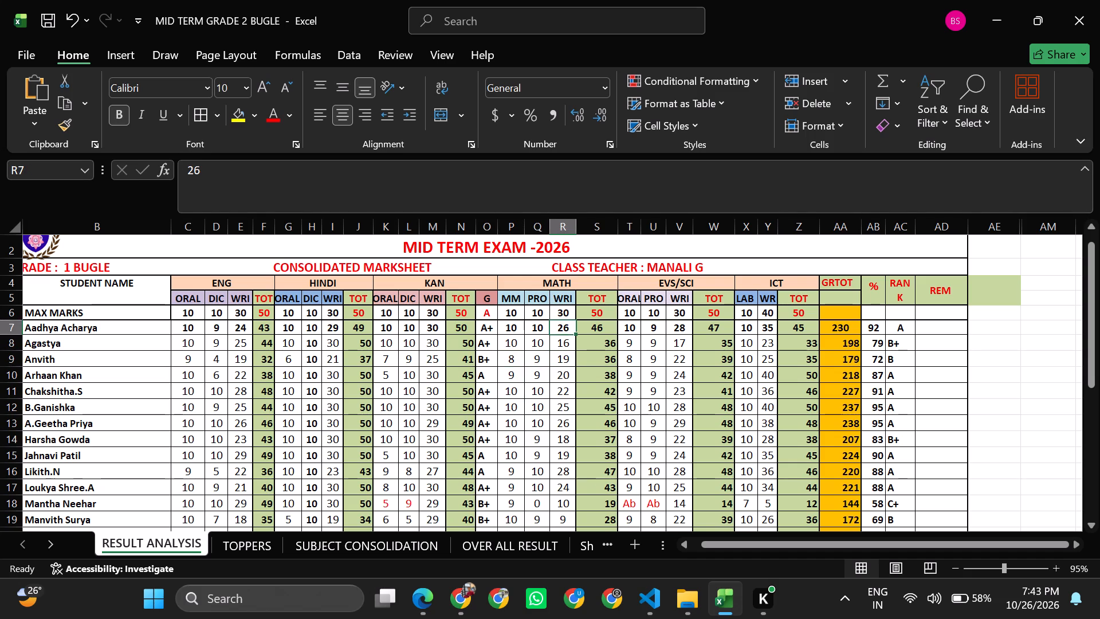
text(28)
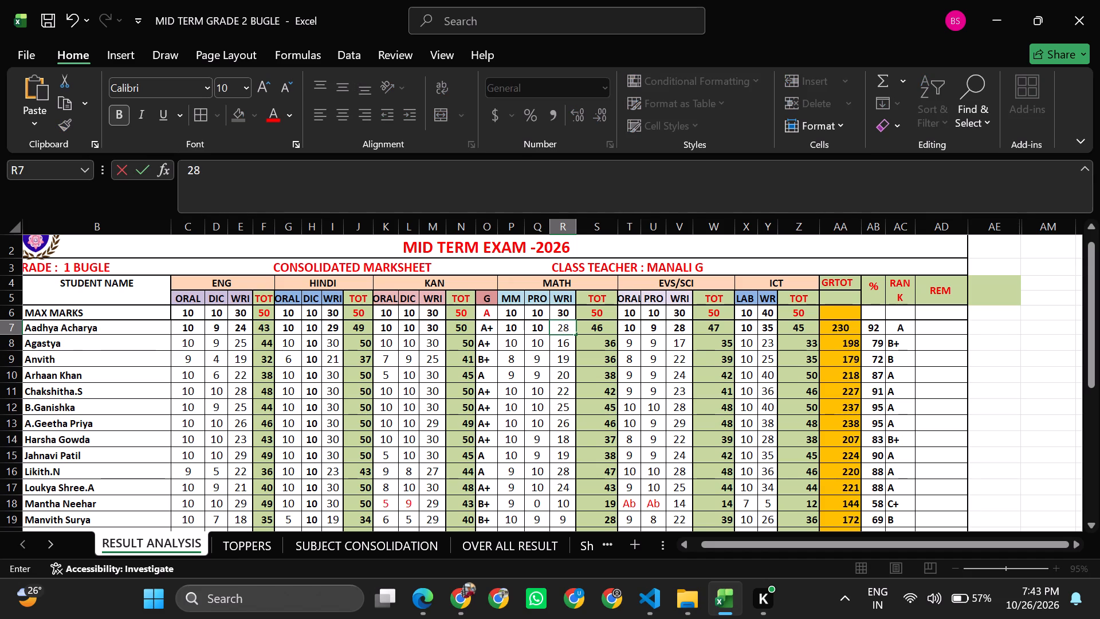
key(Return)
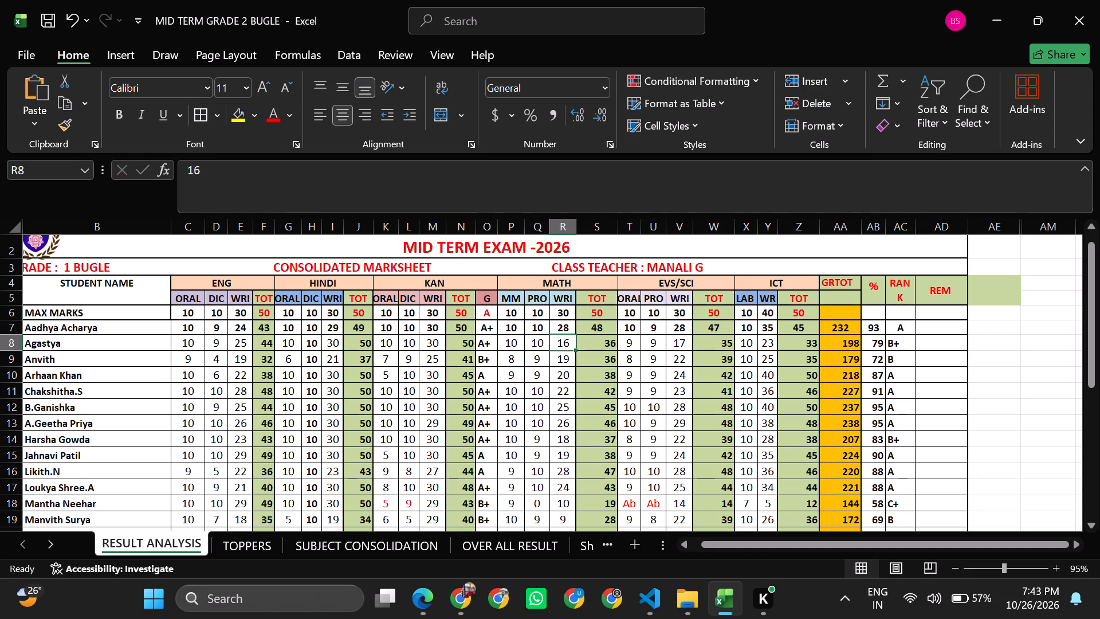
text(30)
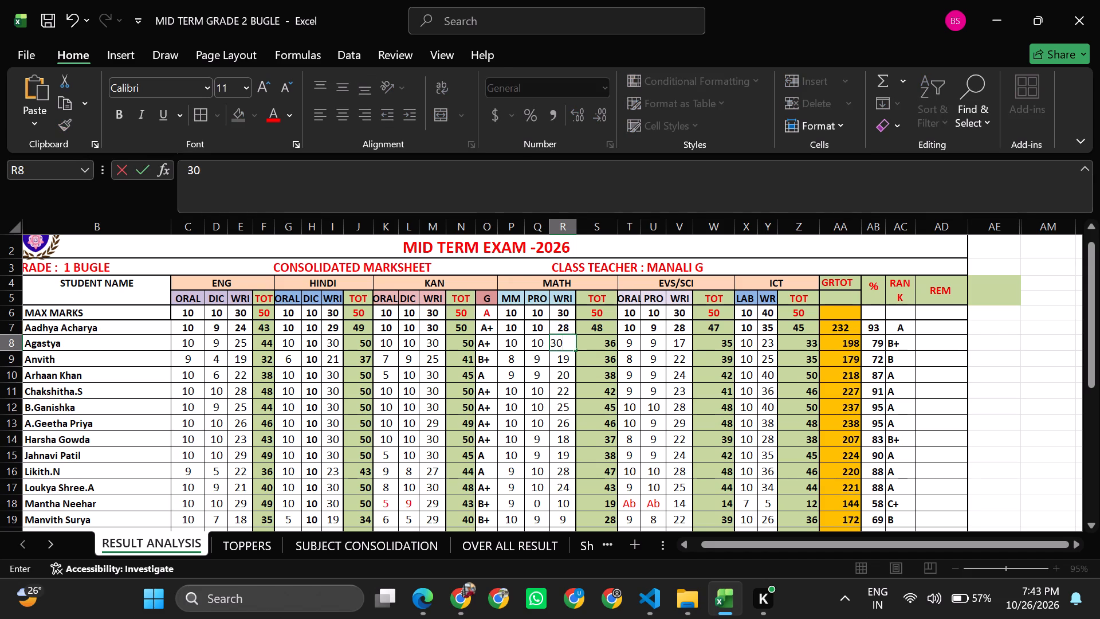
key(Return)
text(18)
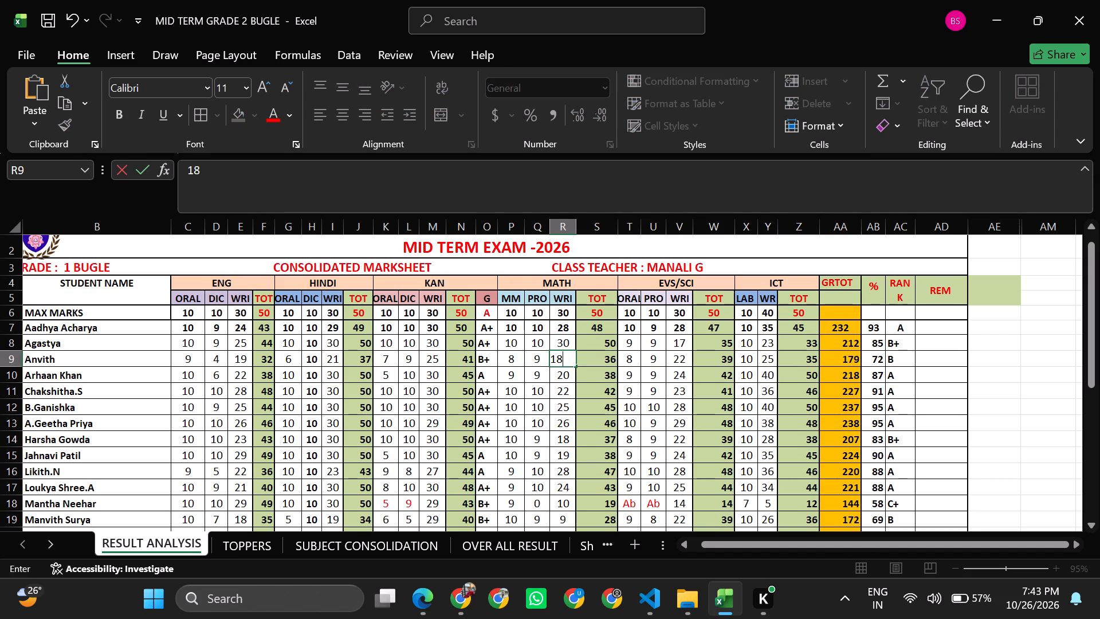
key(Return)
text(27)
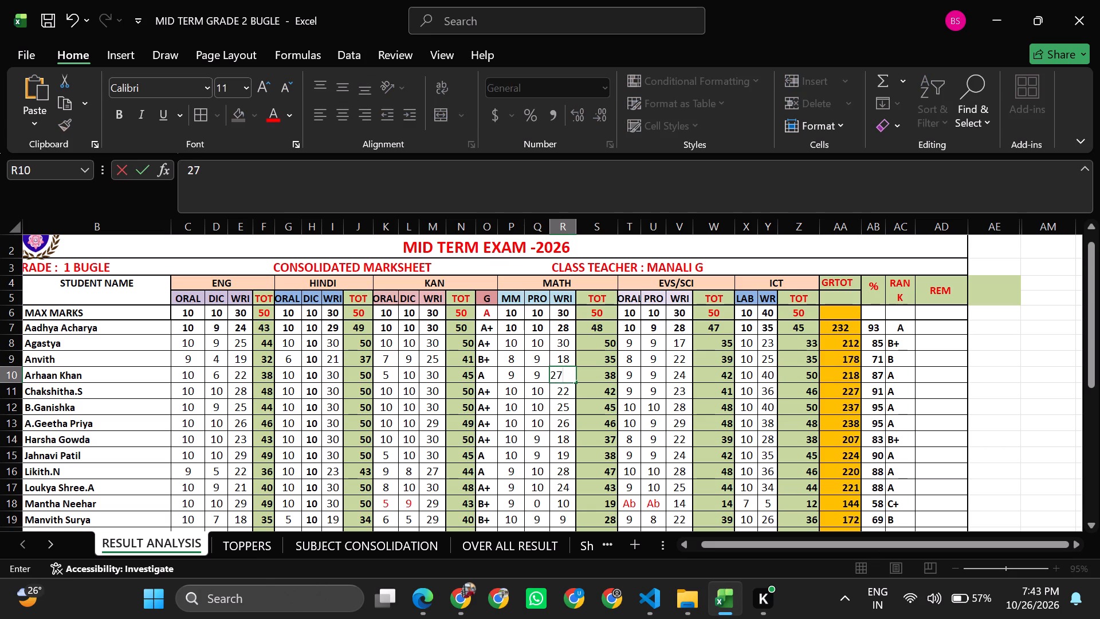
key(Return)
text(29)
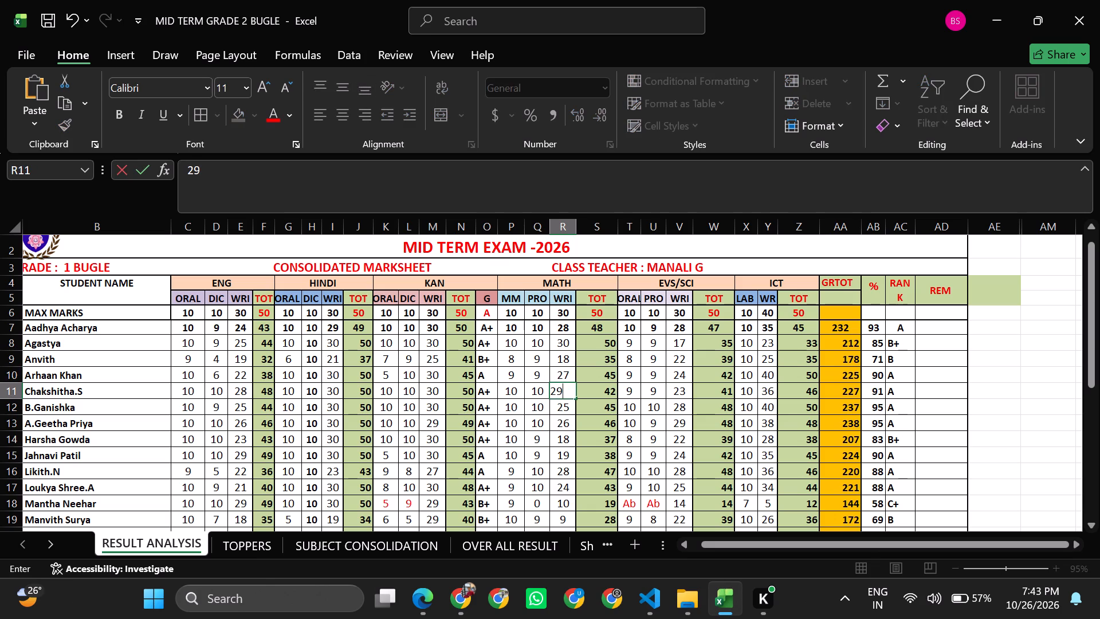
key(Return)
Set the Math WRI marks of SL 6 to SL 10 to 29, 28, 26, 30 and 23 respectively.
text(29)
key(Return)
text(28)
key(Return)
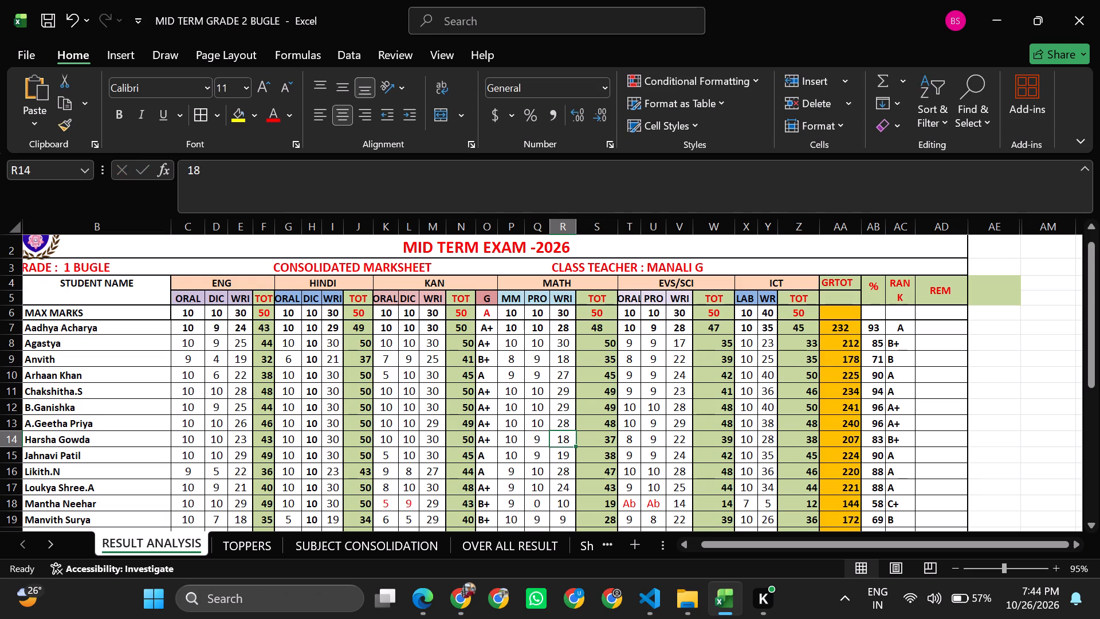
text(26)
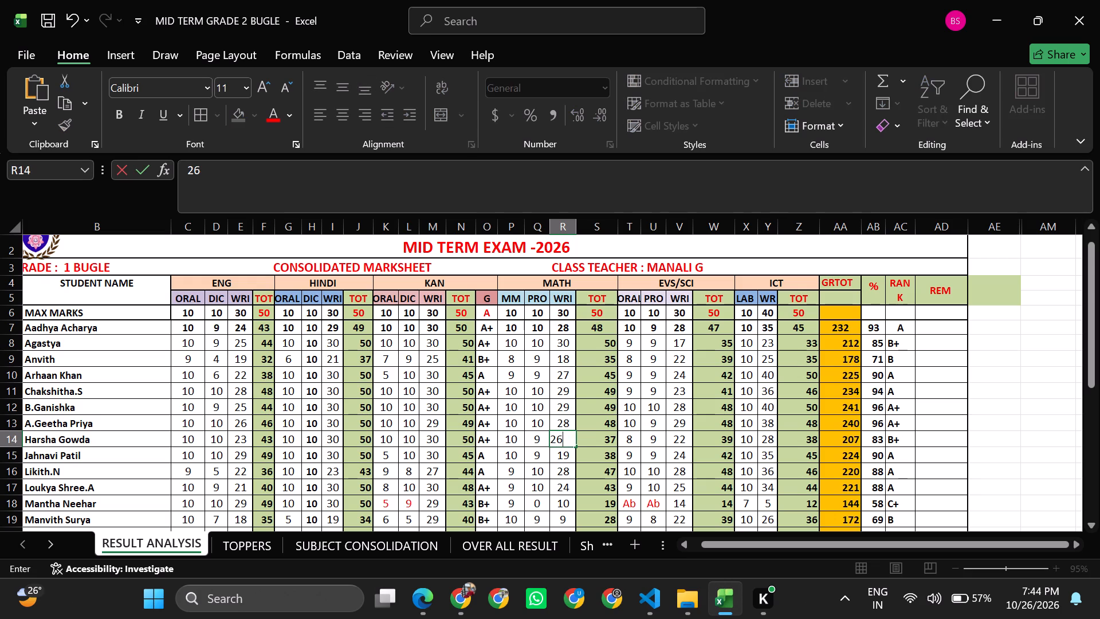
key(Return)
text(30)
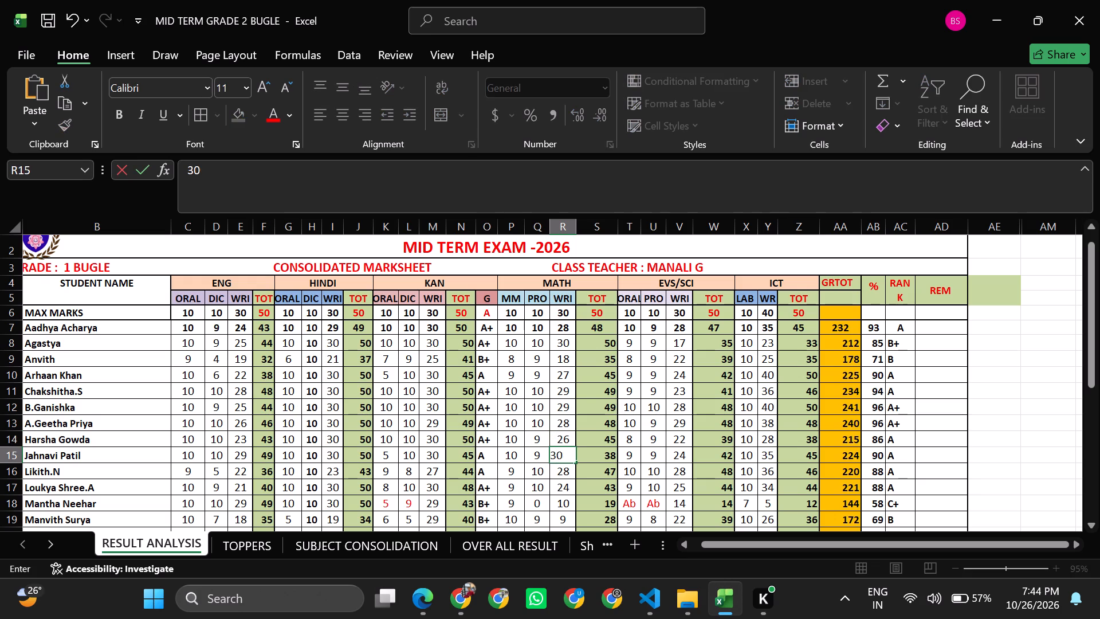
key(Return)
text(23)
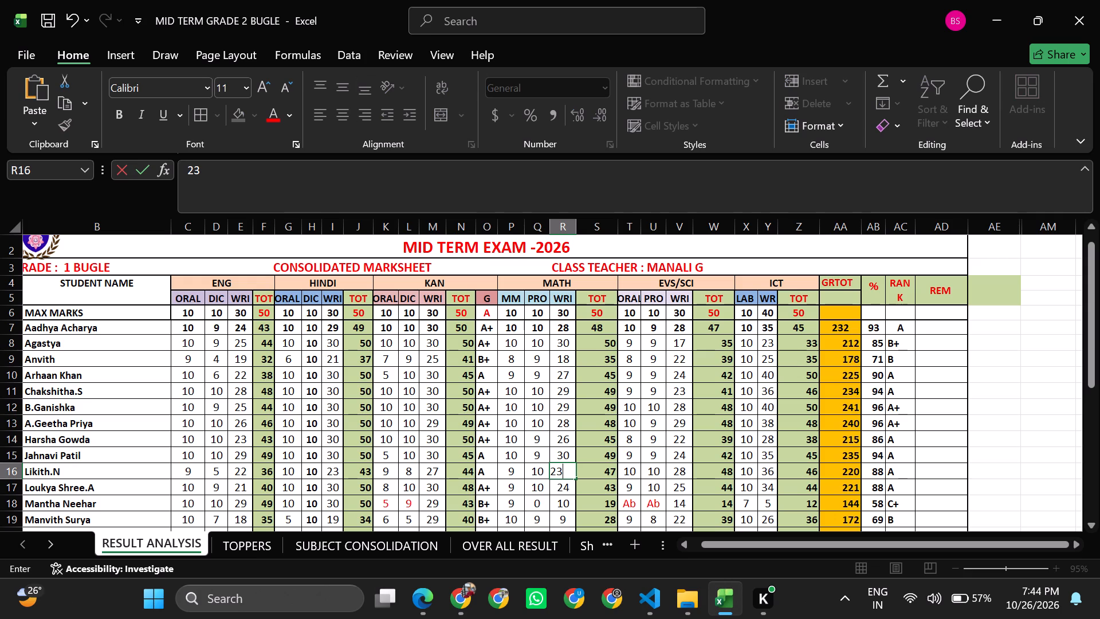
key(Return)
Set the Math WRI marks of SL 11 to SL 15 to 29, 29, 19, 30 and 29 respectively.
text(29)
key(Return)
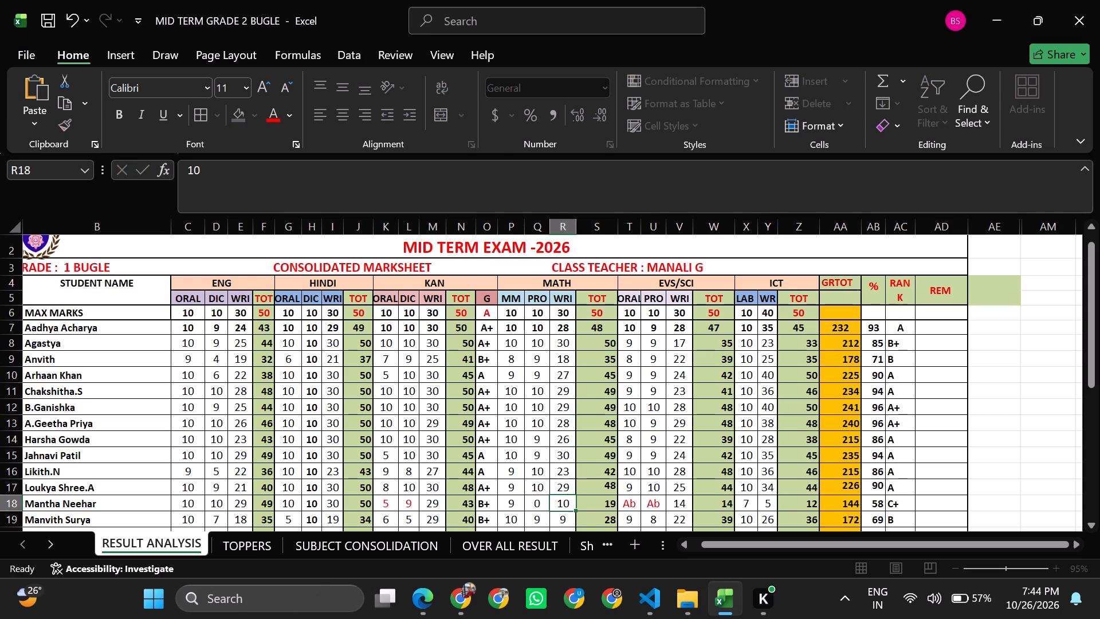
text(29)
key(Return)
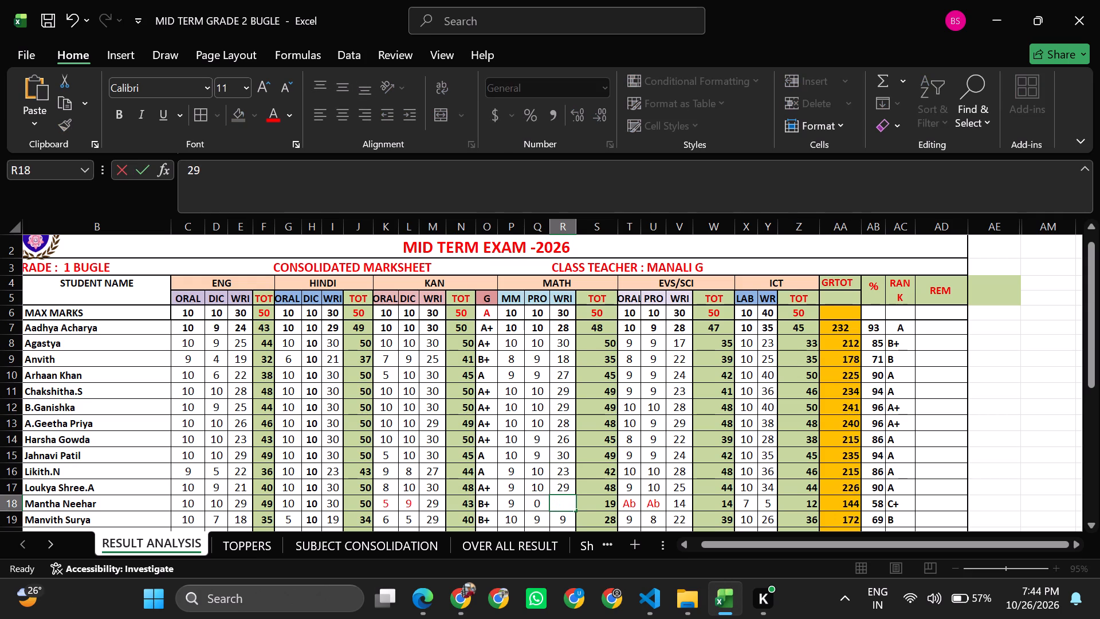
text(19)
key(Return)
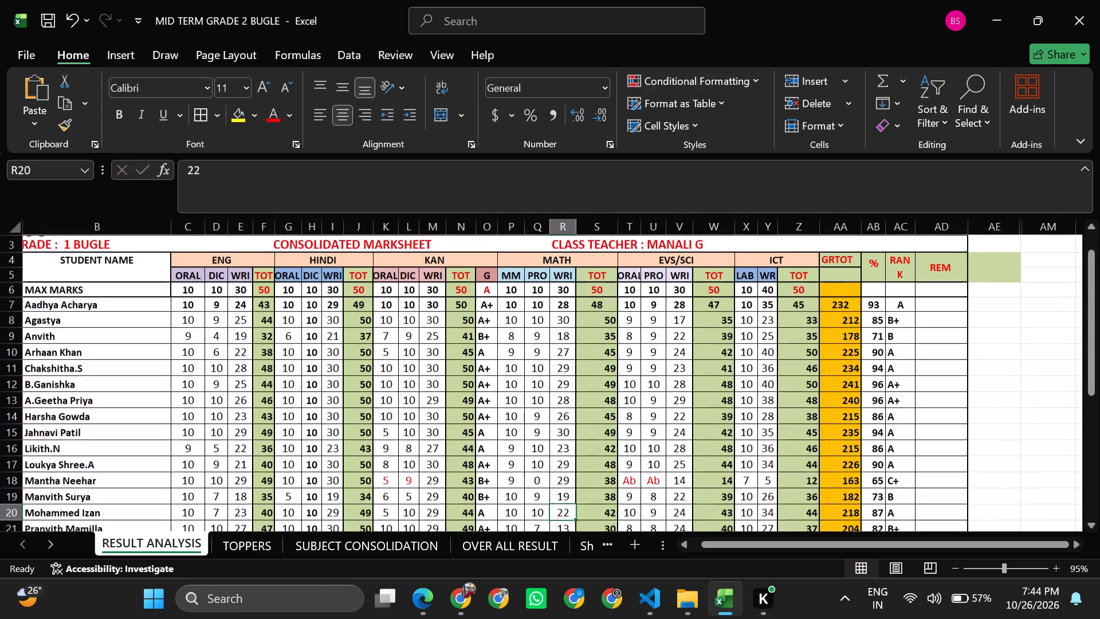
text(30)
key(Return)
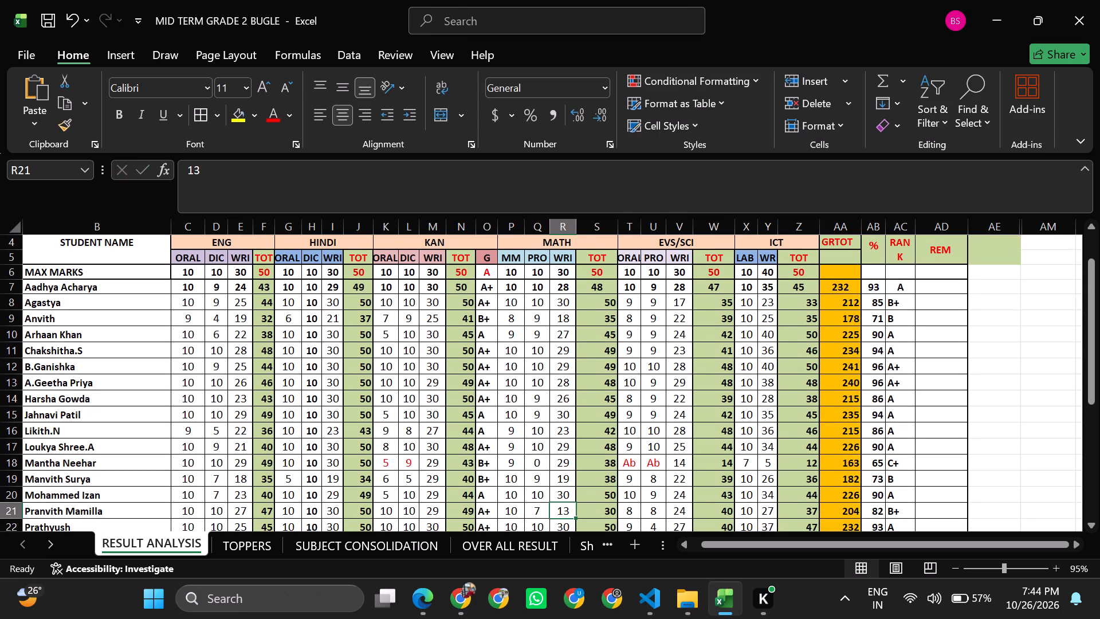
text(29)
key(Return)
Set the Math WRI marks of SL 16 to SL 20 to 30, 30, 25, 27 and 30 respectively.
text(30)
key(Return)
text(30)
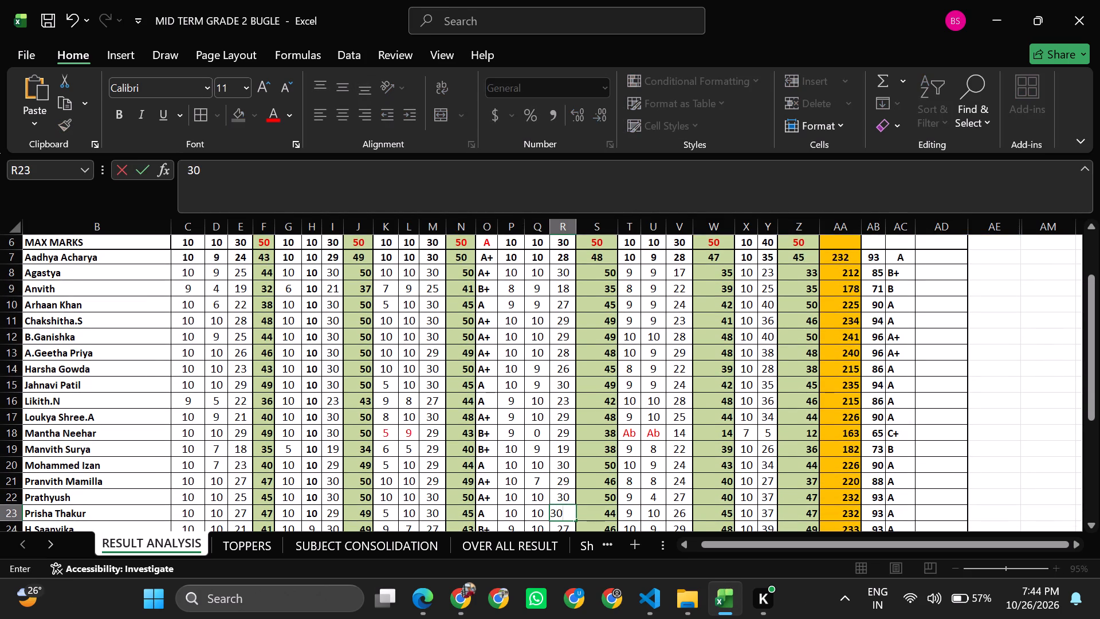
key(Return)
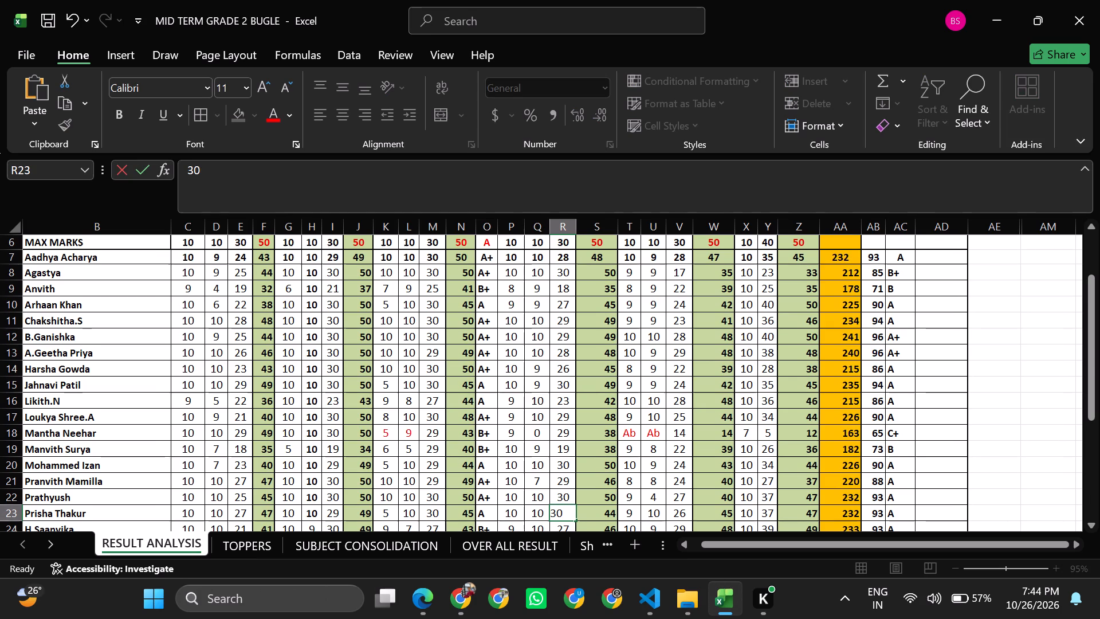
text(25)
key(Return)
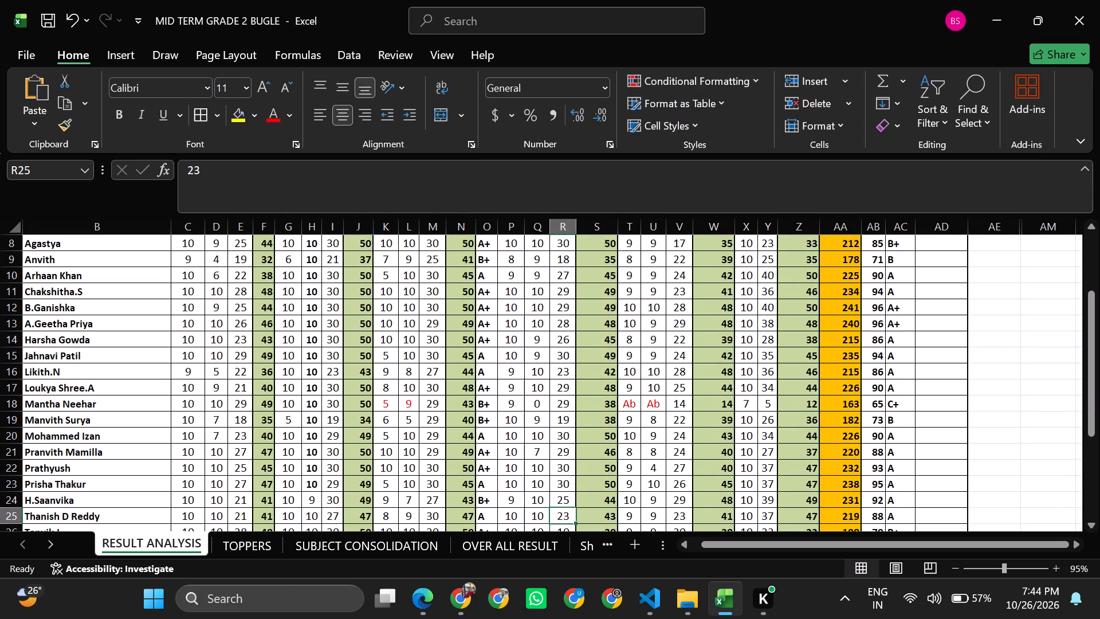
key(2)
key(7)
key(Return)
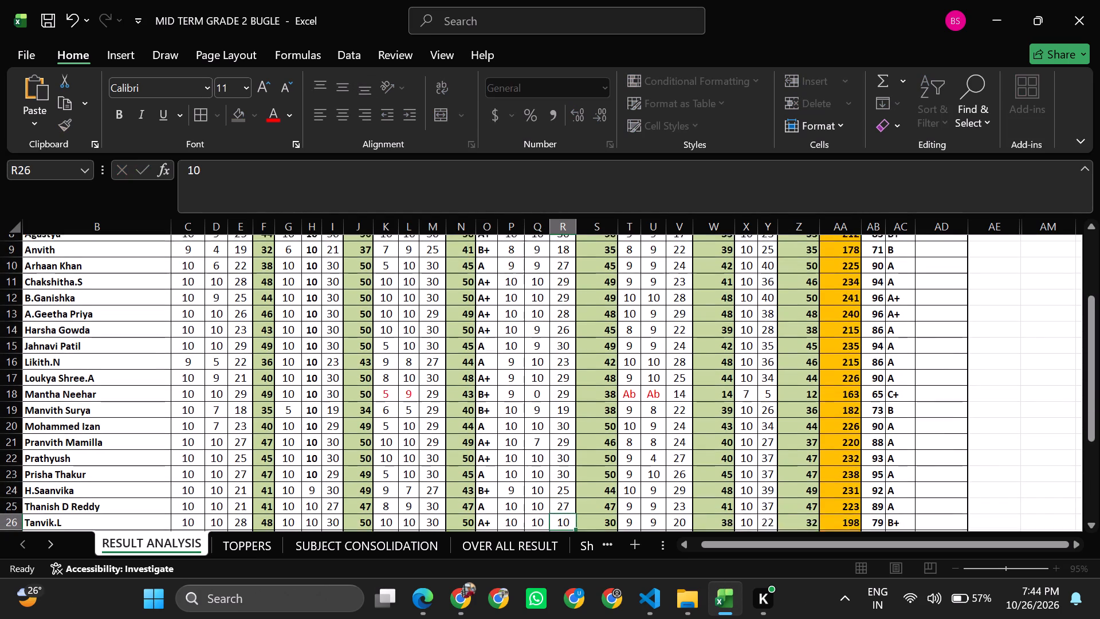
text(30)
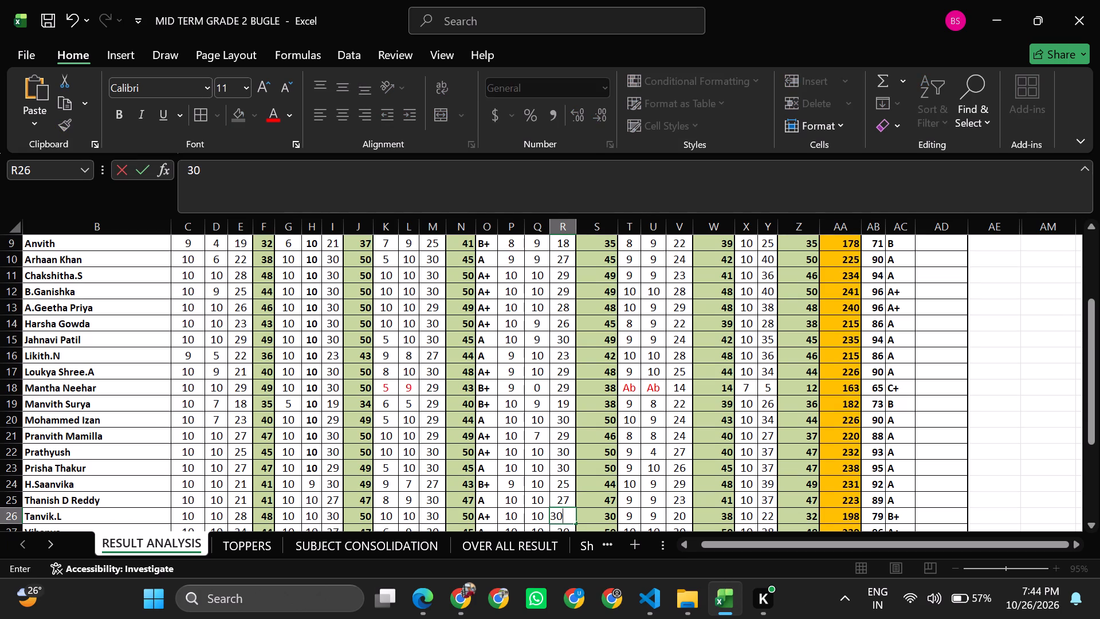
key(Return)
Set the Math WRI marks of SL 21 to SL 26 to 26, 14, 21, 30, 29 and 29 respectively.
key(2)
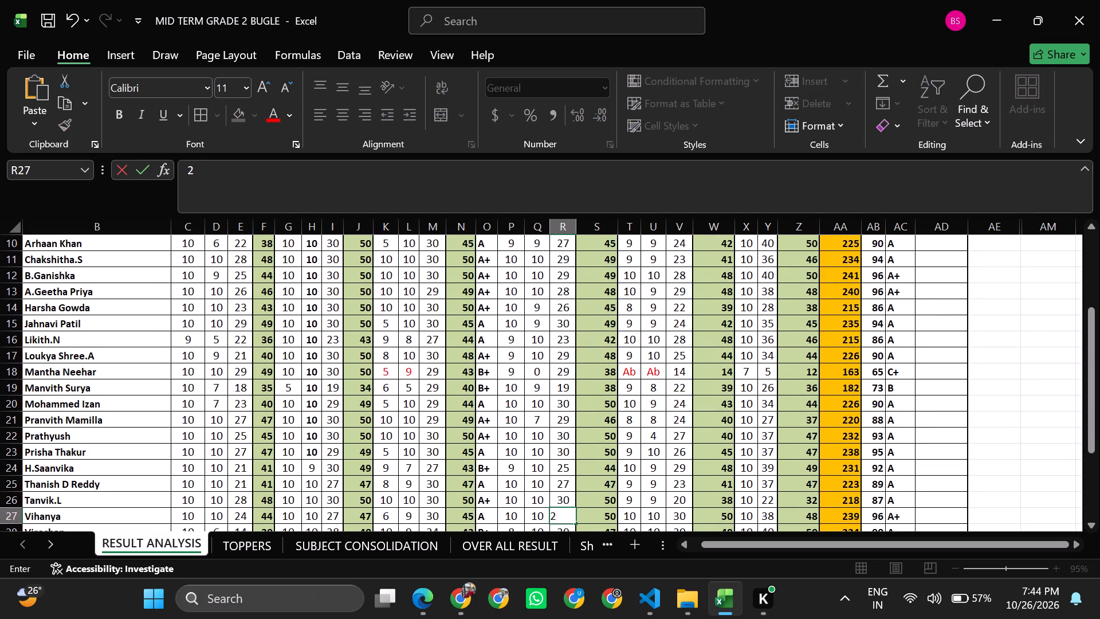
key(6)
key(Return)
text(14)
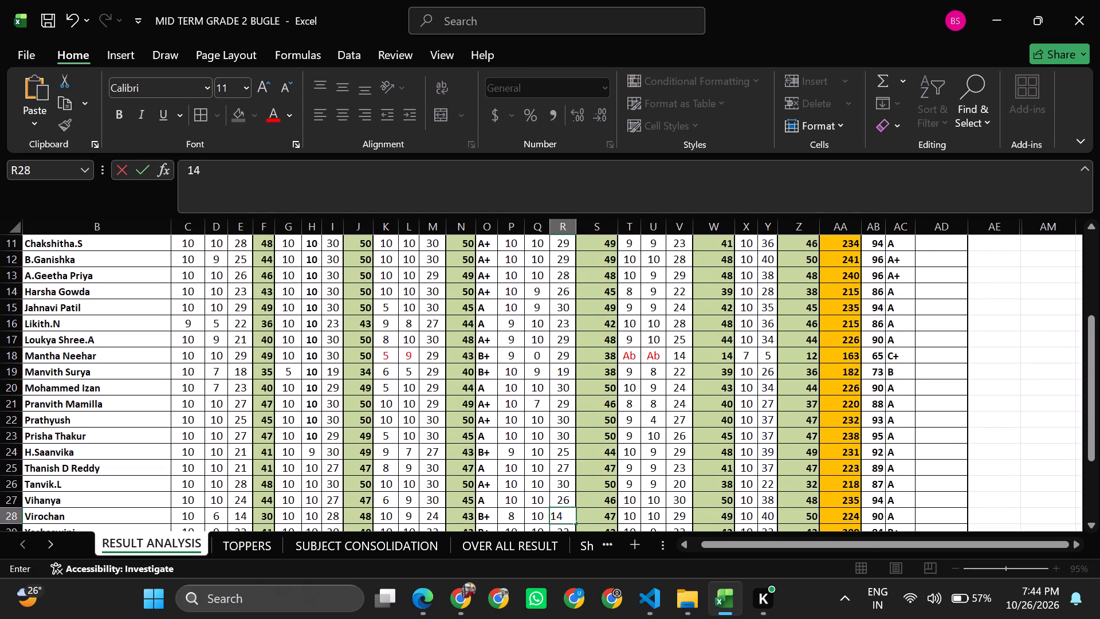
key(Return)
text(21)
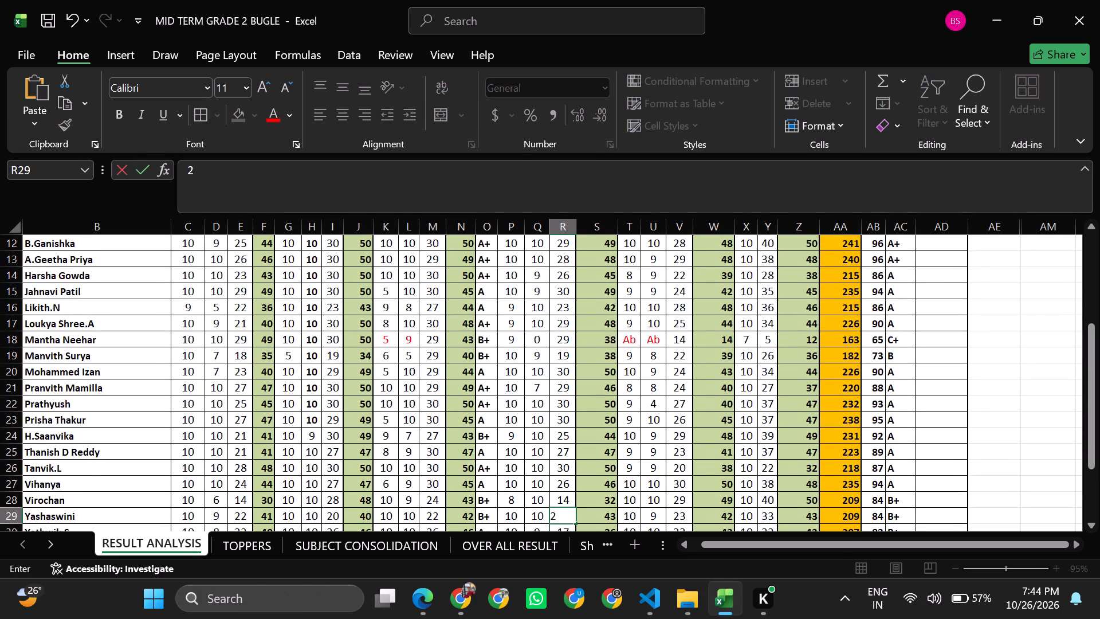
key(Return)
text(30)
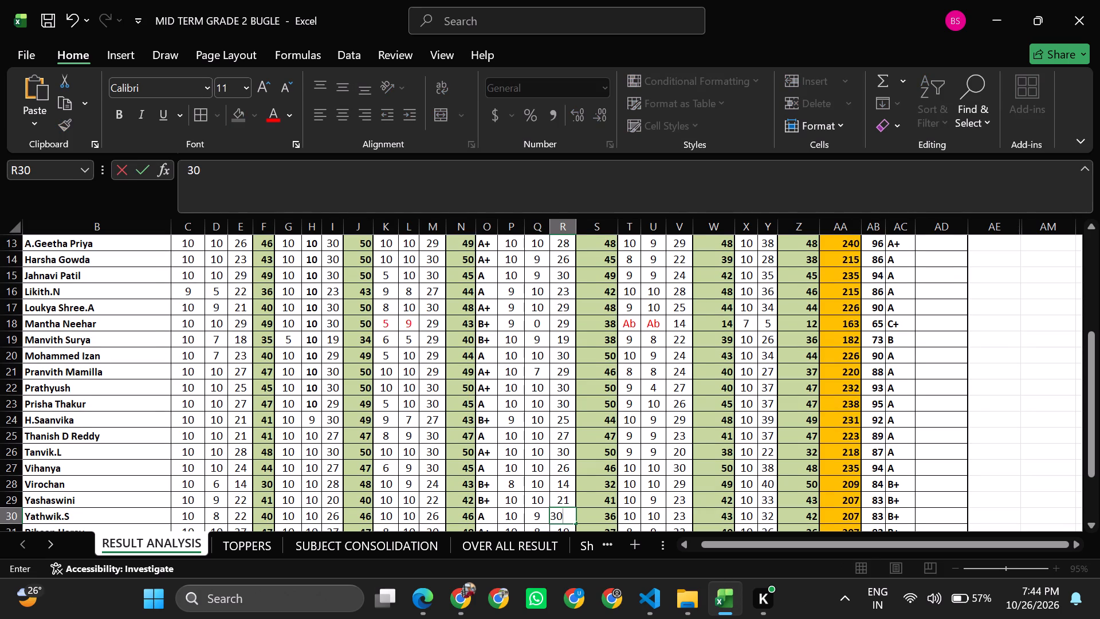
key(Return)
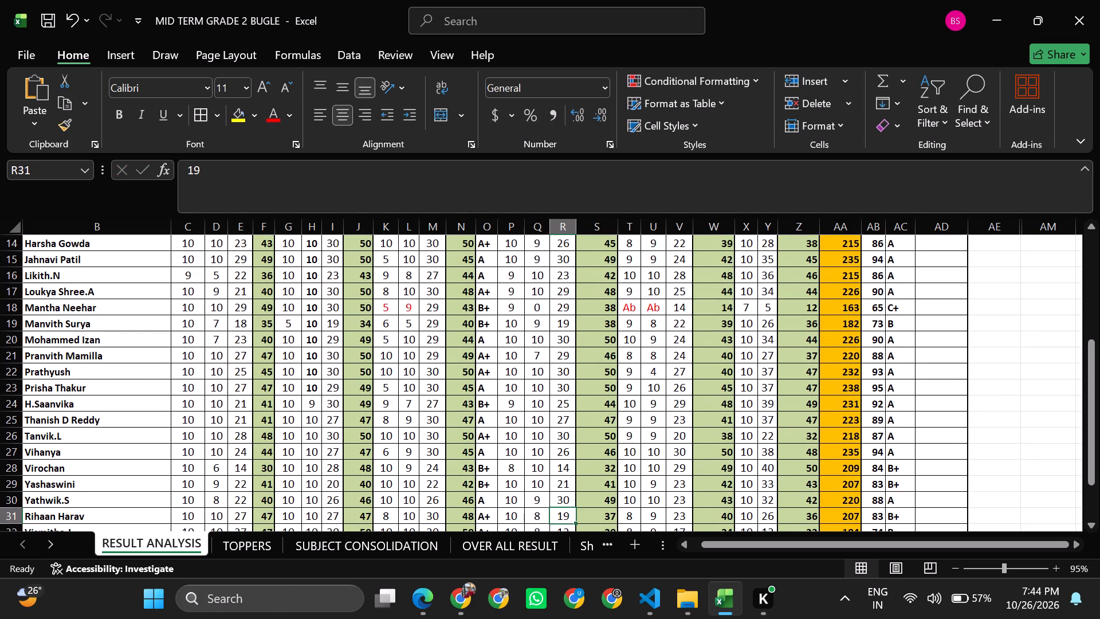
text(29)
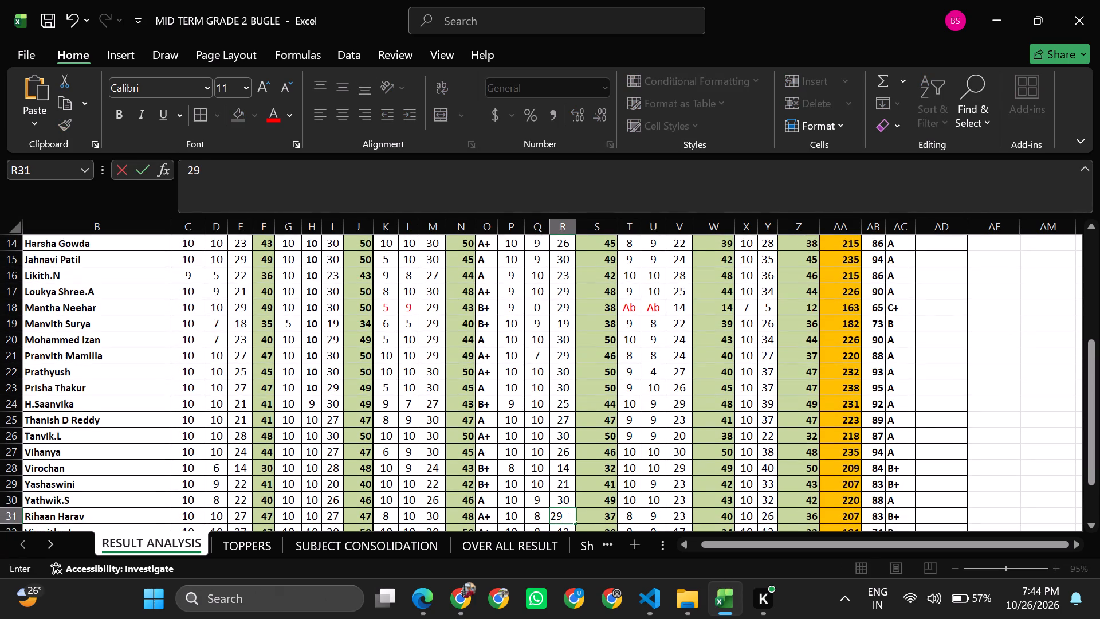
key(Return)
text(29)
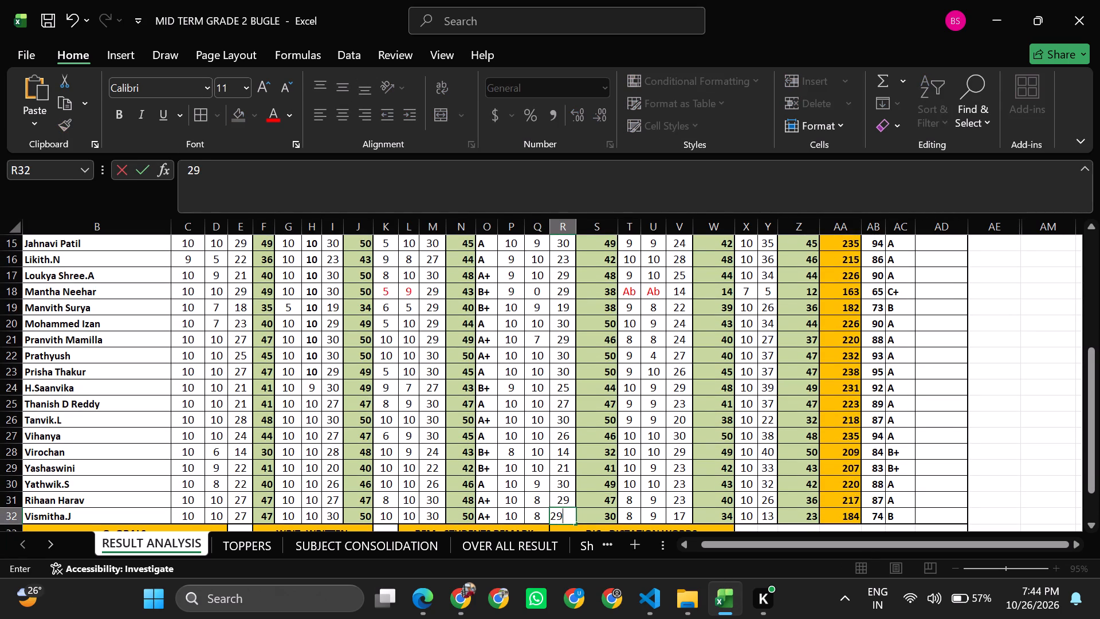
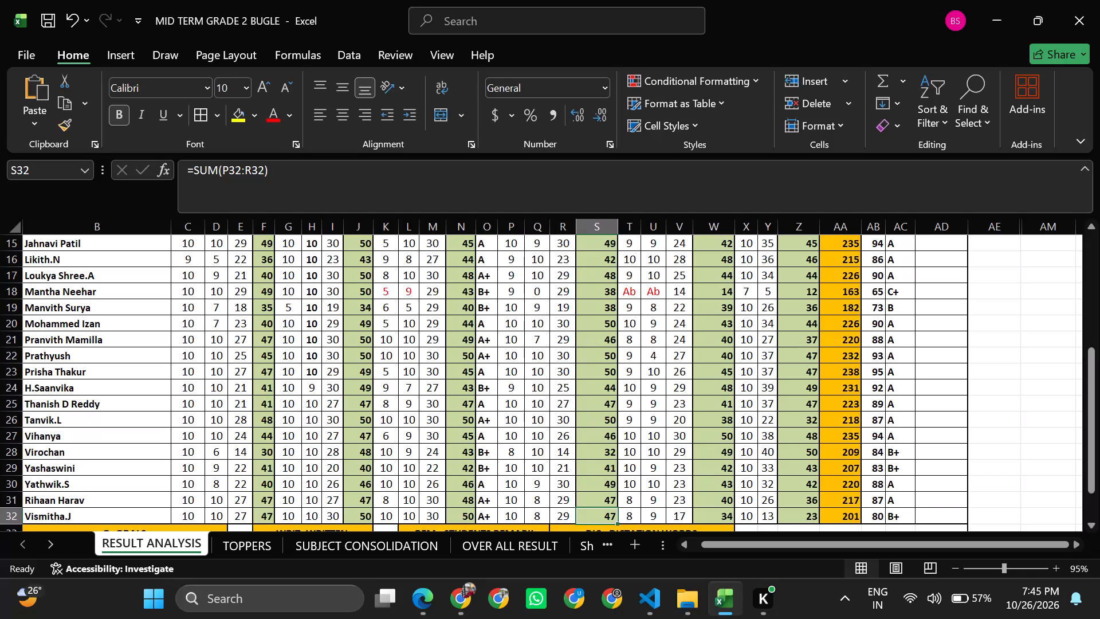
Check the Math PRO marks from row 7 and set the one in row 9 to 10.
scroll(548, 348, up, 3)
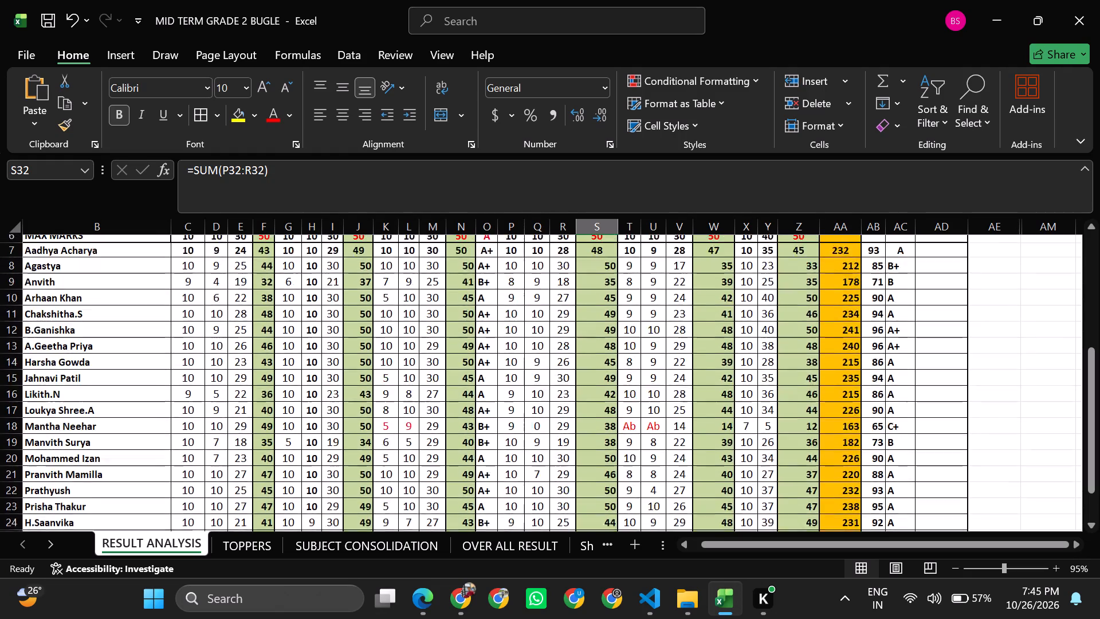
scroll(548, 348, up, 1)
click(531, 369)
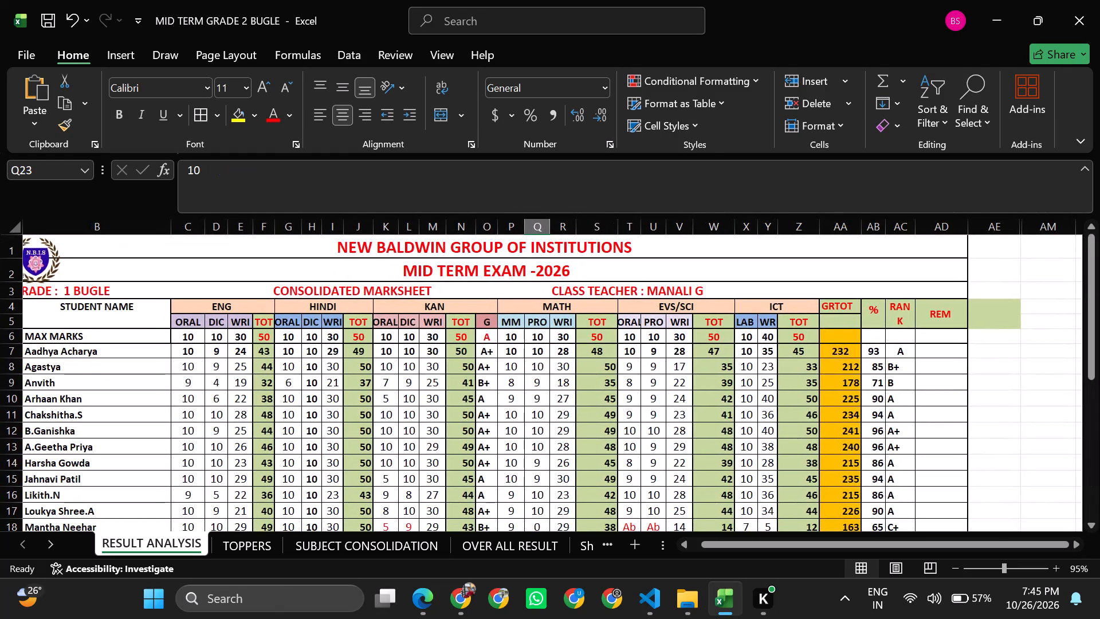
click(541, 354)
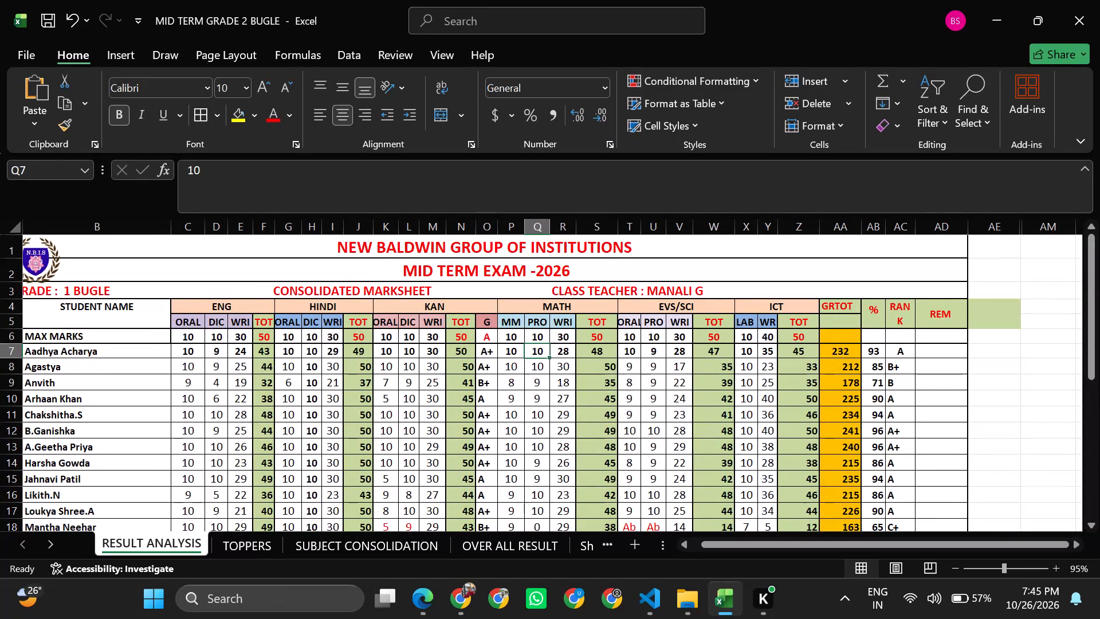
key(Down)
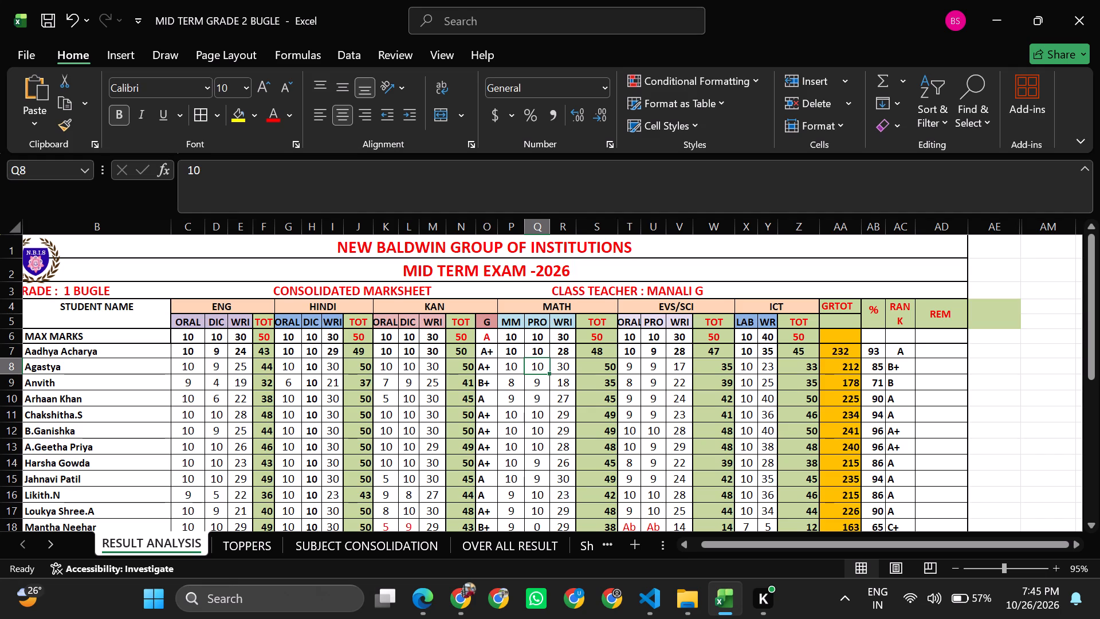
key(Down)
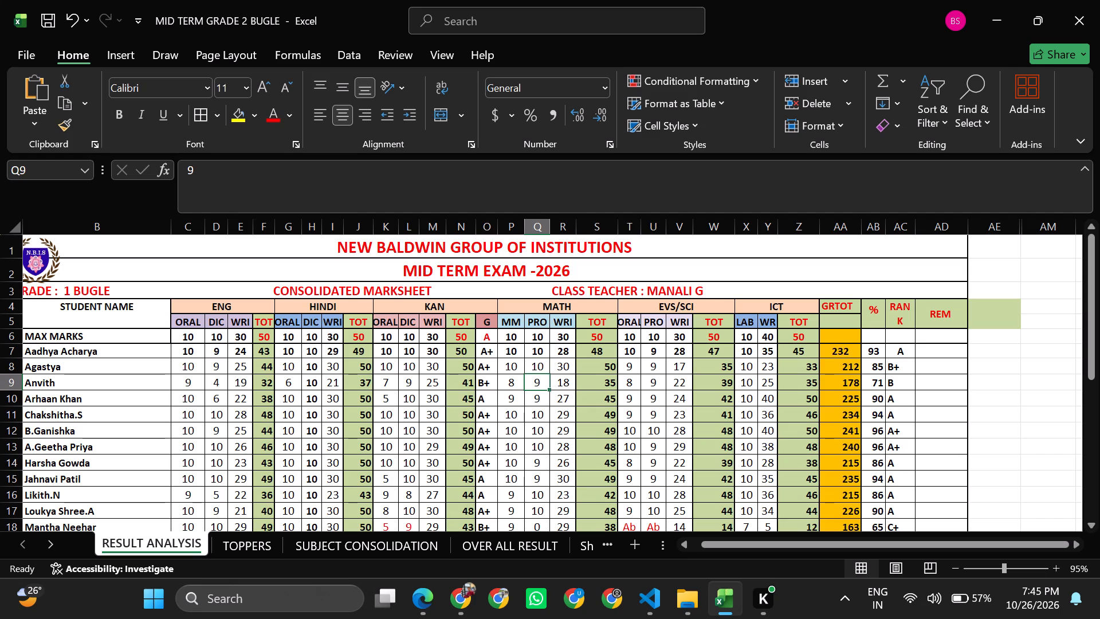
text(10)
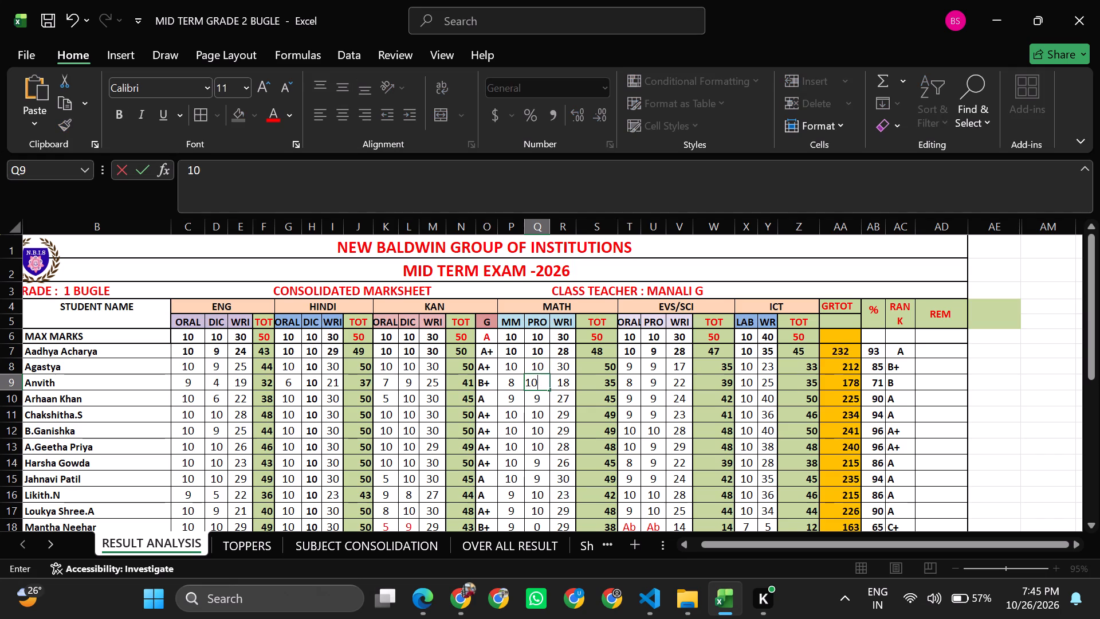
key(Return)
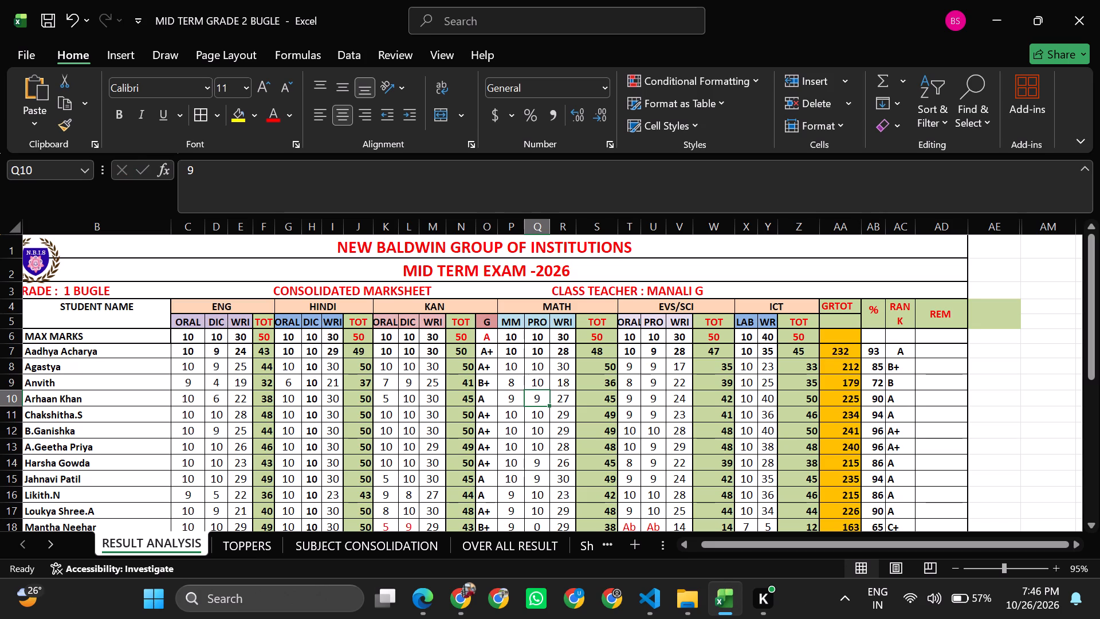
Set the Math PRO marks in rows 14, 15 and 16 to 10 each.
click(545, 414)
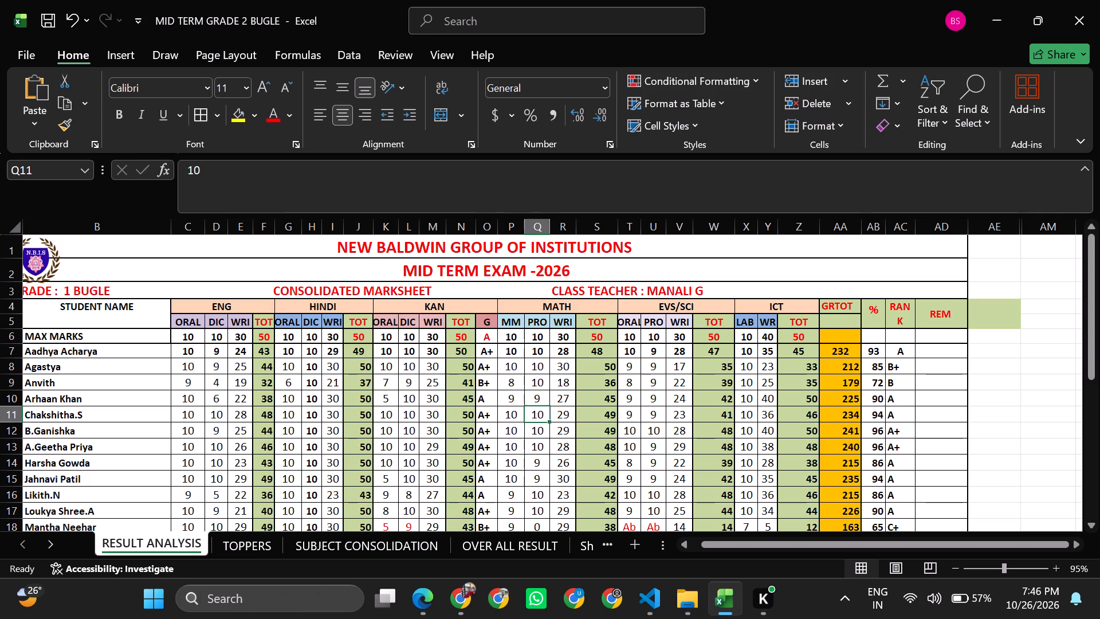
click(537, 469)
text(10)
key(Return)
text(10)
key(Return)
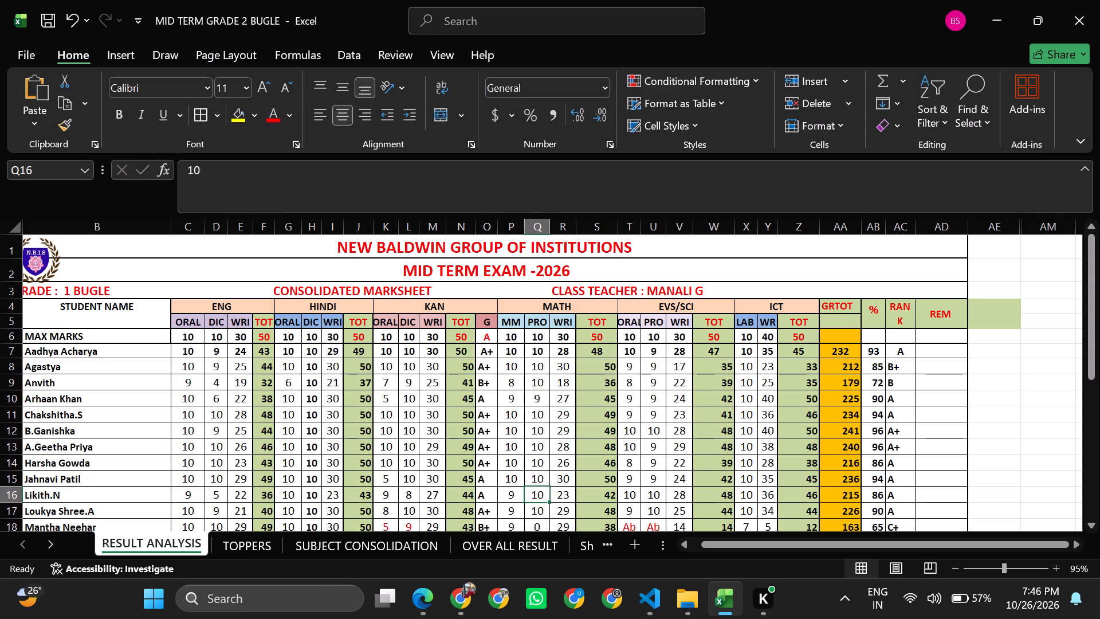
text(10)
key(Return)
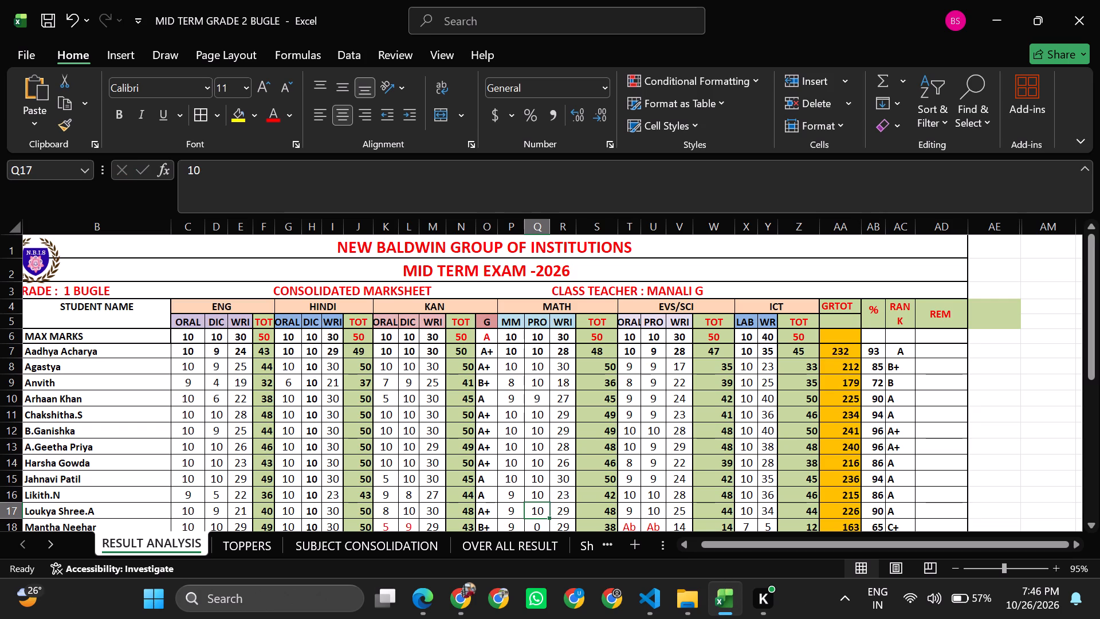
Set the Math PRO marks in rows 17, 18, 19 and 21 to 9, 10, 9 and 10 respectively.
key(Down)
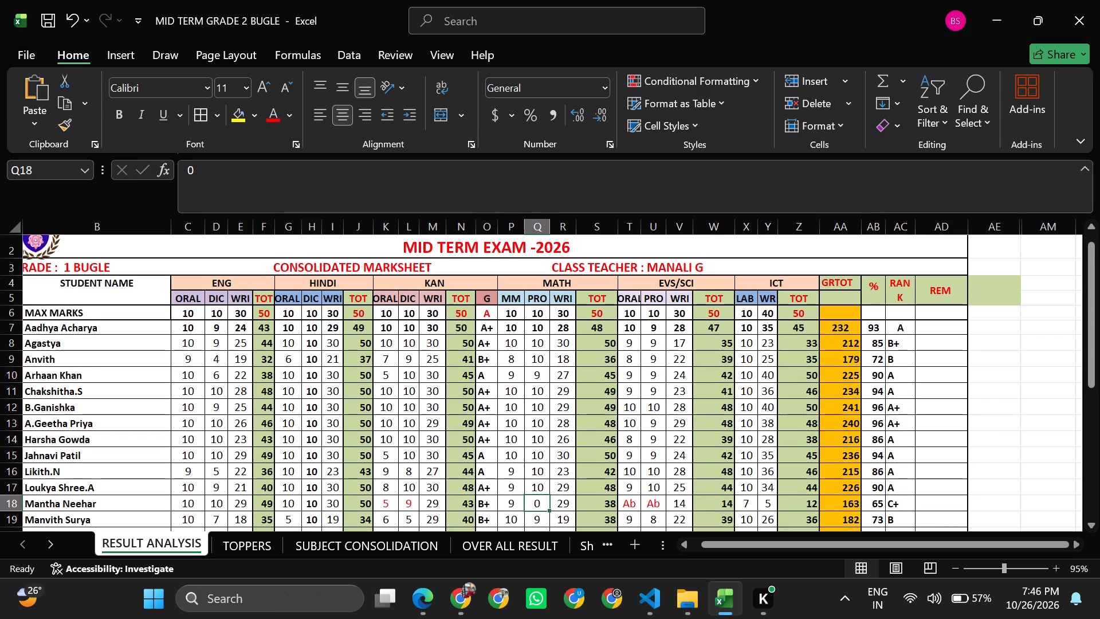
key(Up)
key(9)
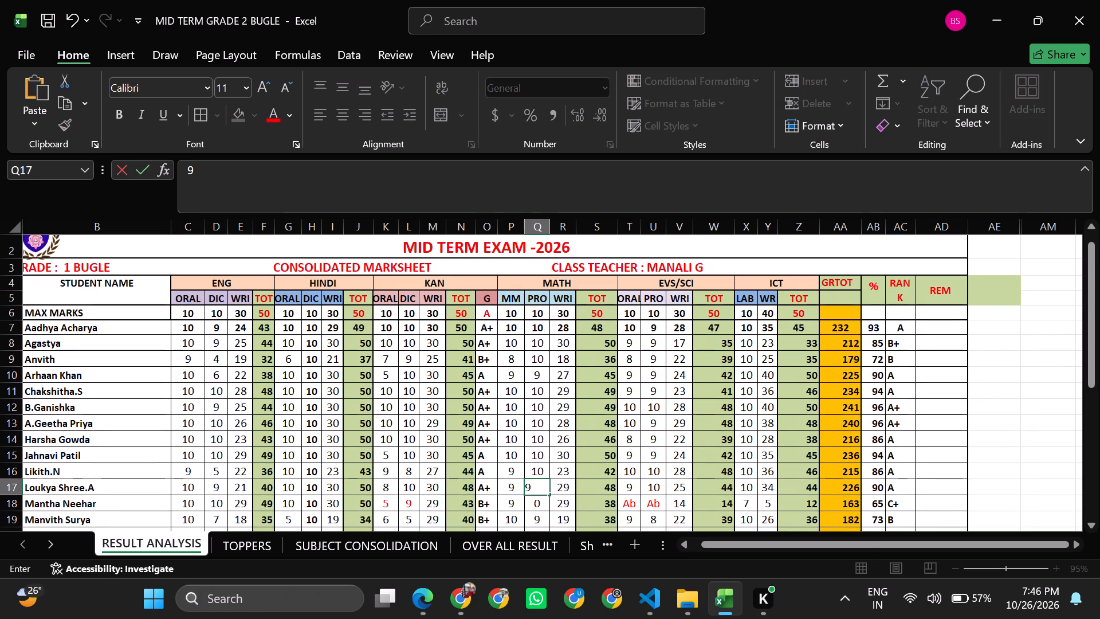
key(Return)
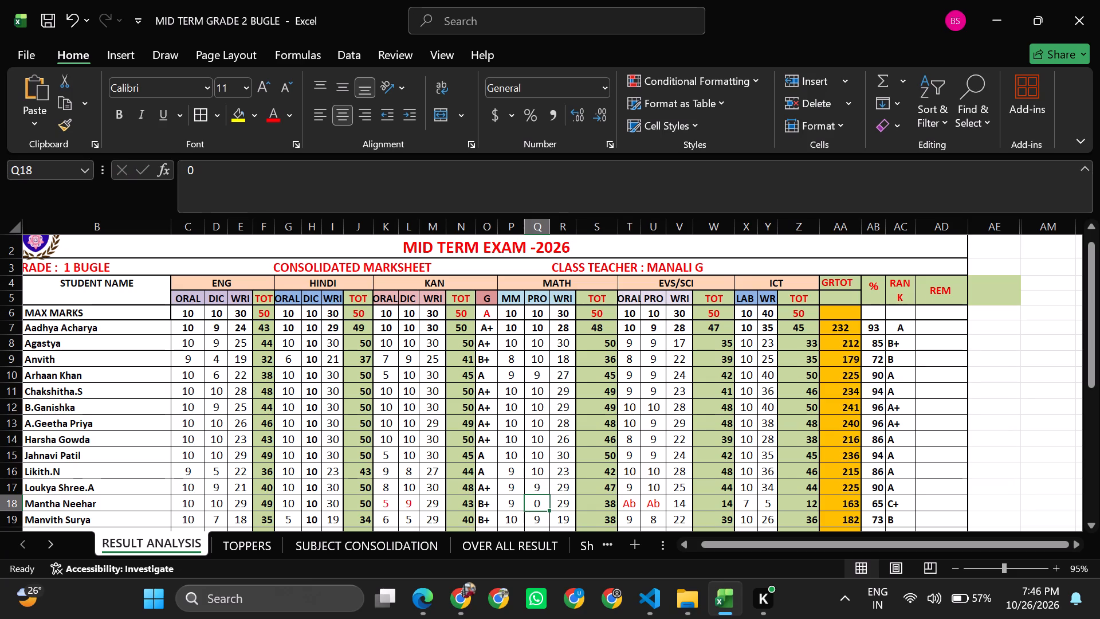
key(1)
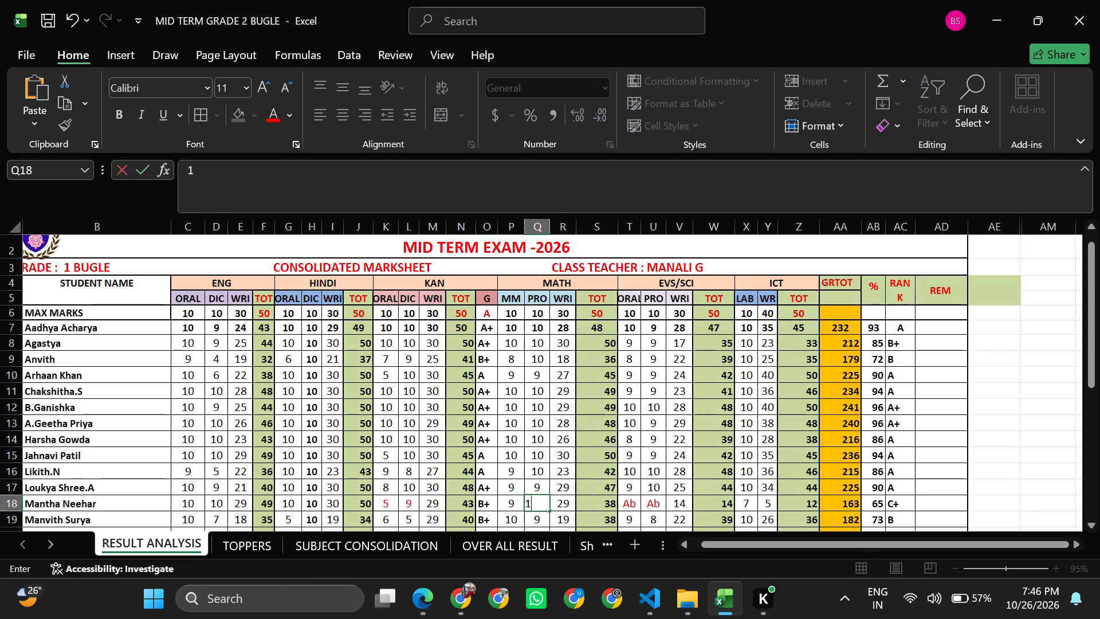
key(0)
key(Return)
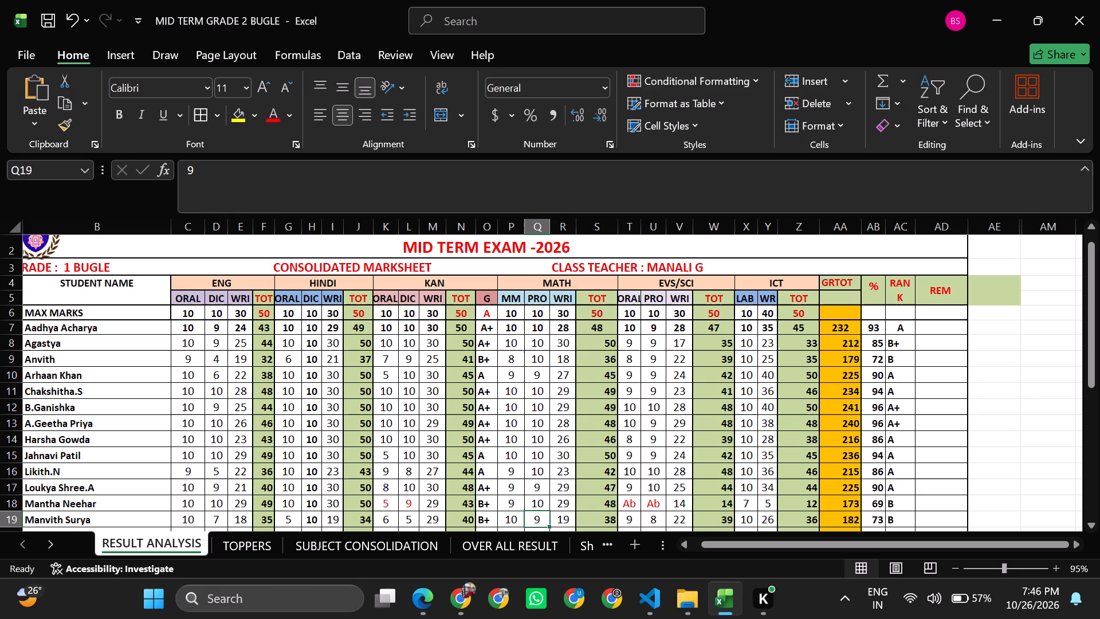
key(9)
key(Return)
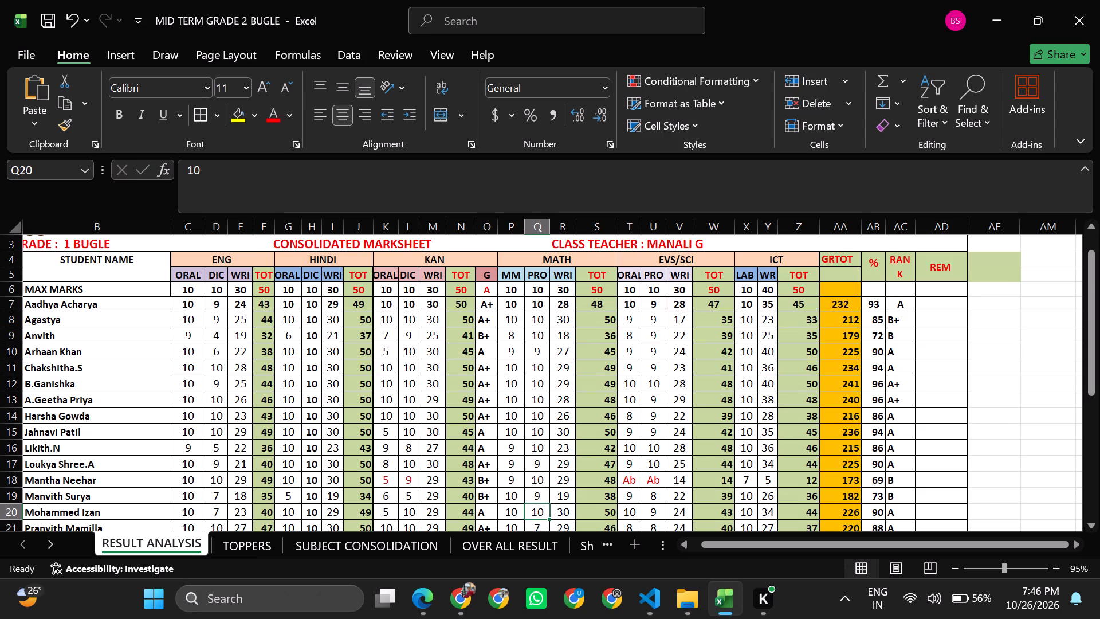
key(Return)
text(10)
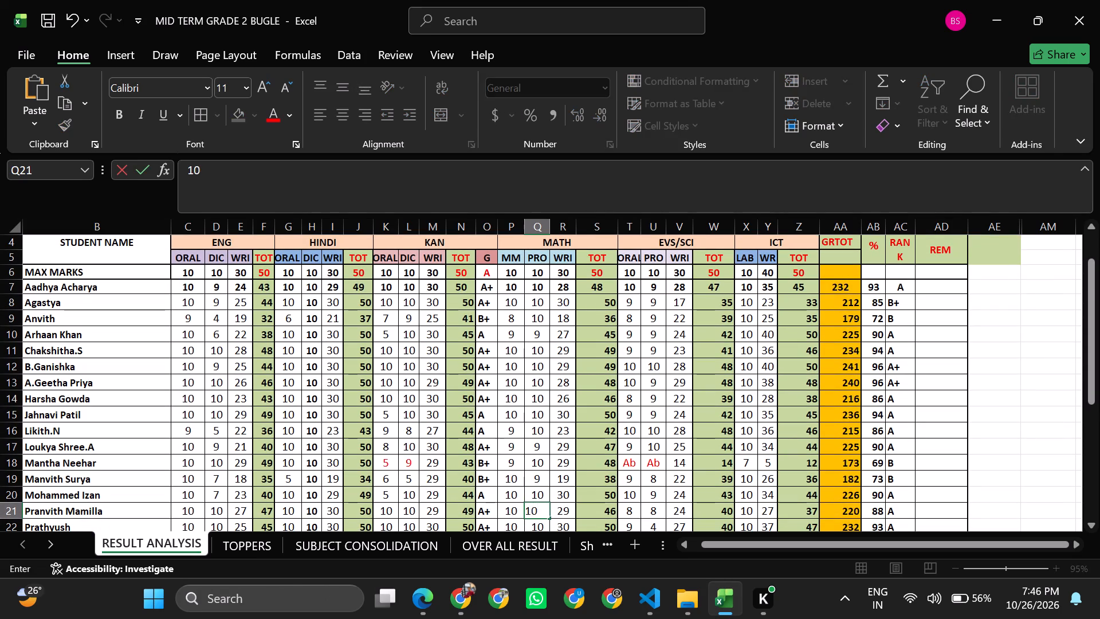
key(Return)
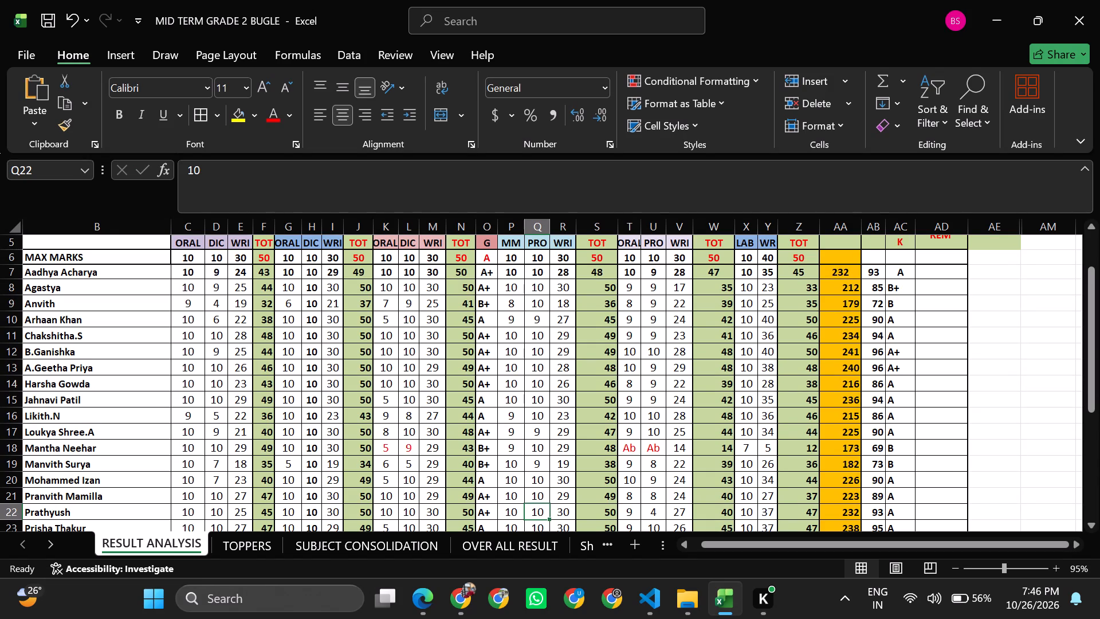
Check the Math PRO marks from row 20 down and set the one in row 26 to 9.
key(Up)
key(Up)
key(Down)
key(Down)
key(Down)
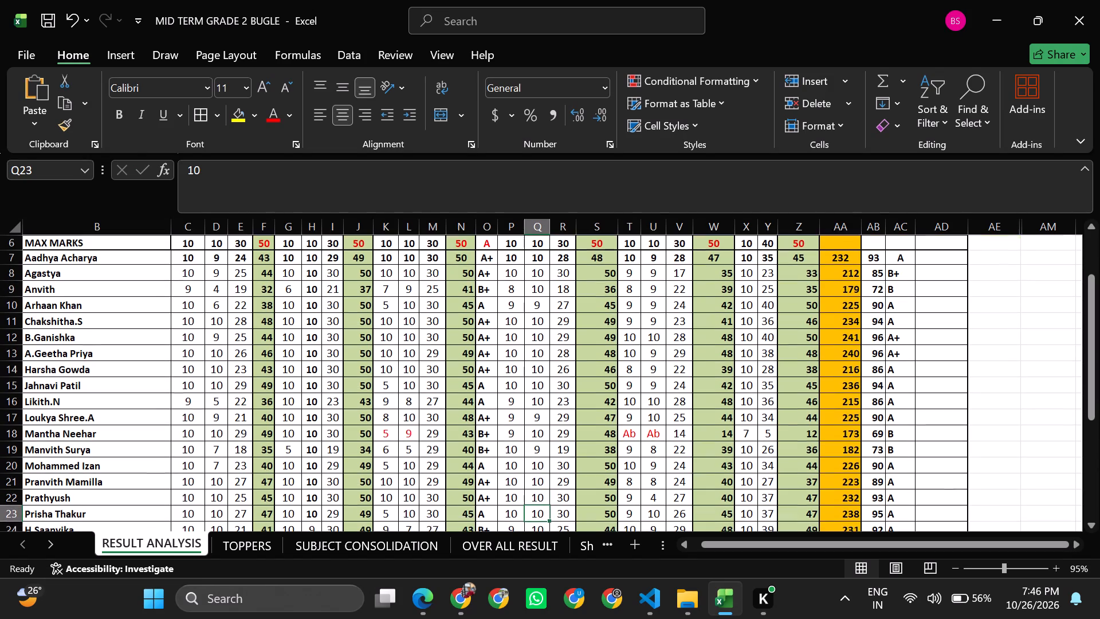
key(Down)
key(Down)
key(Down)
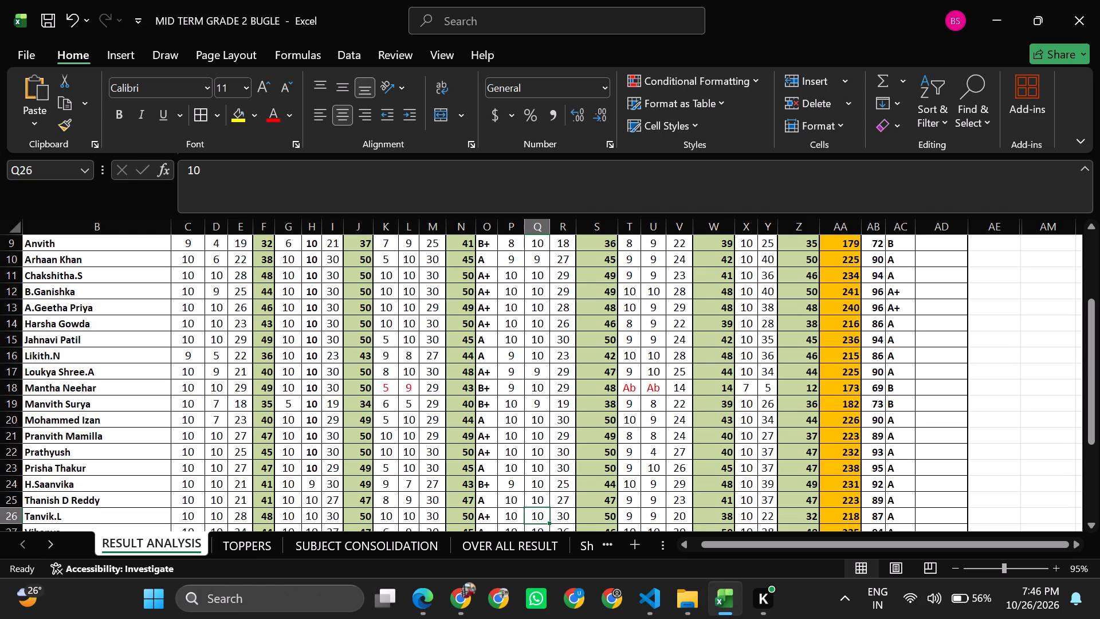
key(9)
key(Down)
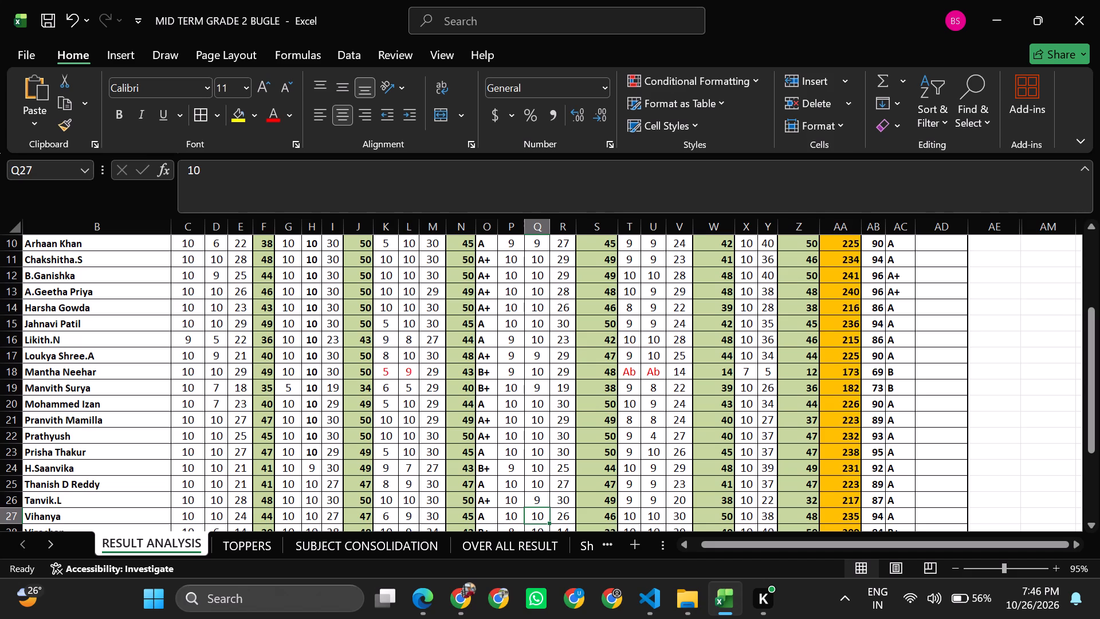
Set the Math PRO marks in rows 30, 31 and 32 to 10 each.
key(Down)
key(Down)
key(Down)
key(Down)
key(Up)
key(Up)
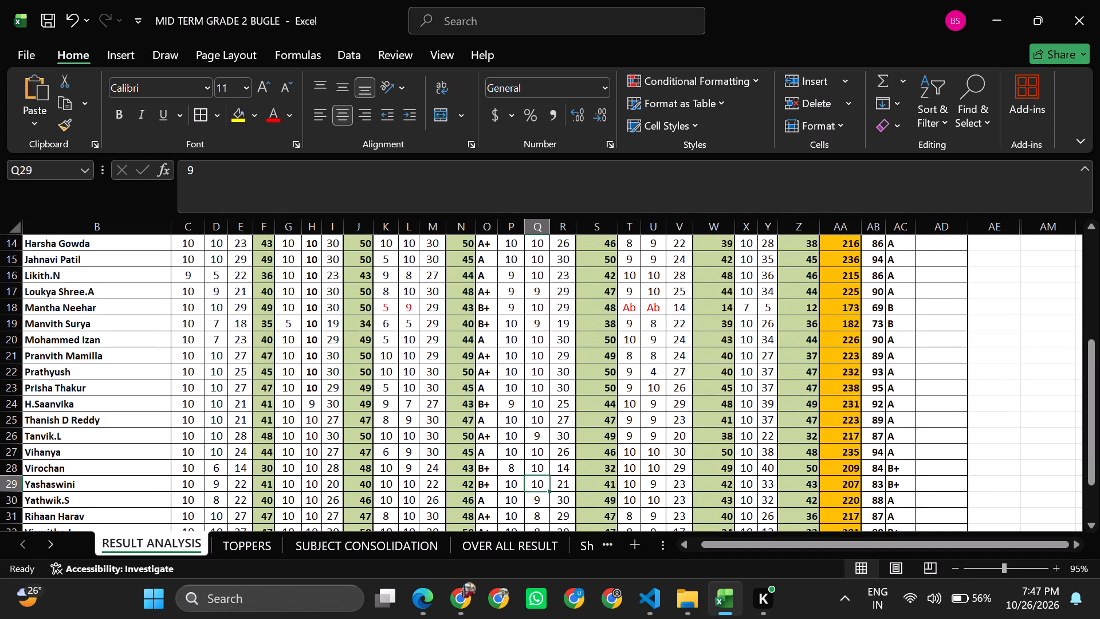
key(Down)
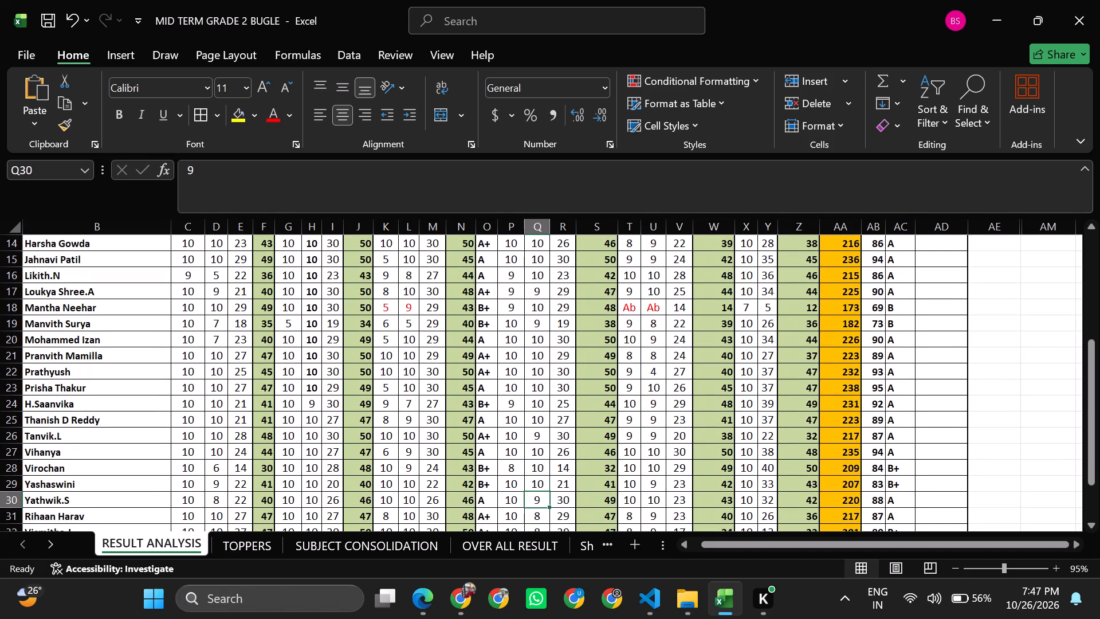
text(10)
key(Return)
text(10)
key(Return)
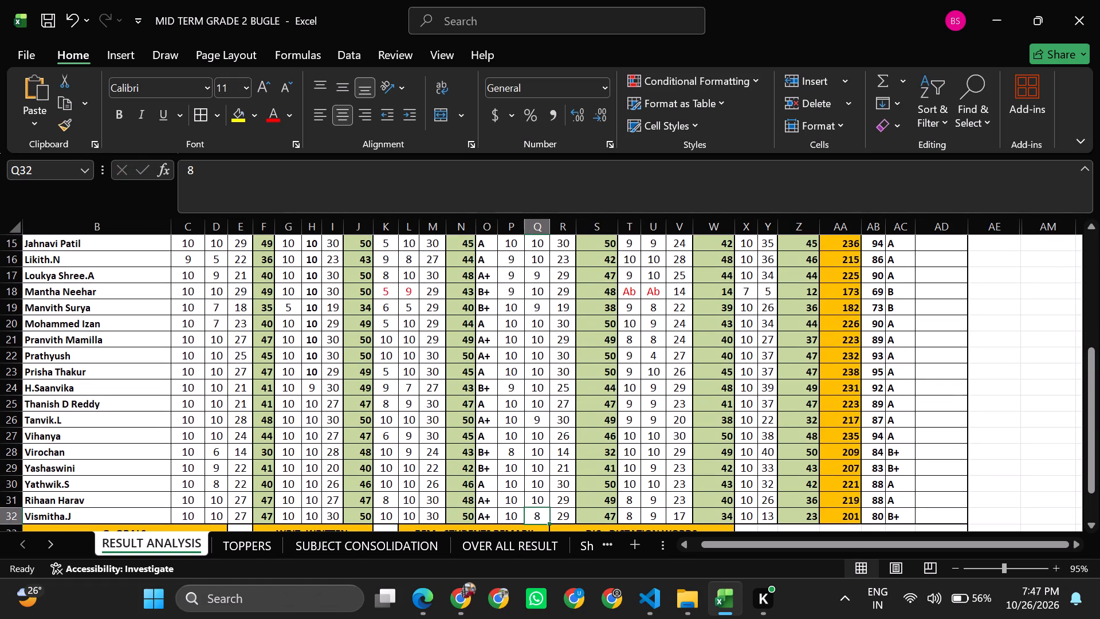
text(10)
key(Right)
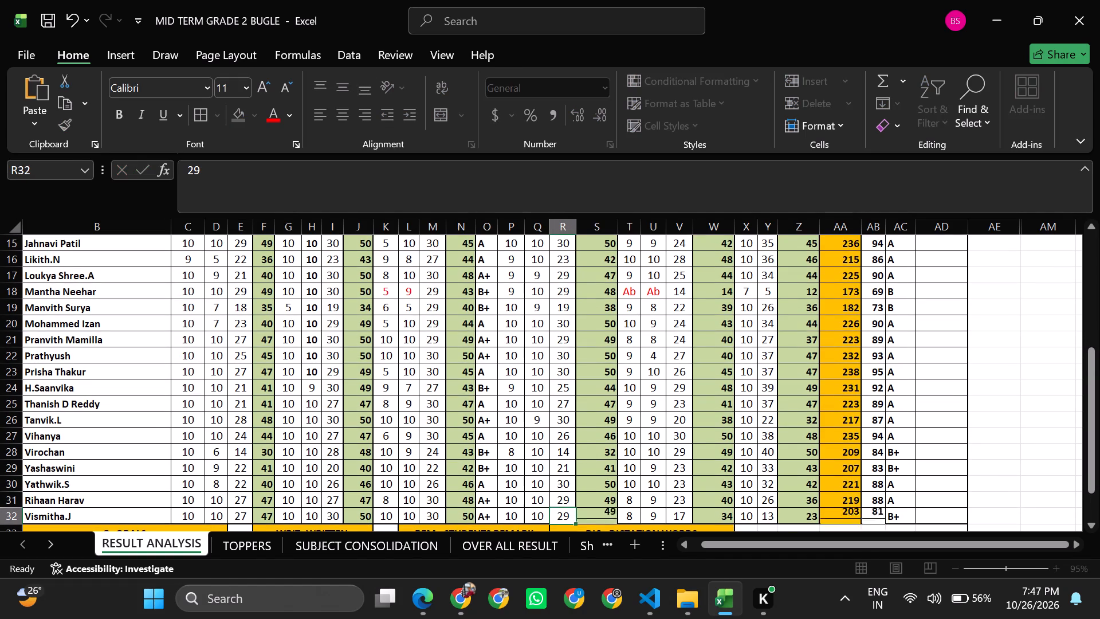
Check the Math total formulas row by row from row 32 up to row 14.
key(Right)
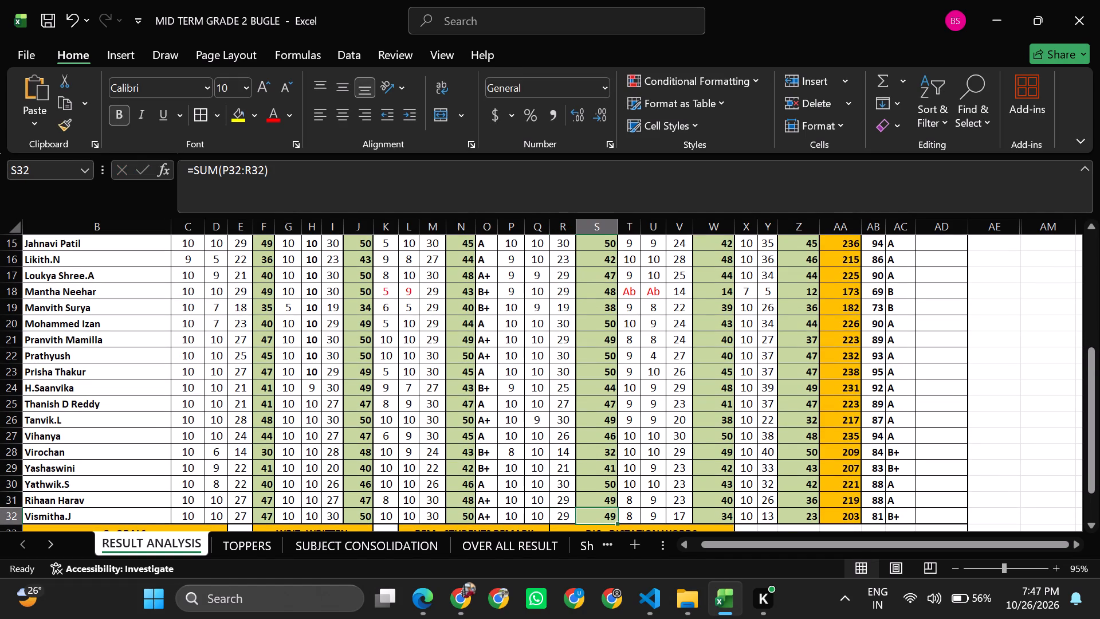
key(Up)
key(Up)
key(Up)
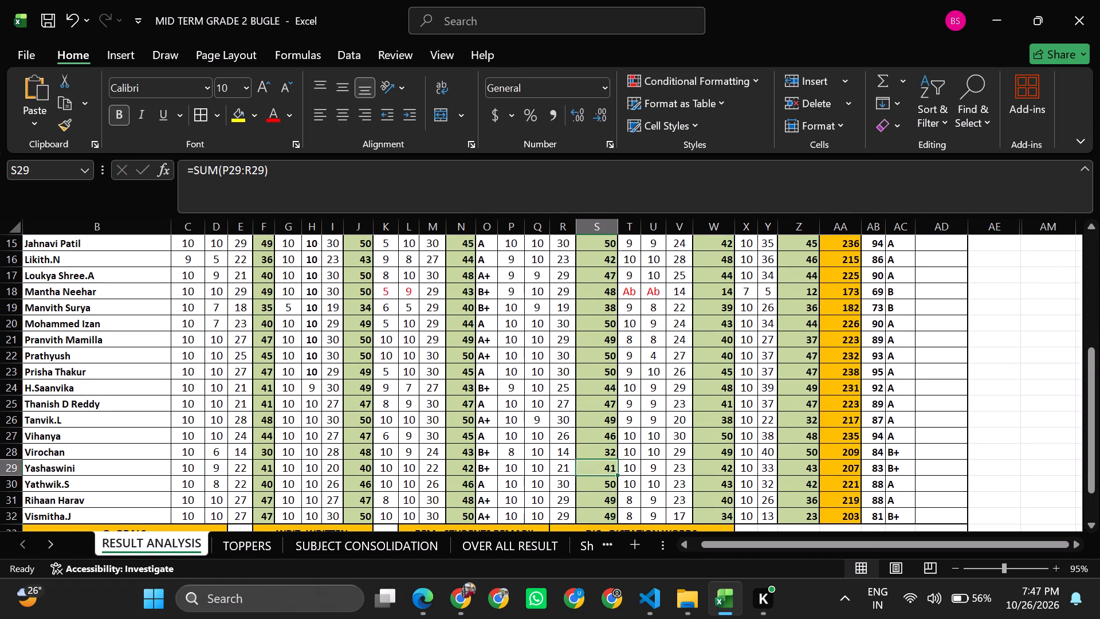
key(Up)
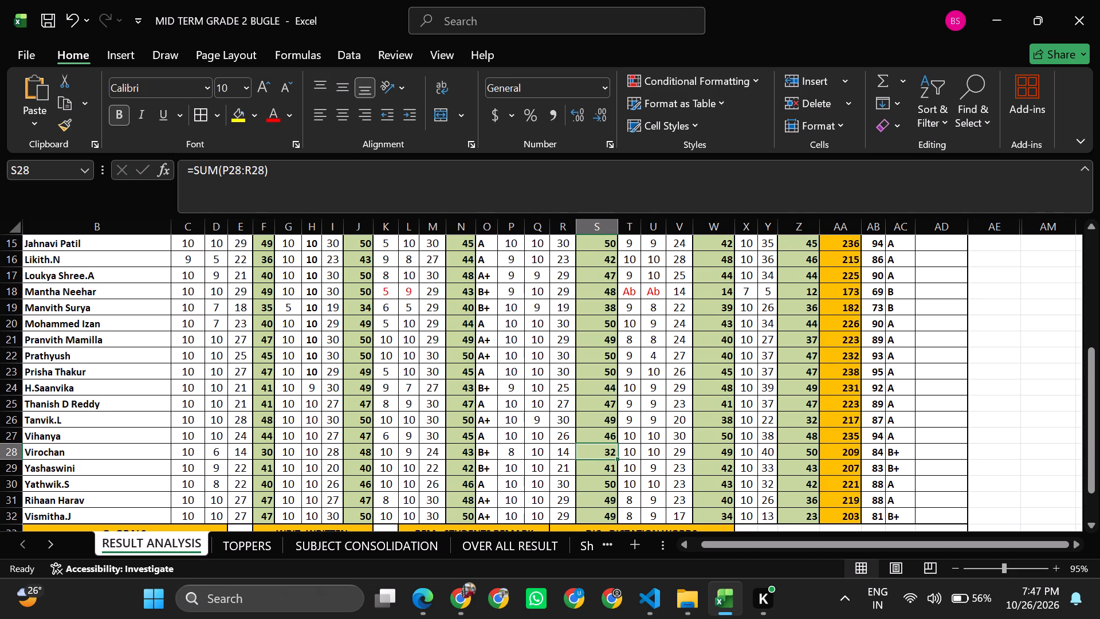
key(Up)
key(Up)
key(Up)
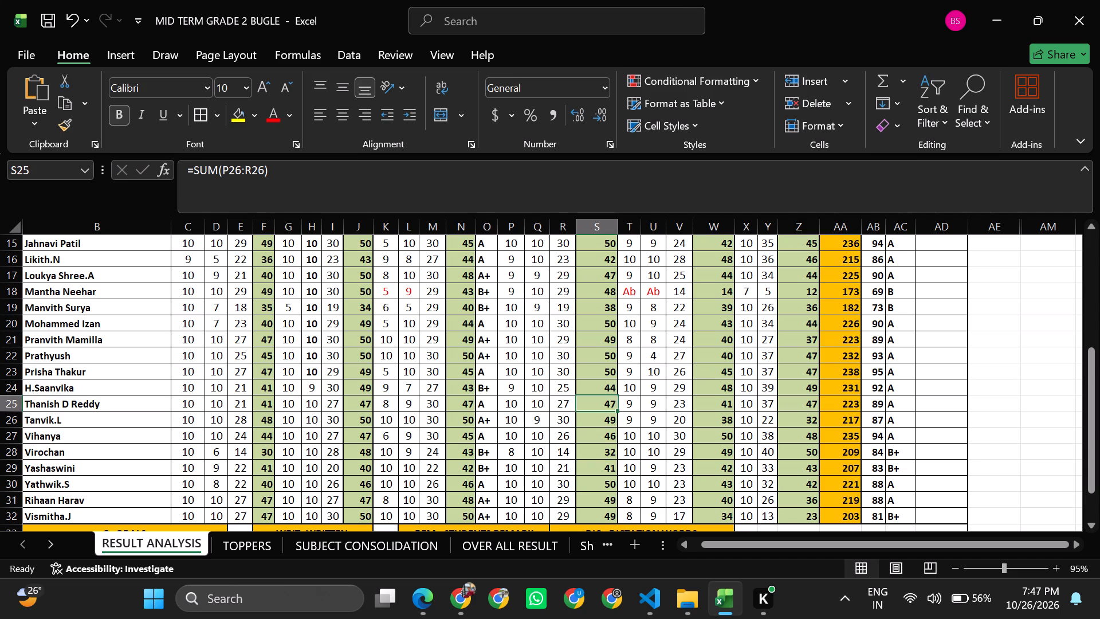
key(Up)
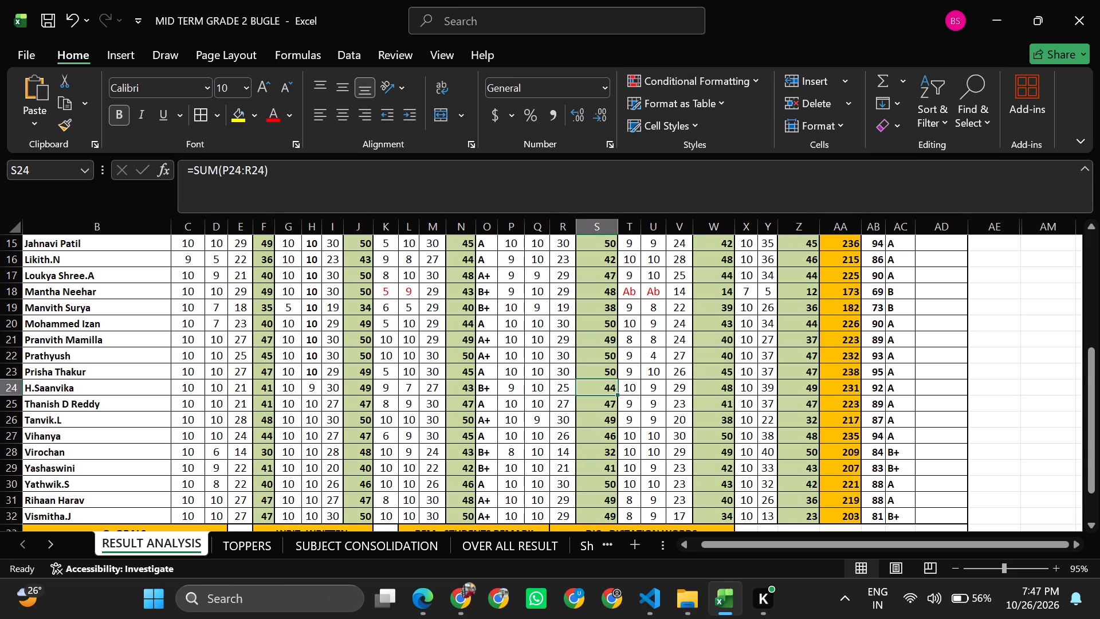
key(Up)
key(Up)
key(Up)
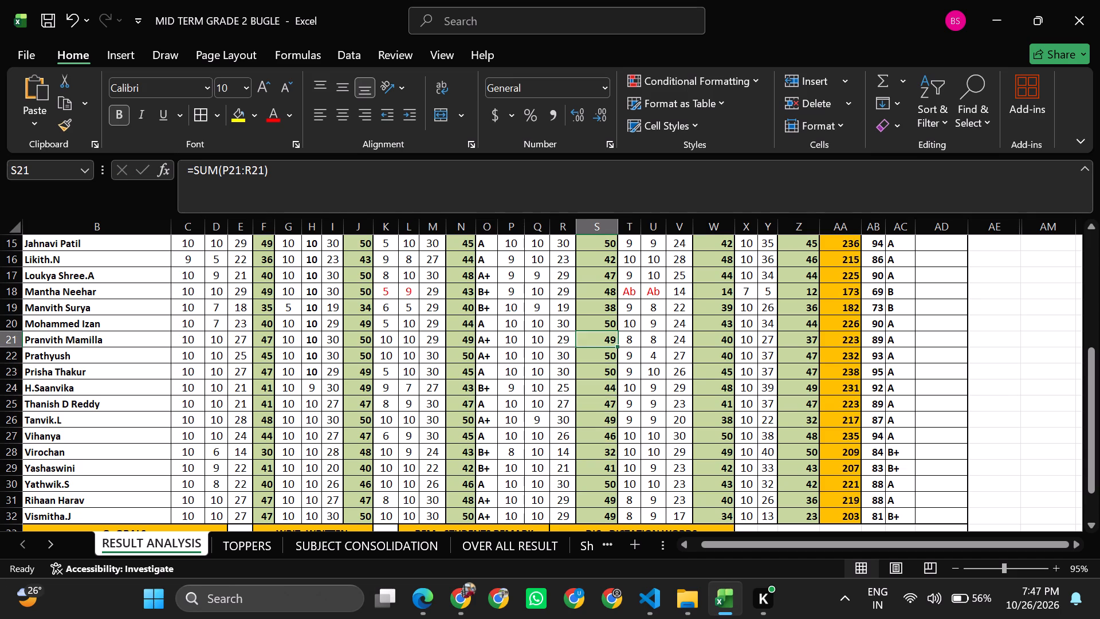
key(Up)
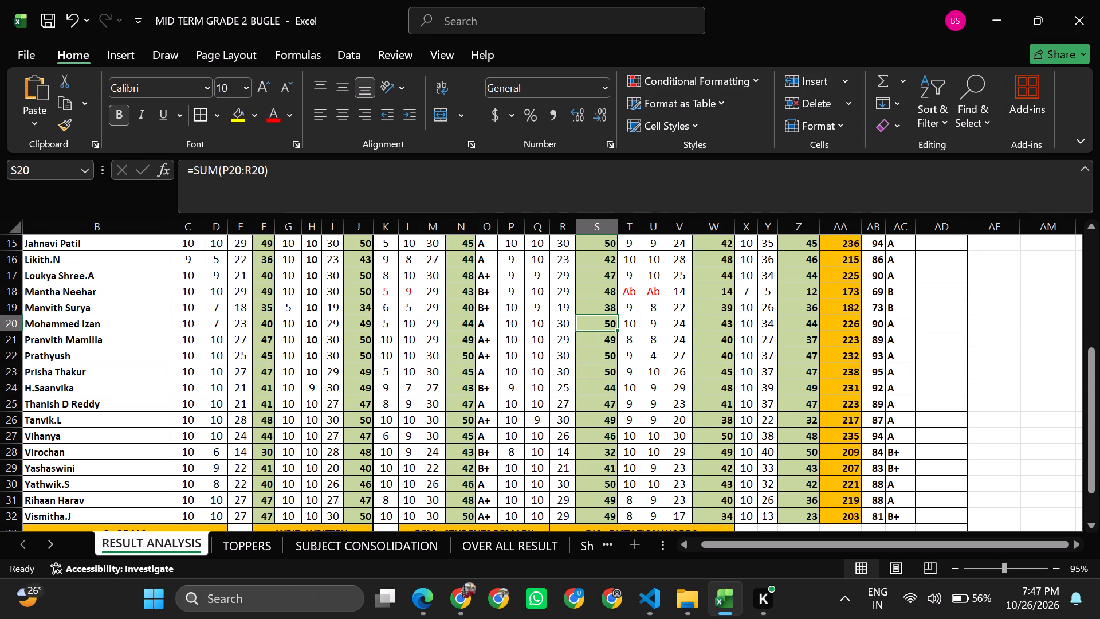
key(Up)
key(Up)
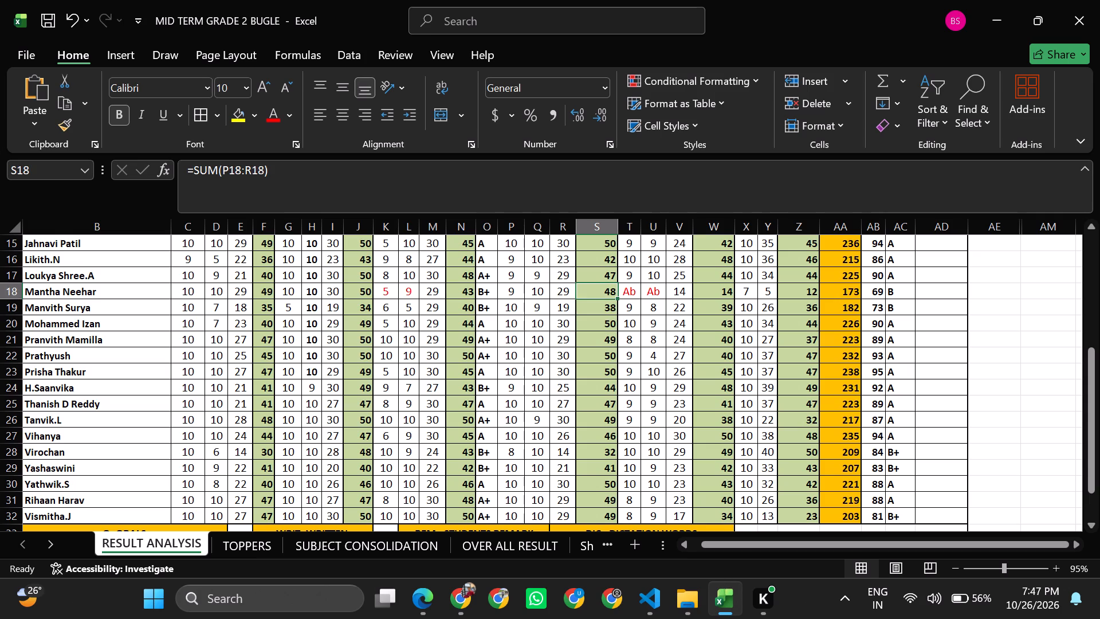
key(Up)
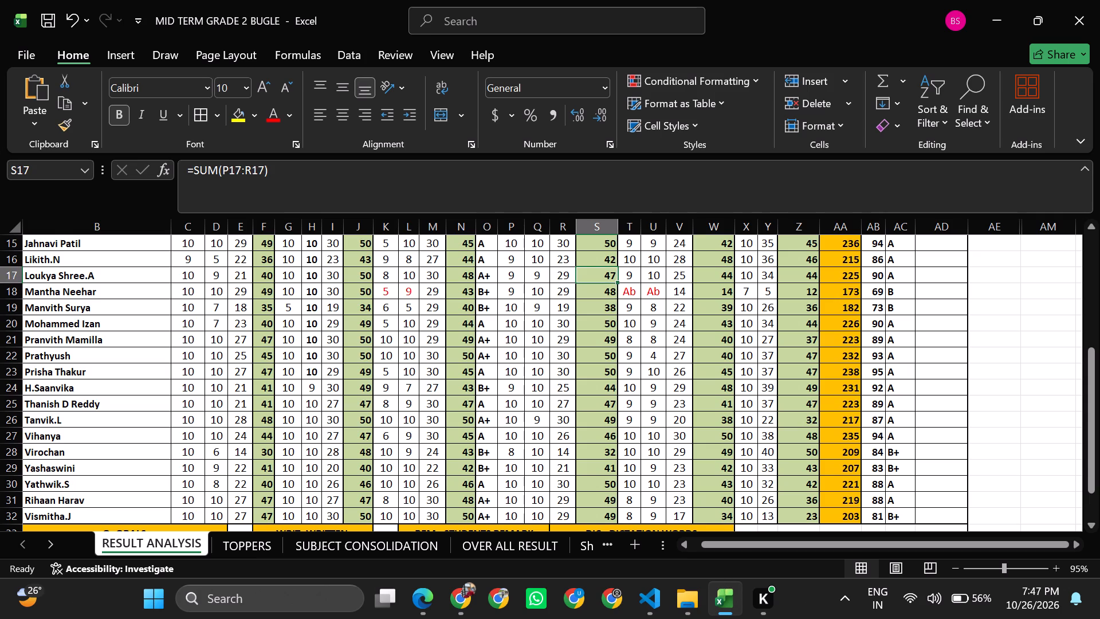
key(Up)
key(Up)
key(Up)
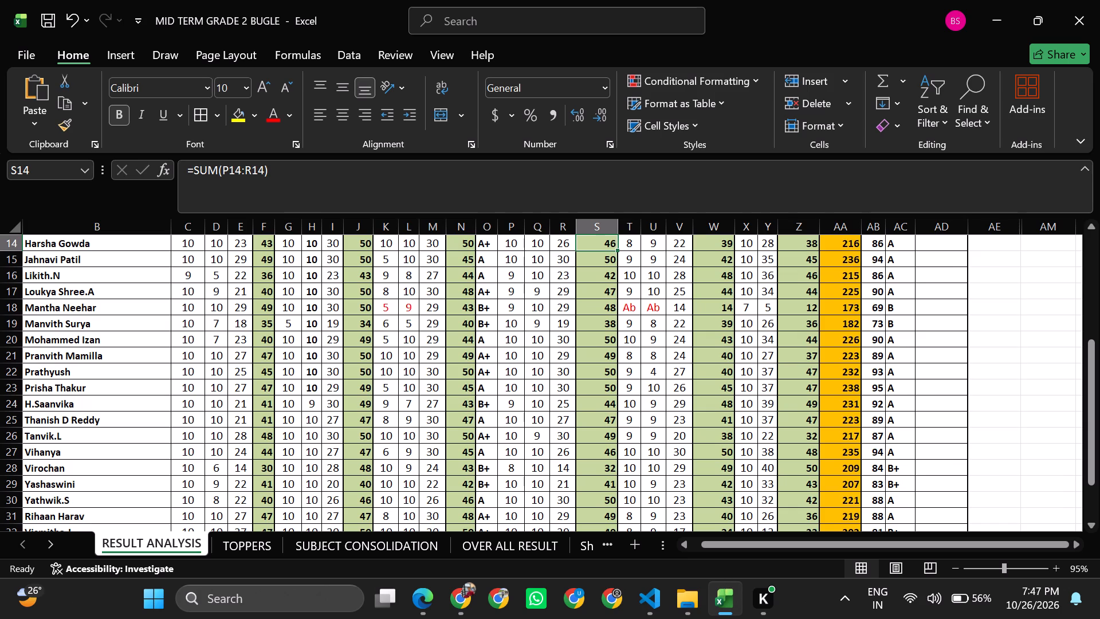
Recheck the Math totals in rows 14 to 18, and continue checking upward to the MAX MARKS row.
key(Down)
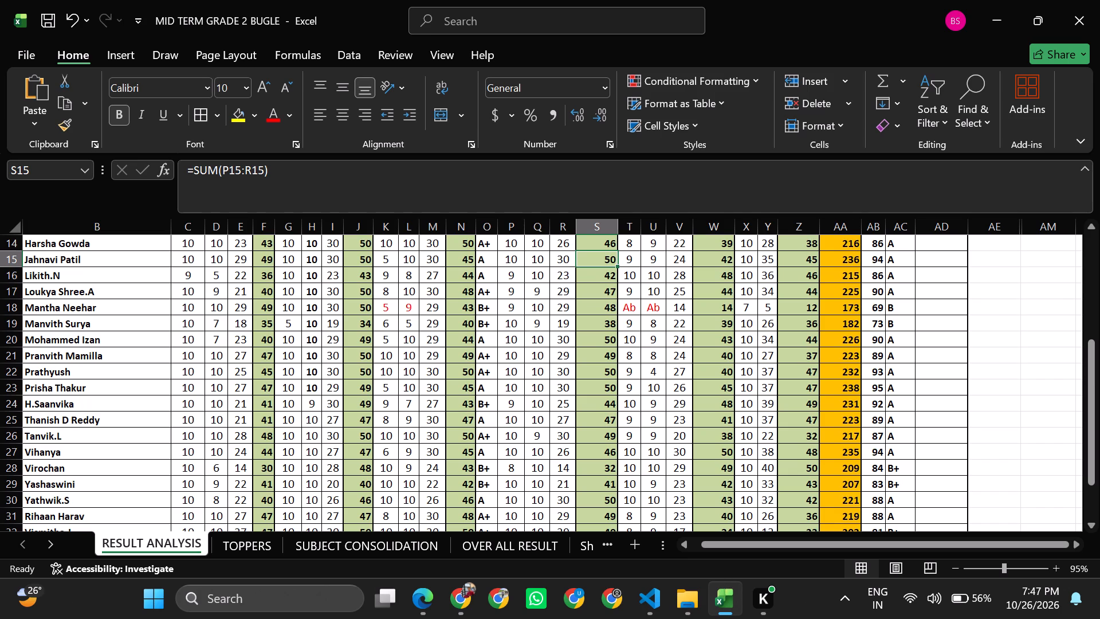
key(Down)
key(Down)
key(Down)
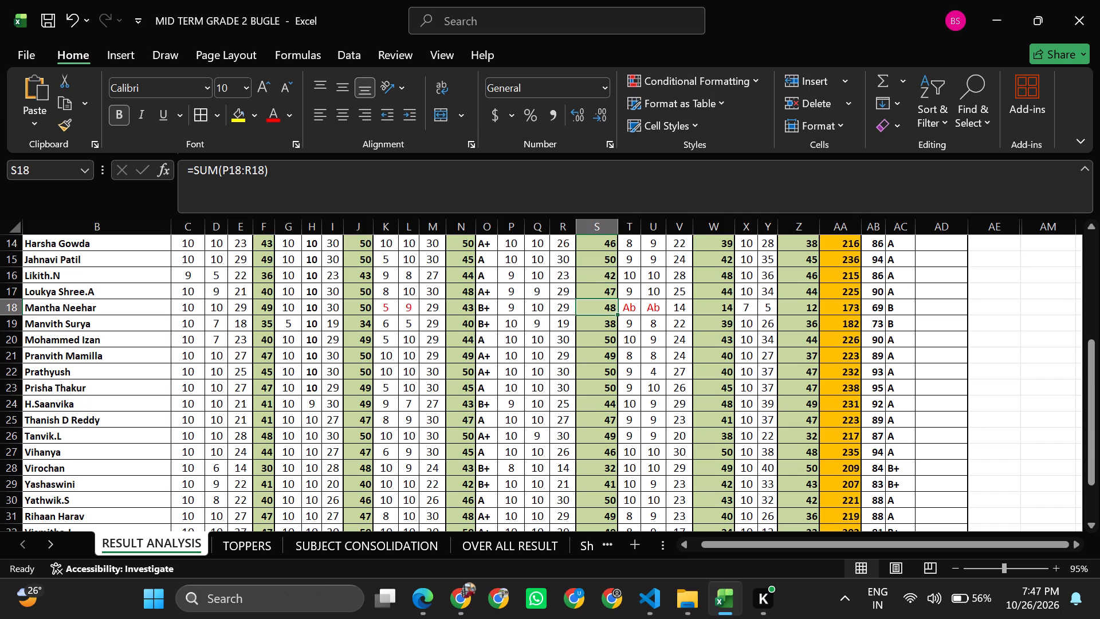
key(Up)
key(Up)
key(Up)
key(Up)
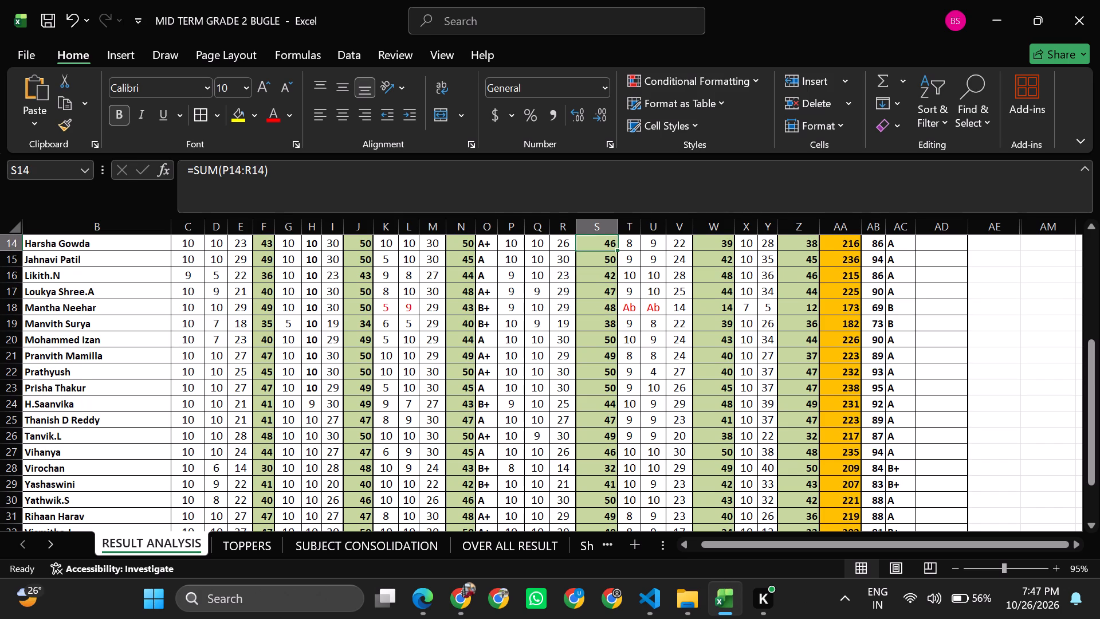
key(Up)
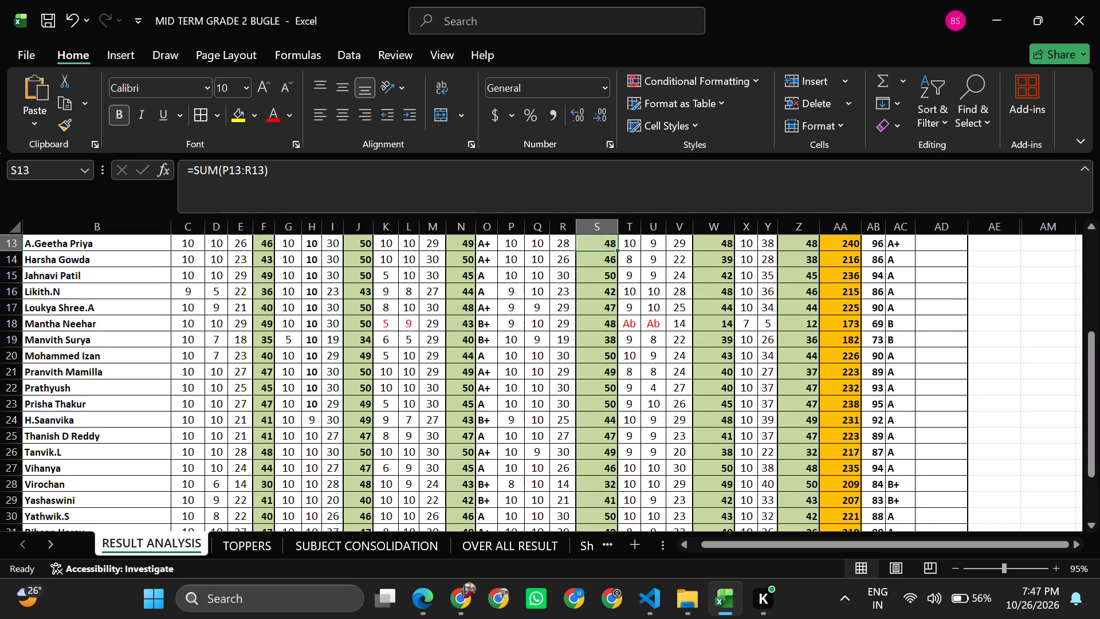
key(Up)
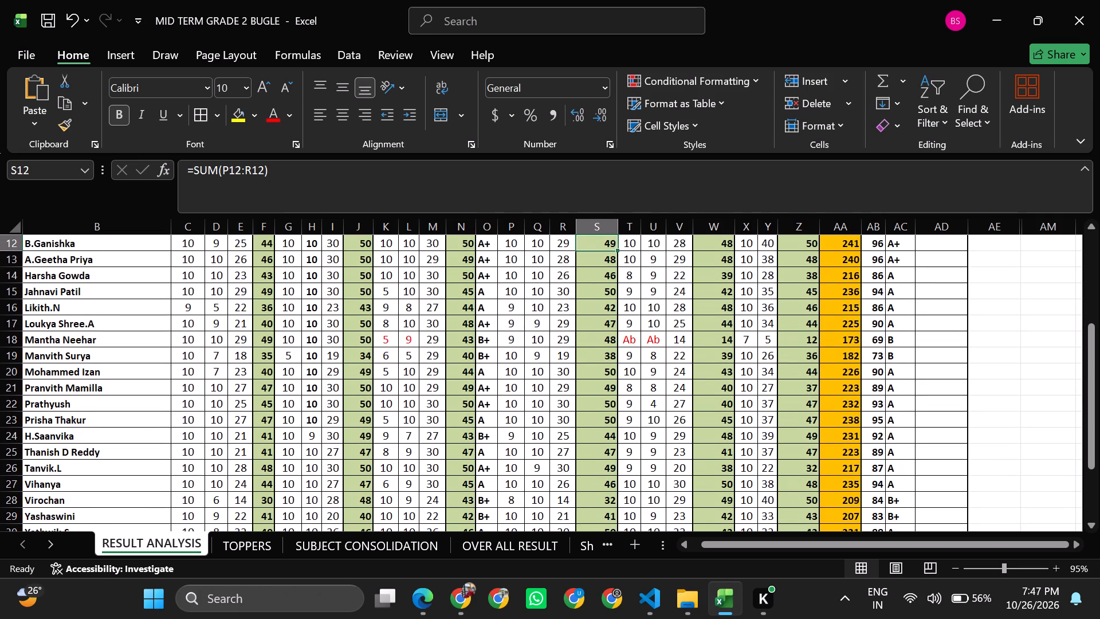
key(Up)
key(Up)
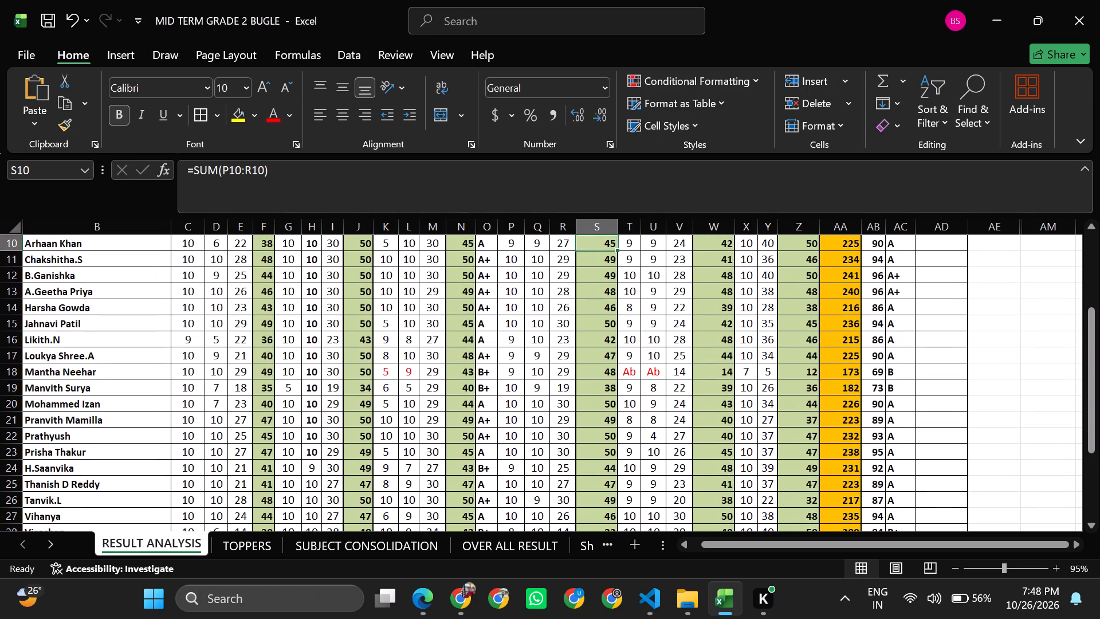
key(Up)
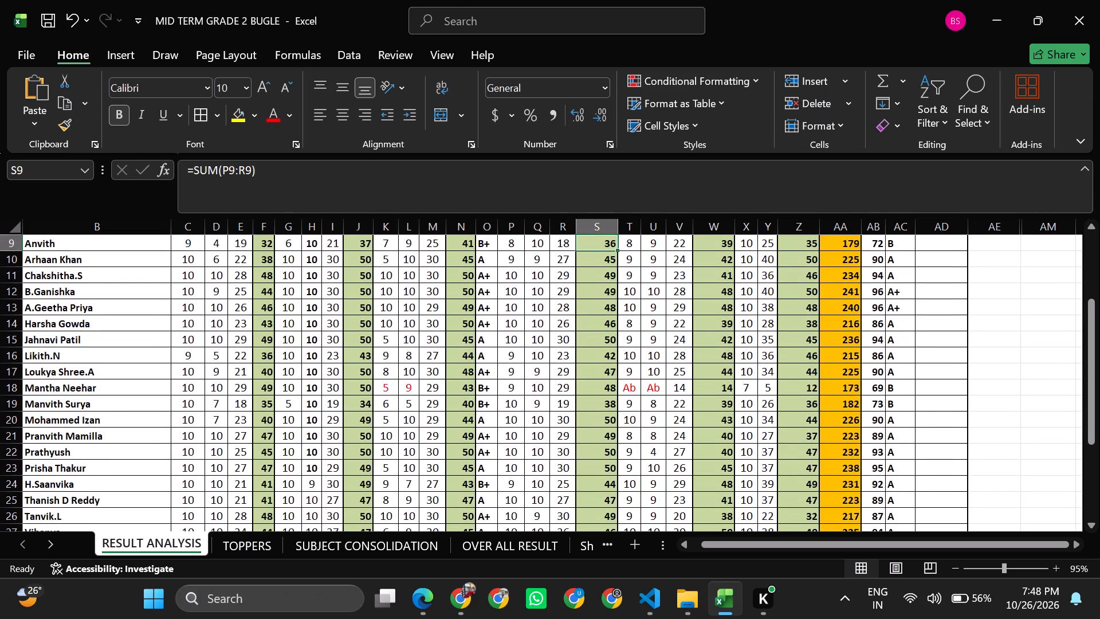
key(Up)
key(Up)
key(Up)
key(Up)
key(Down)
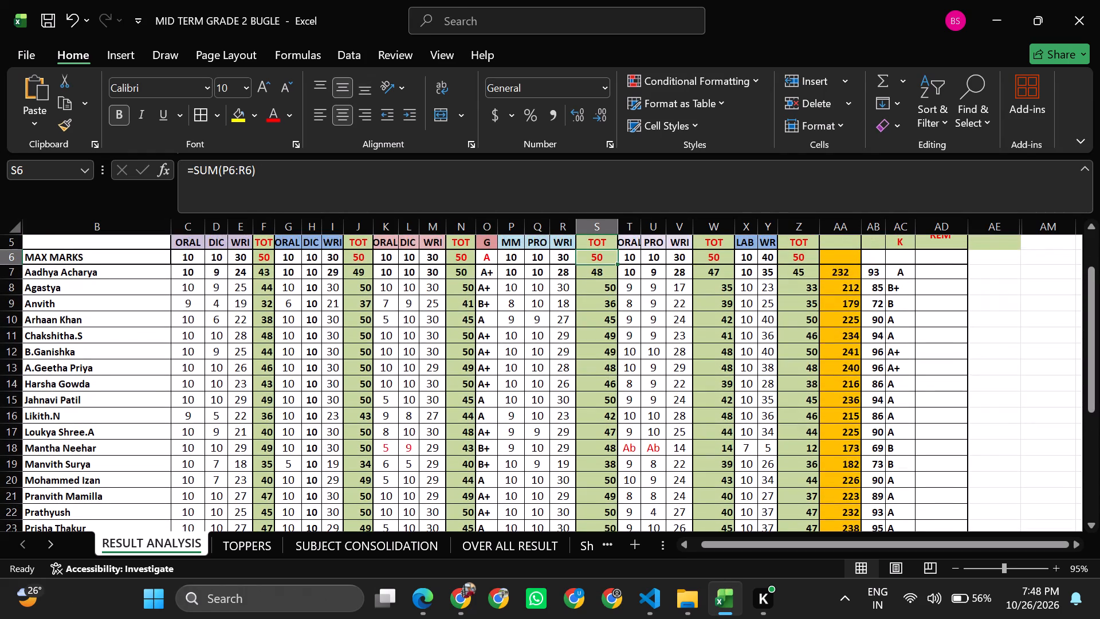
key(Down)
key(Up)
Set the Math PRO marks in rows 9 and 10 to 9 and 10 respectively.
key(Down)
key(Down)
key(Down)
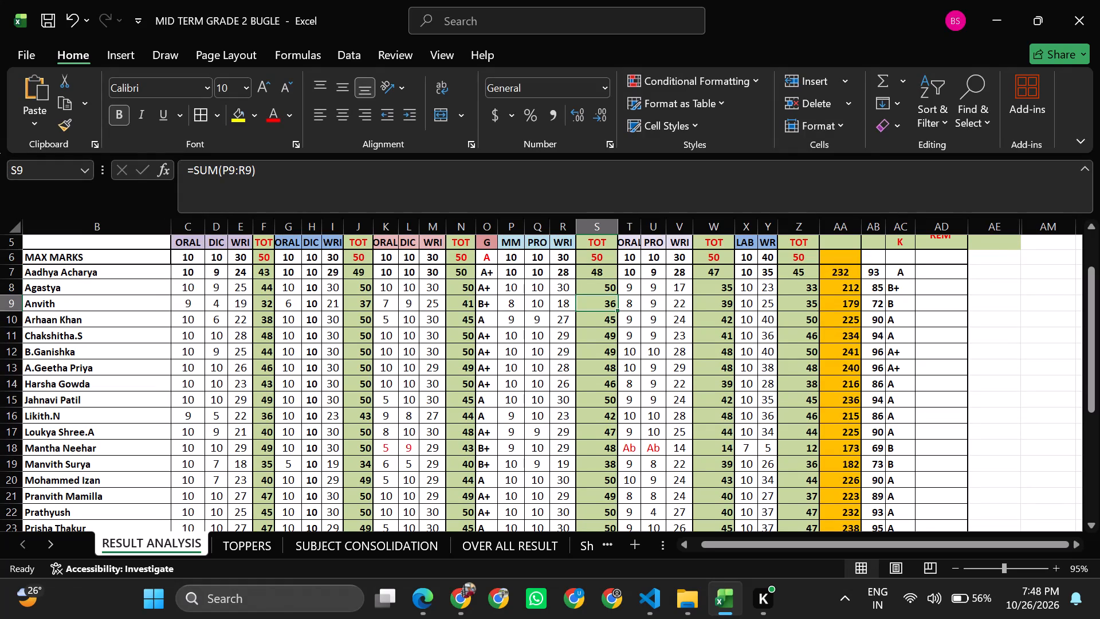
key(Left)
key(Left)
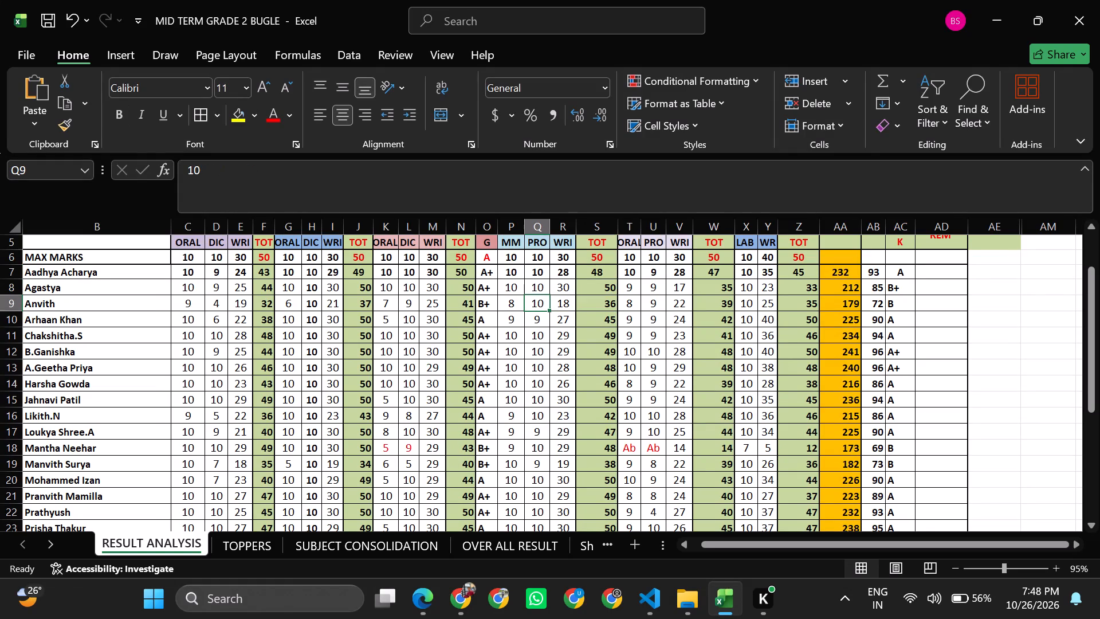
key(9)
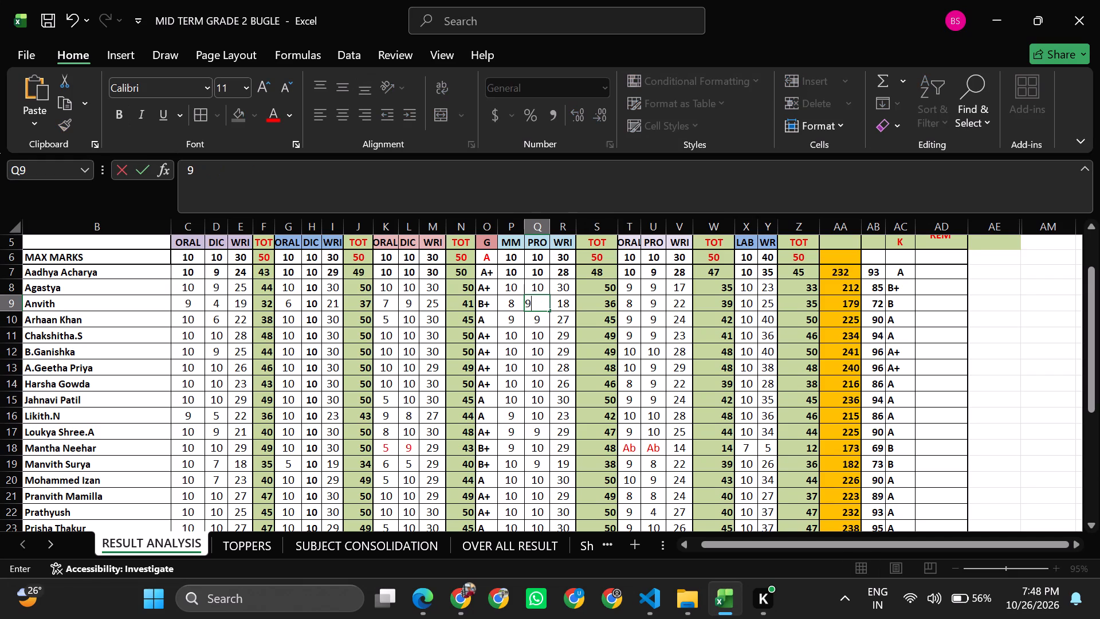
key(Right)
key(Right)
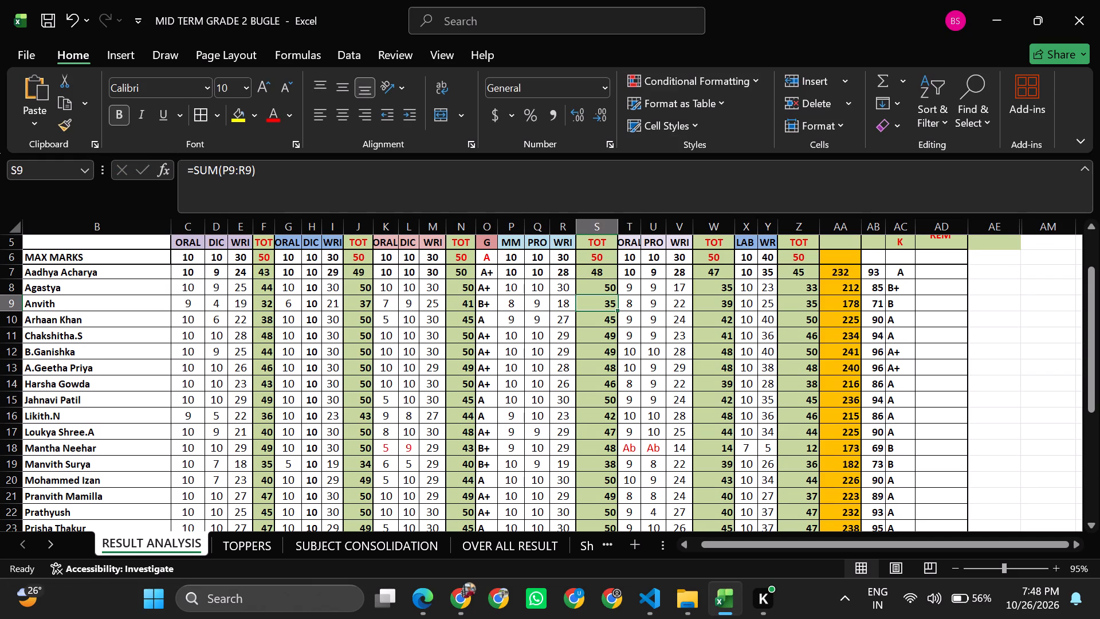
key(Down)
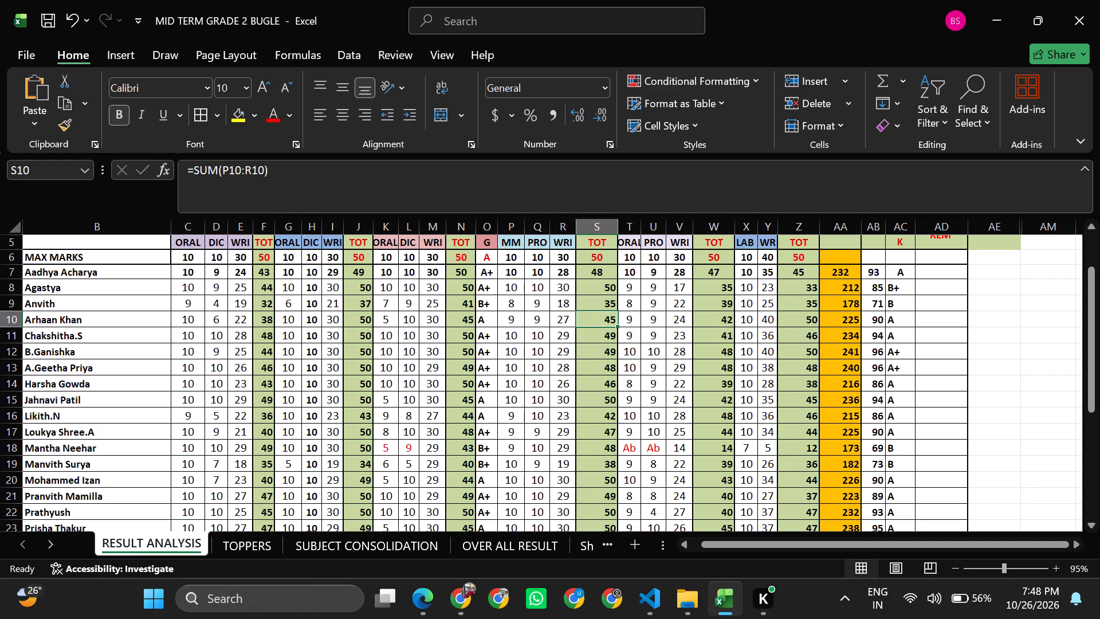
key(Left)
key(Left)
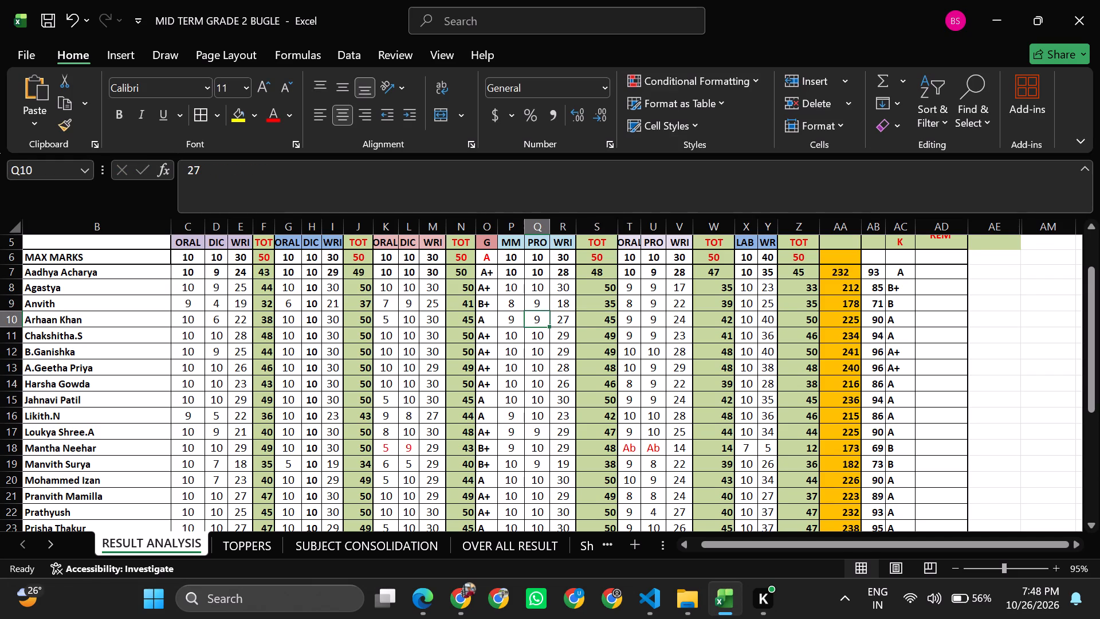
key(1)
key(0)
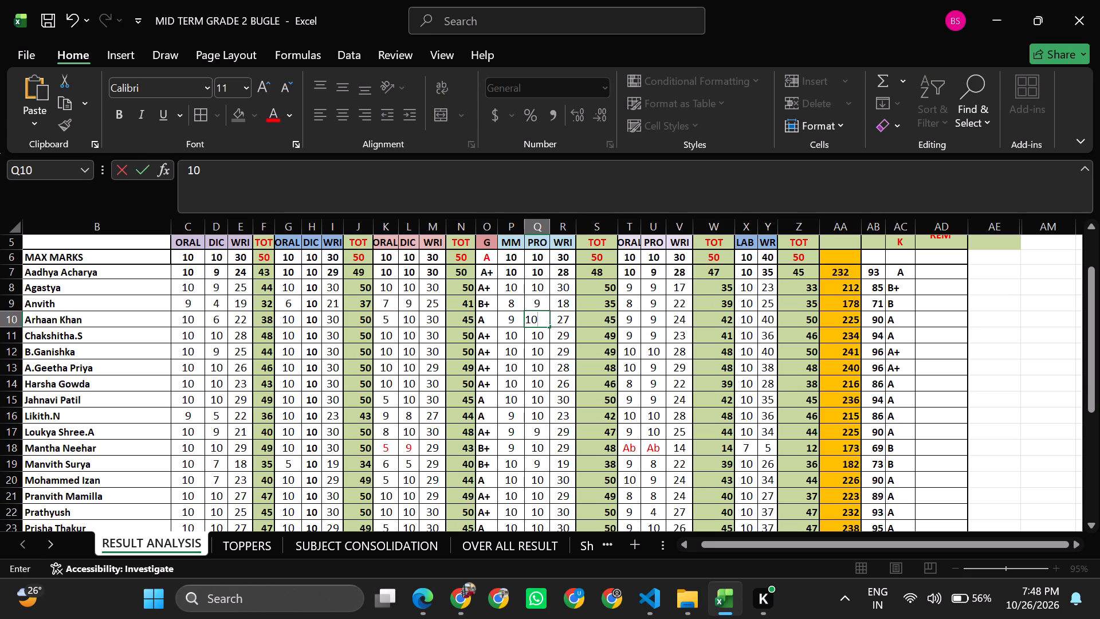
key(Right)
key(Right)
Set the Math written mark in row 12 to 28.
key(Down)
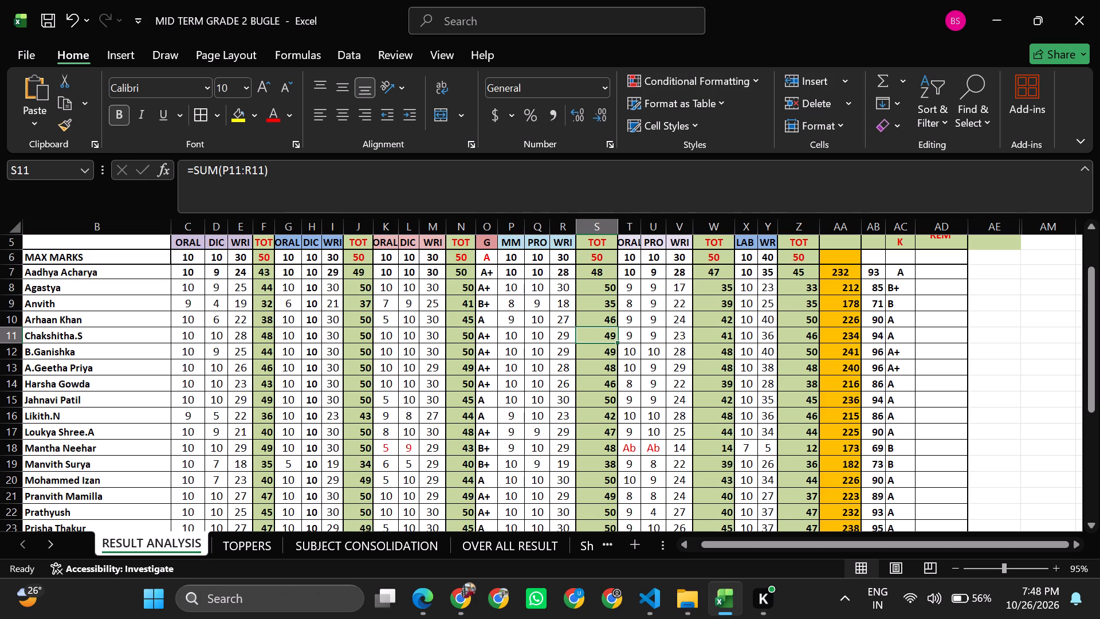
key(Down)
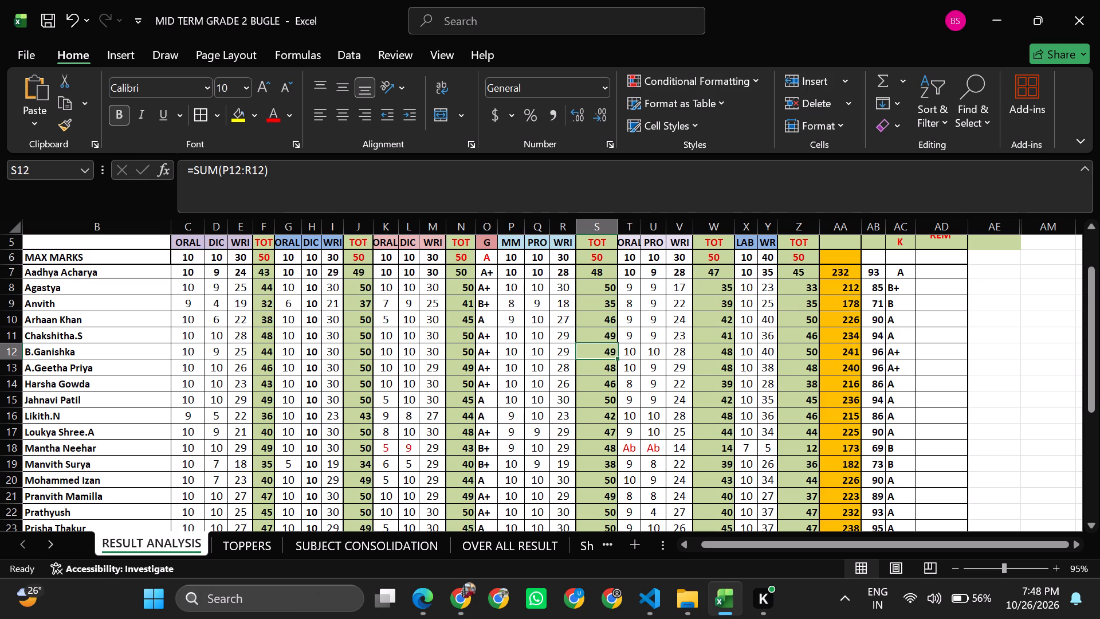
key(Left)
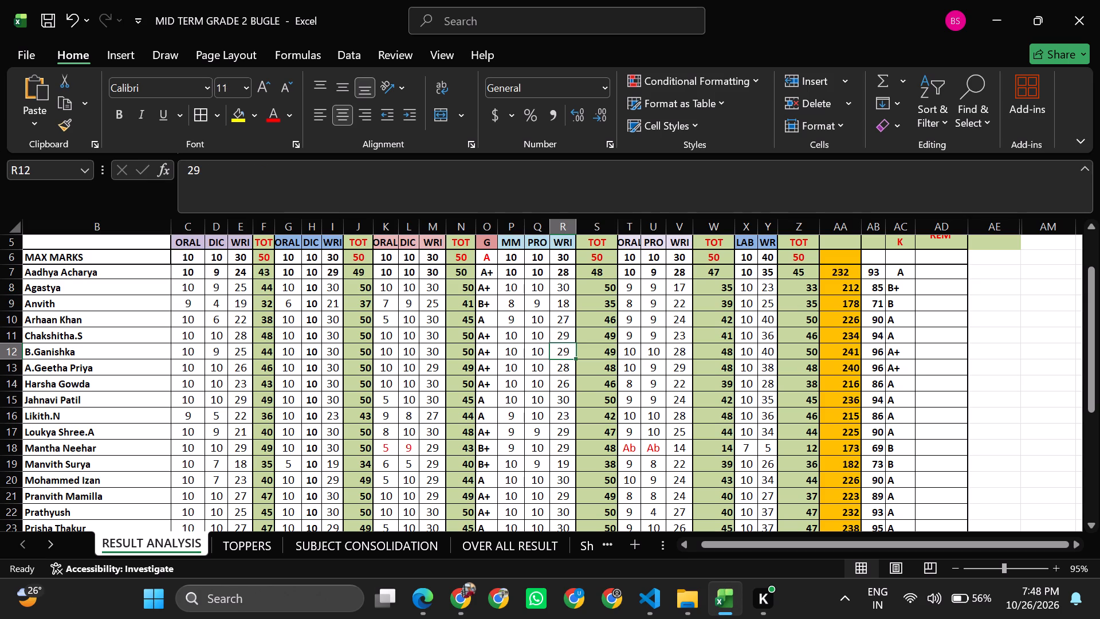
text(28)
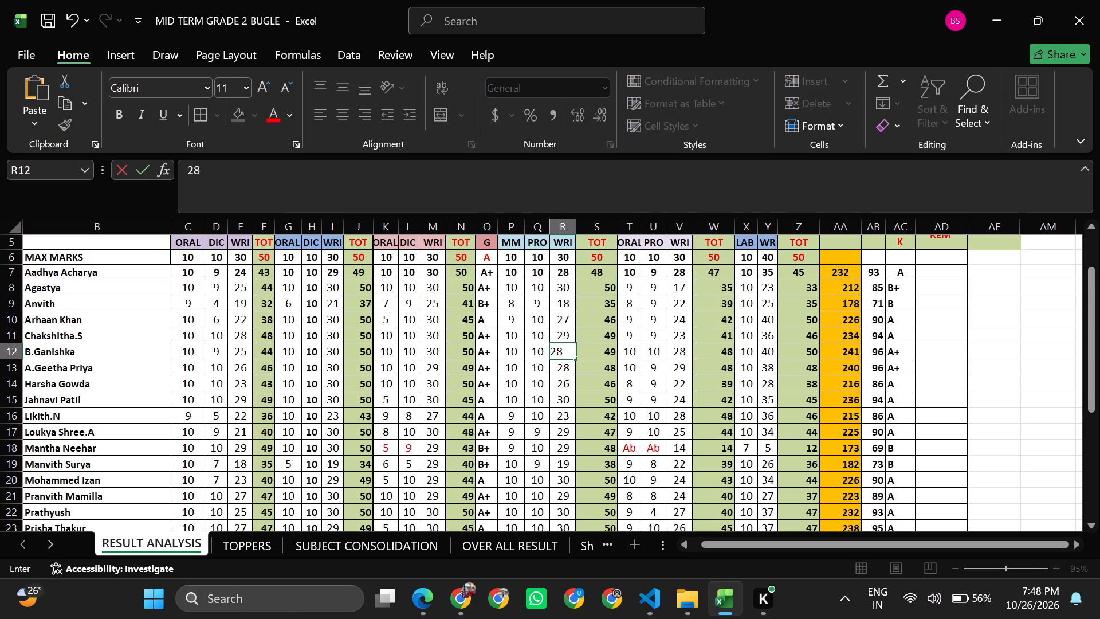
key(Right)
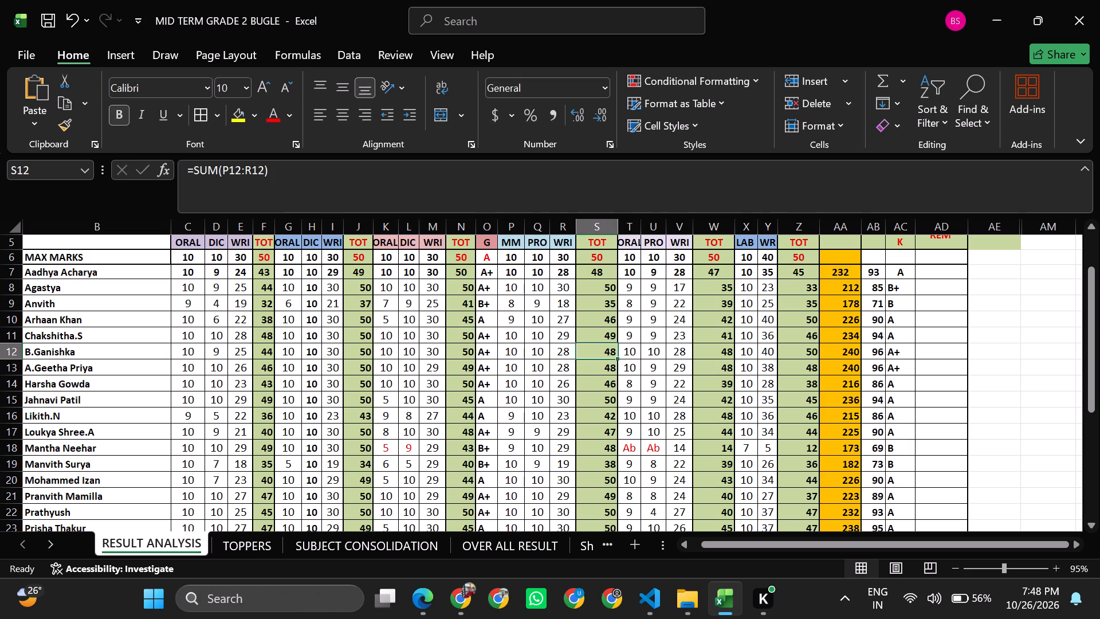
Check the Math totals in rows 13 and 14 and the Math written mark in row 14.
key(Down)
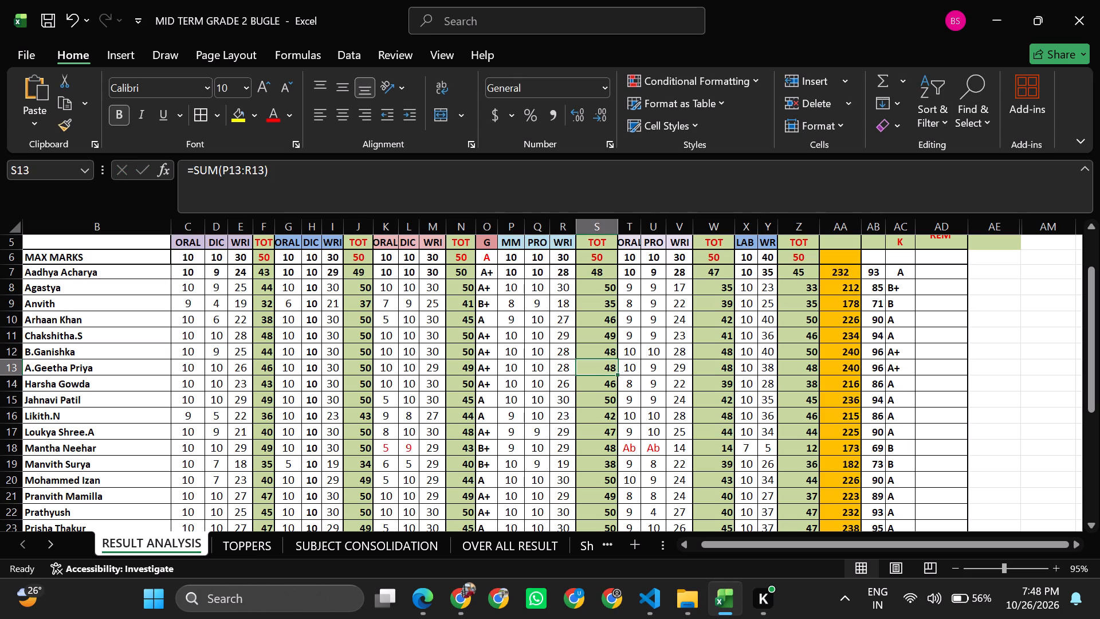
key(Down)
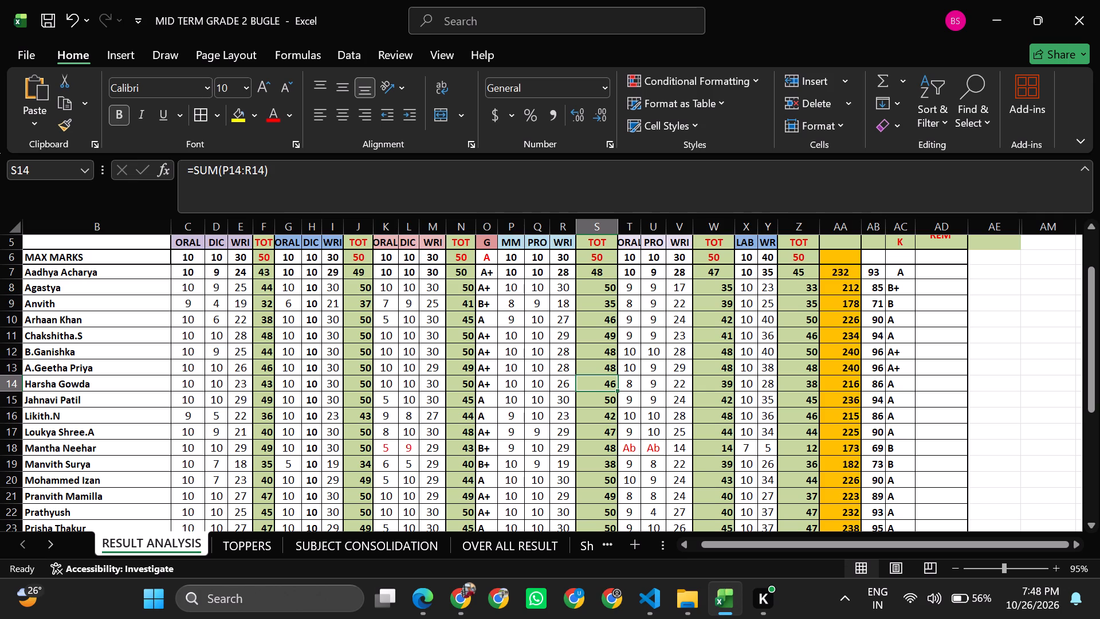
key(Up)
scroll(563, 469, up, 2)
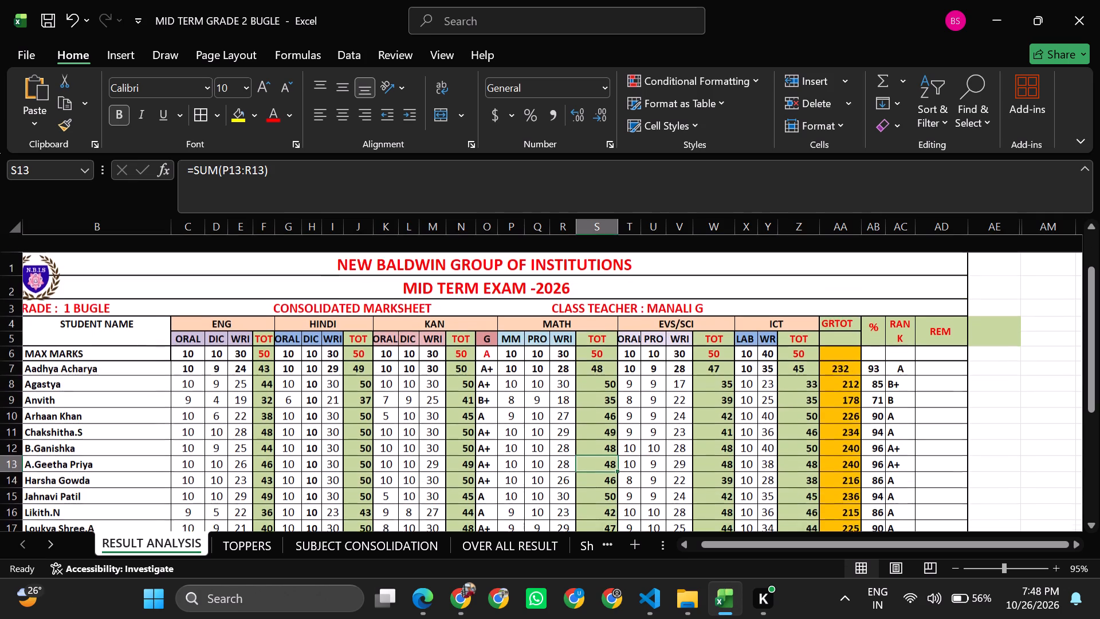
click(563, 469)
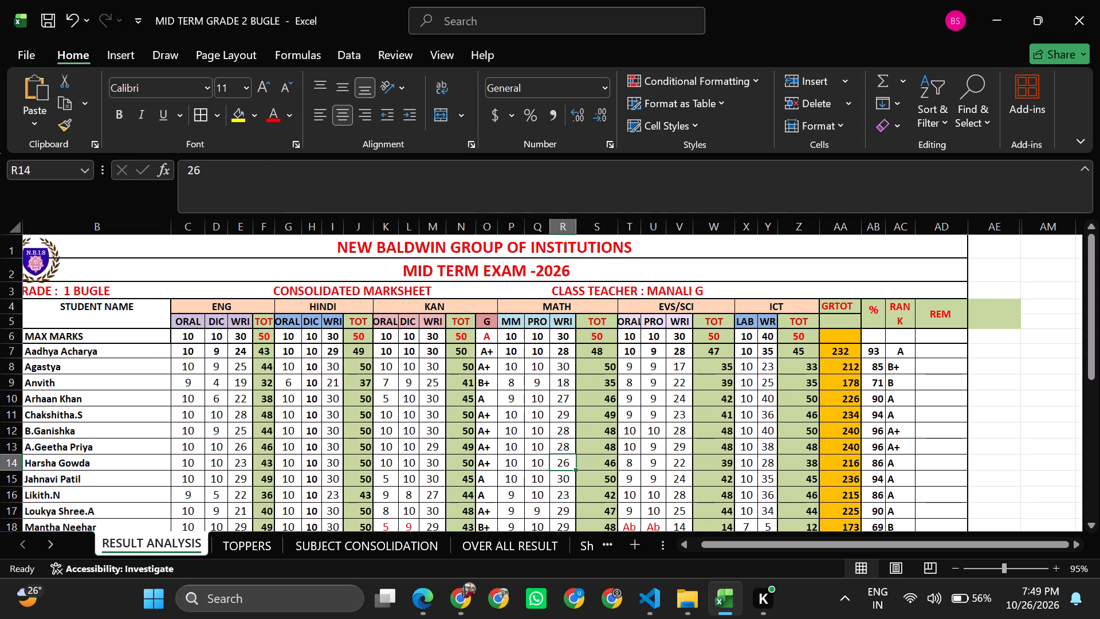
Replace the class teacher's name in the marksheet's row 3 heading with the new teacher's name.
click(687, 290)
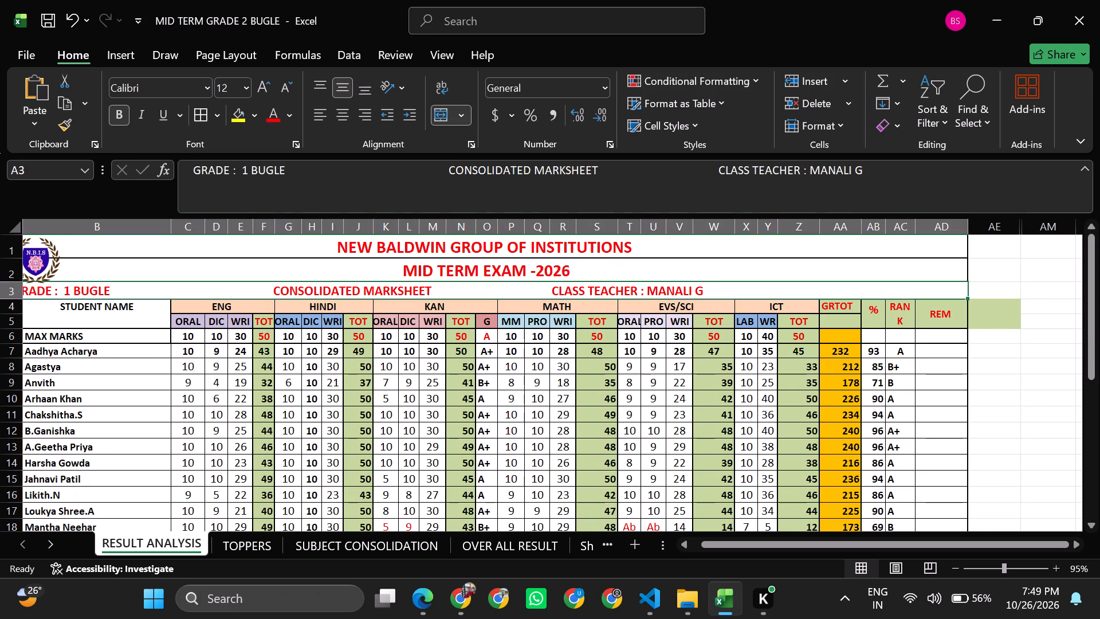
double_click(687, 290)
drag(724, 291, 662, 291)
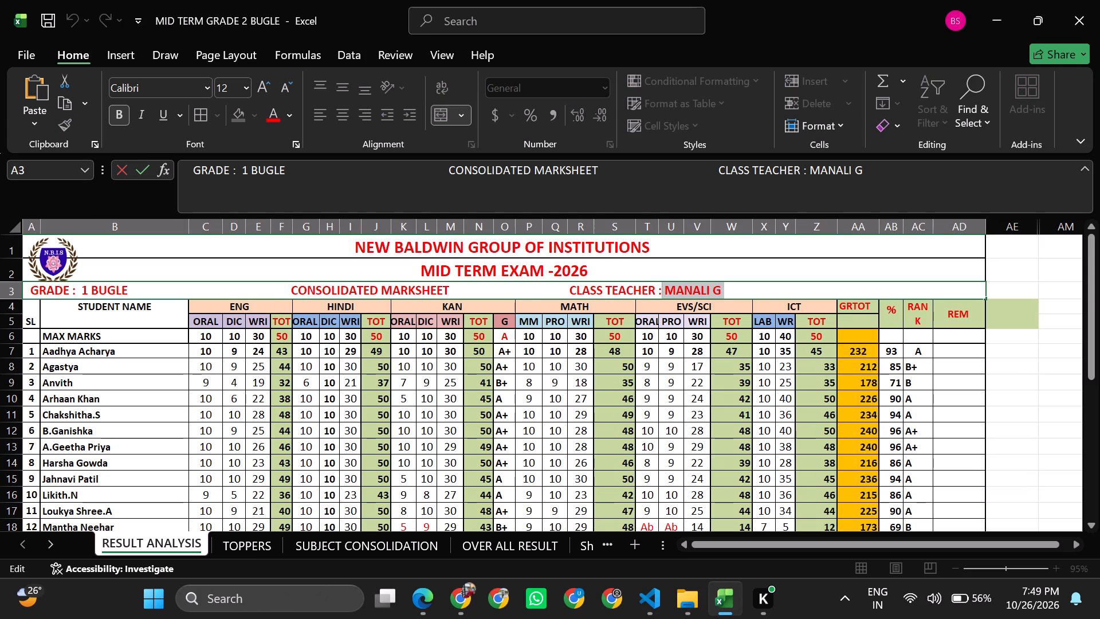
key(BackSpace)
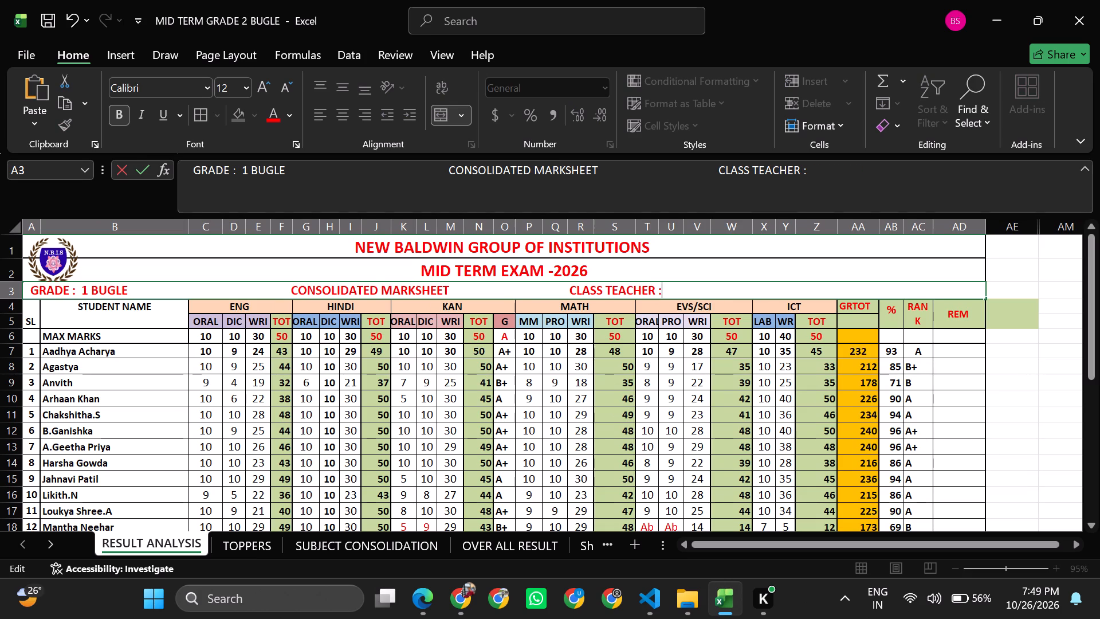
key(space)
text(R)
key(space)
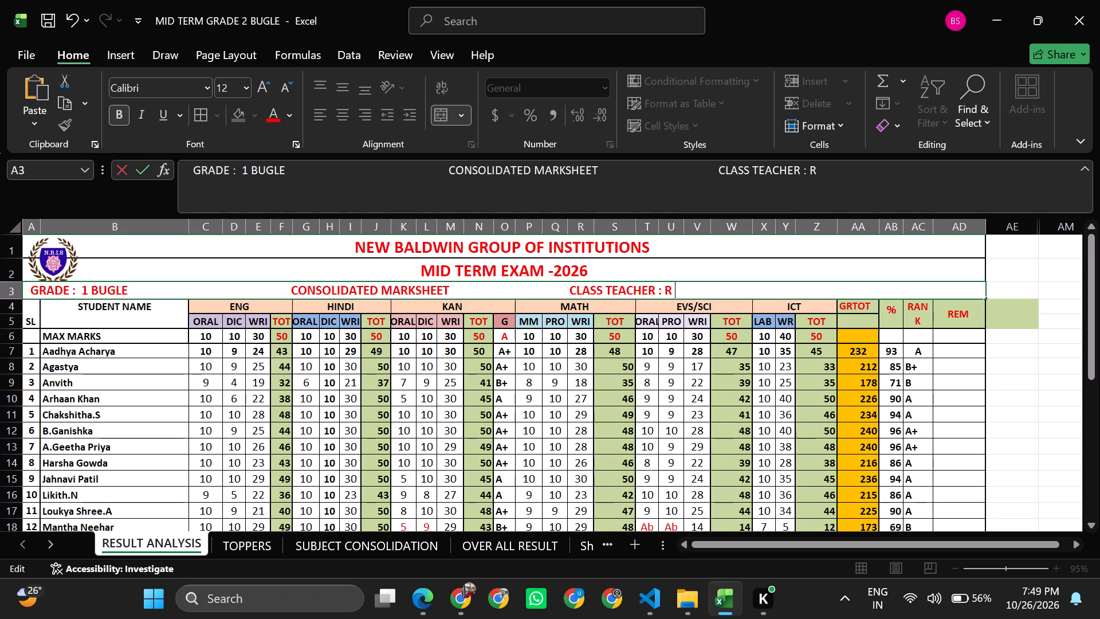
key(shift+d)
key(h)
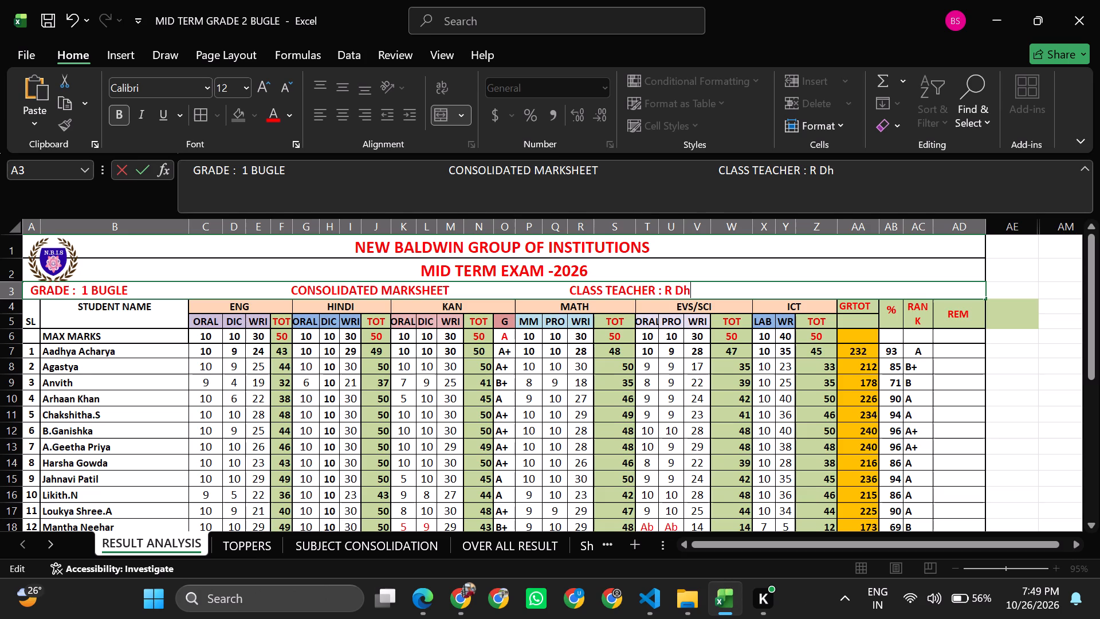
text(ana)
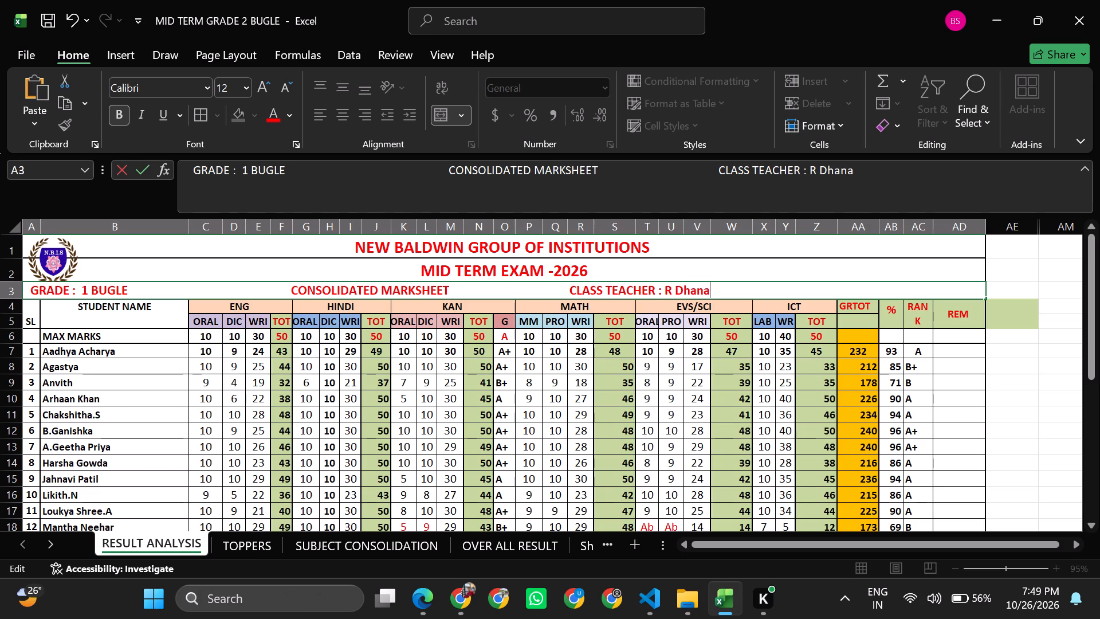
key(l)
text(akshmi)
click(595, 387)
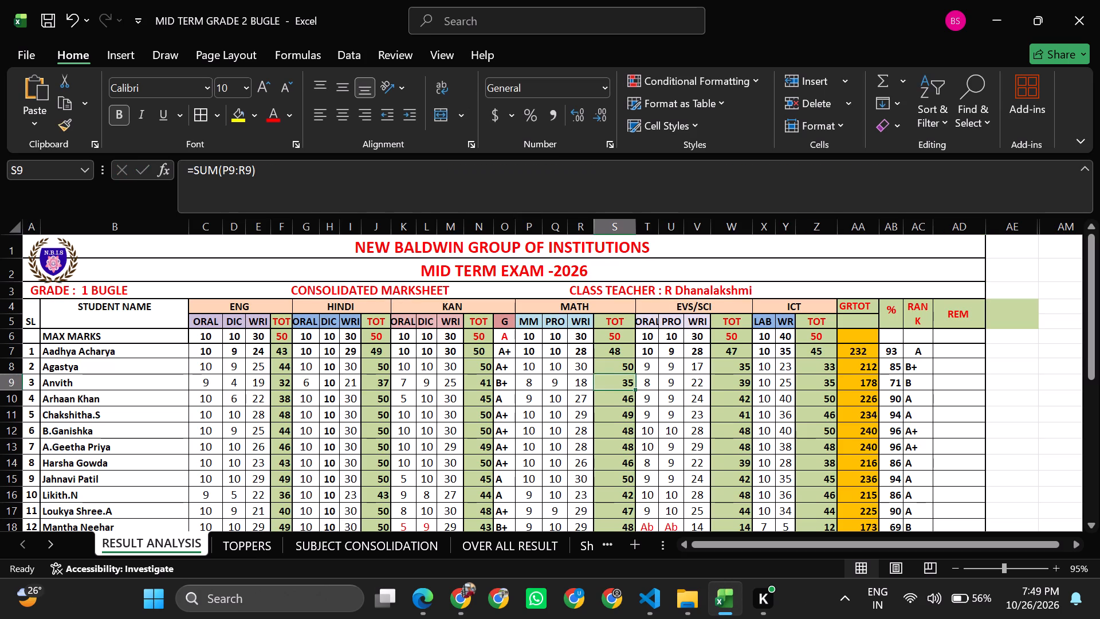
Check the Math MM marks student by student from row 7 down to row 13.
double_click(536, 366)
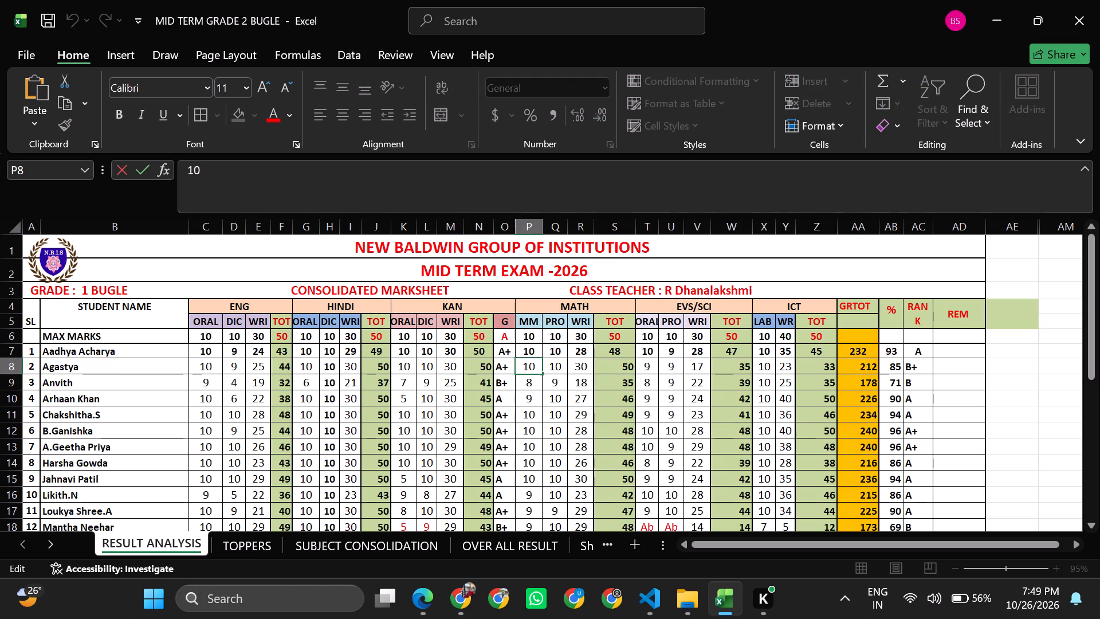
key(Up)
key(Up)
click(594, 367)
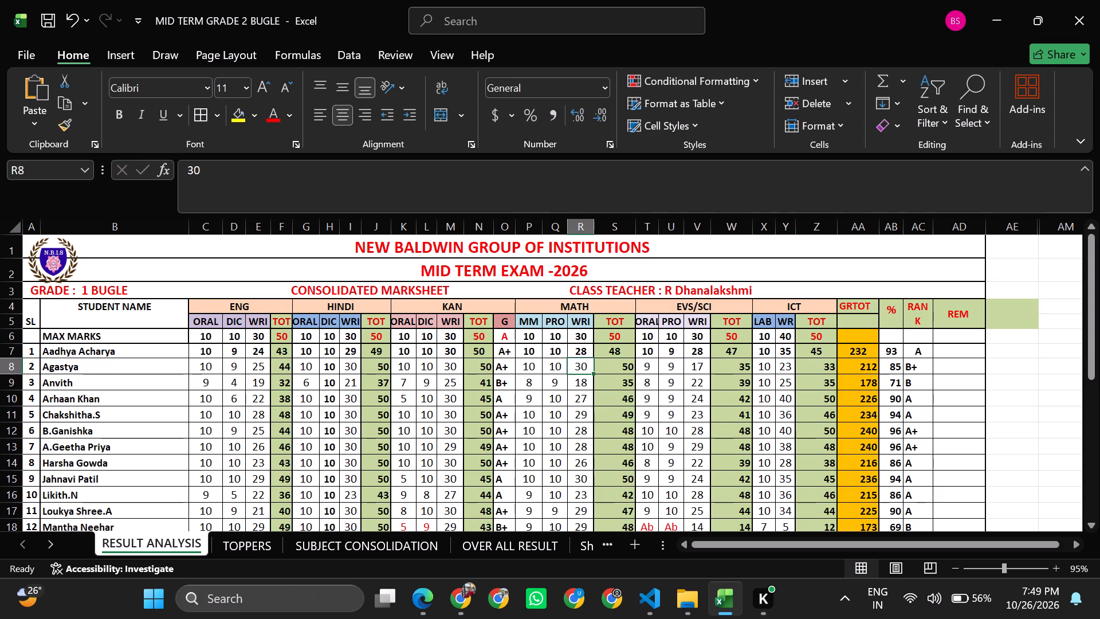
key(Up)
key(Left)
key(Left)
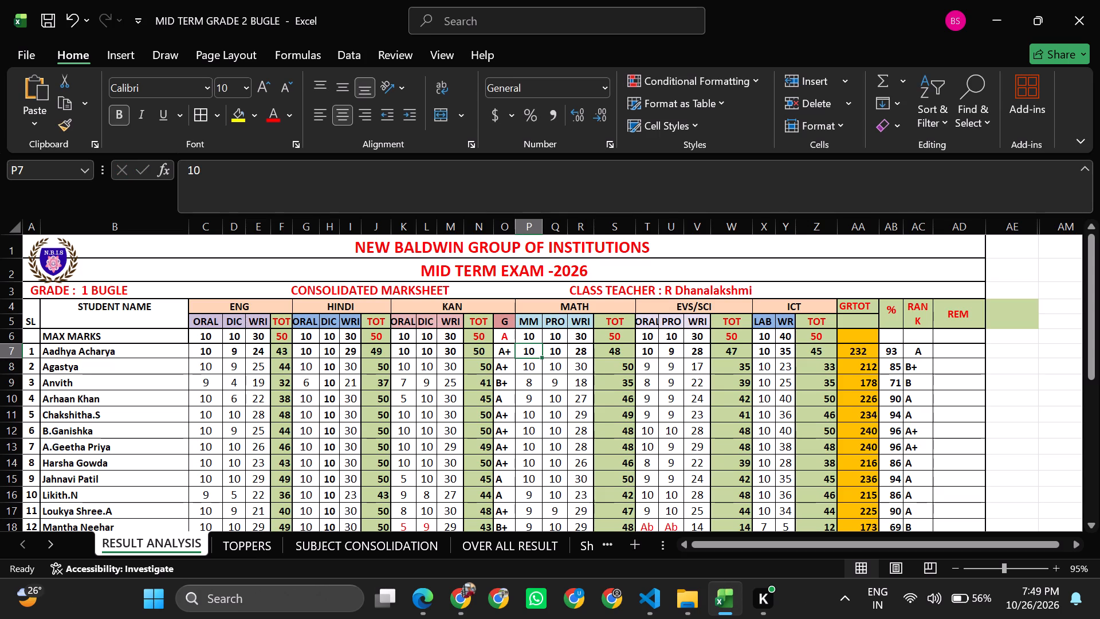
key(Down)
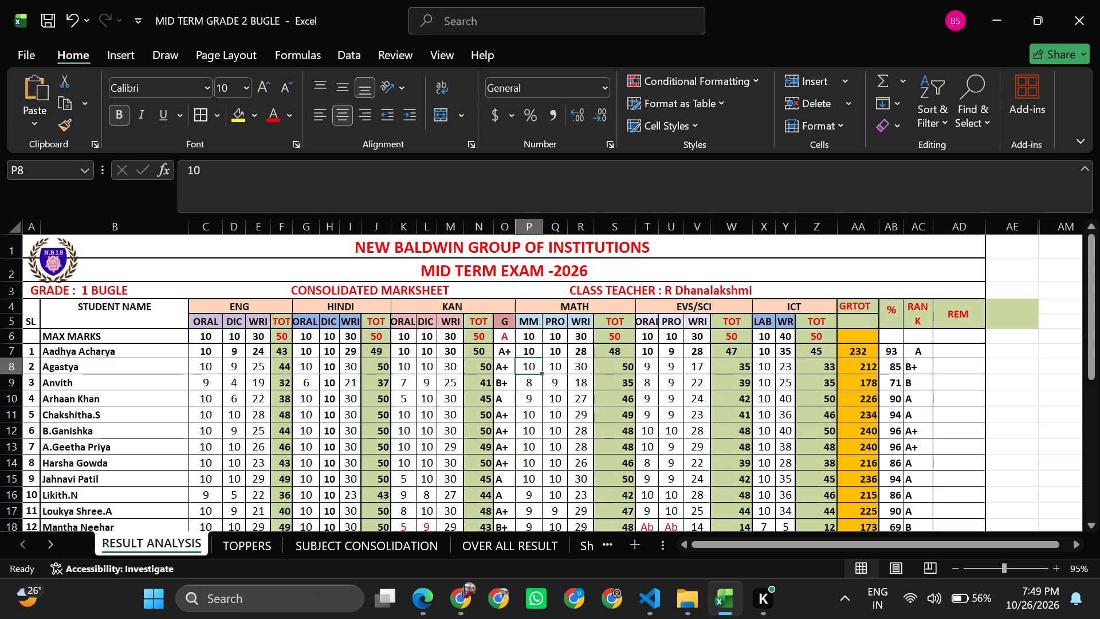
key(Down)
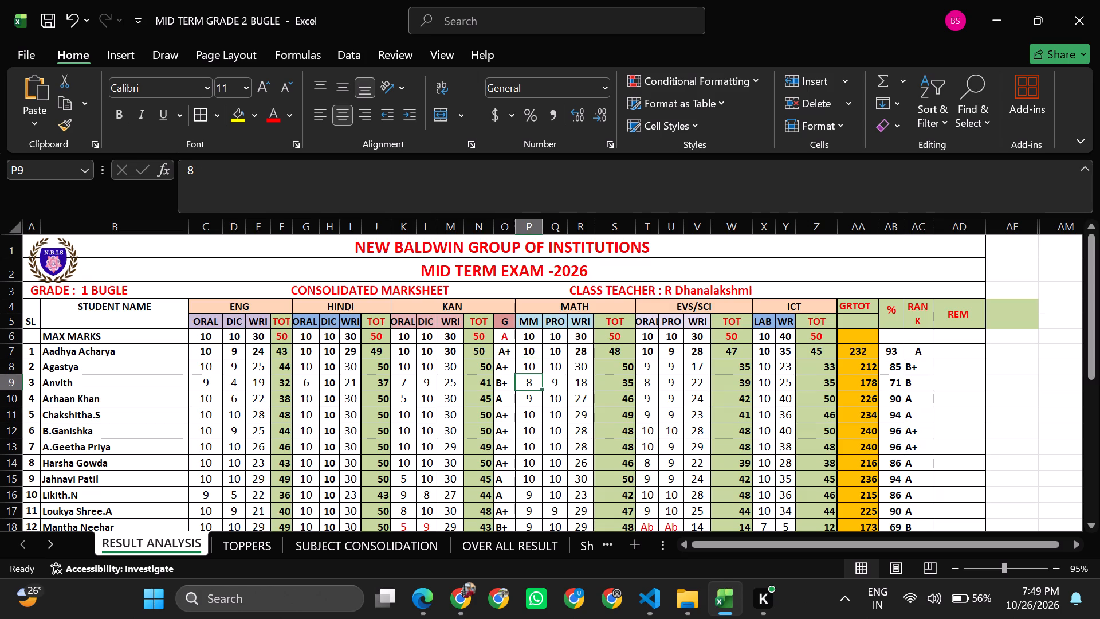
key(Down)
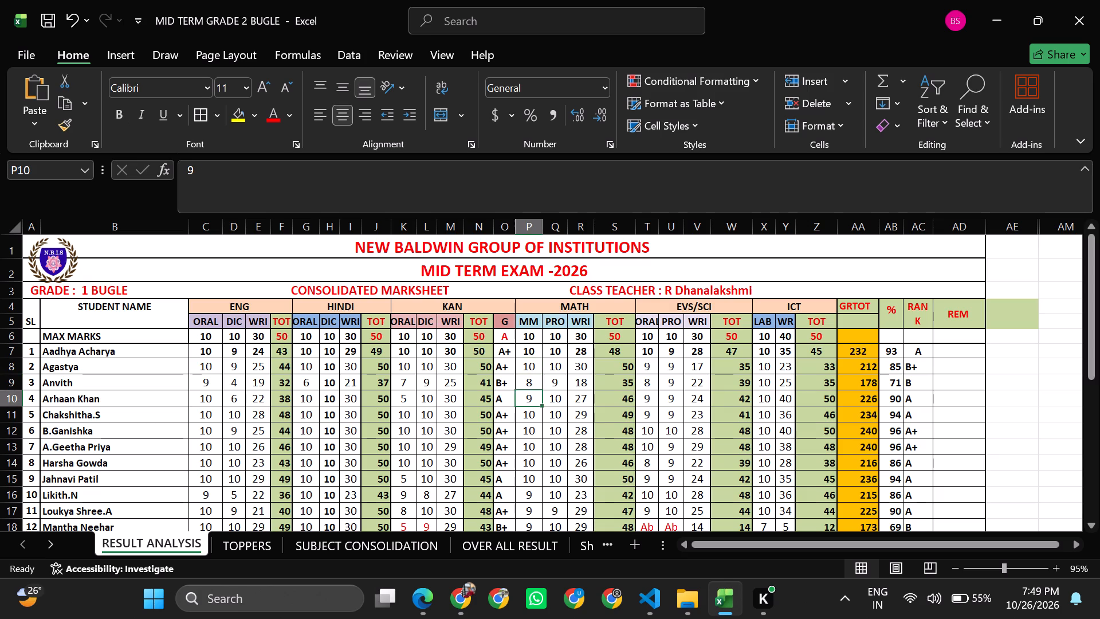
key(Down)
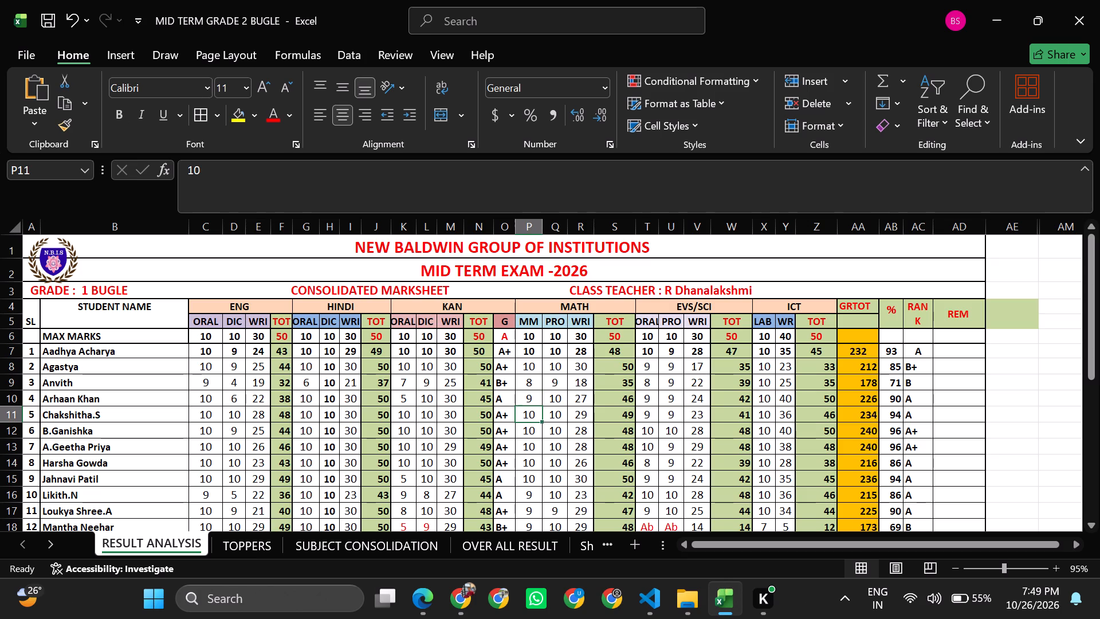
key(Down)
key(Down)
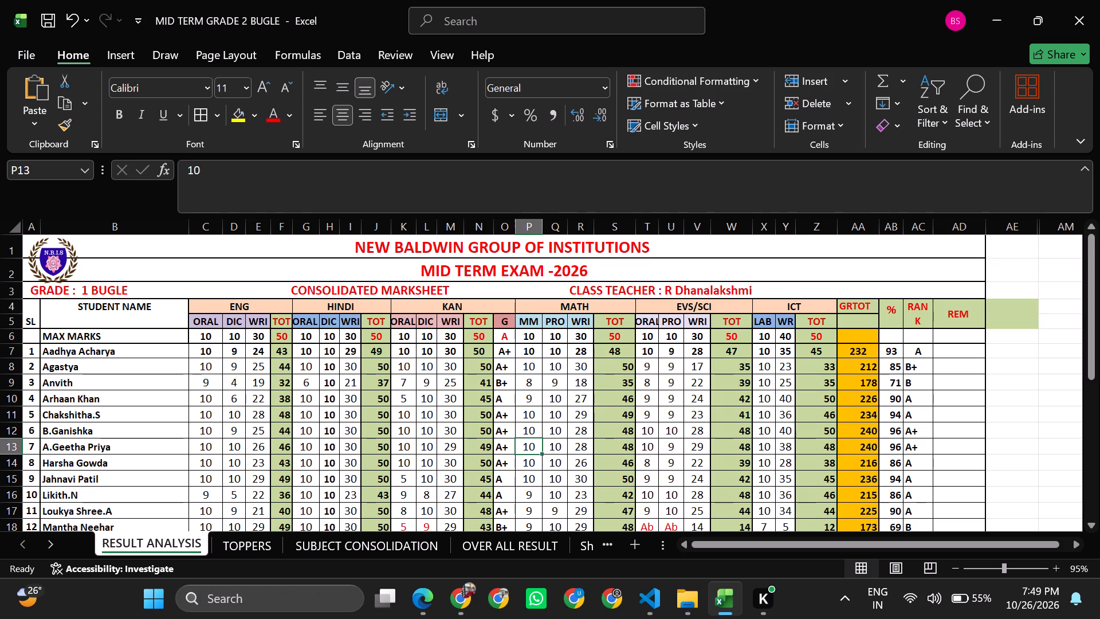
Set the Math written marks in rows 13 and 14 to 26 and 30 respectively.
key(Right)
key(Right)
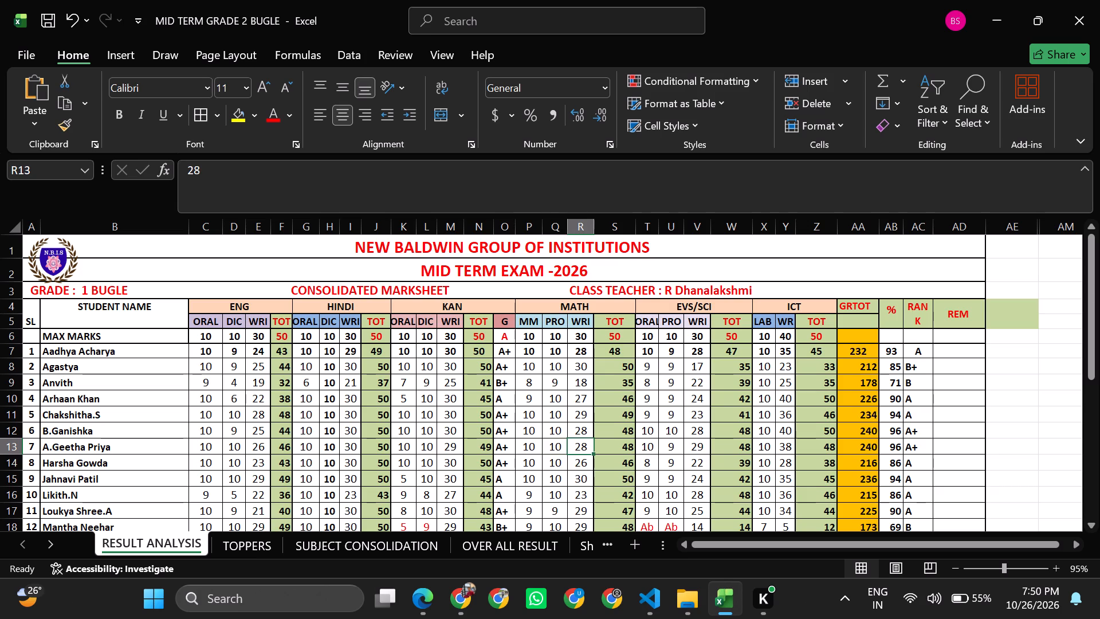
text(26)
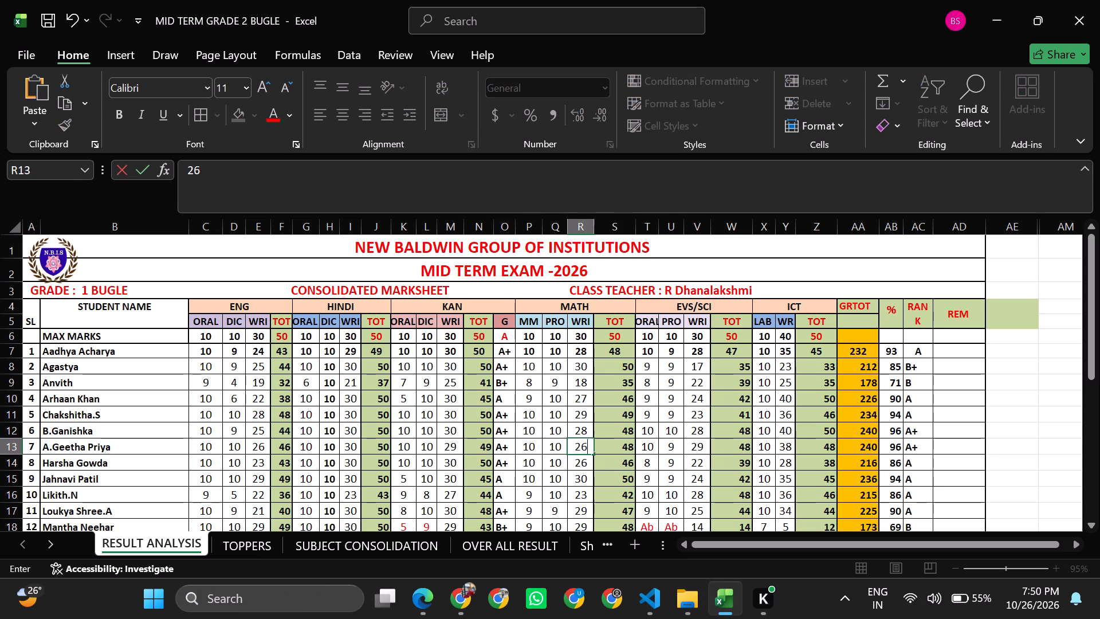
key(Down)
text(30)
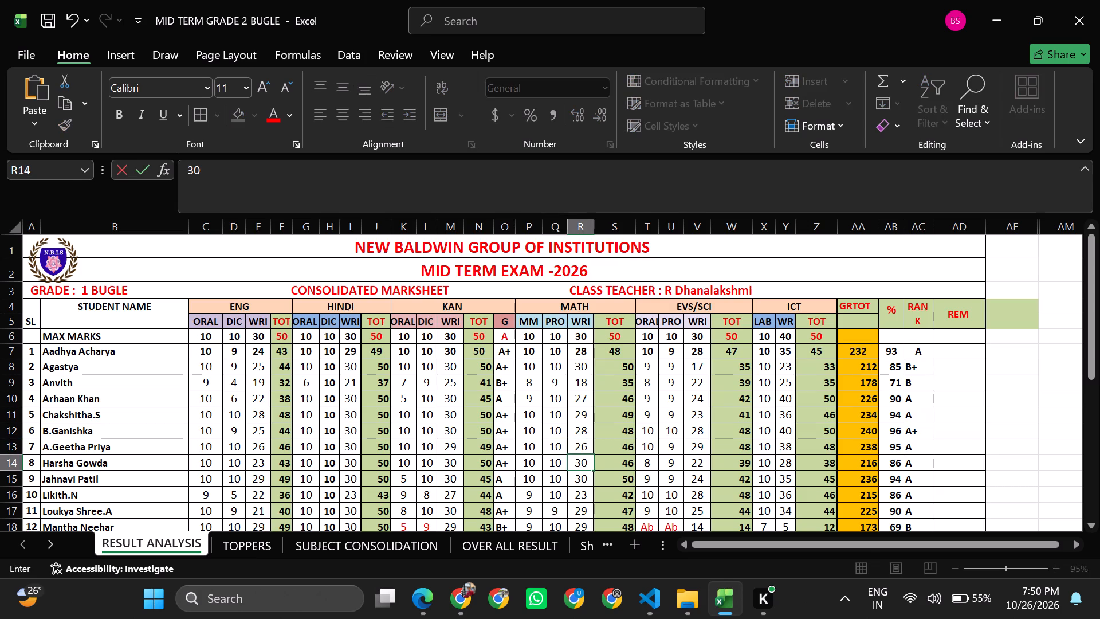
key(Down)
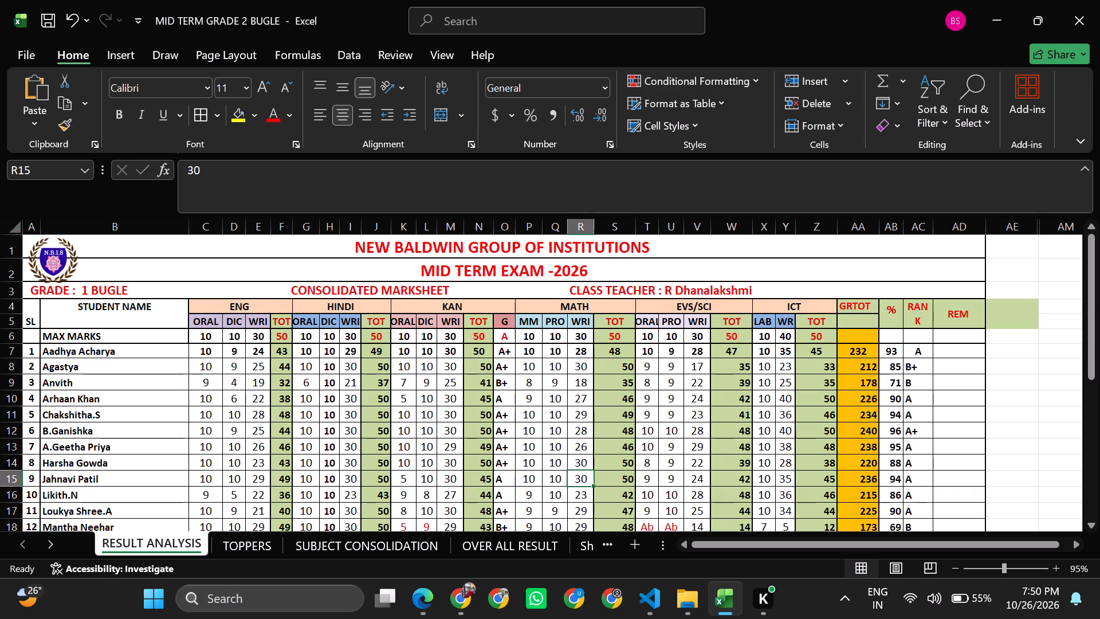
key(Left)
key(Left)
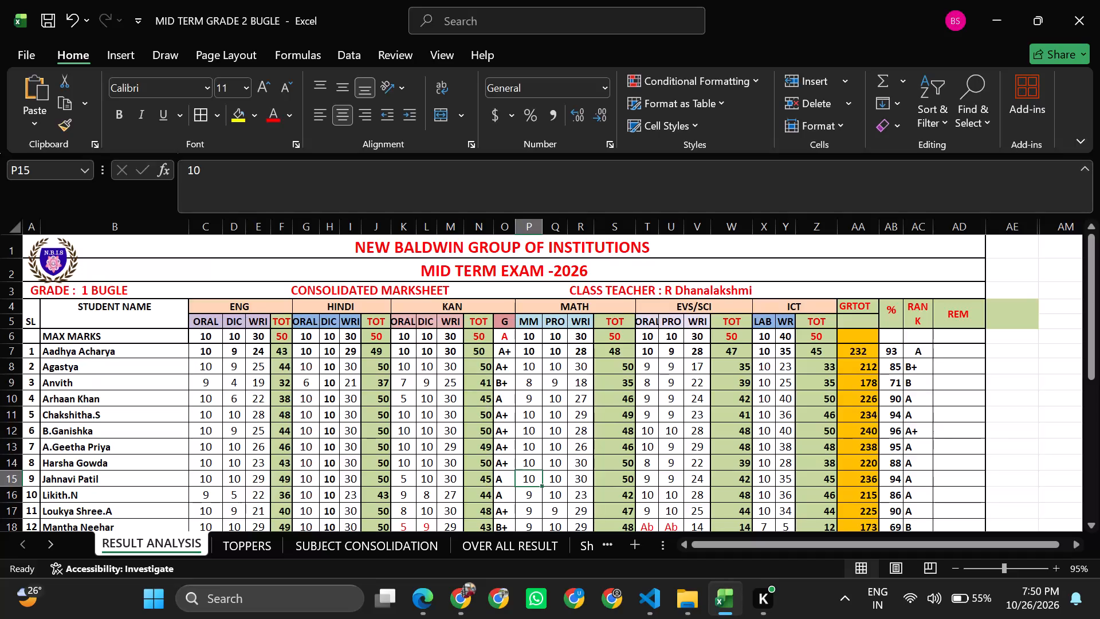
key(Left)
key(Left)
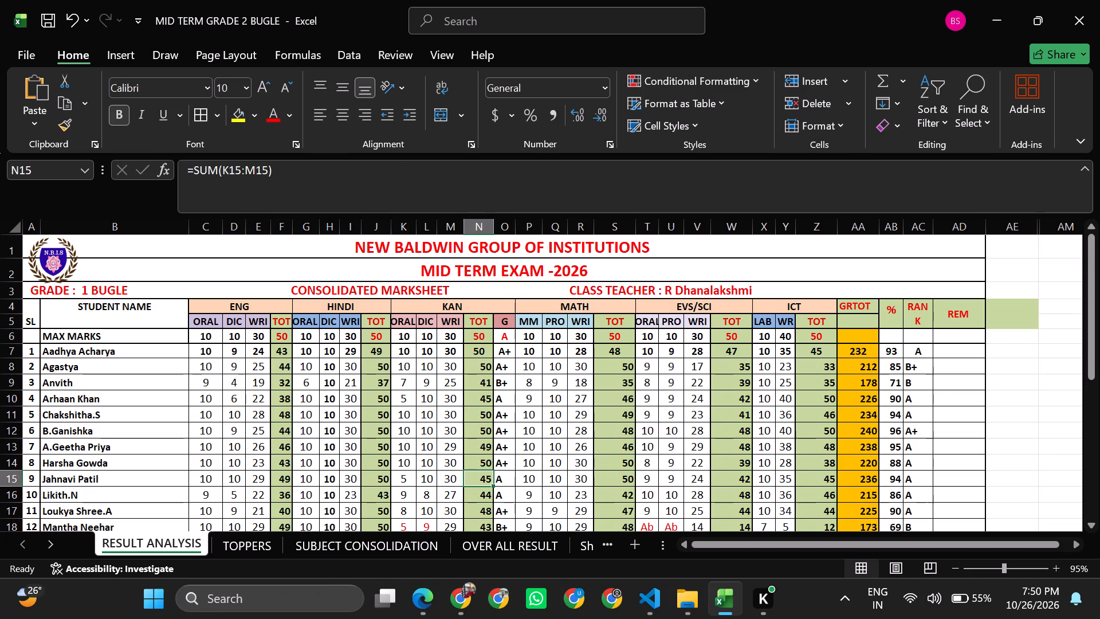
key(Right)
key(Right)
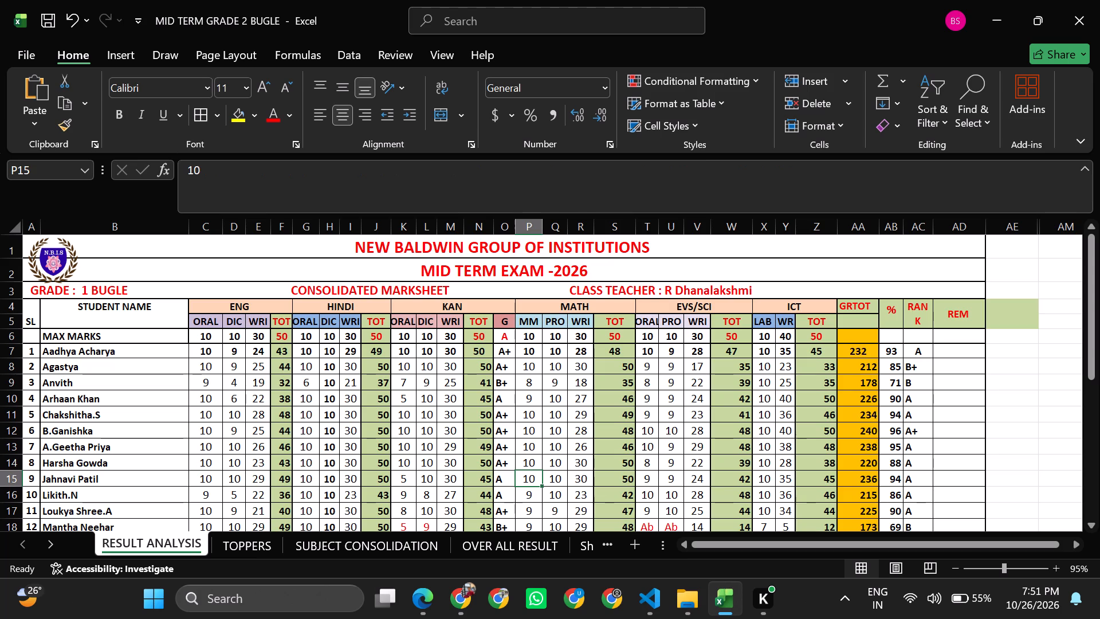
Check the Math PRO marks from row 15 up to row 7, and recheck them downward to row 9.
key(Right)
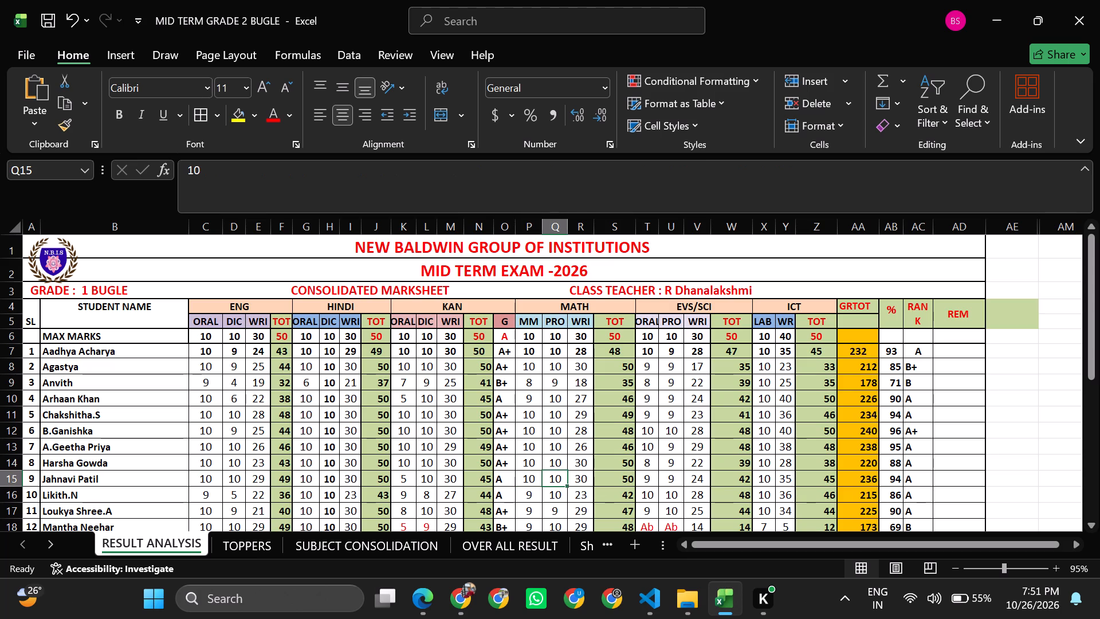
key(Up)
key(Up)
key(Up)
key(Up)
key(Up)
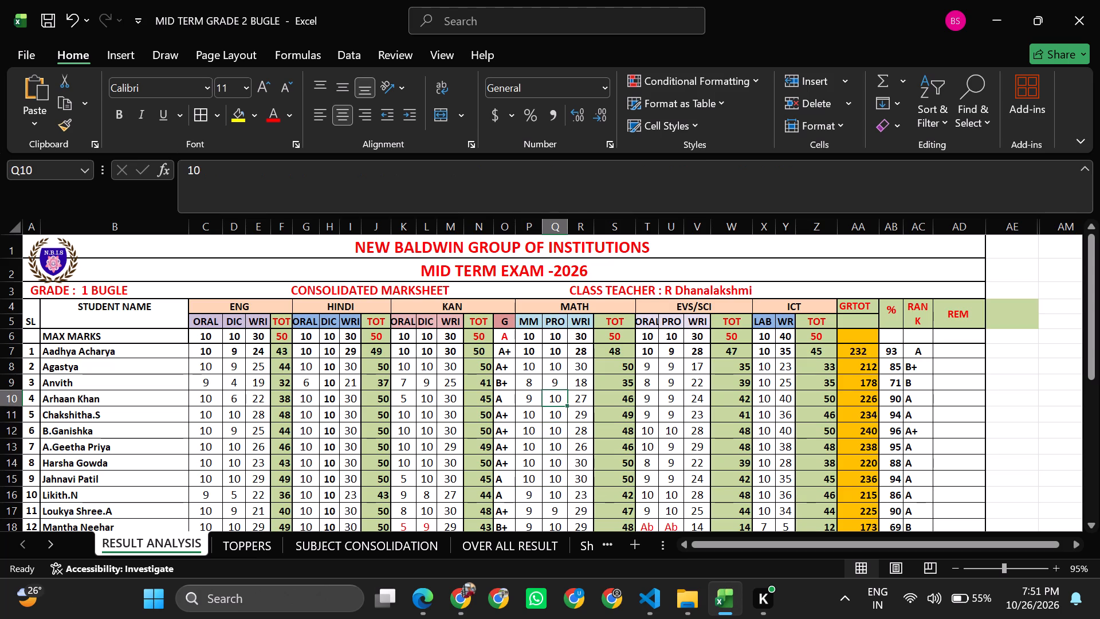
key(Up)
key(Up)
key(Up)
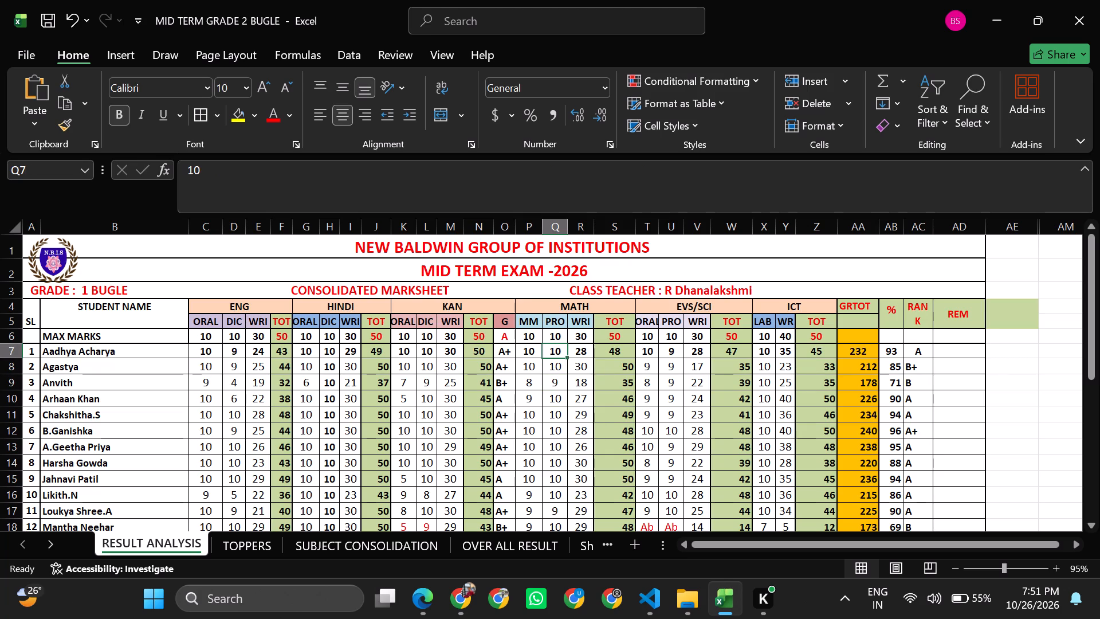
key(Down)
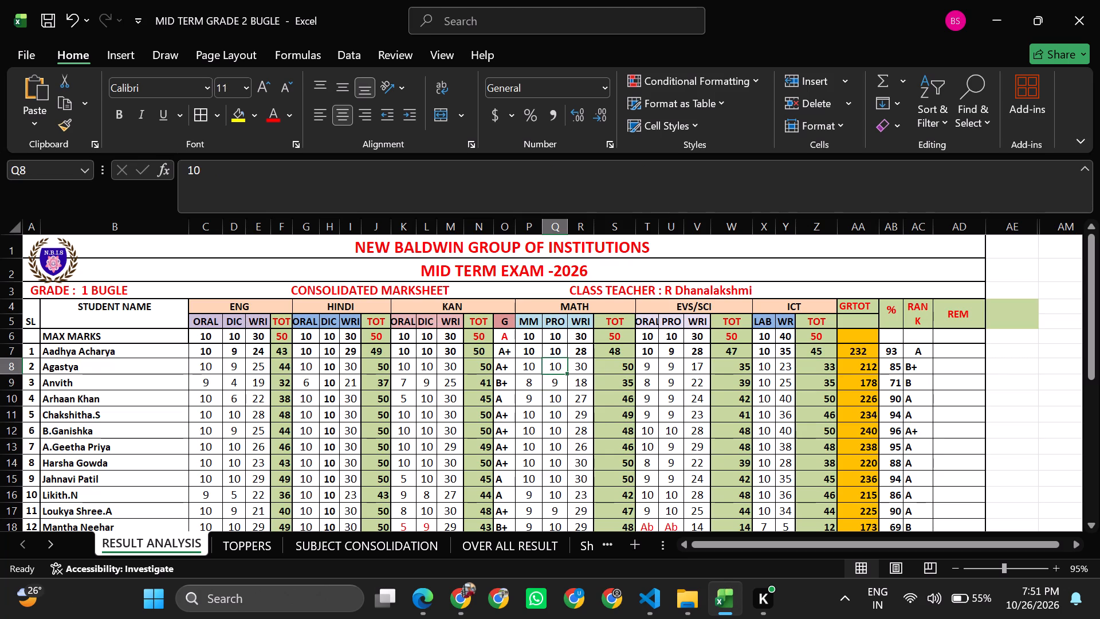
key(Down)
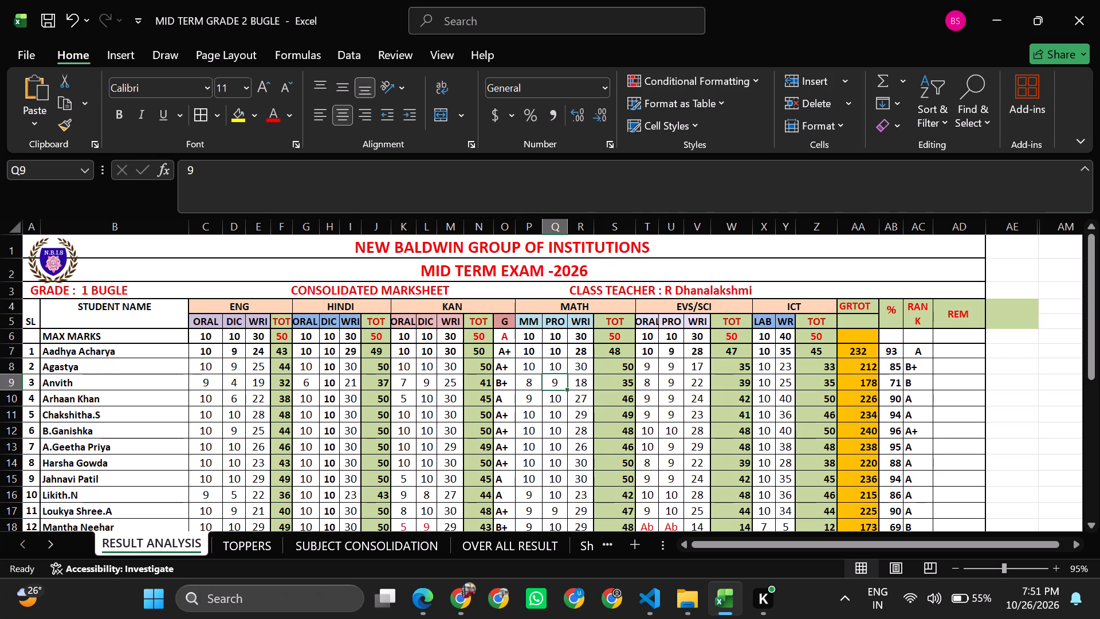
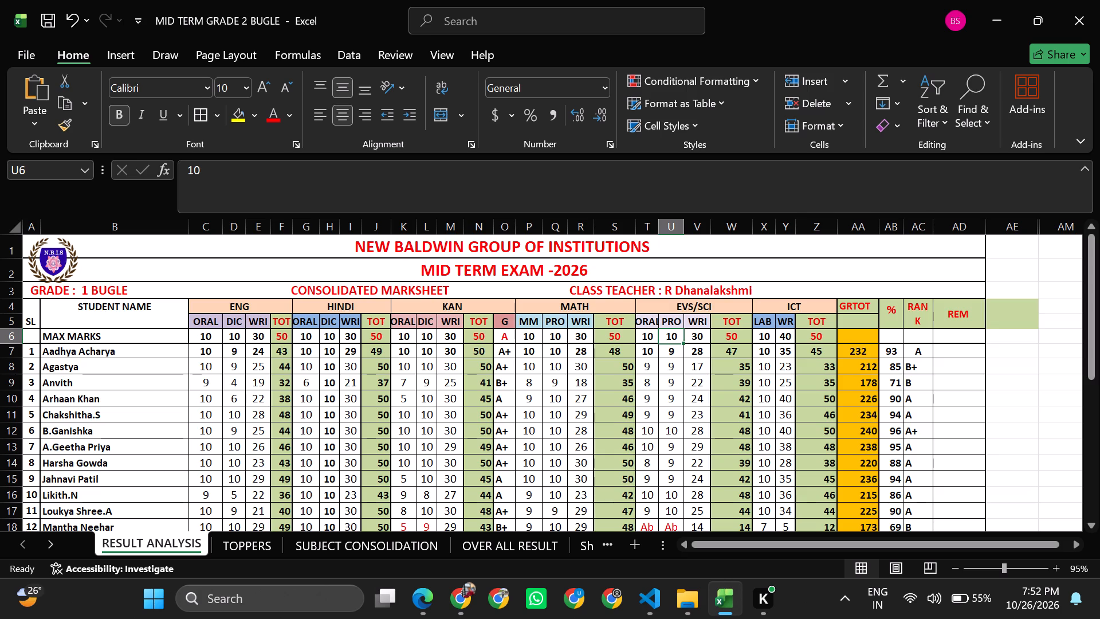
Check the Math MM marks student by student from row 7 down to the last student in row 32.
click(535, 343)
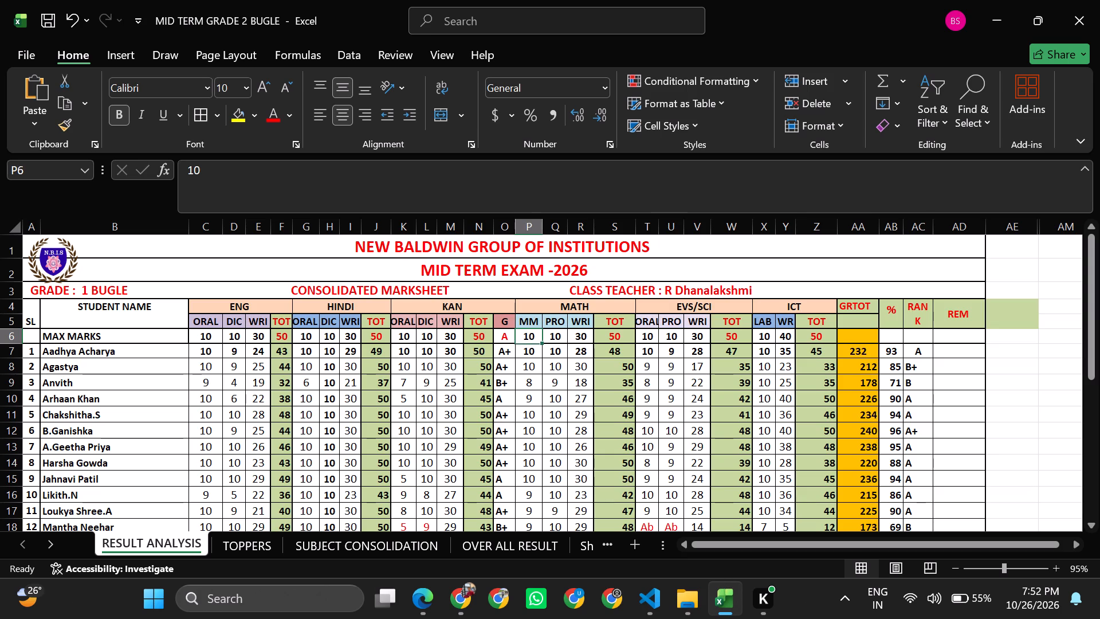
click(535, 354)
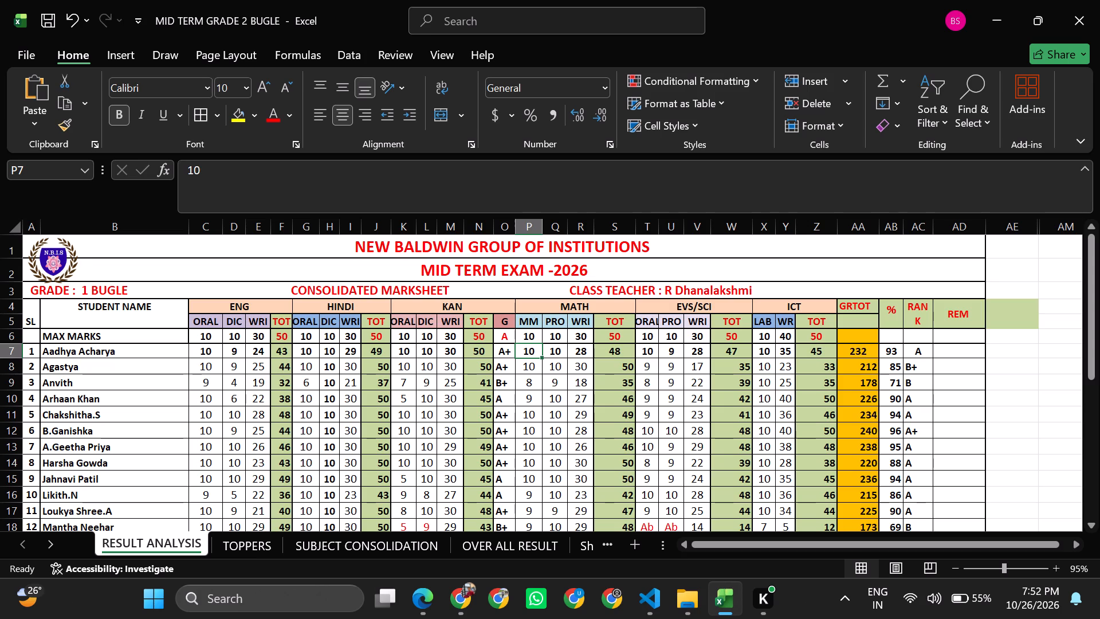
key(Down)
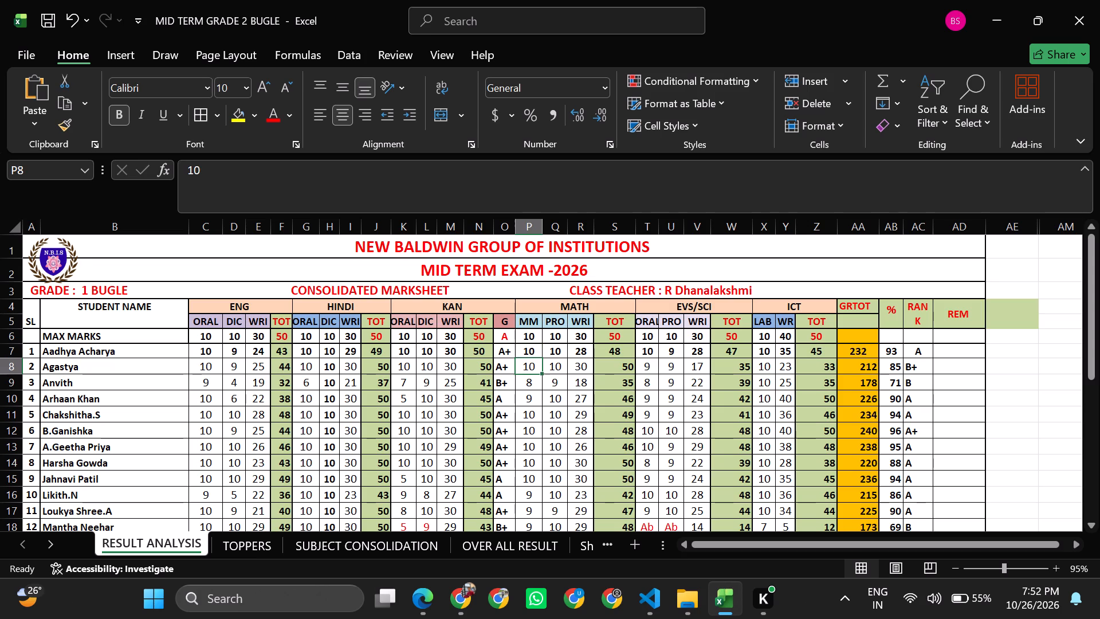
key(Up)
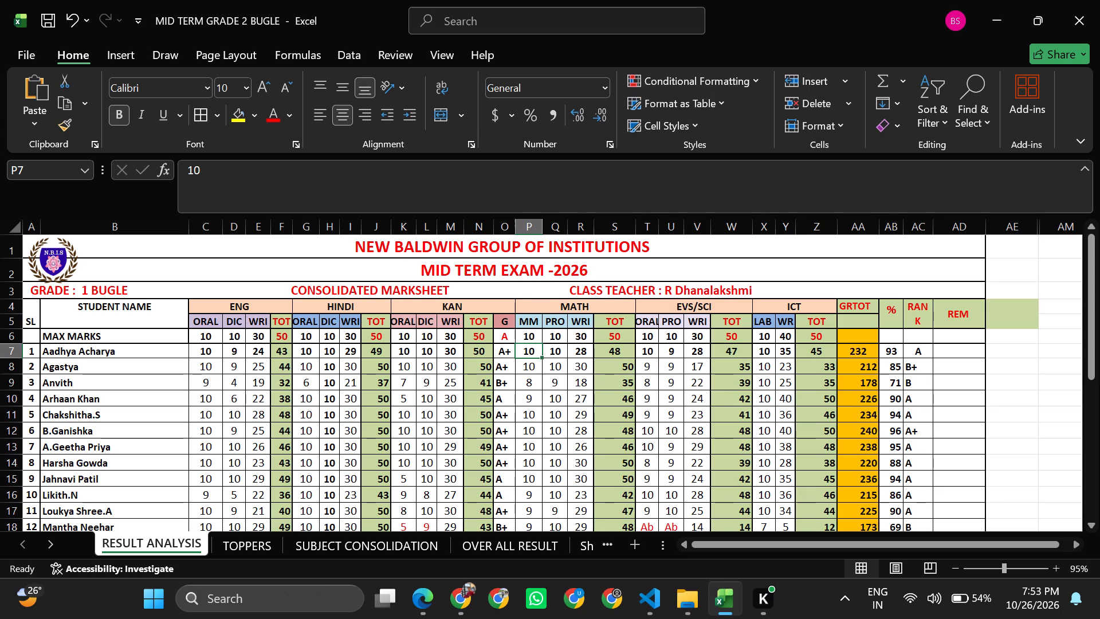
key(Return)
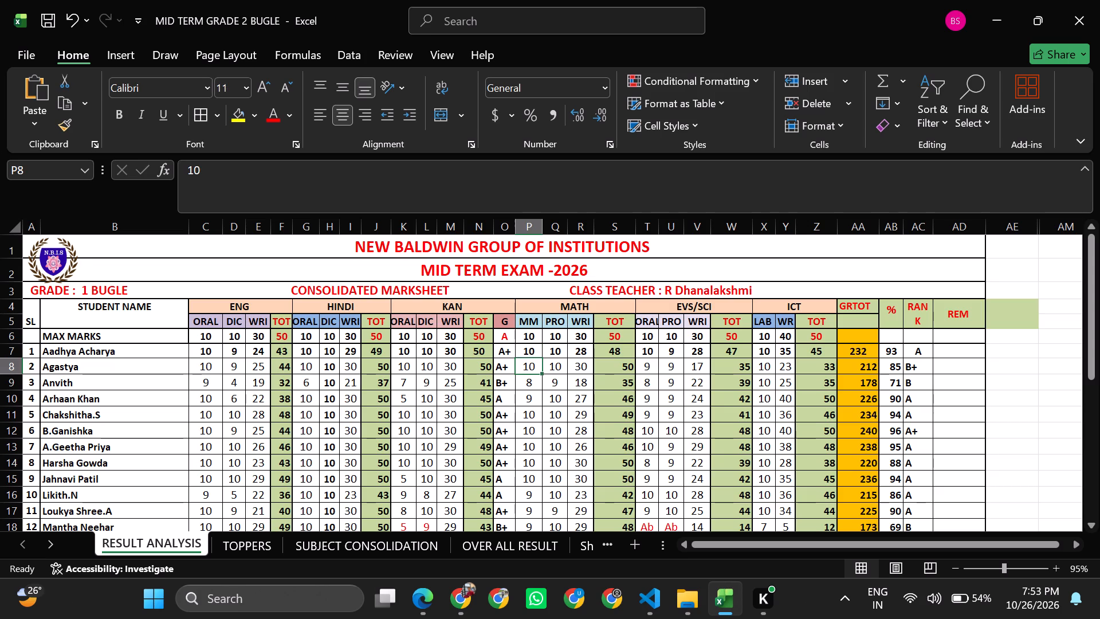
key(Return)
key(Return)
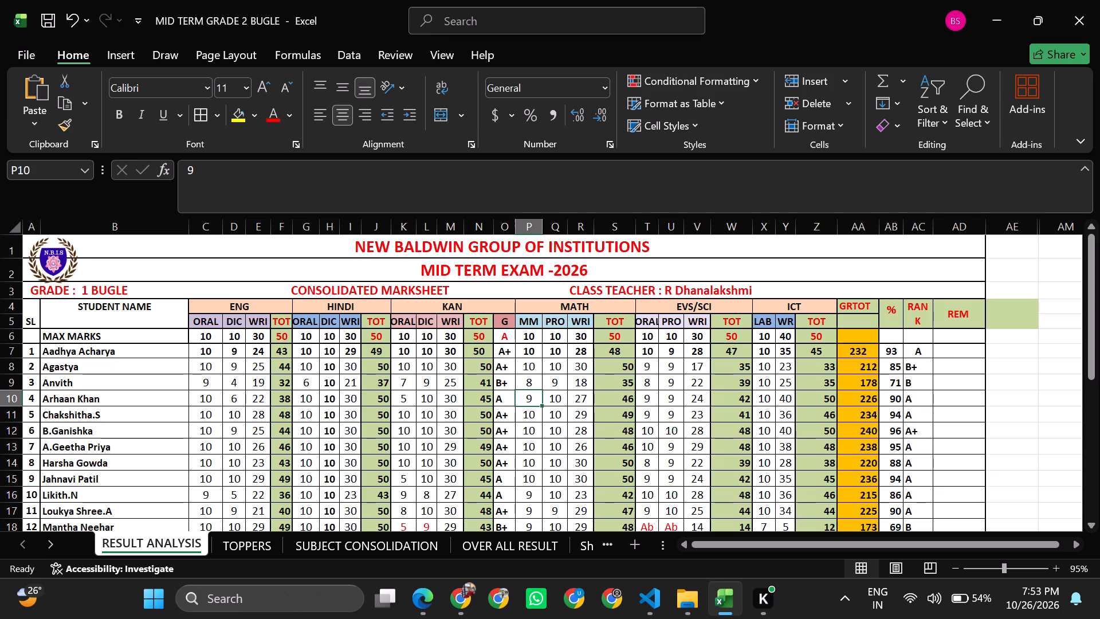
key(Return)
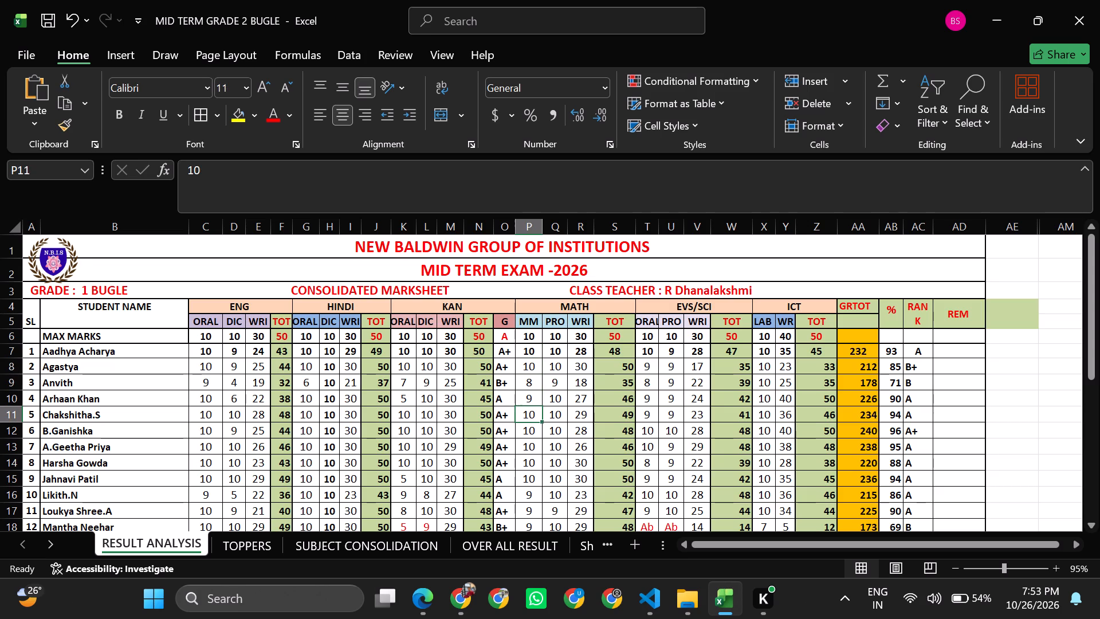
key(Return)
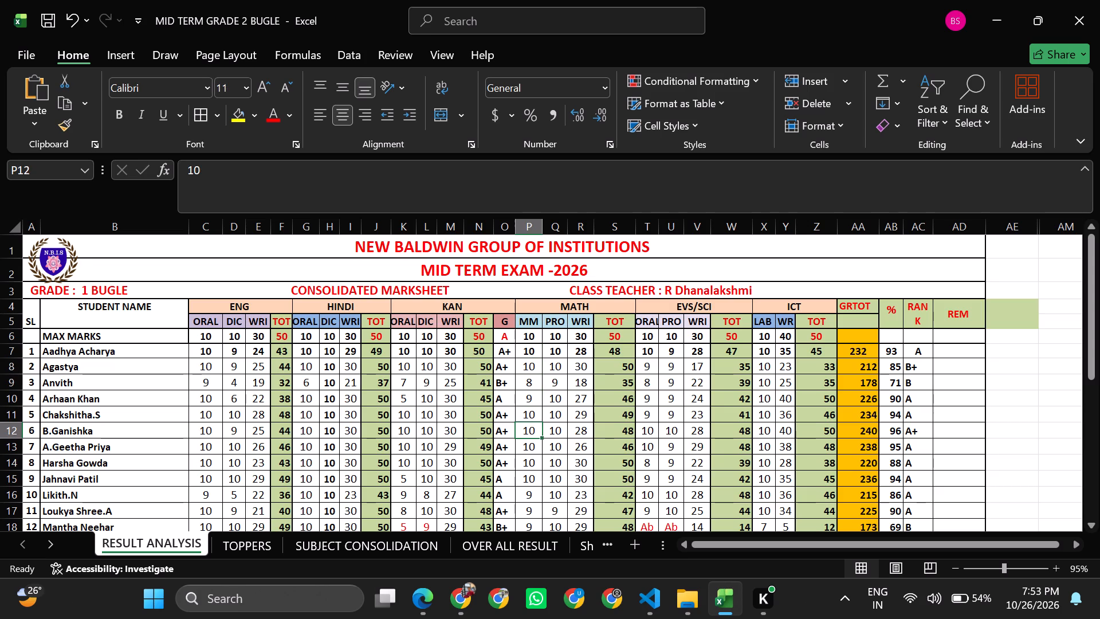
key(Return)
key(Return)
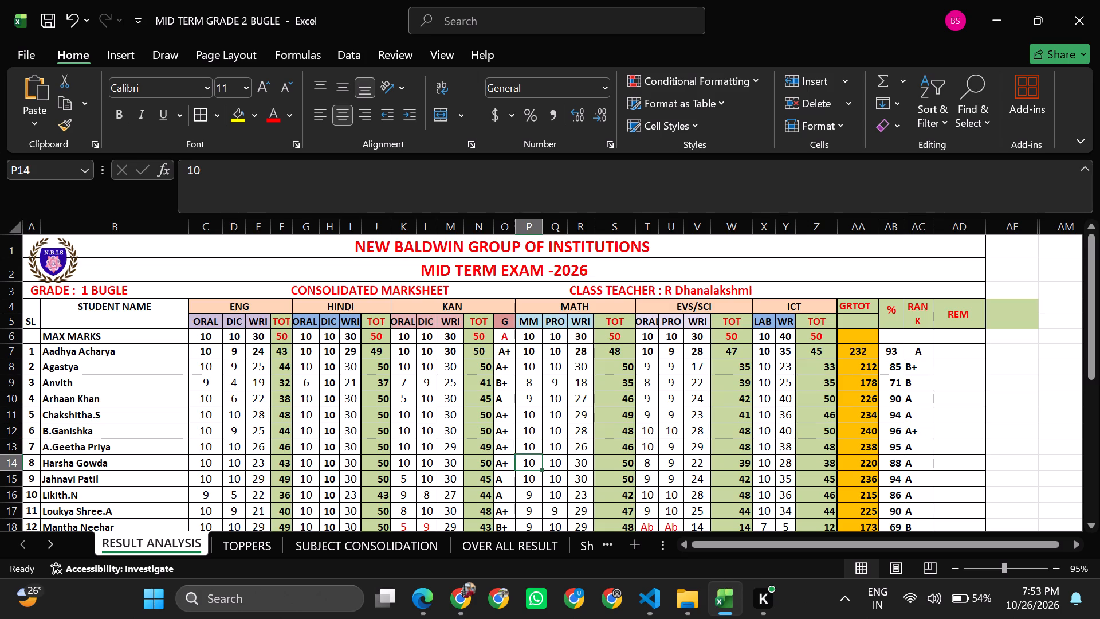
key(Return)
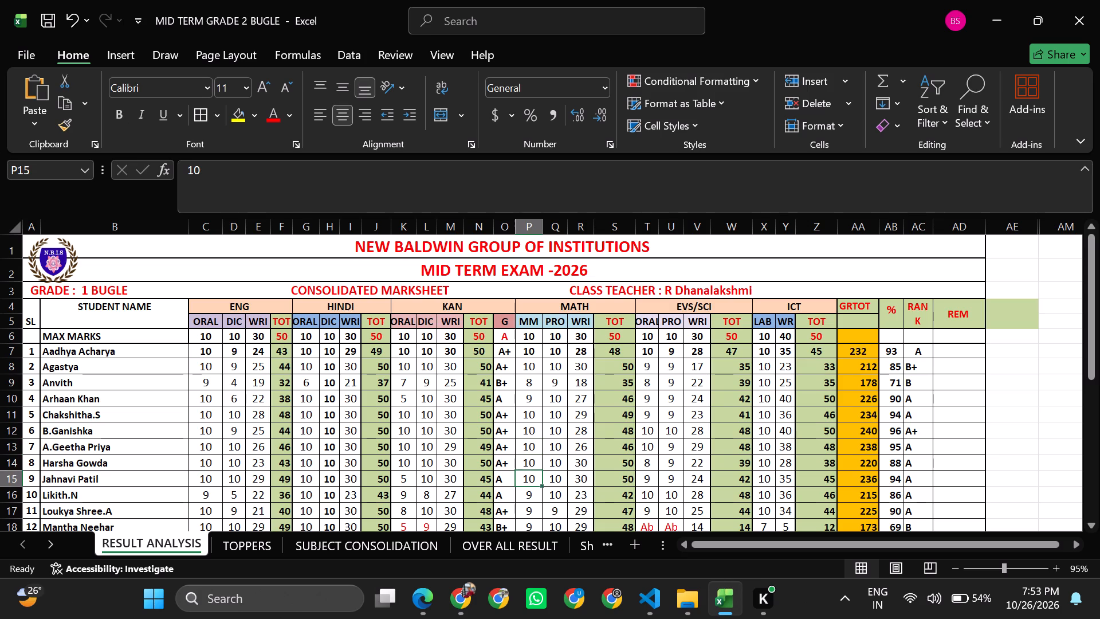
key(Return)
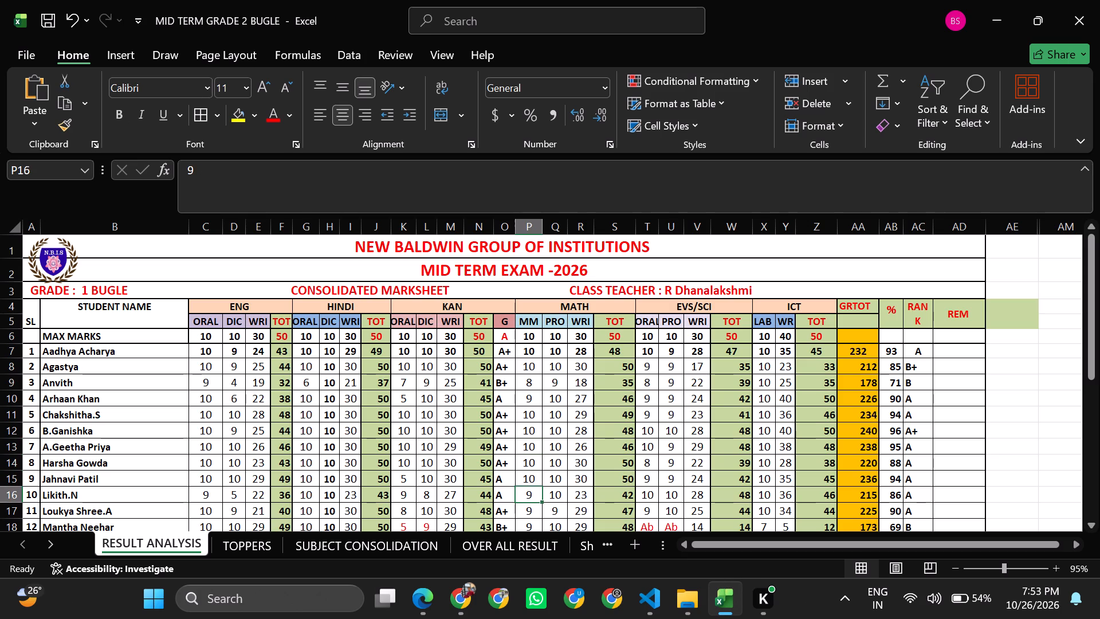
key(Return)
key(Return)
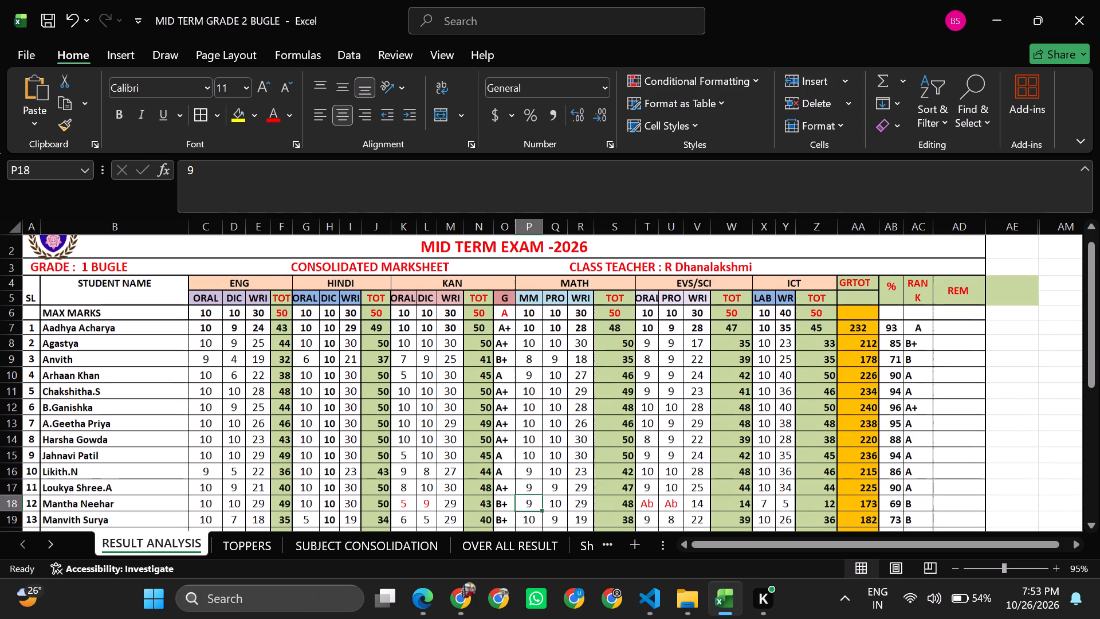
key(Return)
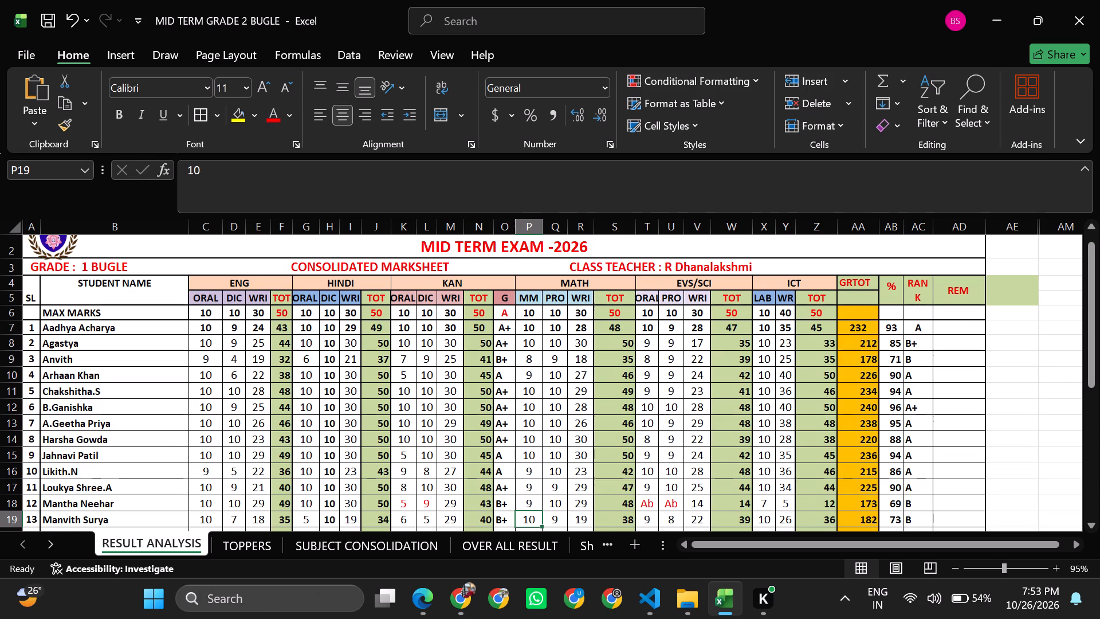
key(Return)
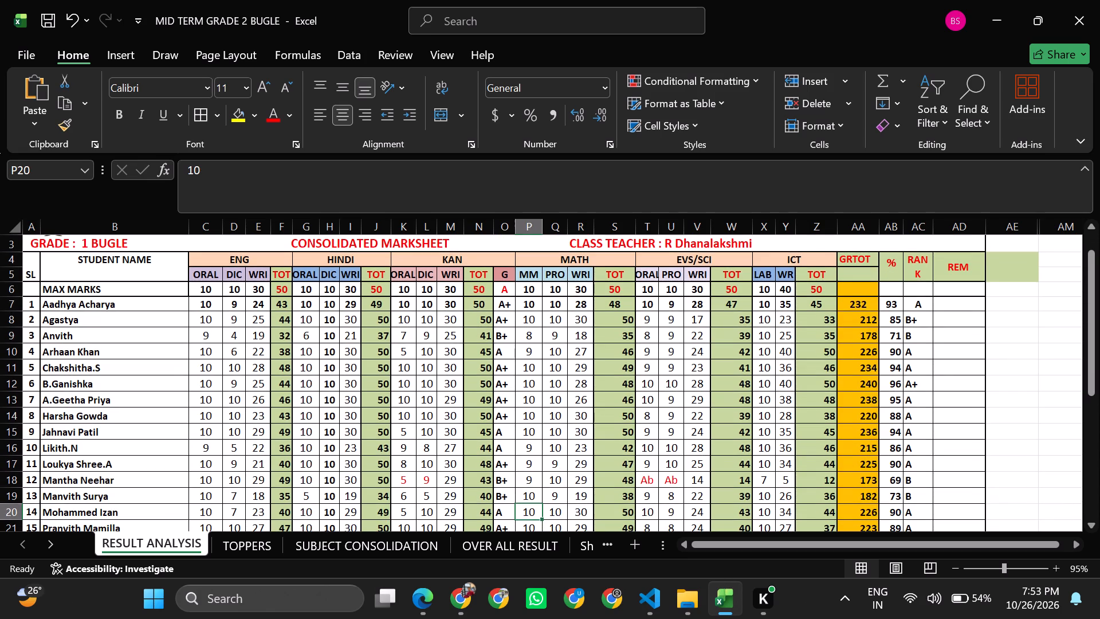
key(Return)
key(Return)
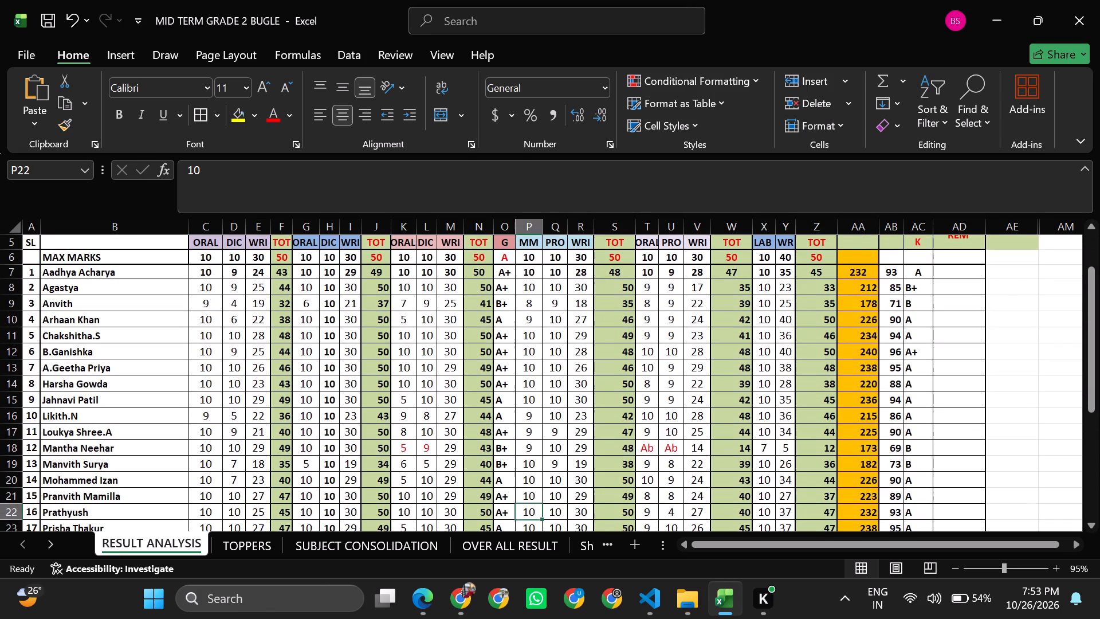
key(Return)
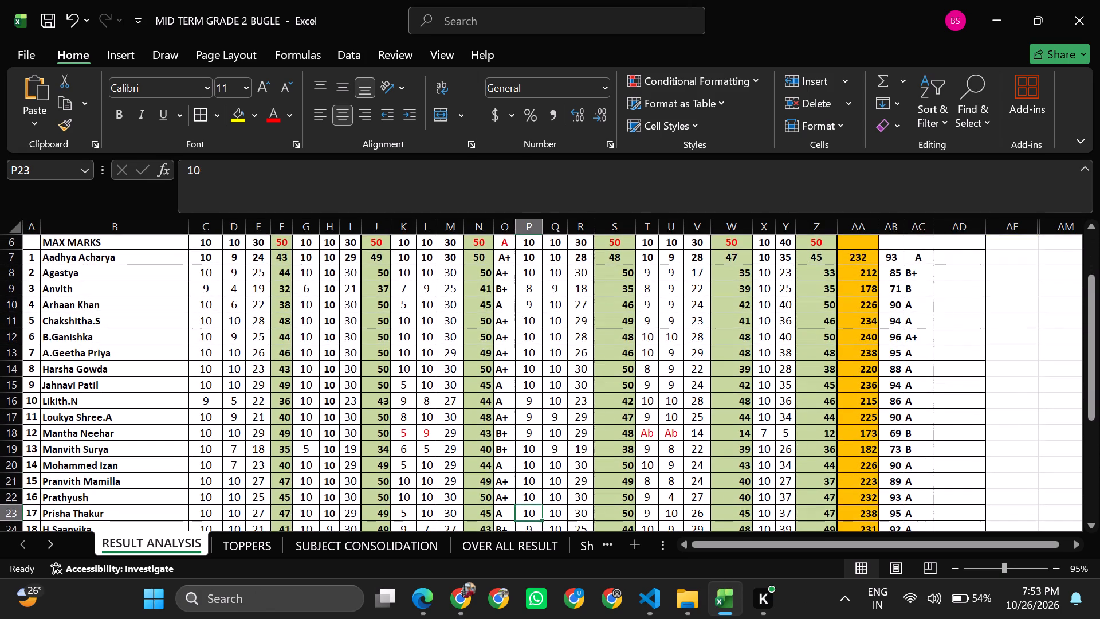
key(Return)
key(Return)
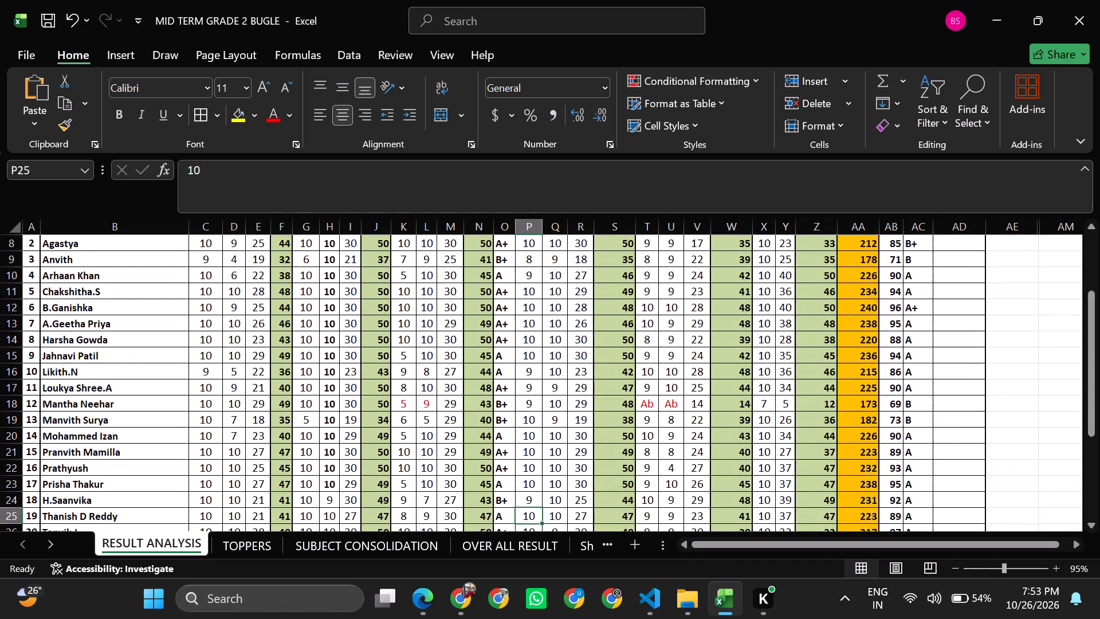
key(Return)
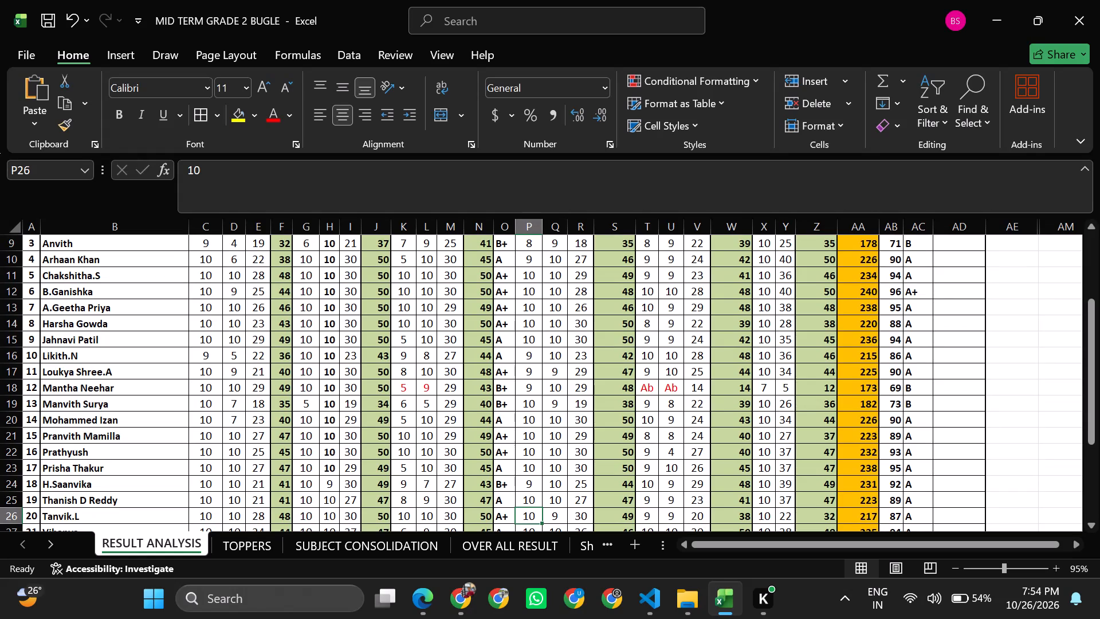
key(Return)
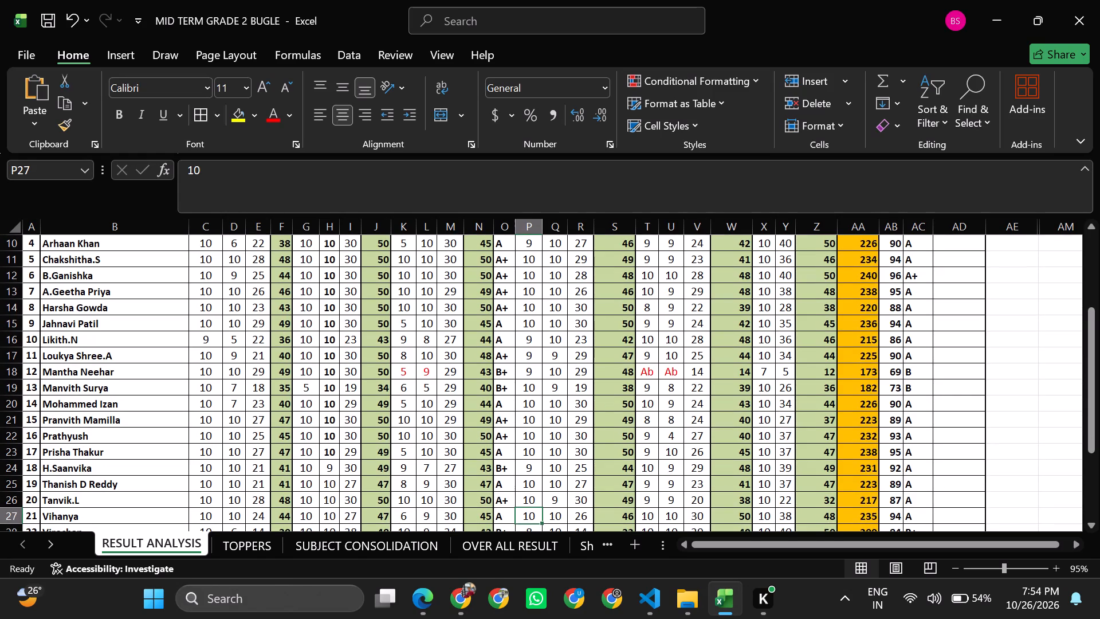
key(Return)
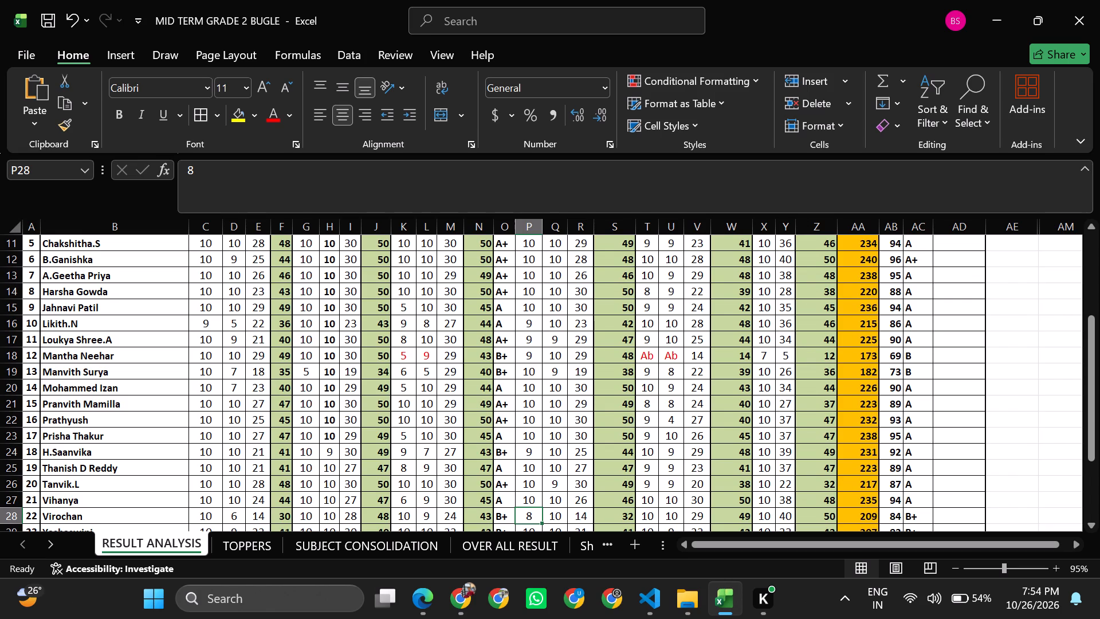
key(Return)
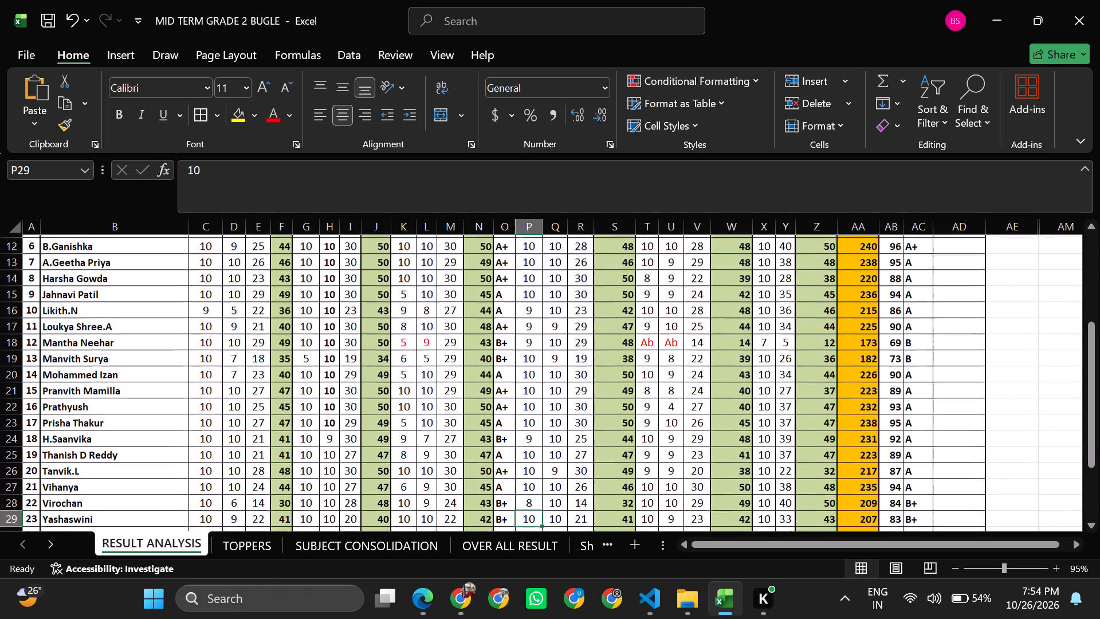
key(Return)
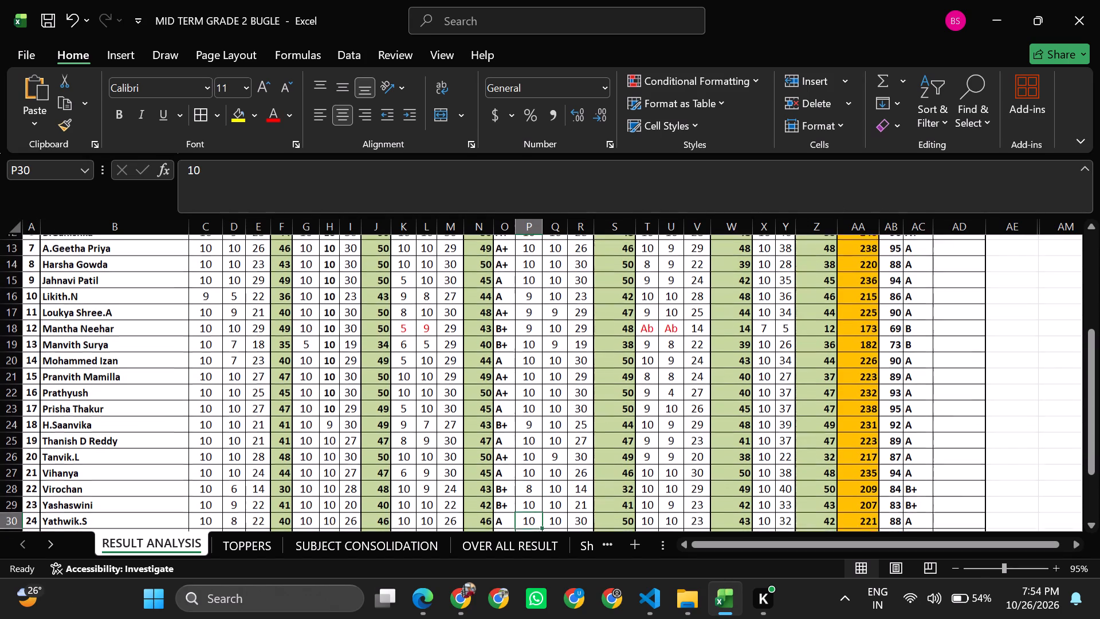
key(Return)
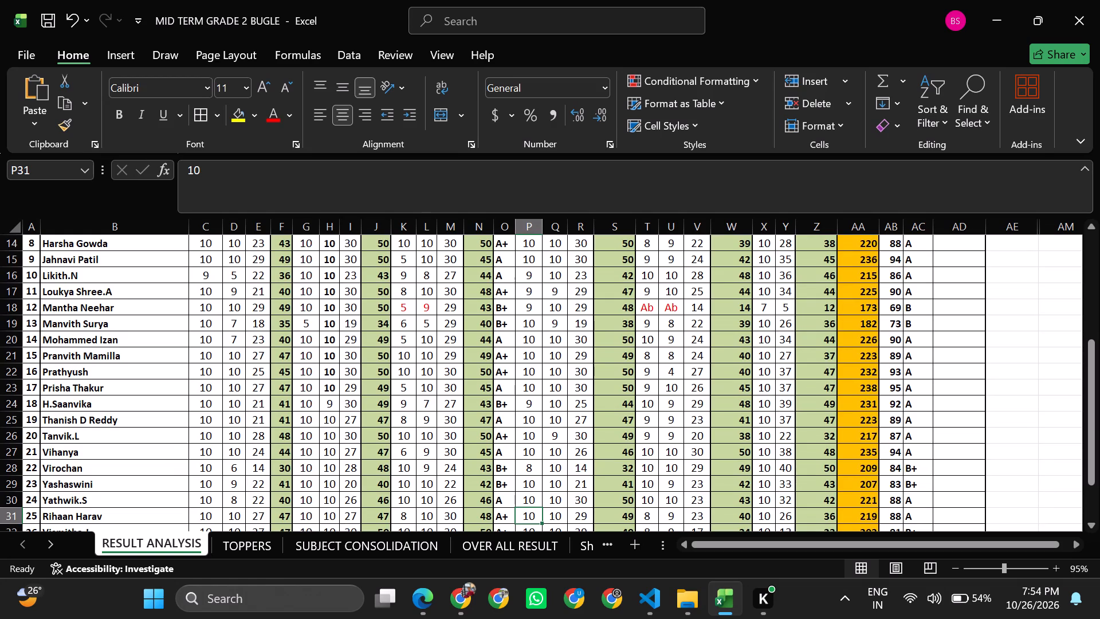
key(Return)
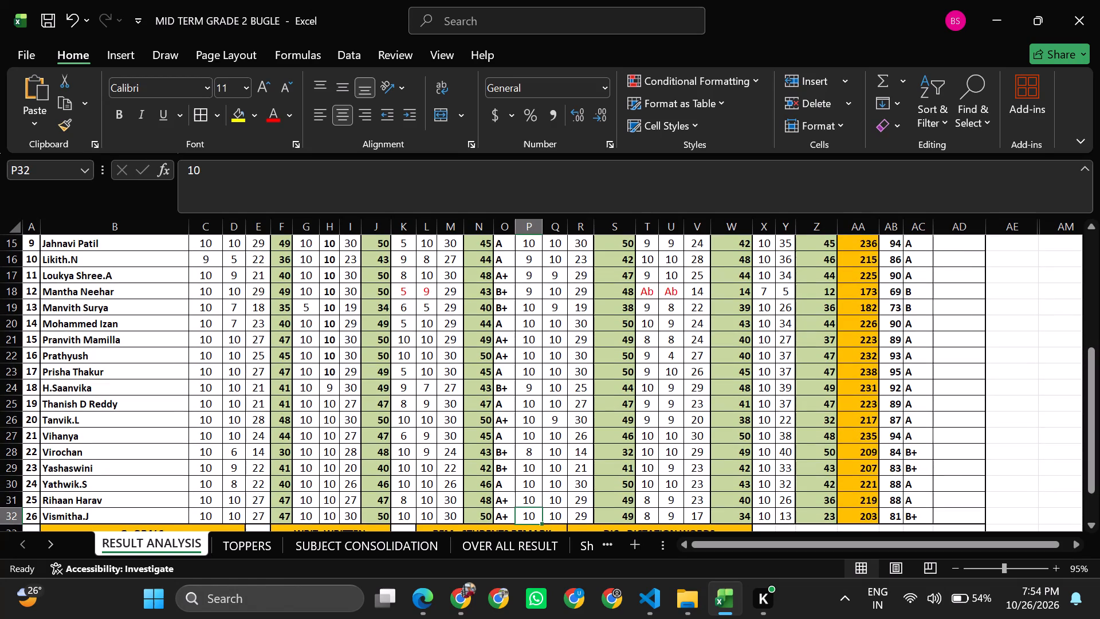
Check the Math PRO marks student by student from row 7 down to the last student in row 32.
key(Right)
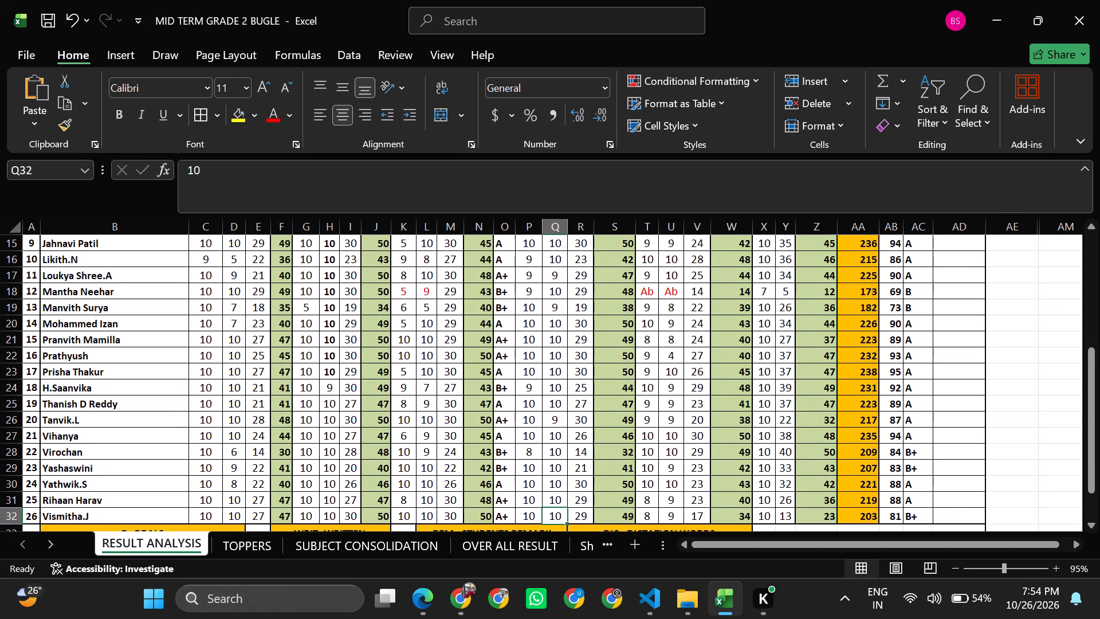
scroll(658, 349, up, 2)
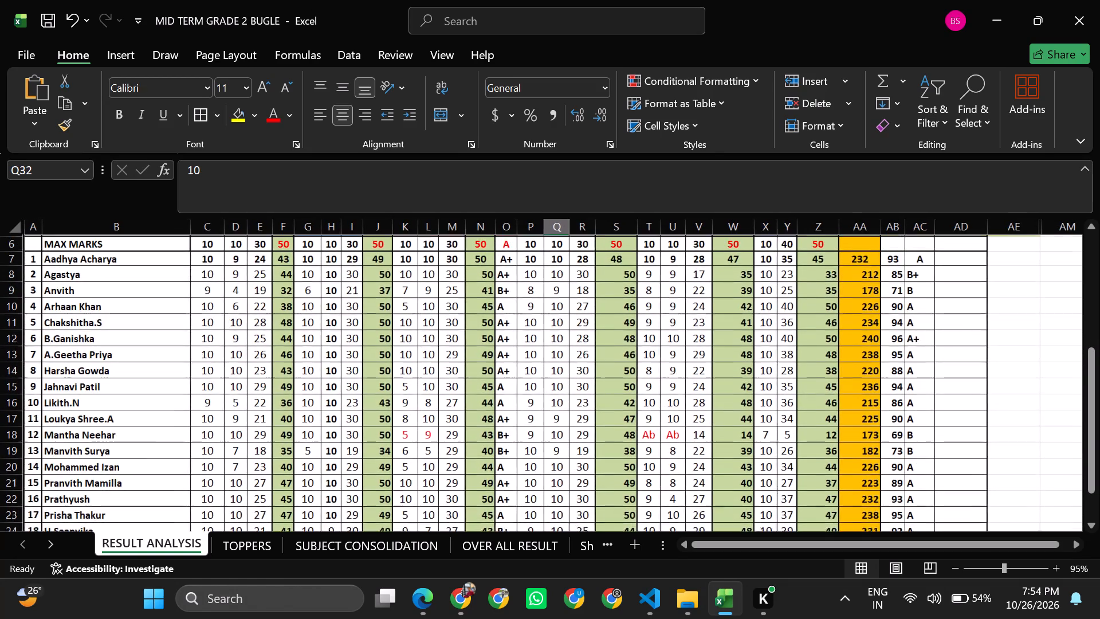
click(561, 270)
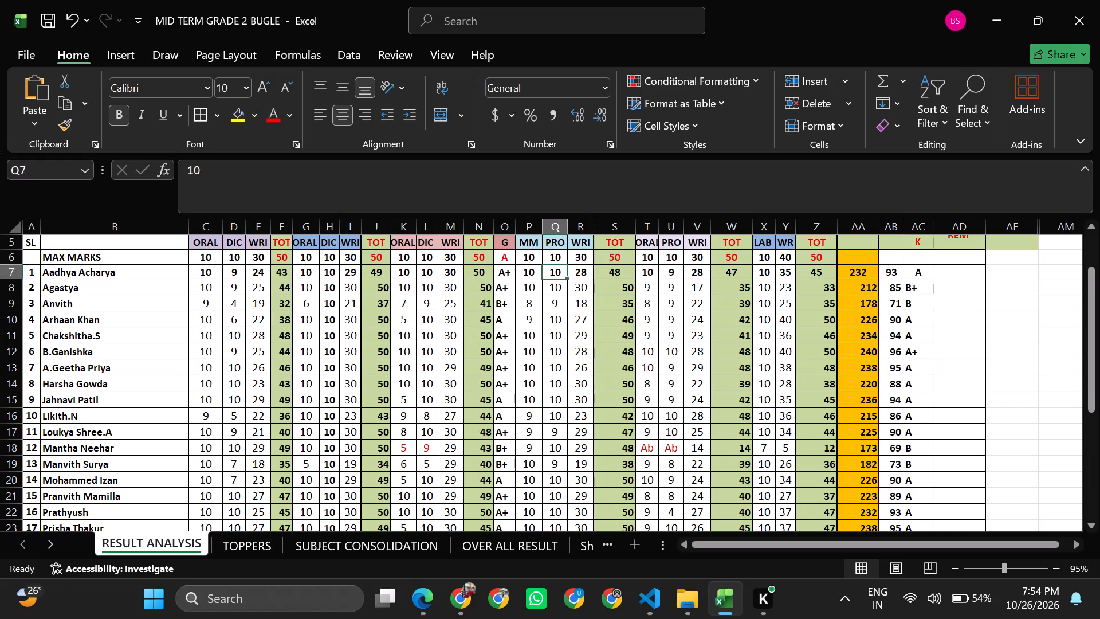
key(Down)
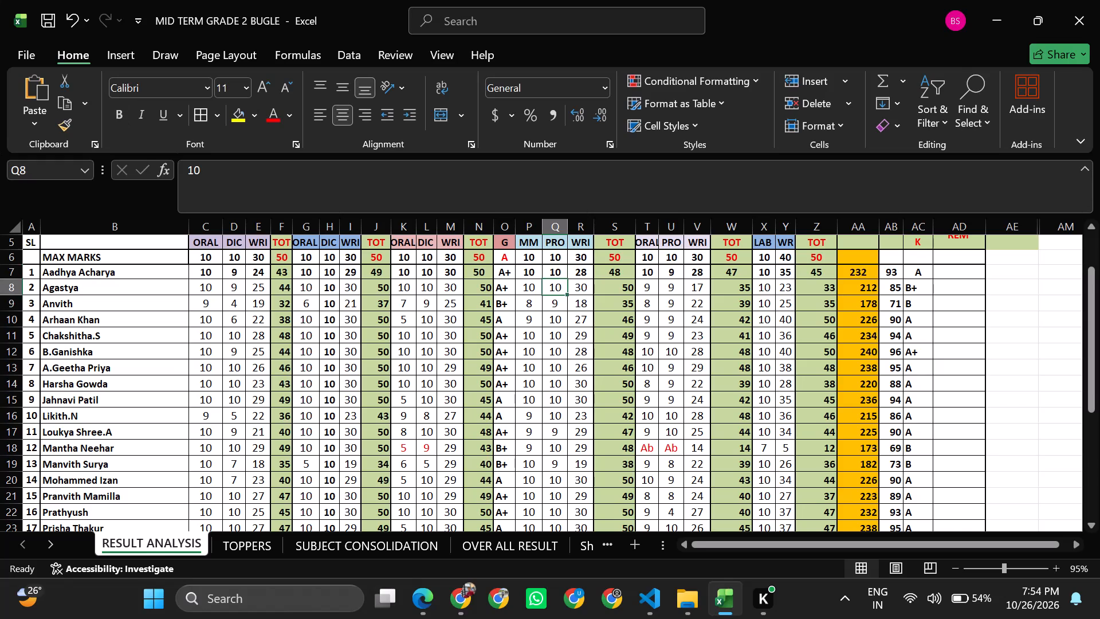
key(Down)
key(Down)
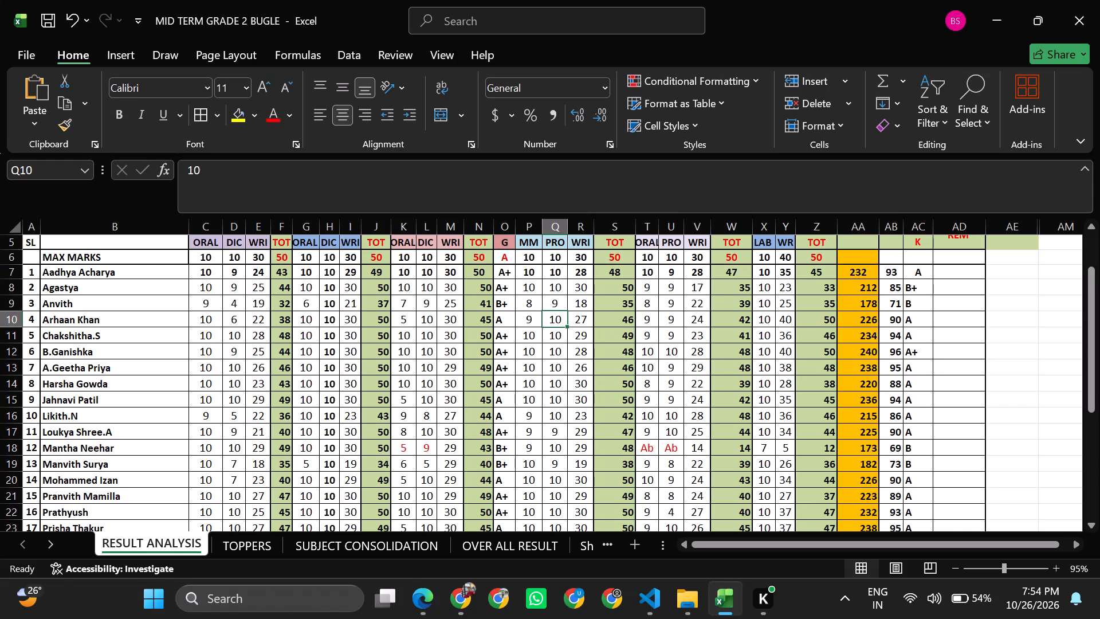
key(Down)
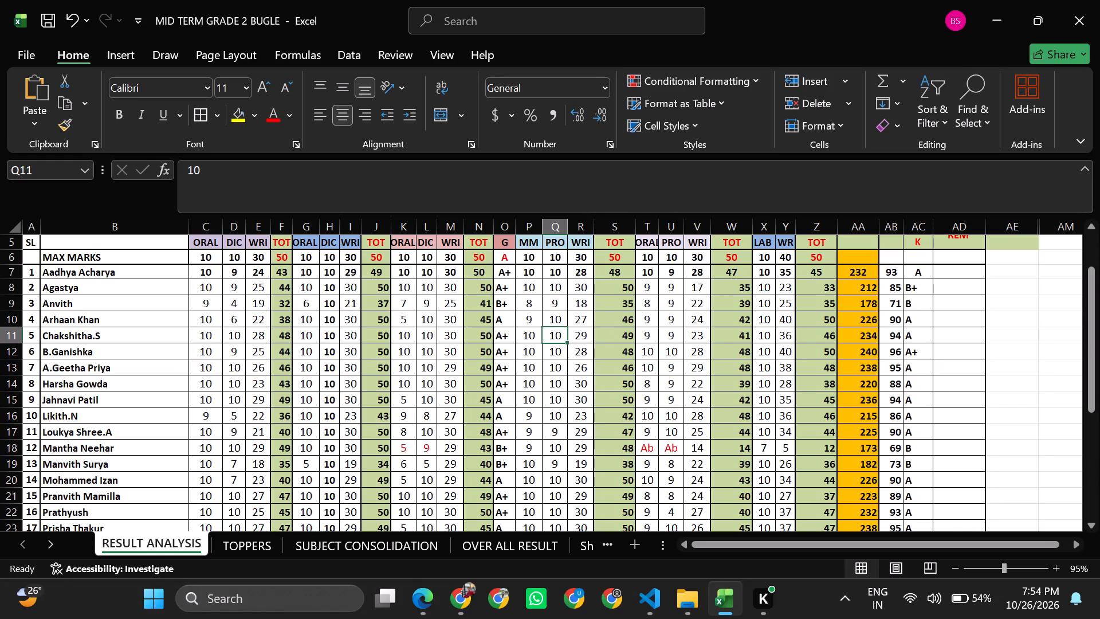
key(Down)
key(Down)
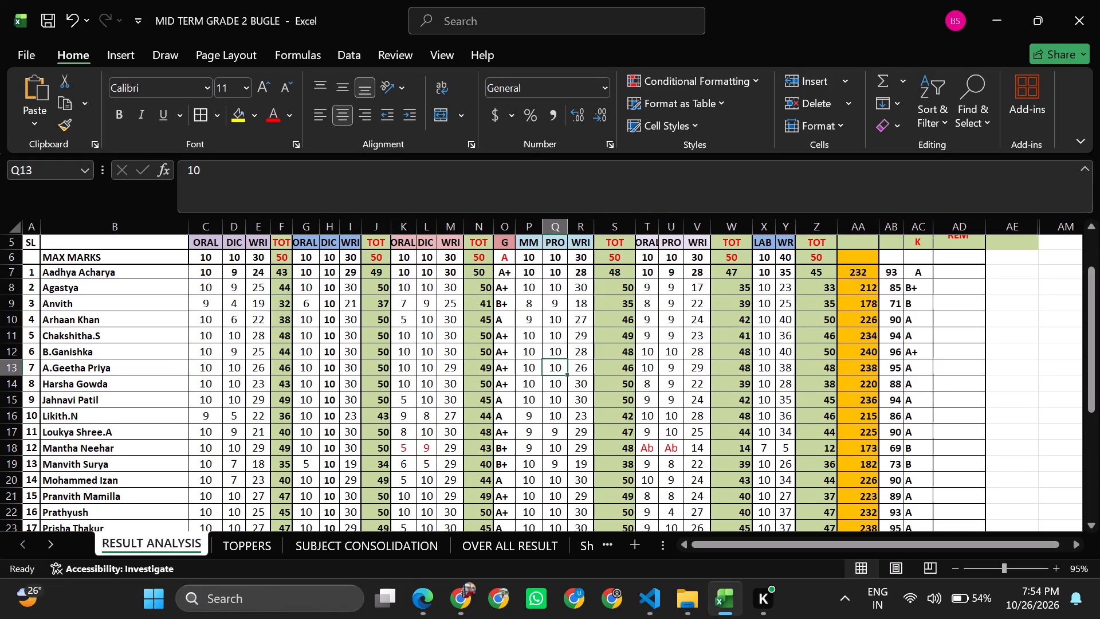
key(Down)
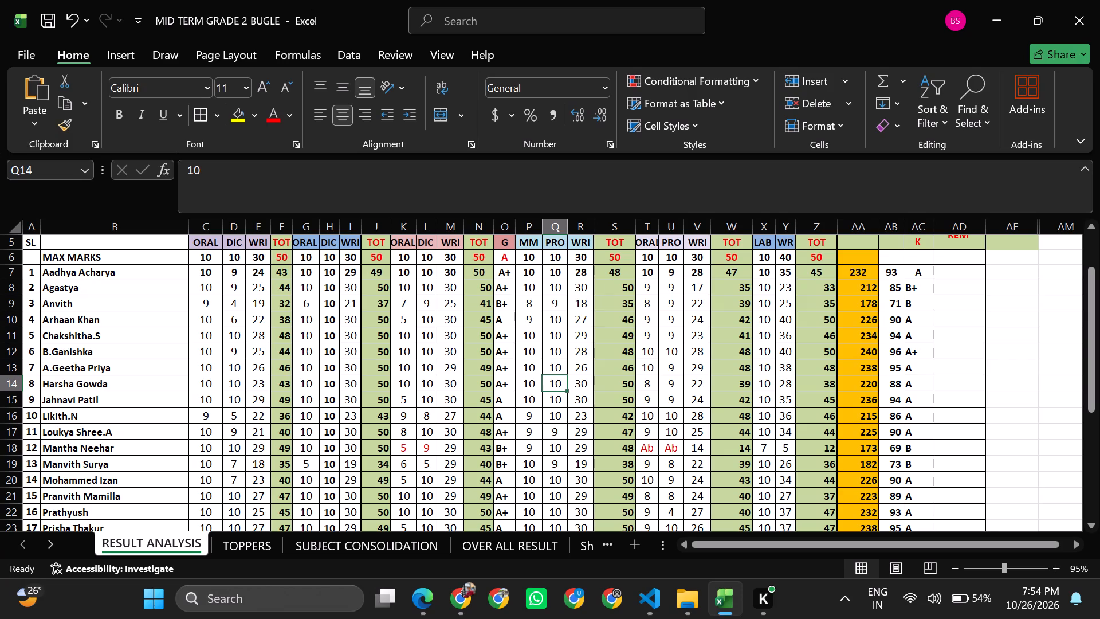
key(Down)
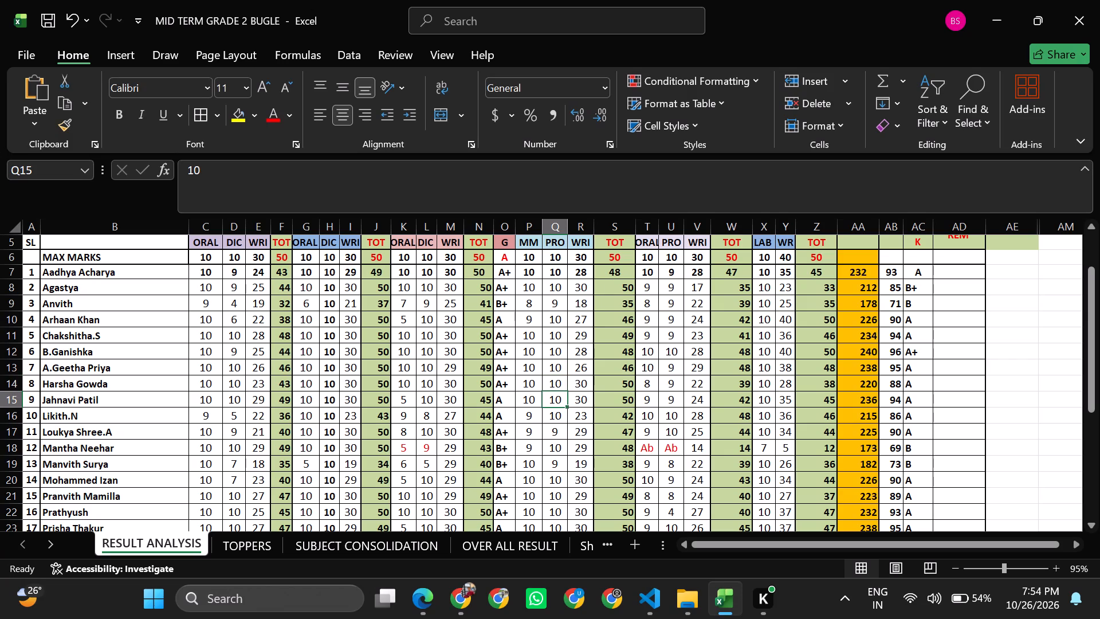
key(Down)
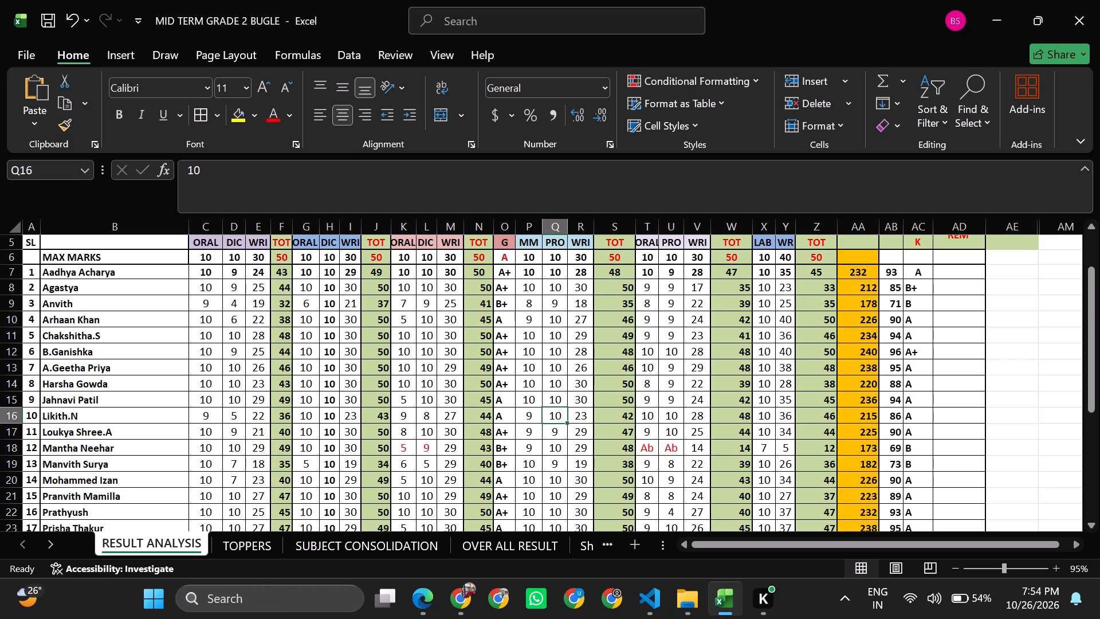
key(Down)
key(Down)
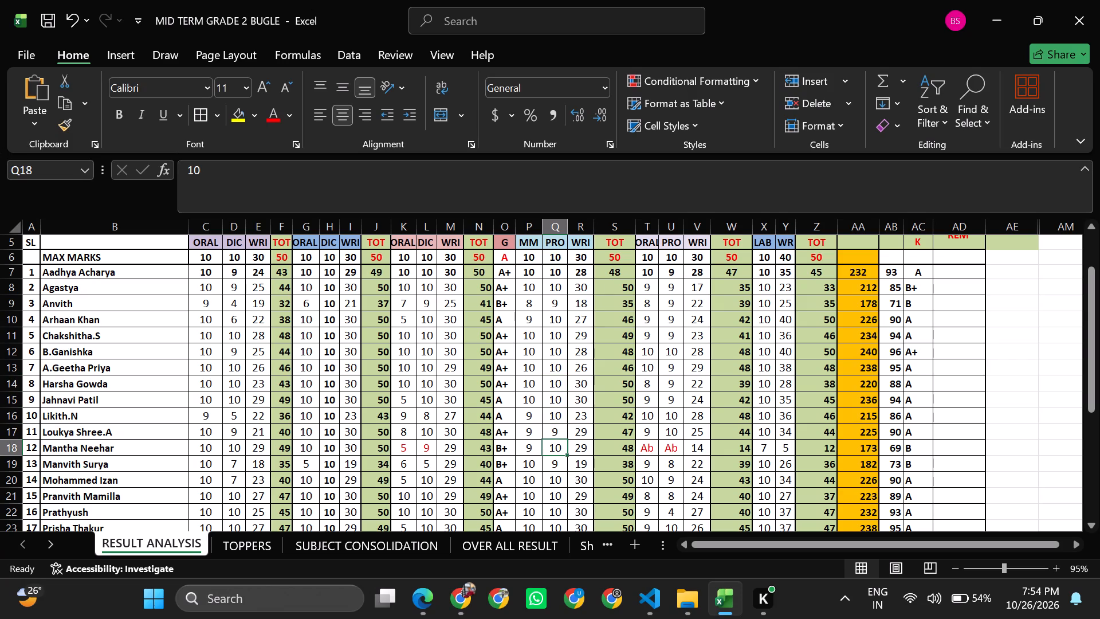
key(Down)
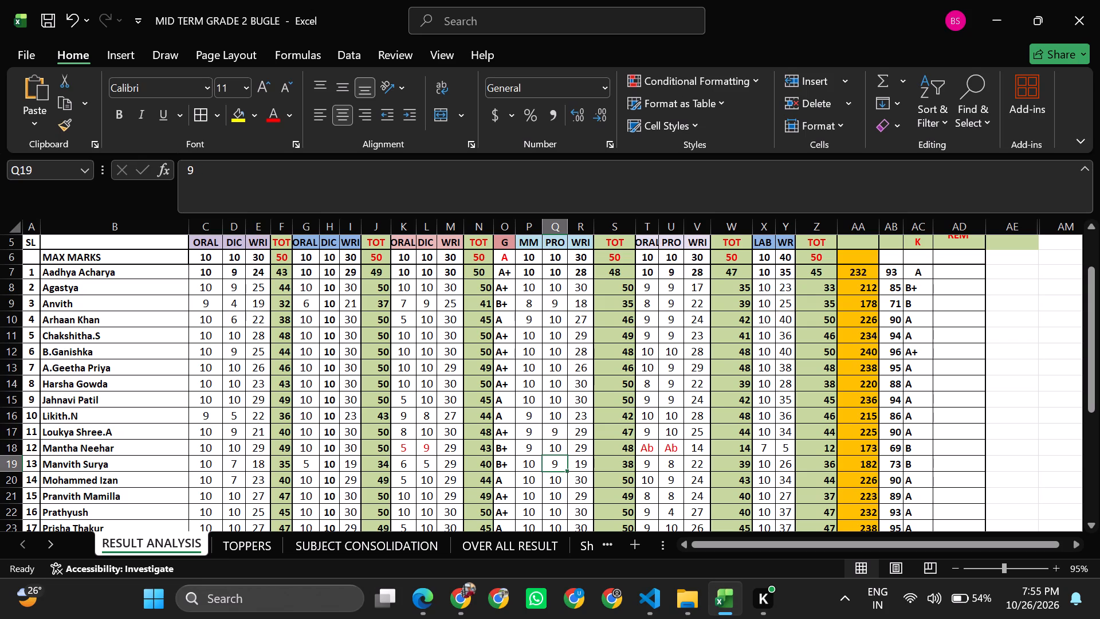
key(Down)
key(Down)
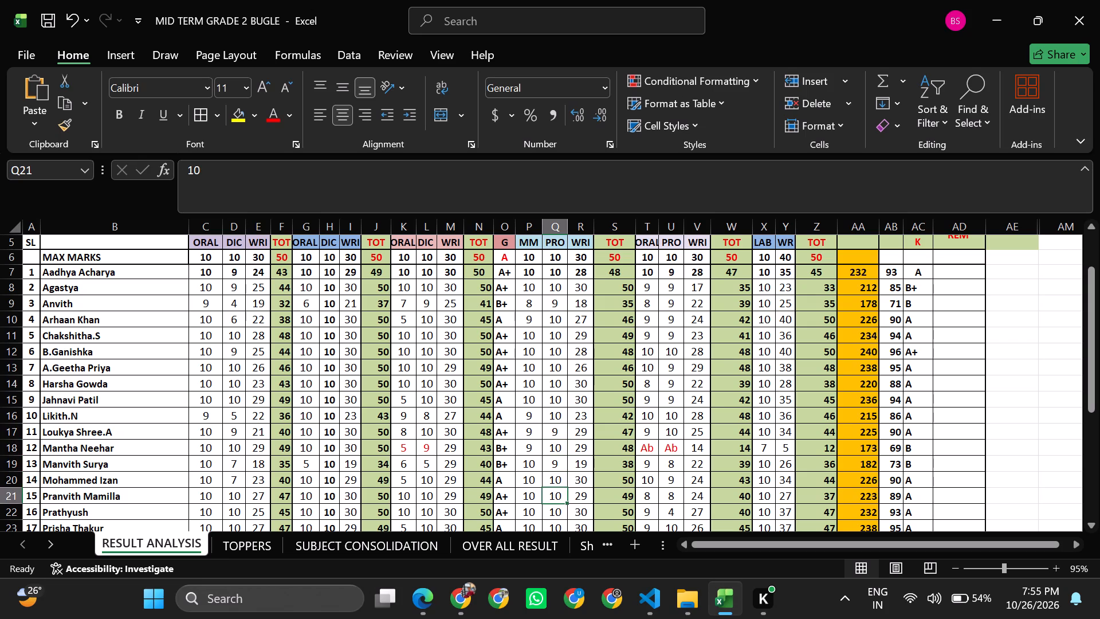
key(Down)
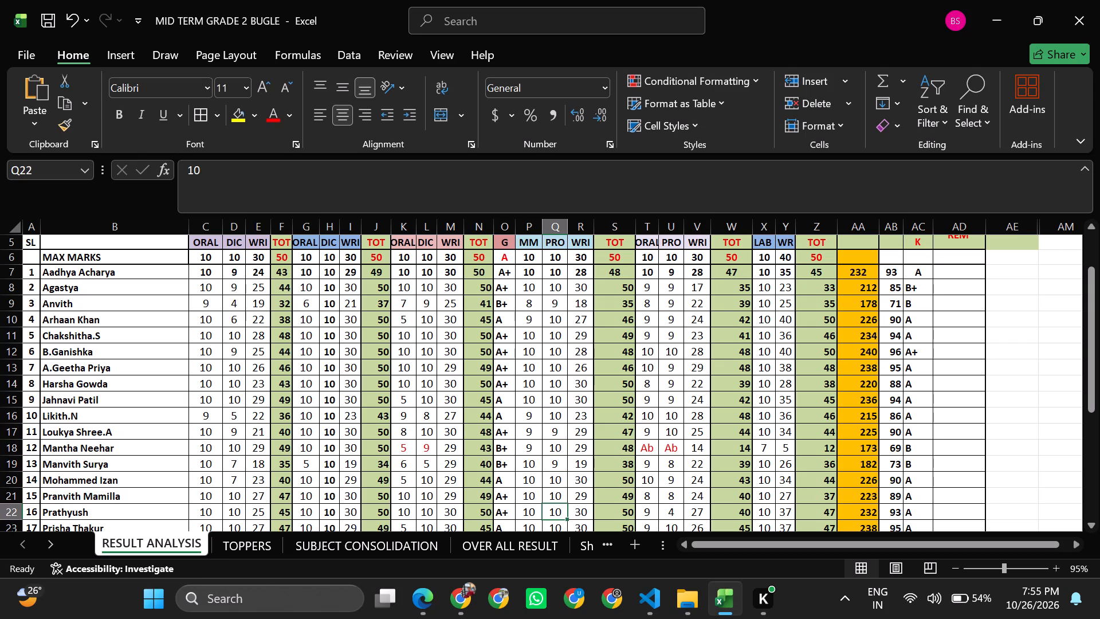
key(Down)
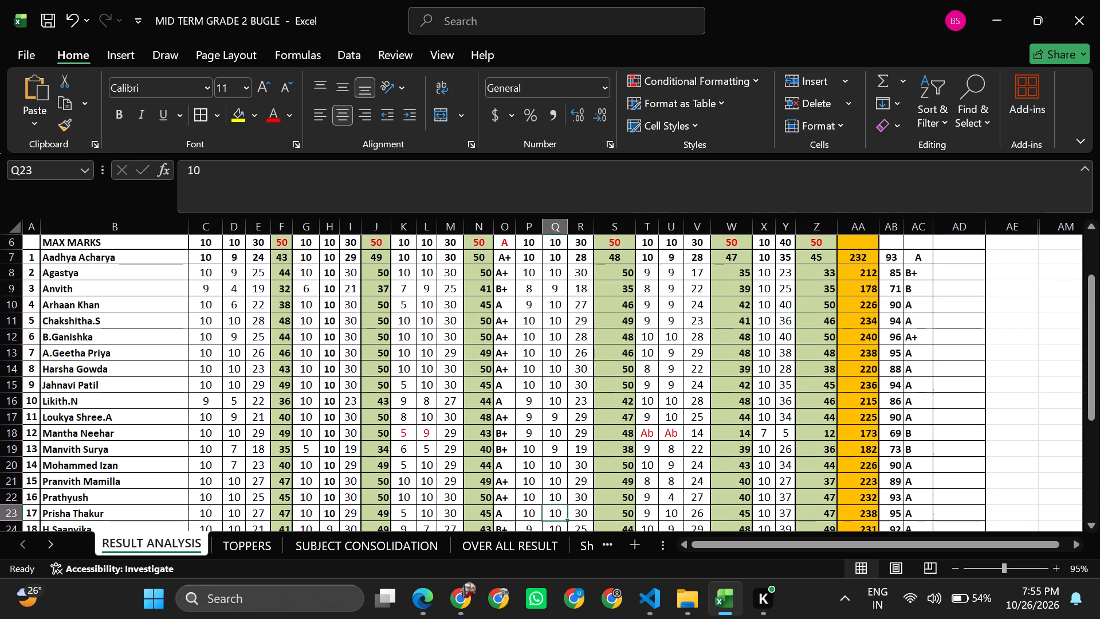
key(Down)
key(Down)
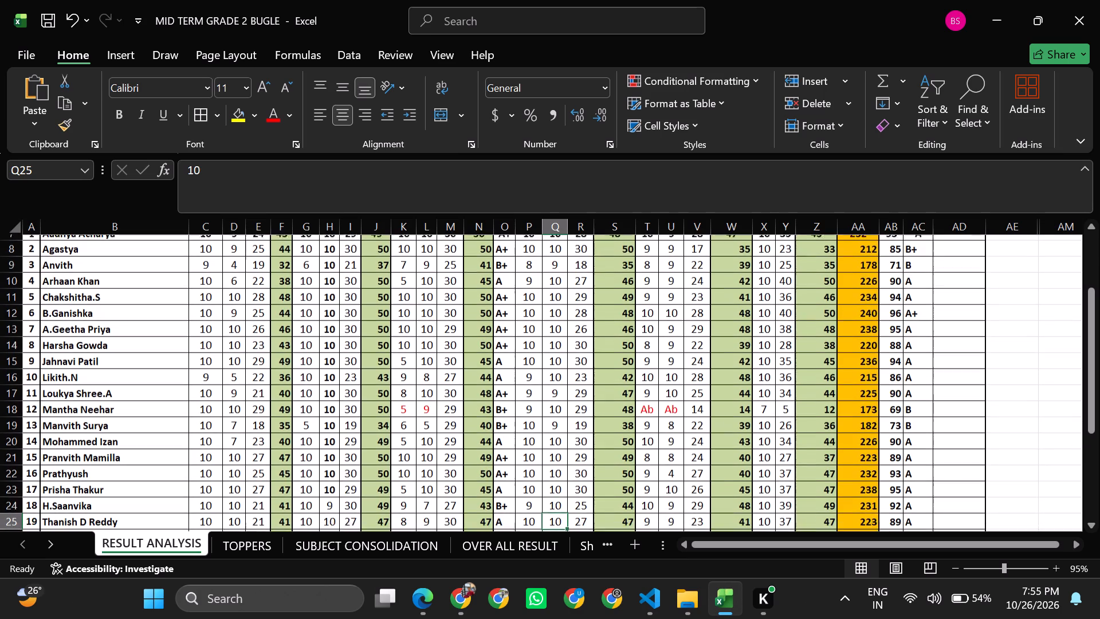
key(Down)
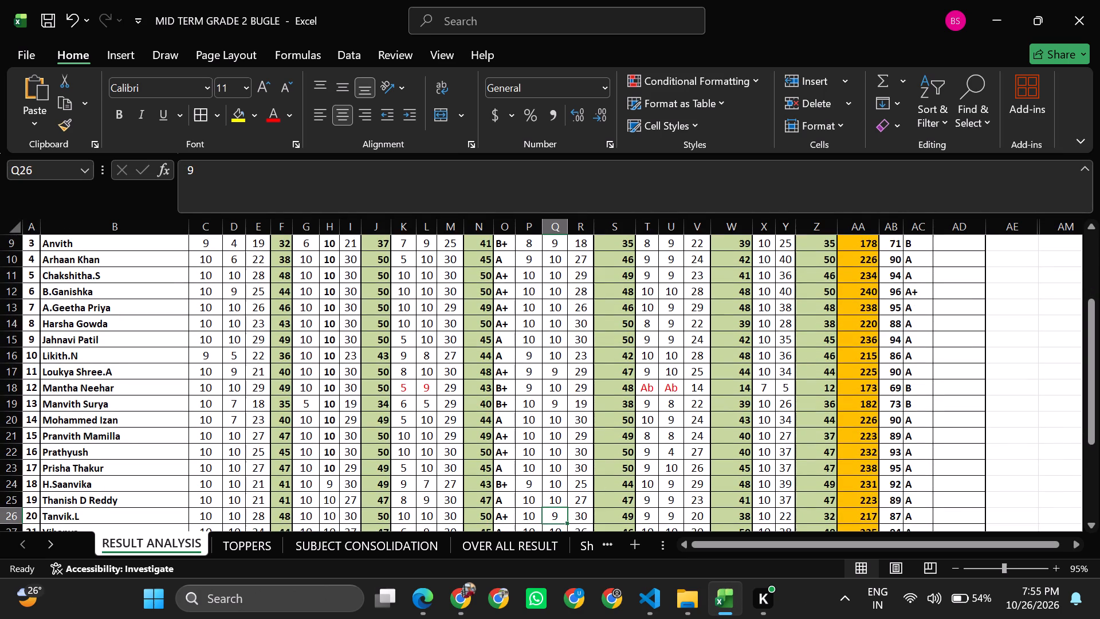
key(Down)
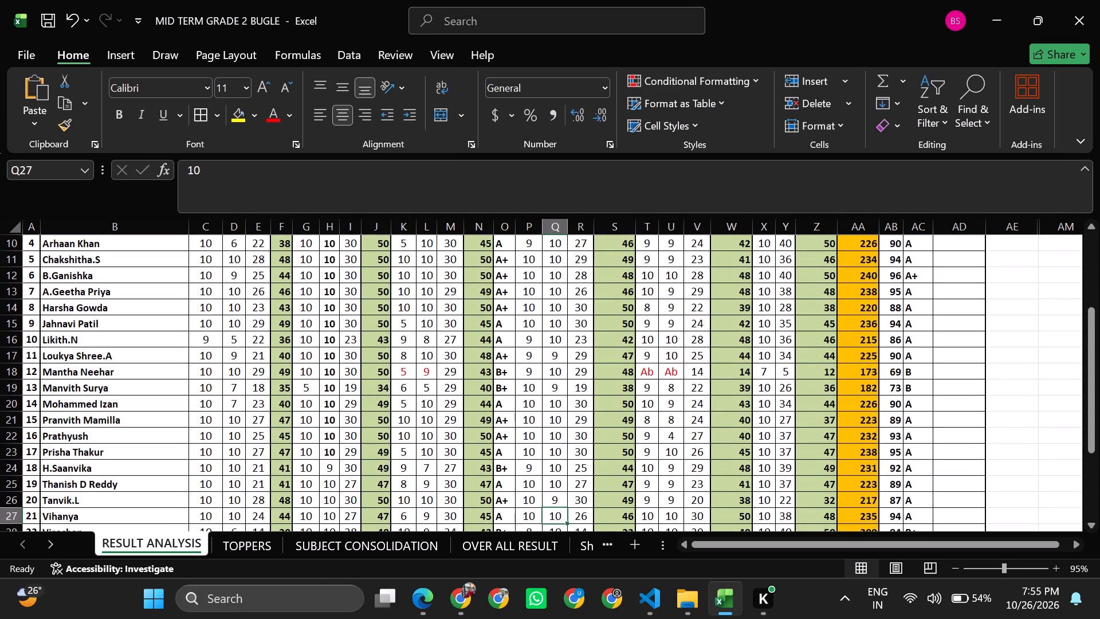
key(Down)
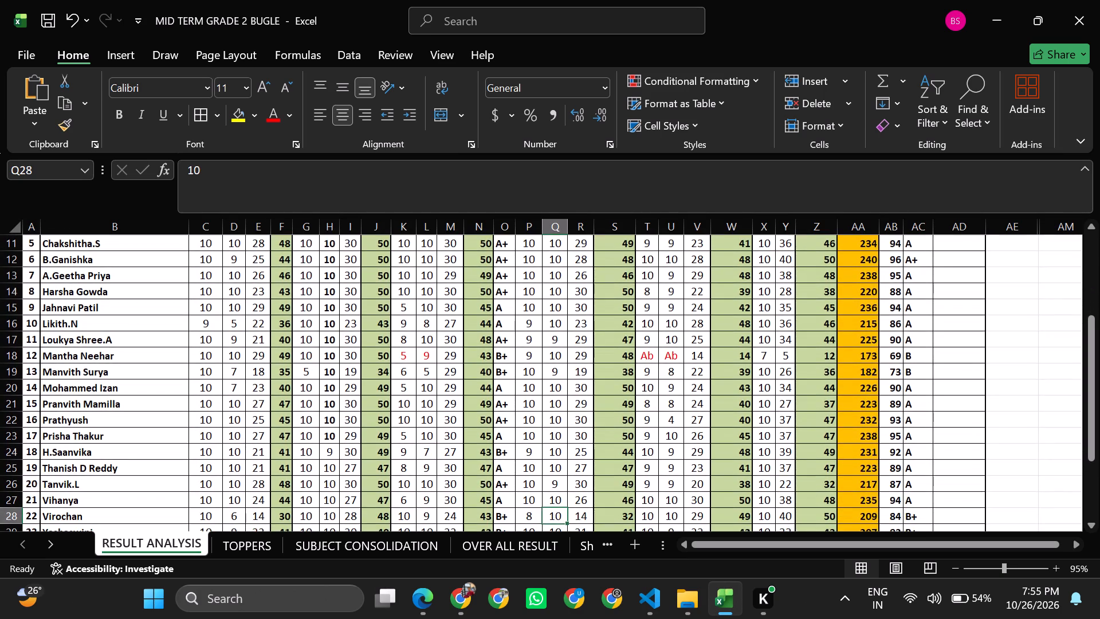
key(Down)
key(Down)
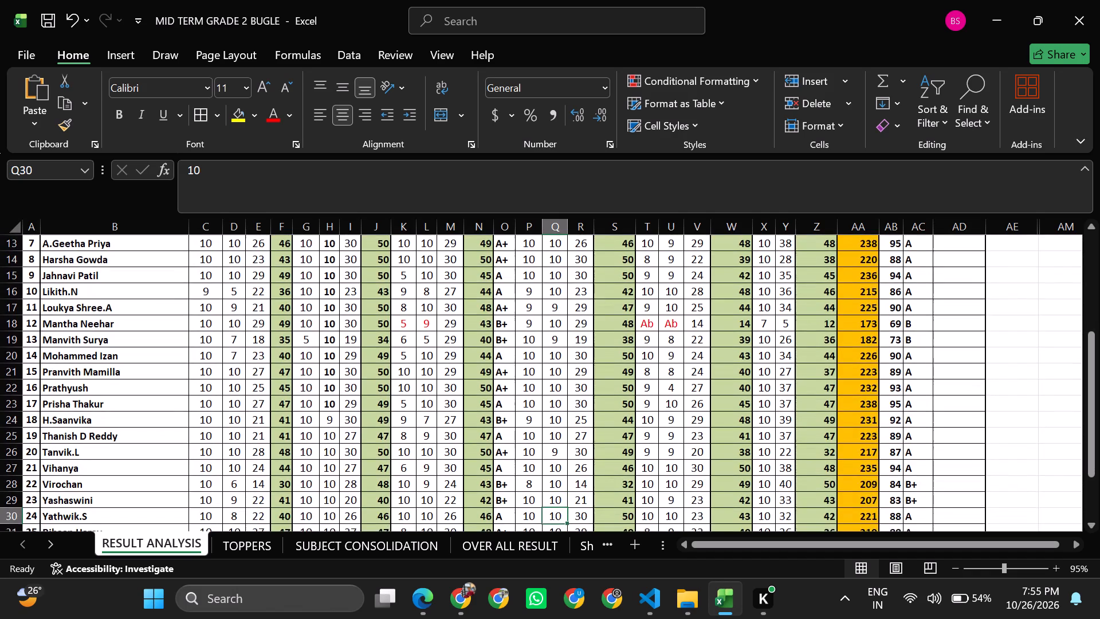
key(Down)
key(Down)
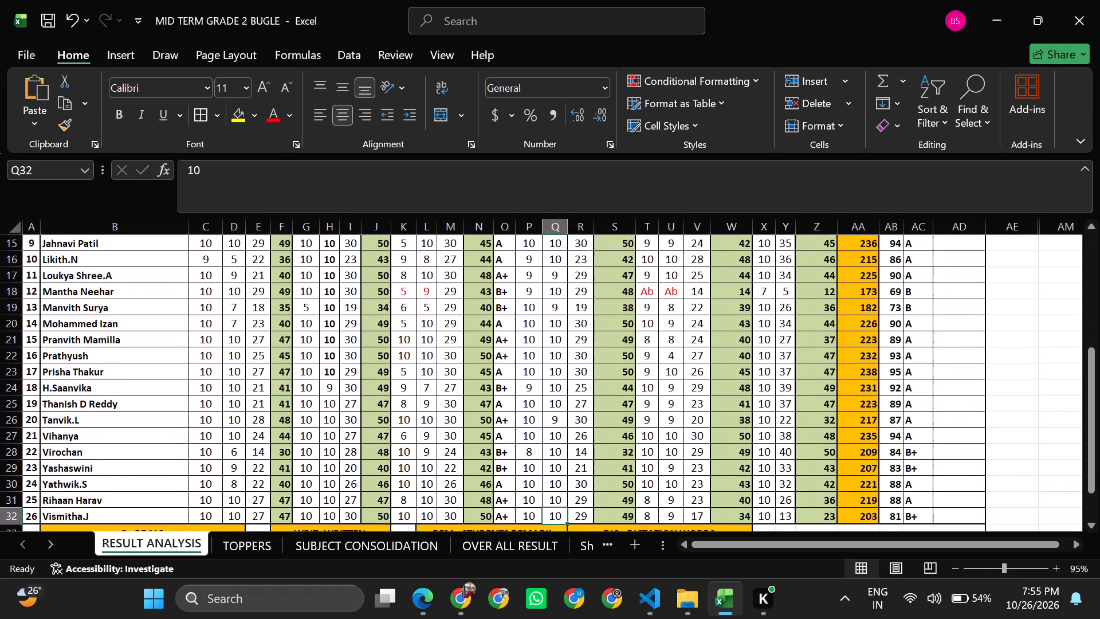
Check the Math written marks student by student from row 7 down to row 11.
key(Right)
key(Up)
key(Up)
key(Up)
key(Up)
key(Up)
key(Up)
key(Up)
key(Up)
key(Up)
key(Up)
key(Up)
key(Up)
key(Up)
key(Up)
key(Up)
key(Up)
key(Up)
key(Up)
key(Up)
key(Up)
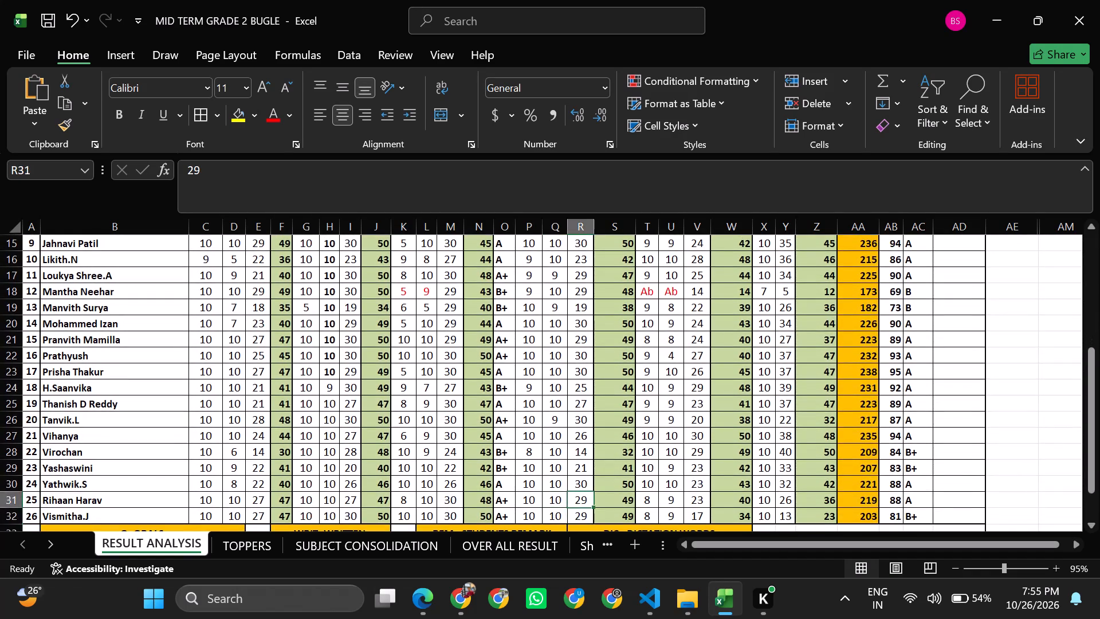
key(Up)
key(Up)
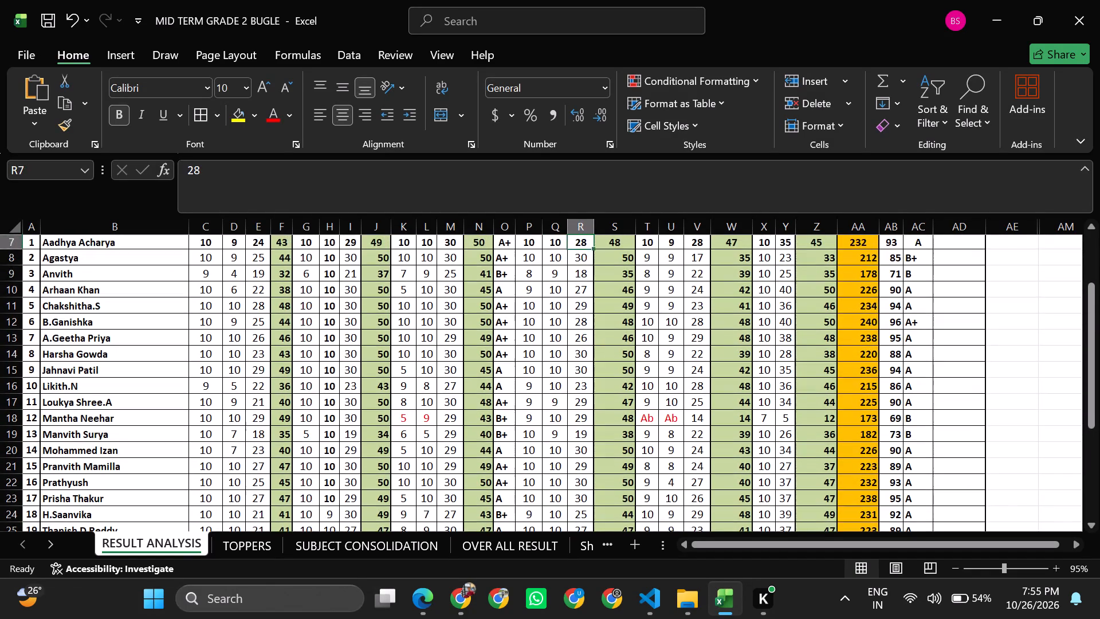
key(Up)
key(Up)
key(Down)
key(Down)
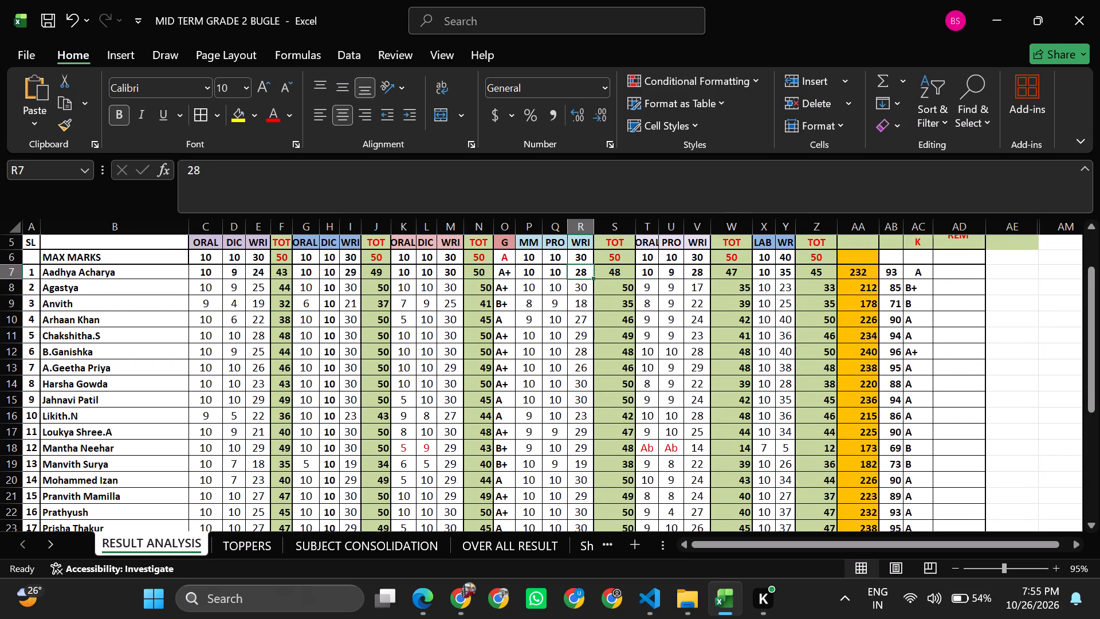
key(Down)
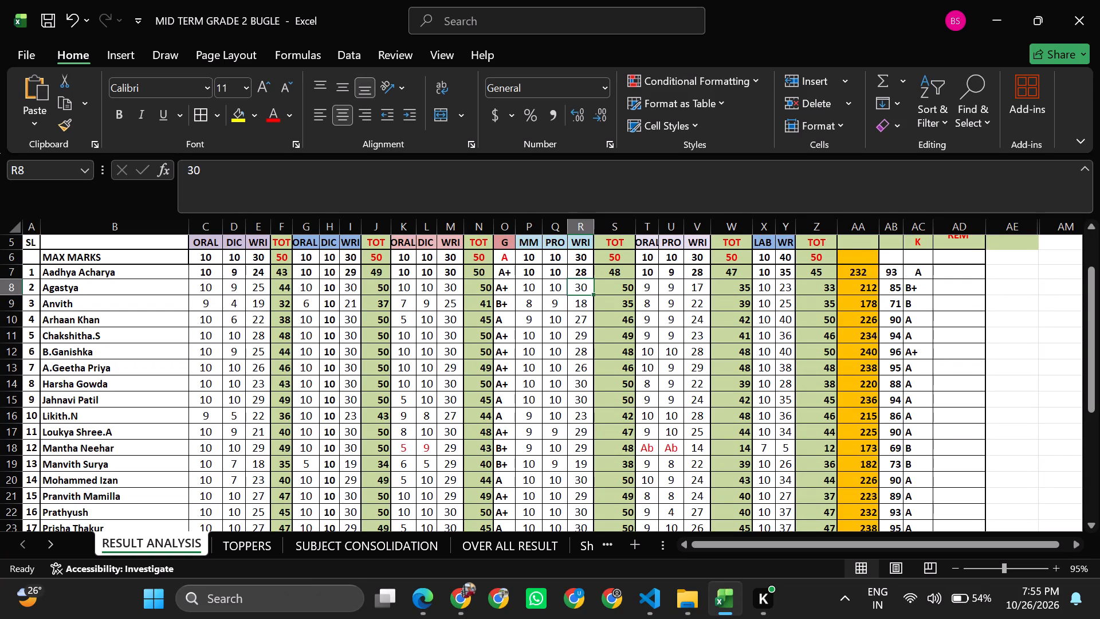
key(Down)
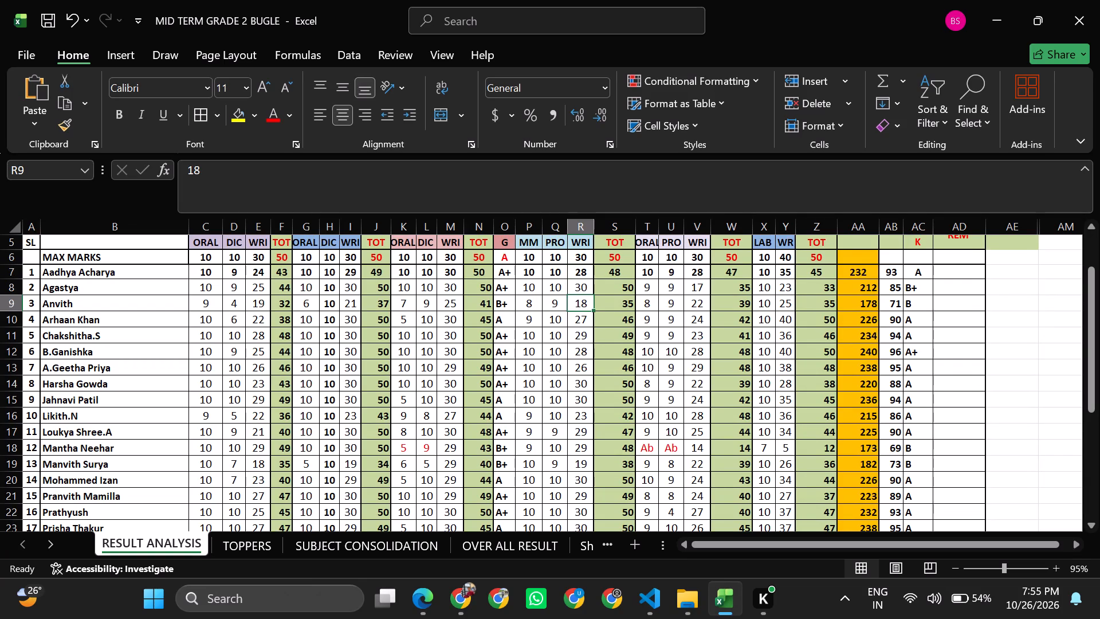
key(Down)
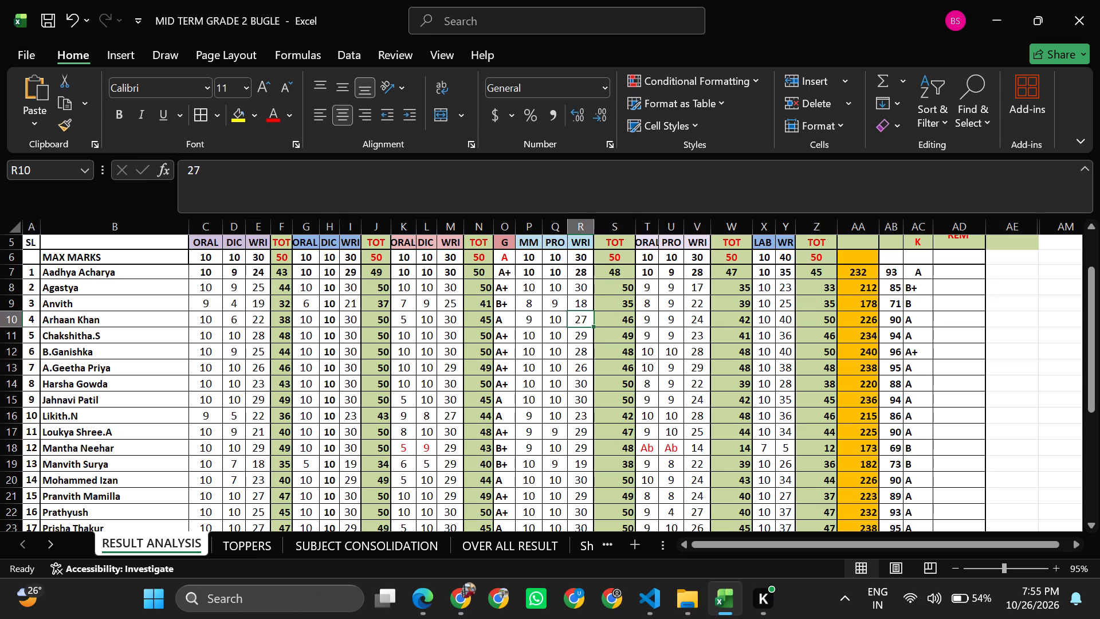
key(Down)
Set the Math written marks in rows 12, 13, 14 and 15 to 29, 28, 26 and 30 respectively.
key(Down)
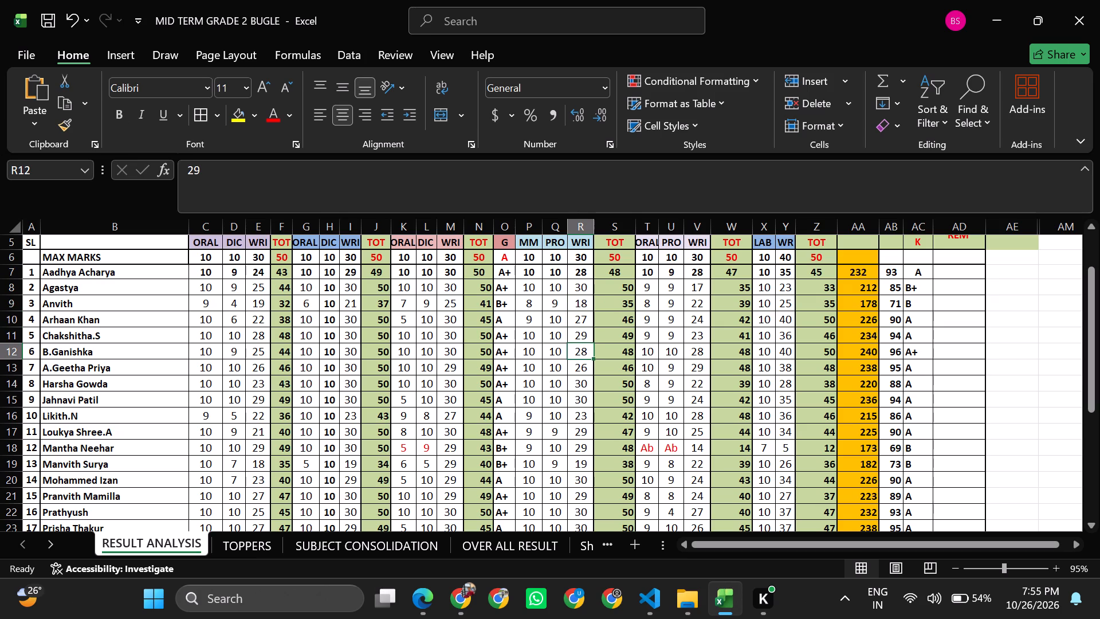
text(29)
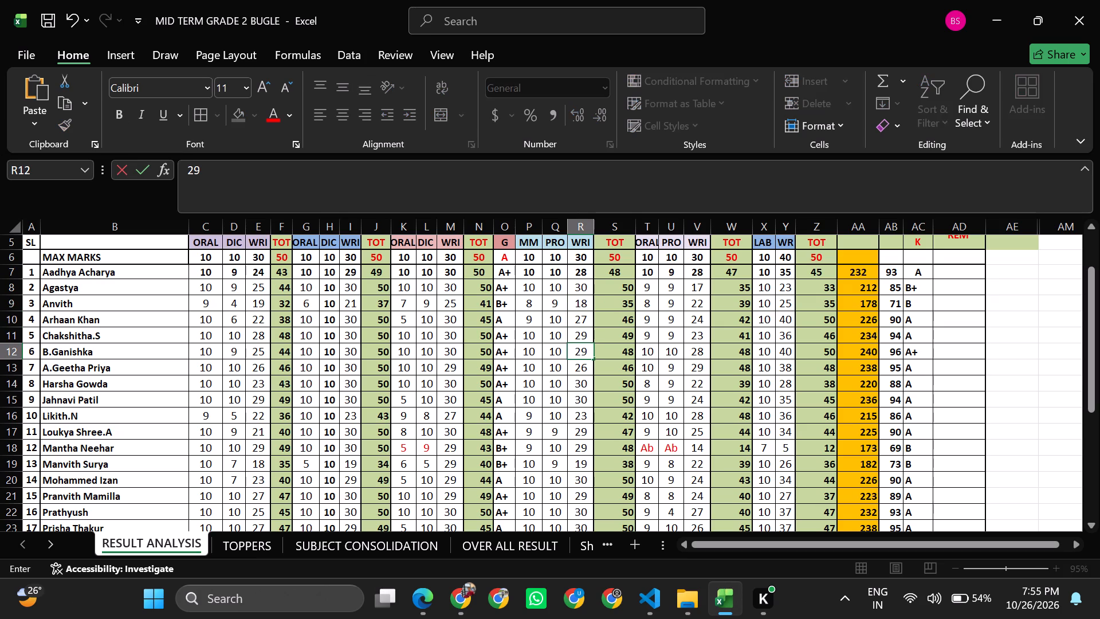
key(Down)
text(28)
key(Down)
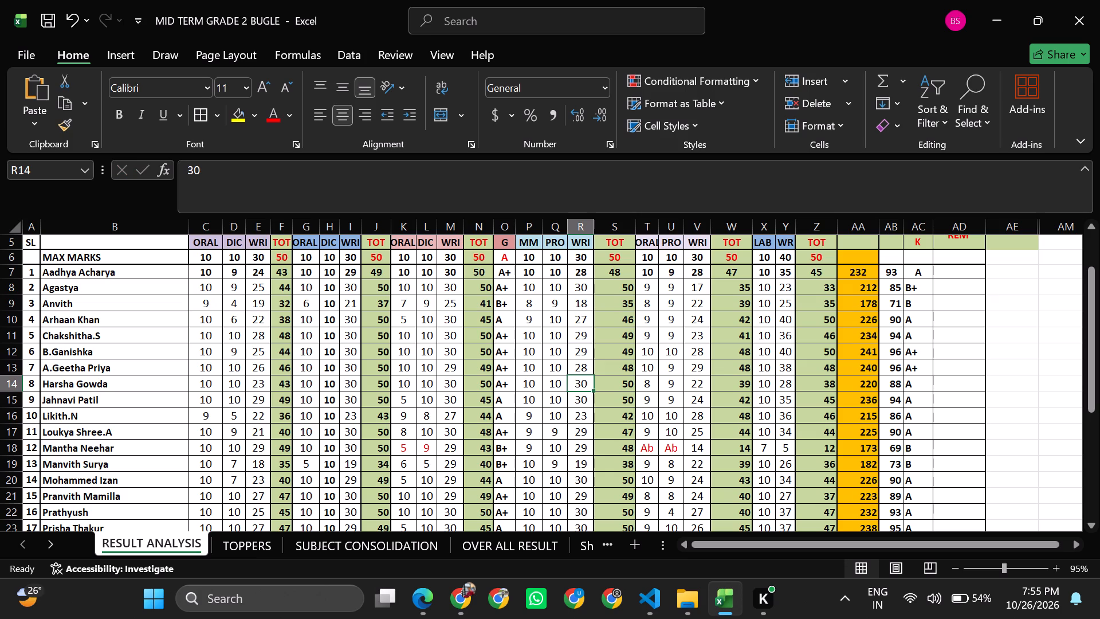
text(27)
key(BackSpace)
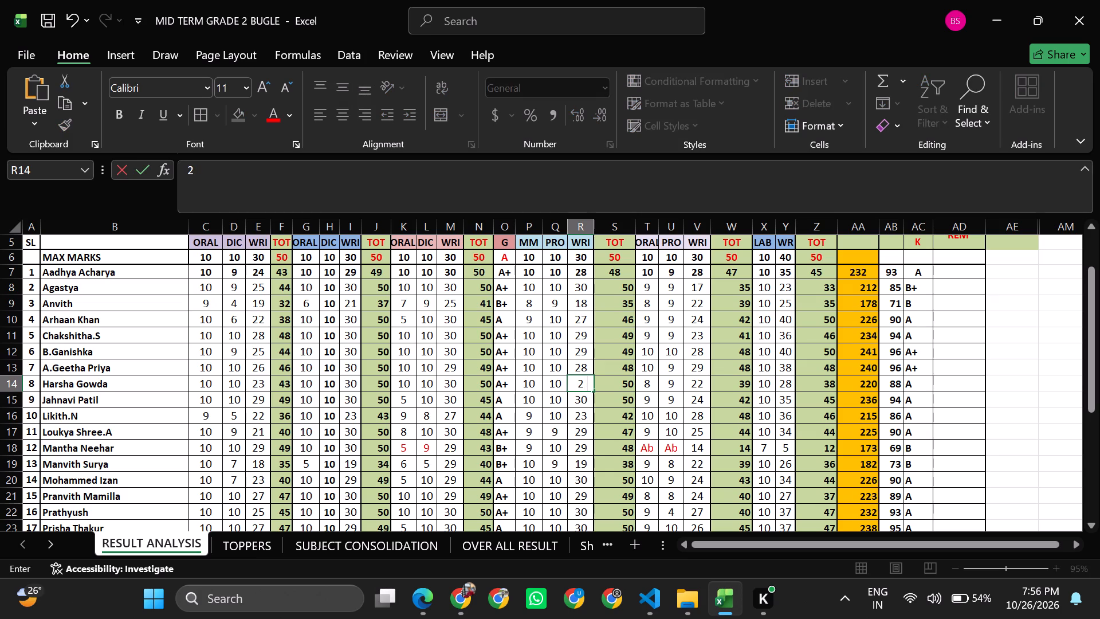
key(6)
key(Return)
text(30)
key(Return)
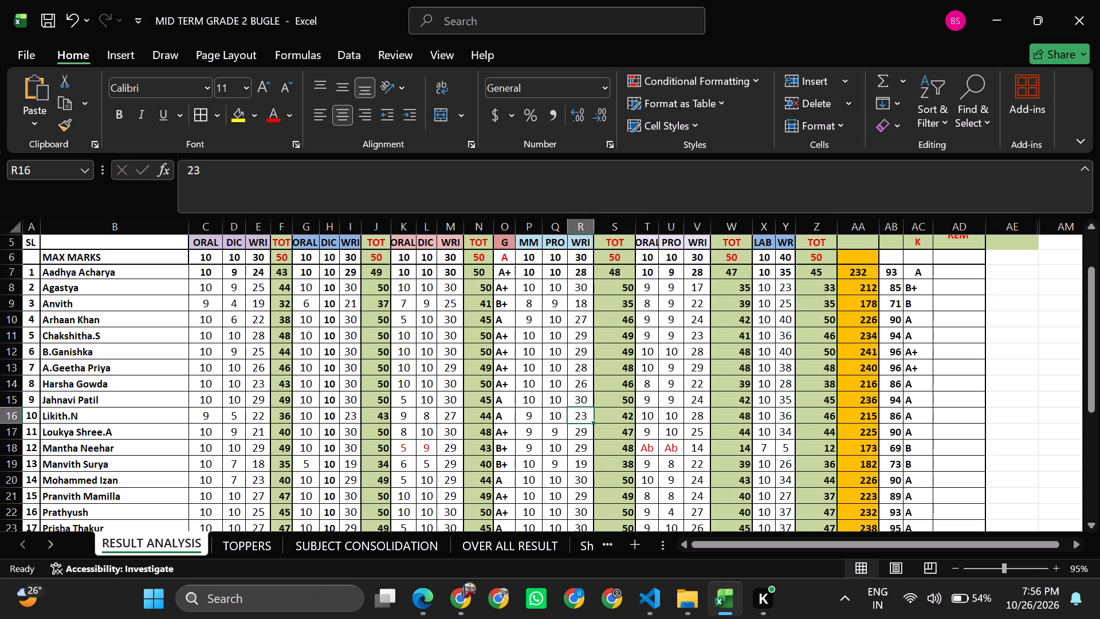
Check the remaining Math written marks student by student from row 16 down to the last student in row 32.
key(Return)
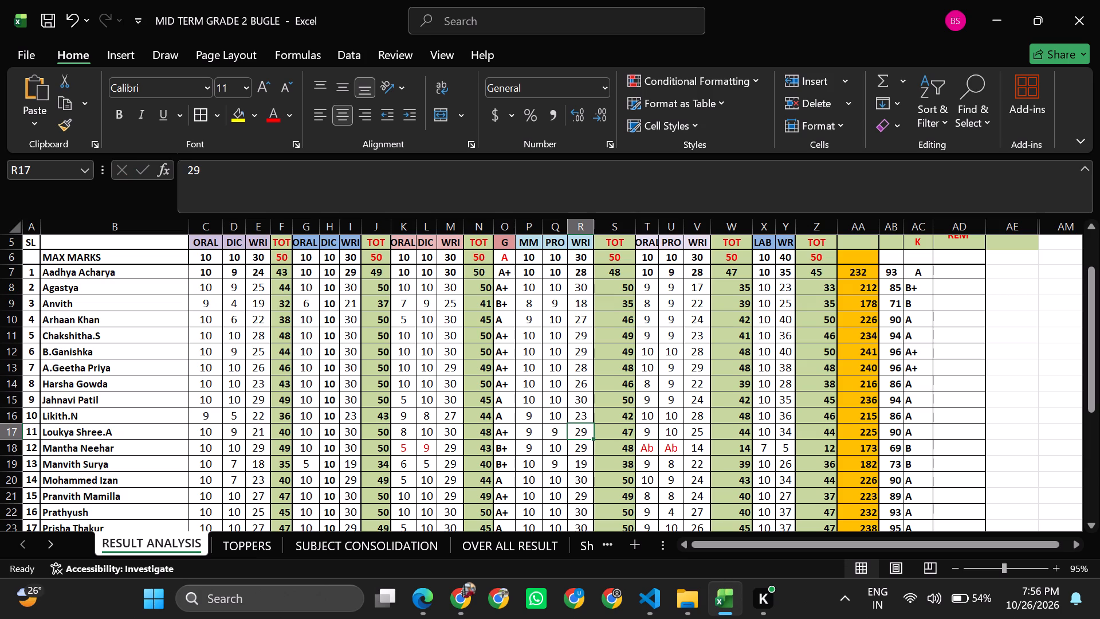
key(Return)
key(Return)
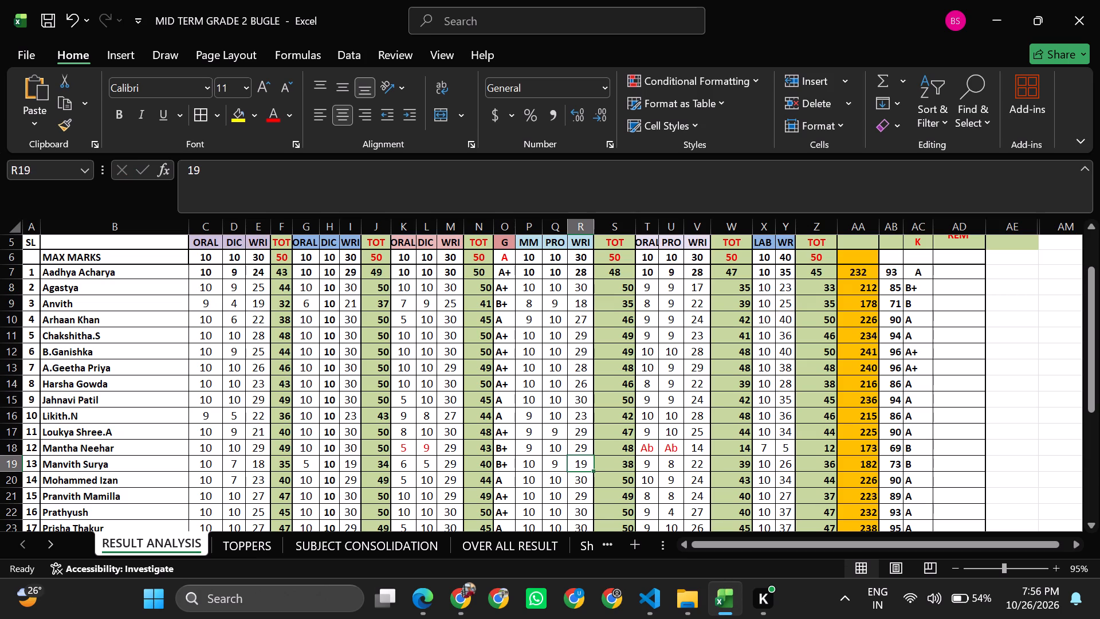
key(Return)
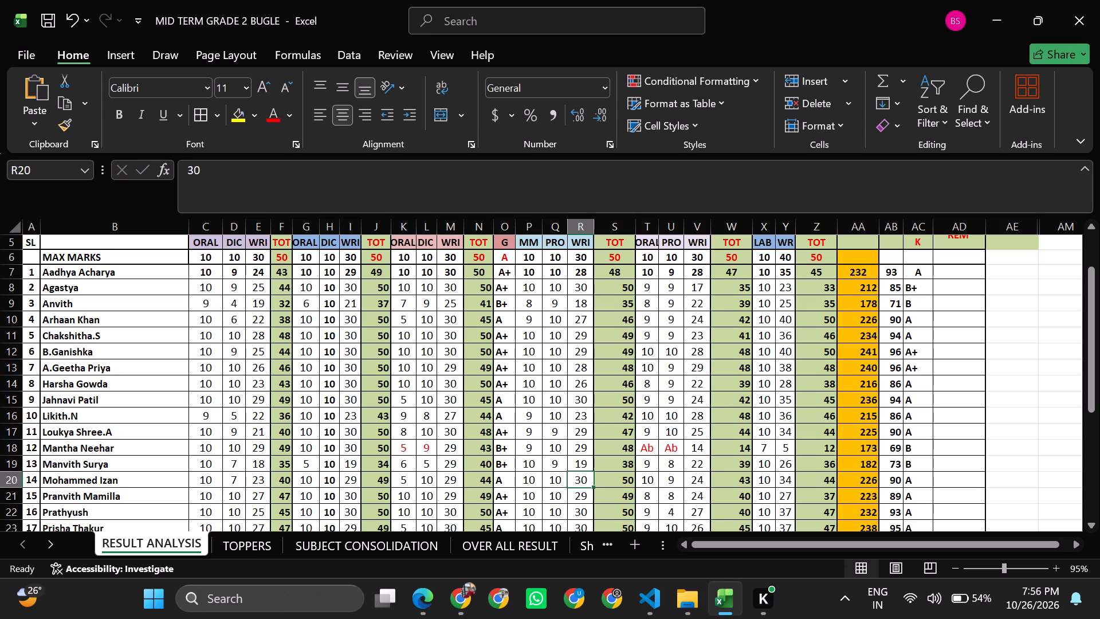
key(Return)
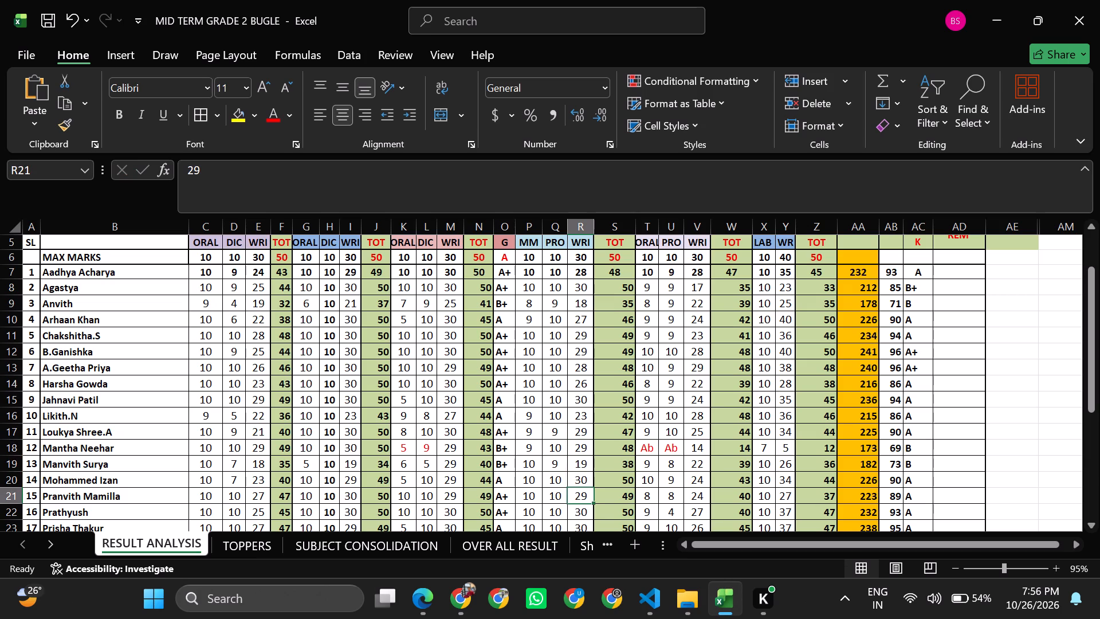
key(Return)
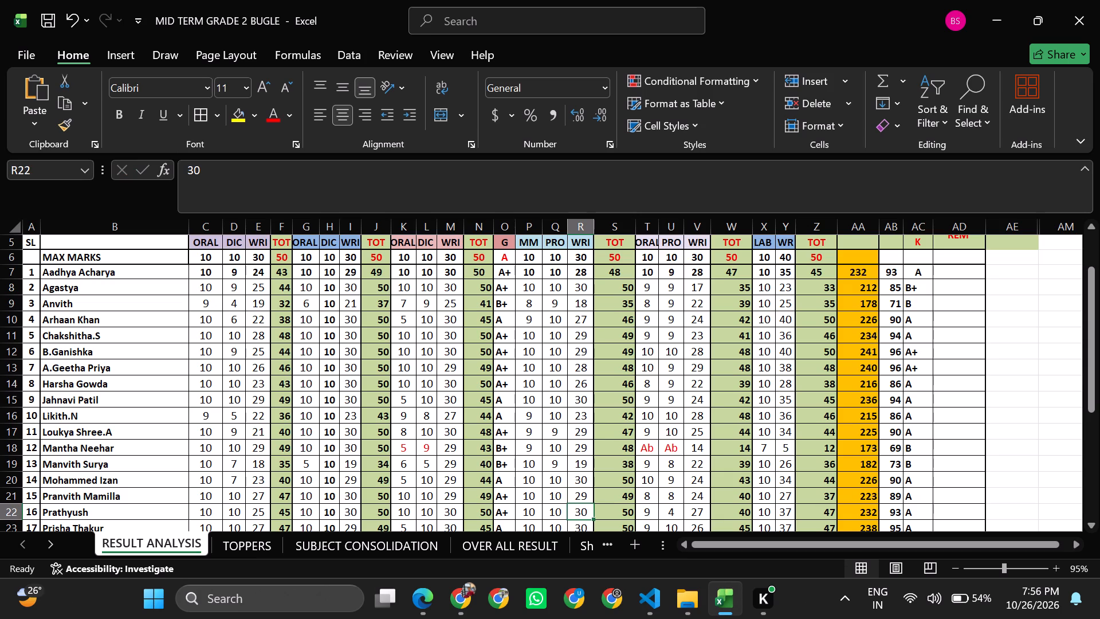
key(Return)
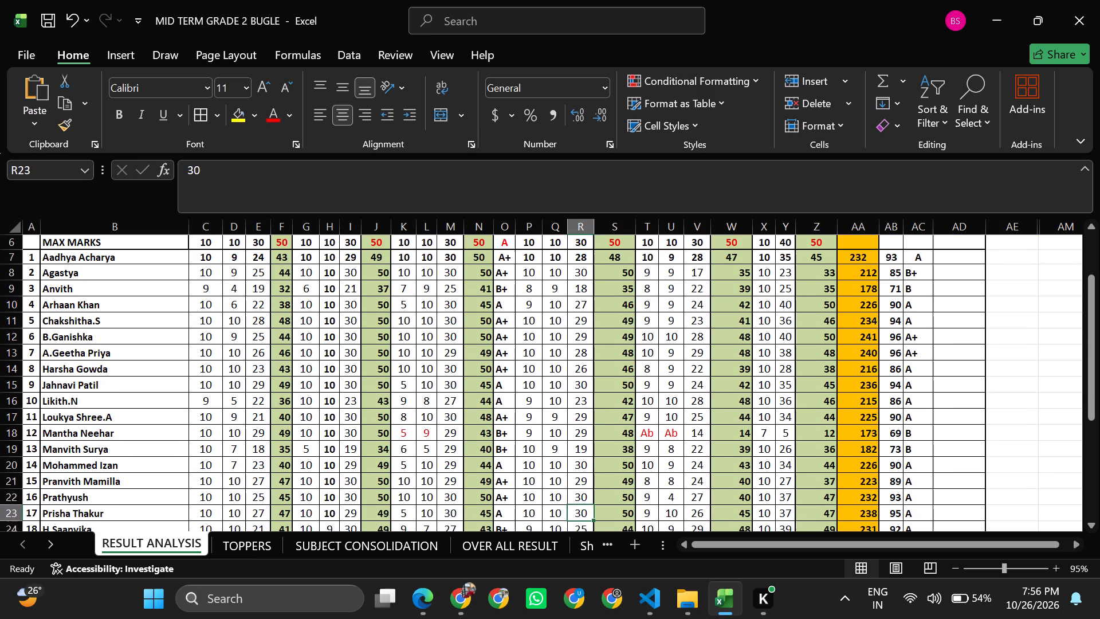
key(Return)
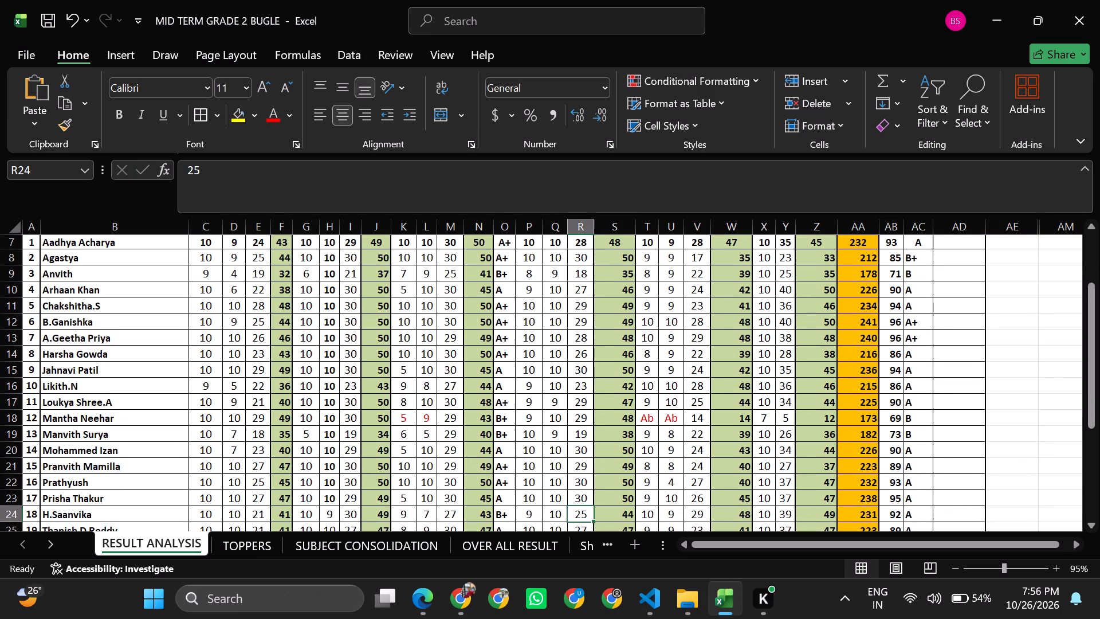
key(Return)
key(Return)
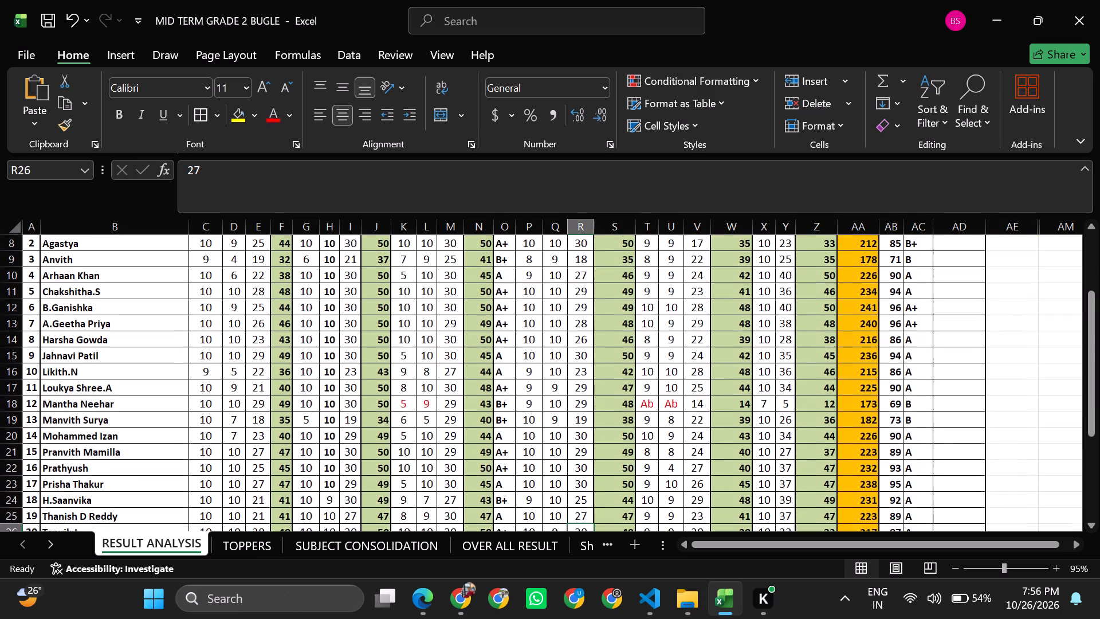
key(Return)
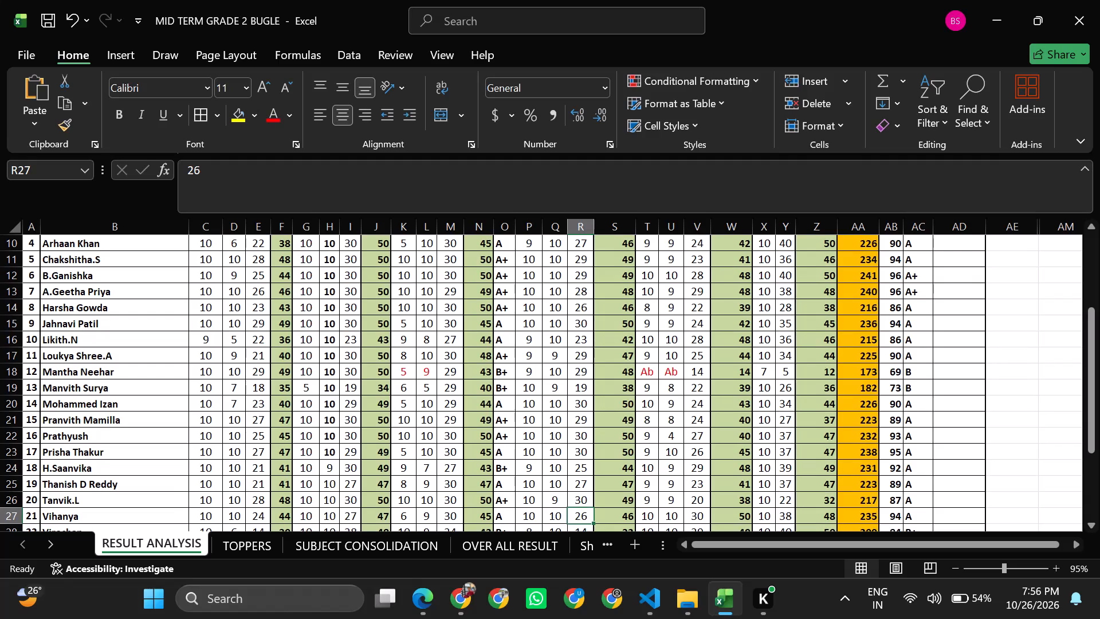
key(Return)
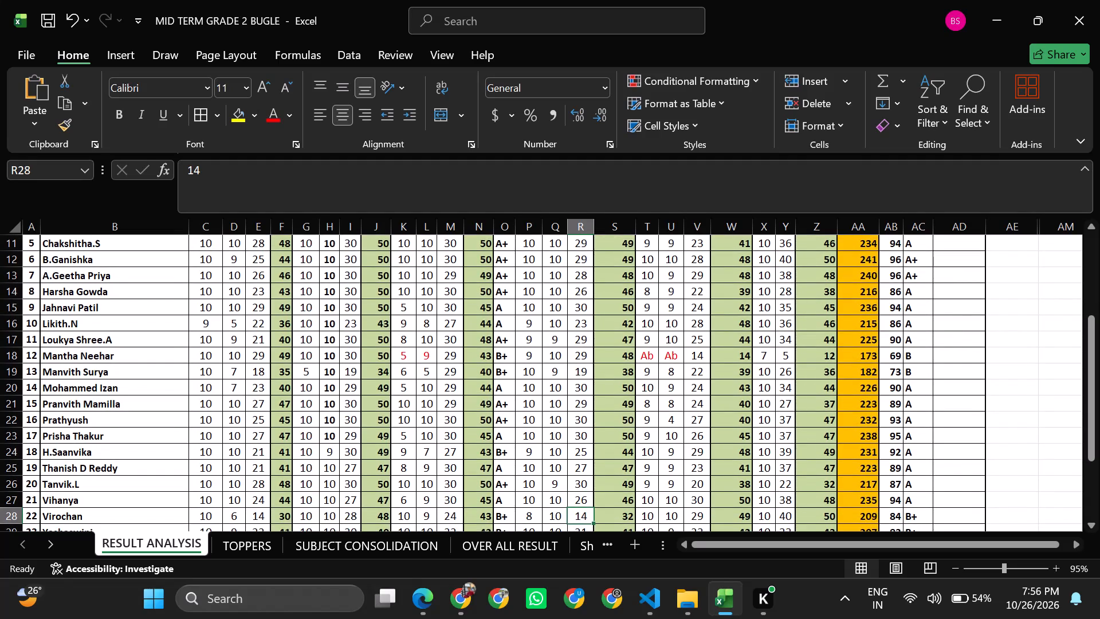
key(Return)
key(Return)
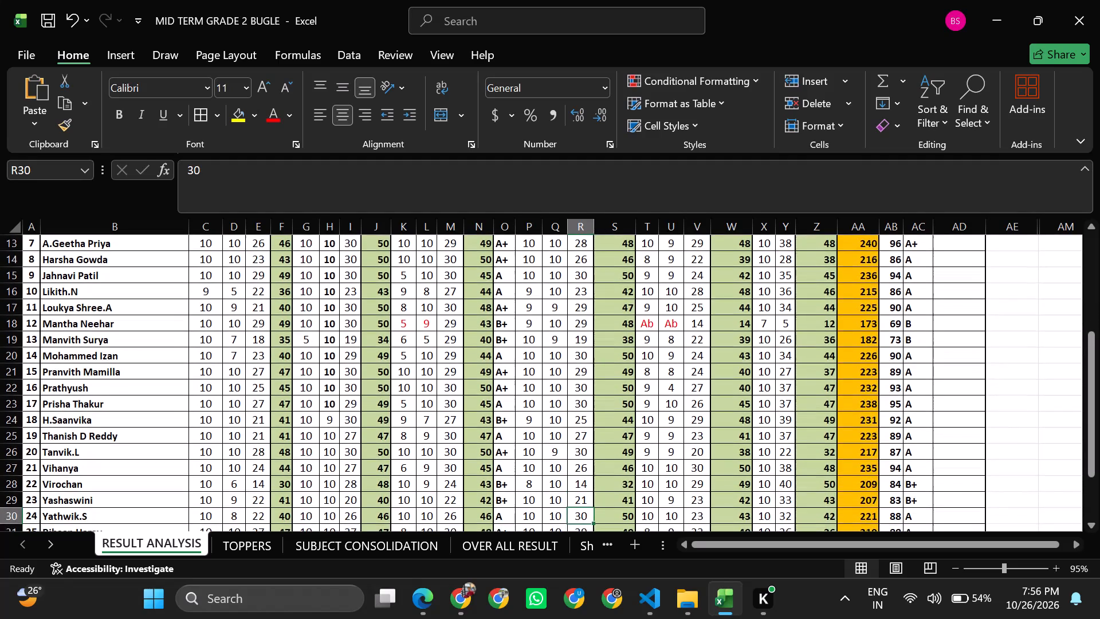
key(Return)
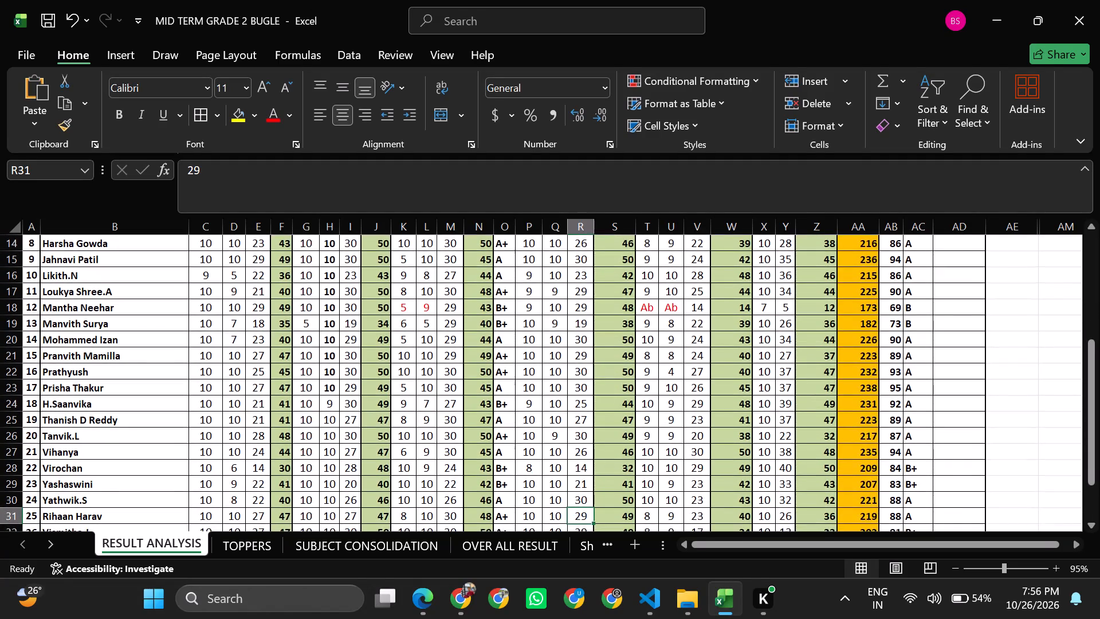
key(Return)
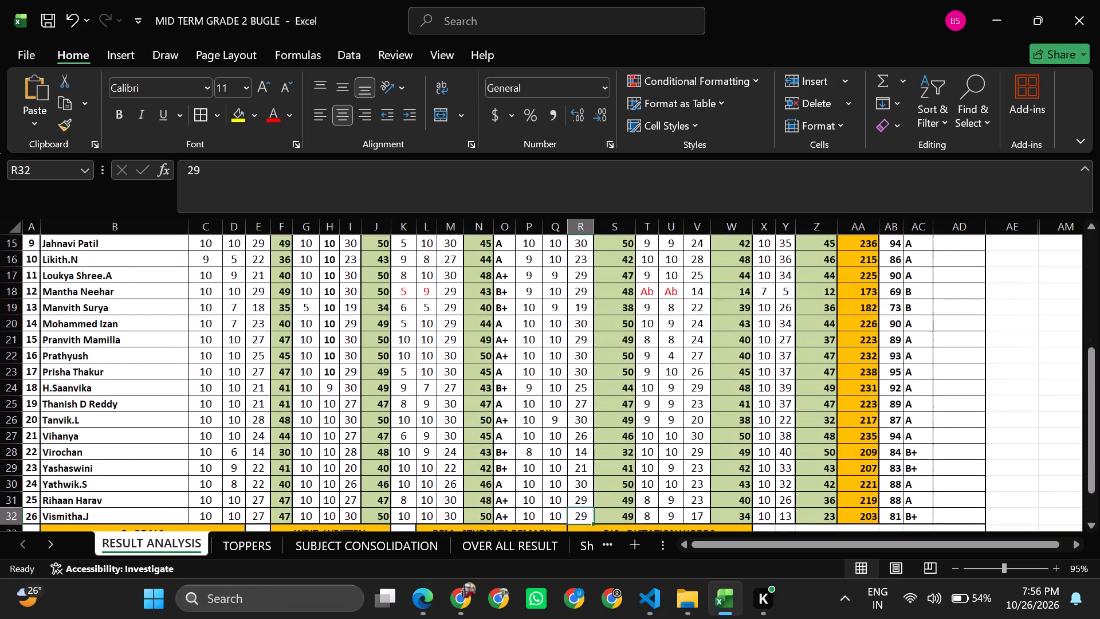
Go to the EVS/SCI oral marks and start checking them at the first student in row 7.
key(Right)
key(Right)
key(Up)
key(Up)
key(Up)
key(Up)
key(Up)
key(Up)
key(Up)
key(Up)
key(Up)
key(Up)
key(Up)
key(Up)
key(Up)
key(Up)
key(Up)
key(Up)
key(Up)
key(Up)
key(Up)
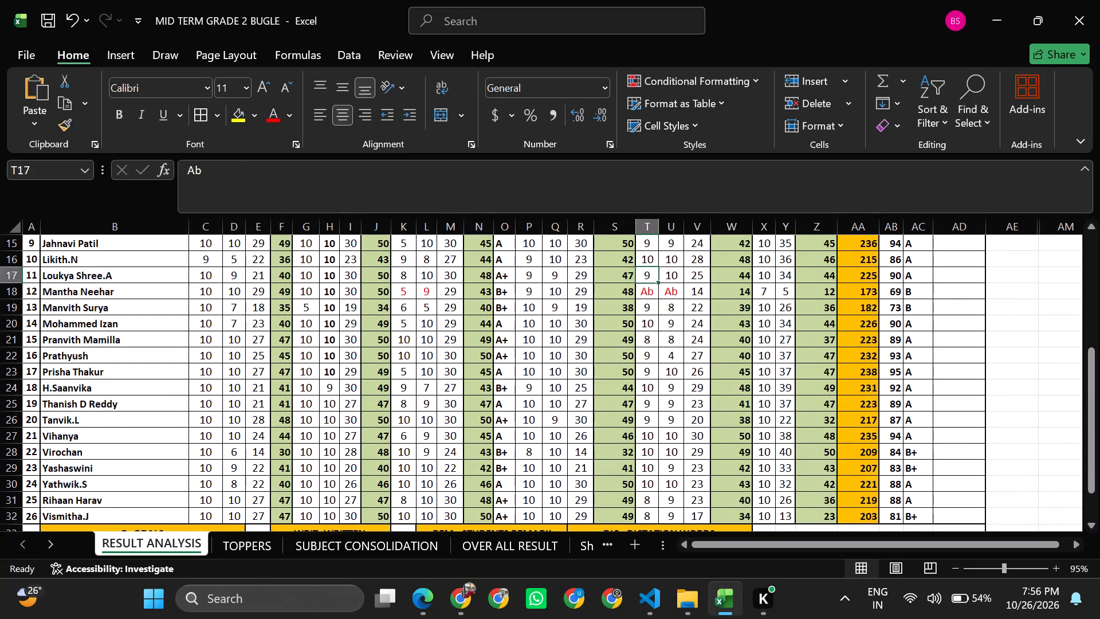
key(Up)
key(Up)
key(Up)
key(Up)
key(Up)
key(Up)
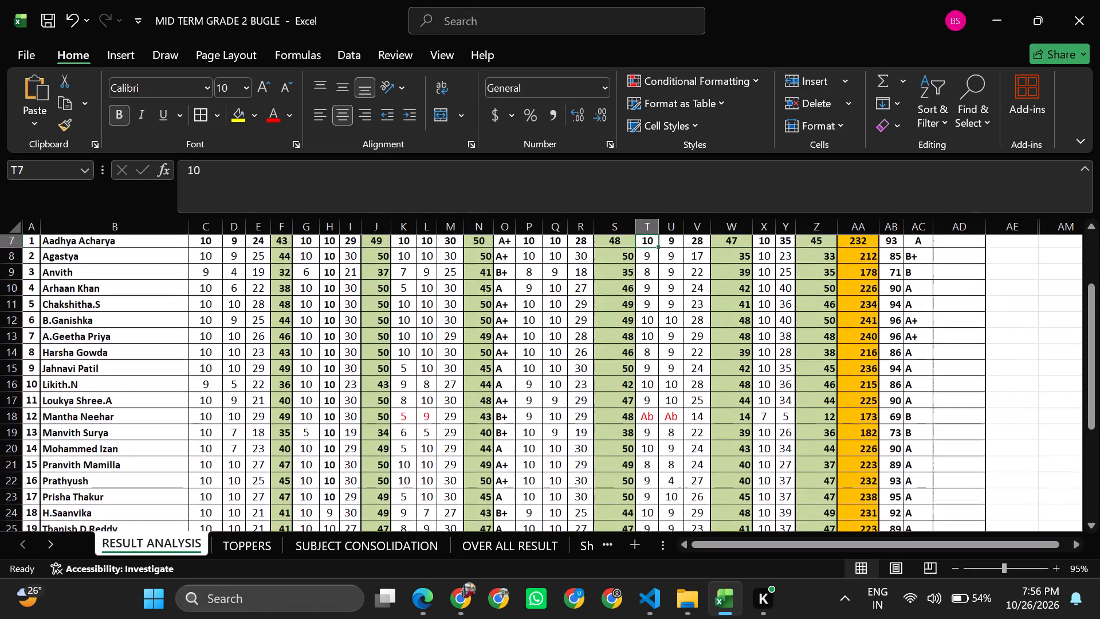
key(Up)
key(Up)
key(Up)
key(Up)
key(Down)
key(Down)
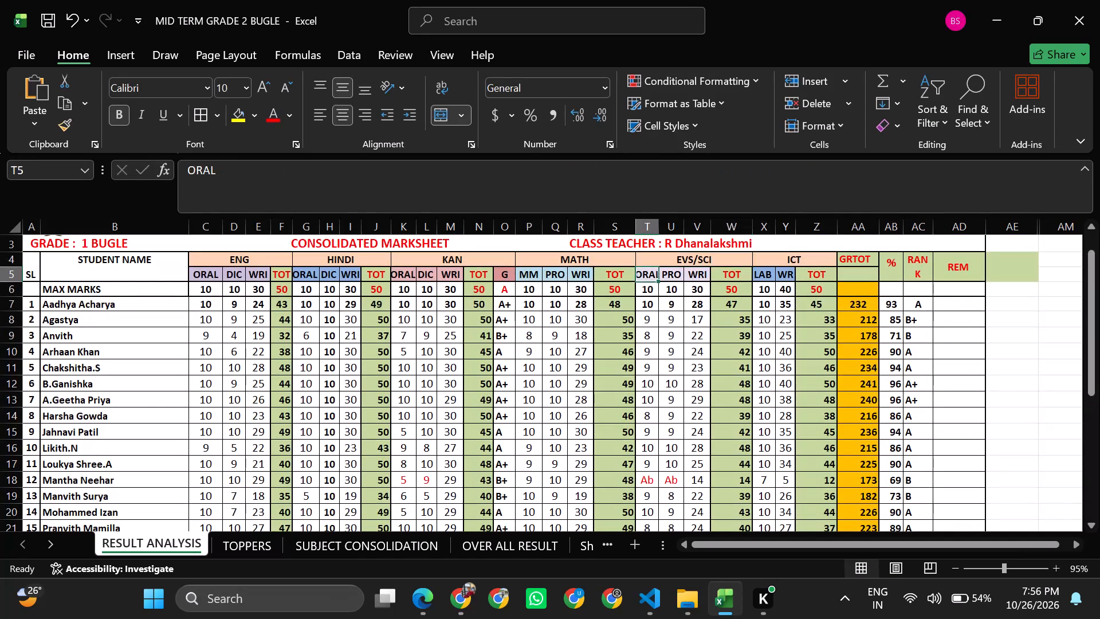
key(Down)
key(Down)
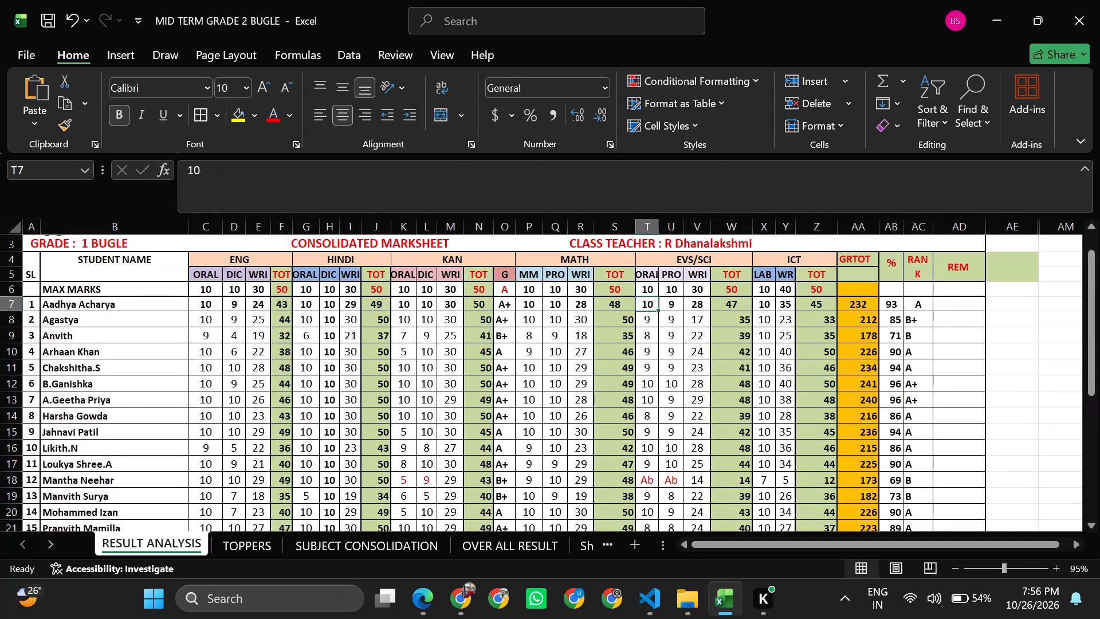
key(Down)
key(Up)
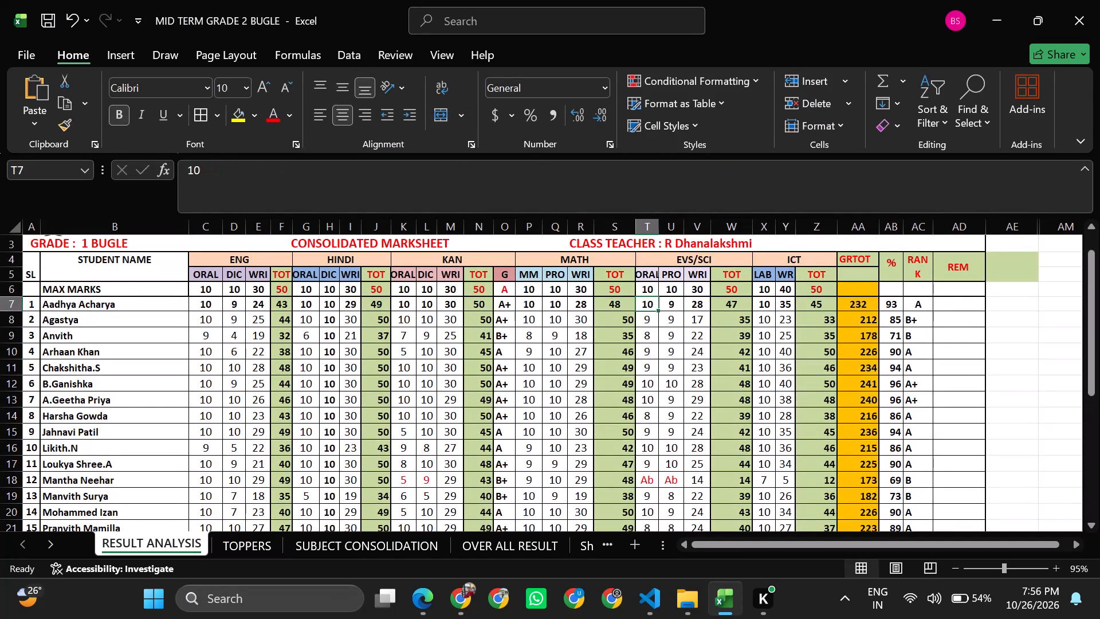
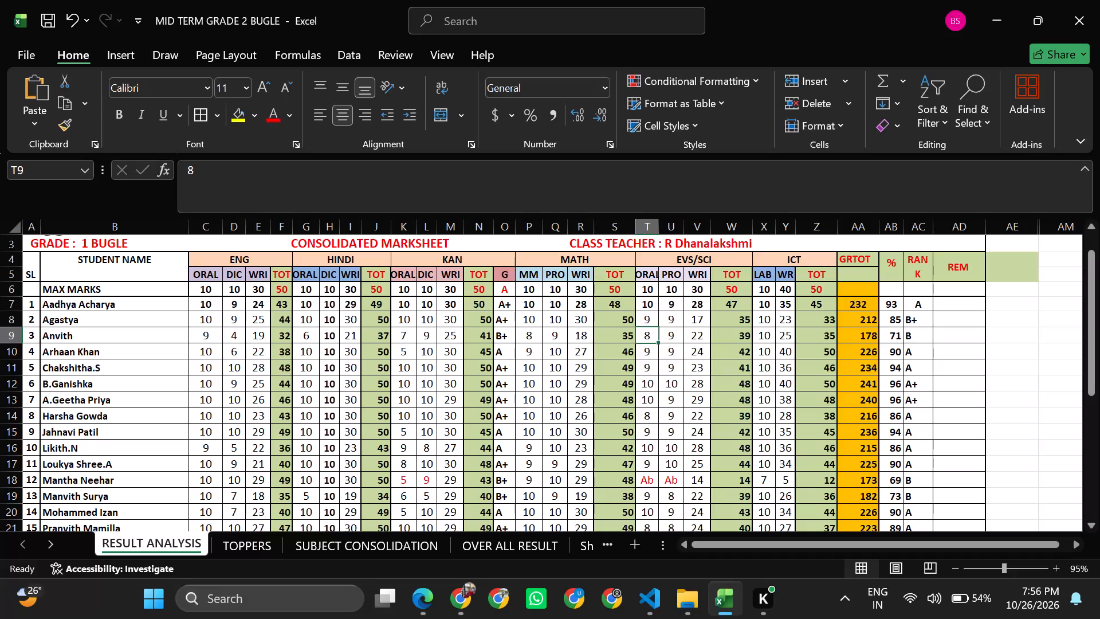
Set the EVS/SCI oral mark in row 9 to 7 and those in rows 10 to 13 to 10 each.
key(7)
key(Return)
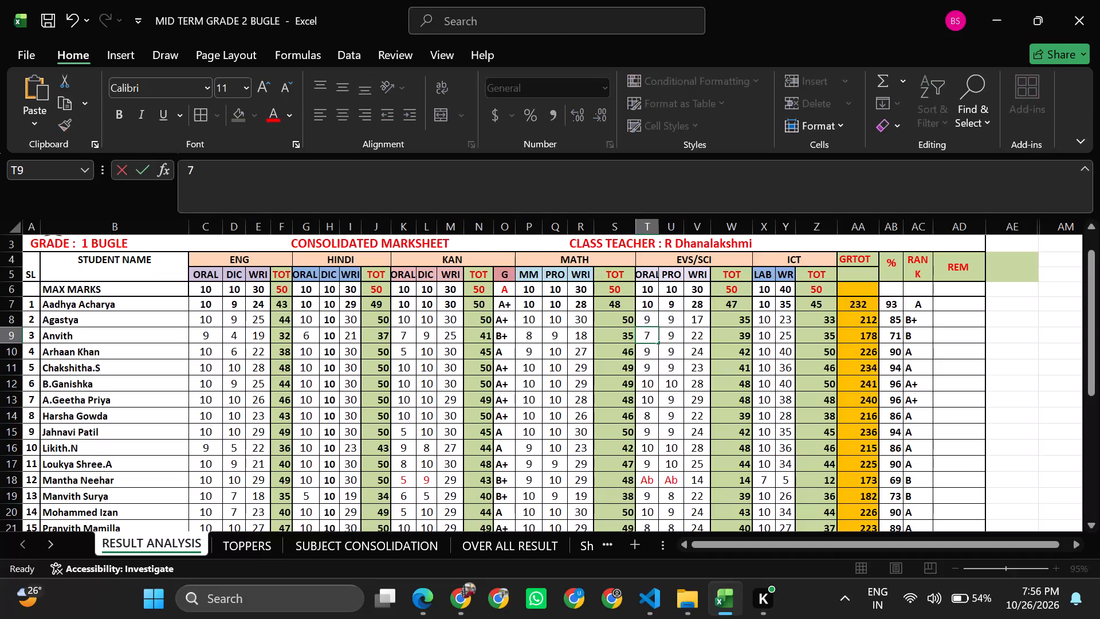
text(10)
key(Return)
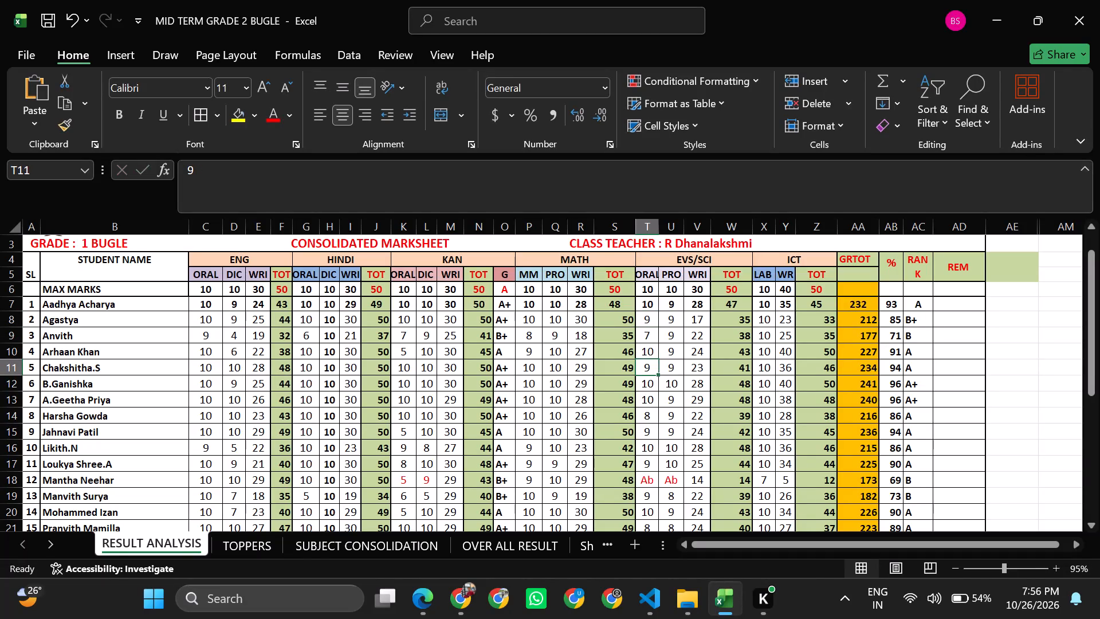
text(10)
key(Return)
text(10)
key(Return)
text(10)
key(Return)
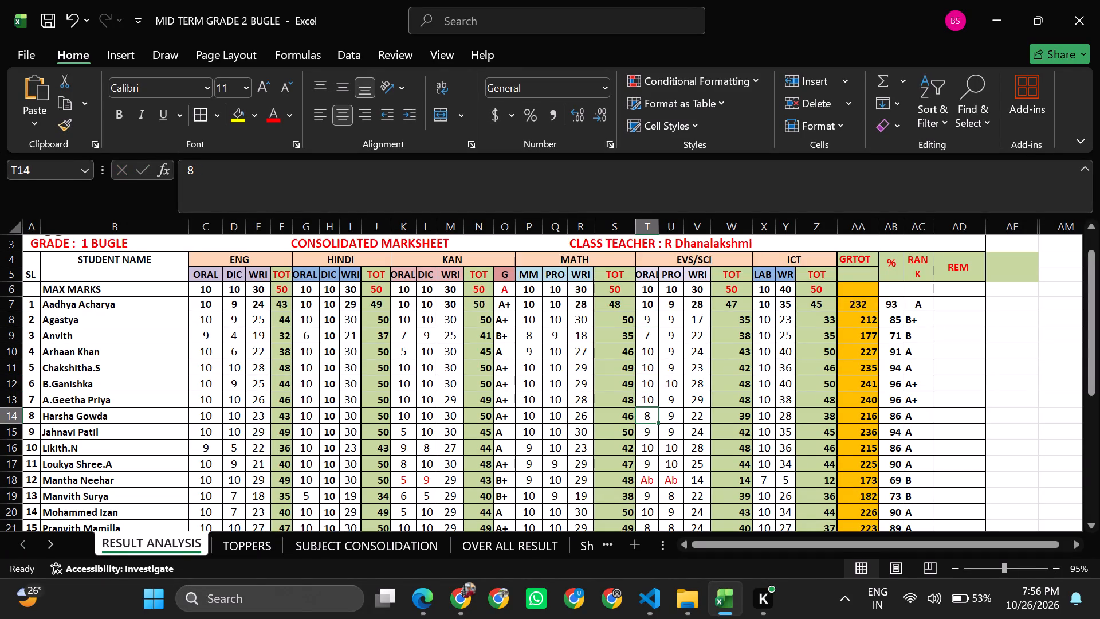
Set the EVS/SCI oral marks in rows 14, 15, 16, 17 and 18 to 9, 10, 9, 10 and 10 respectively.
key(9)
key(Return)
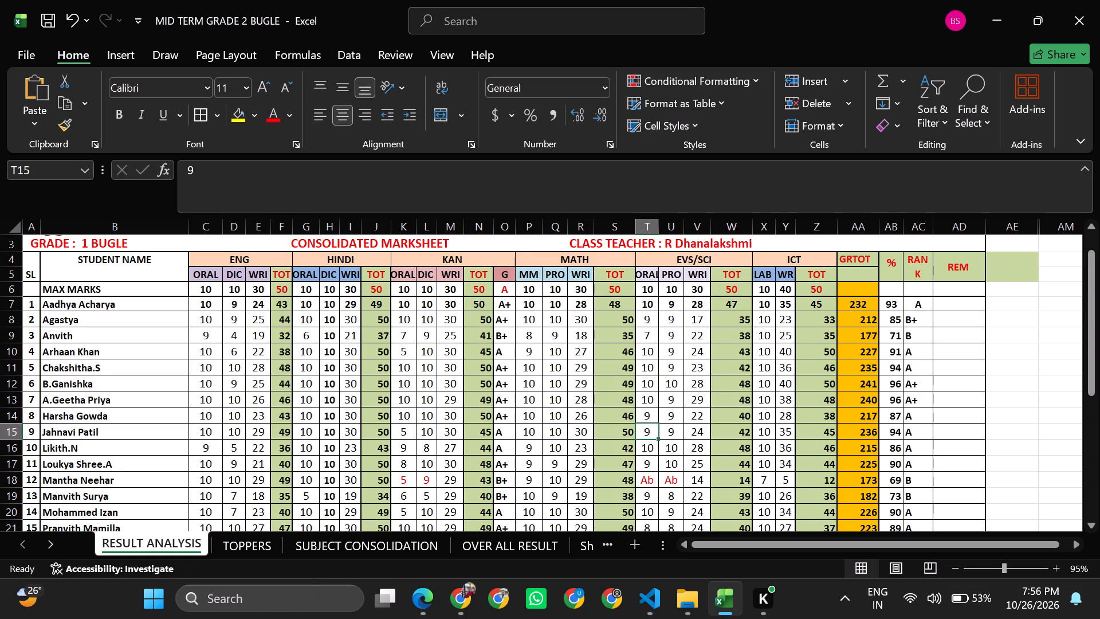
text(10)
key(Return)
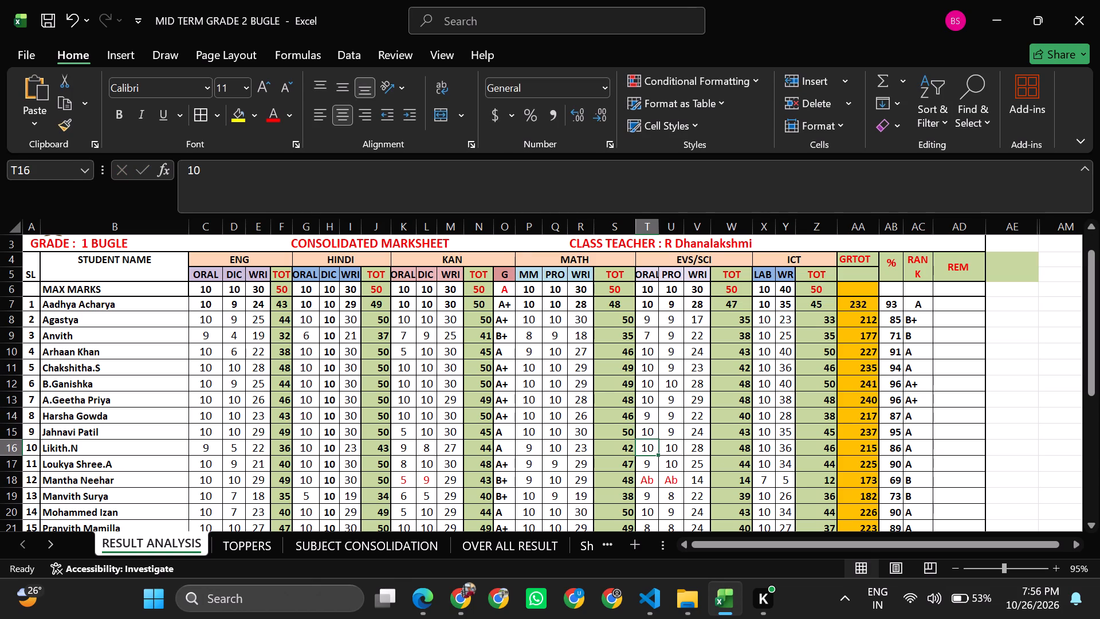
key(9)
key(Return)
text(10)
key(Return)
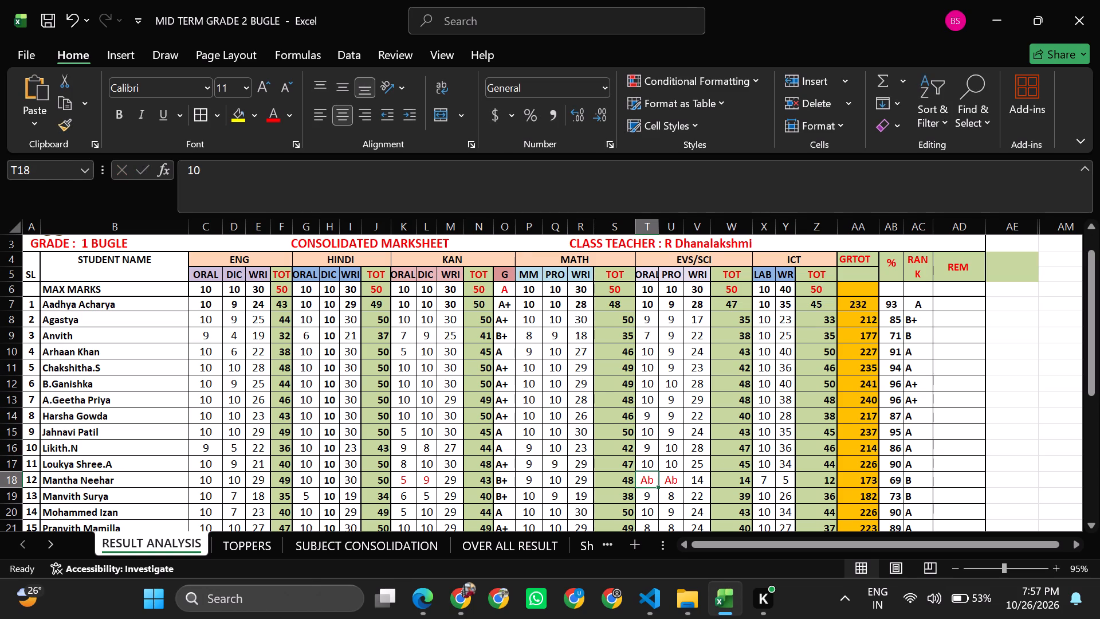
text(10)
key(Return)
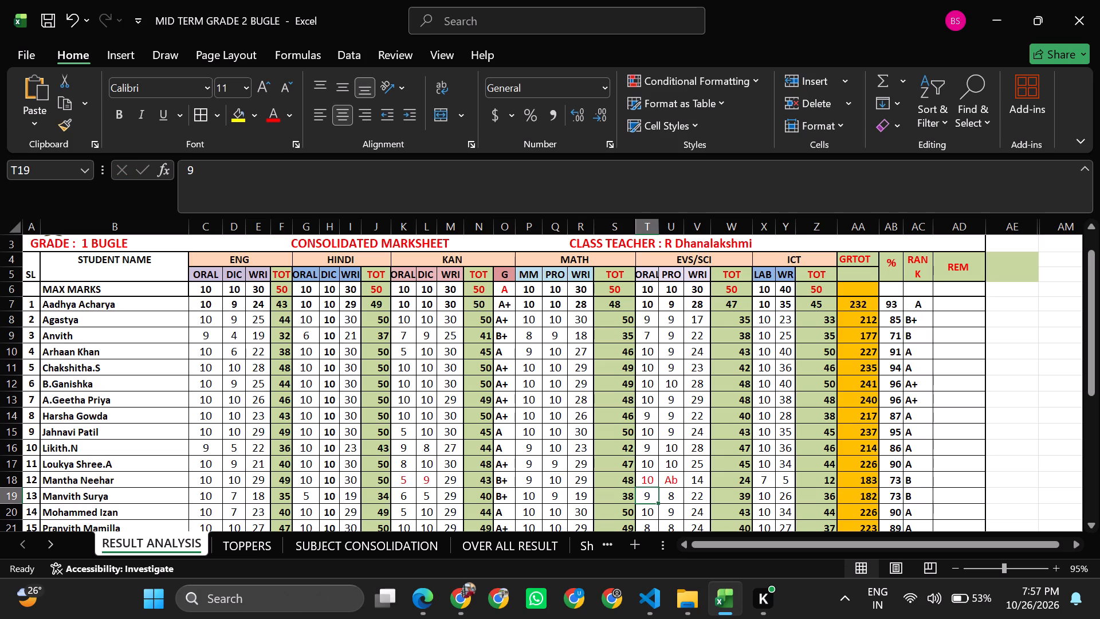
Set the EVS/SCI oral mark in row 19 to 7 and those in rows 20 to 23 to 10 each.
key(7)
key(Return)
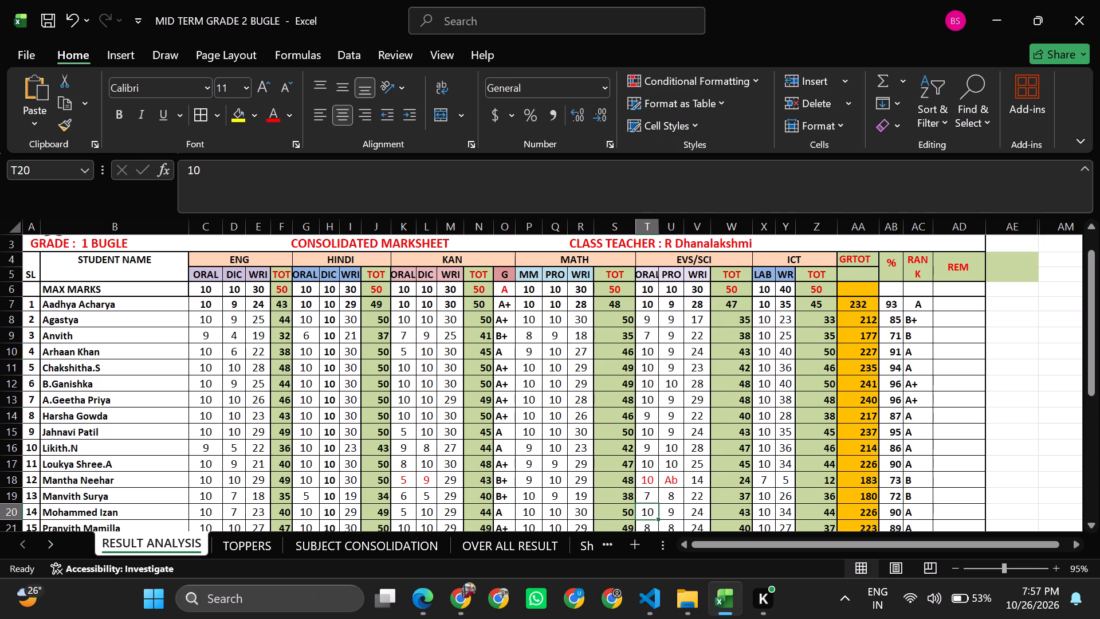
text(10)
key(Return)
text(10)
key(Return)
text(10)
key(Return)
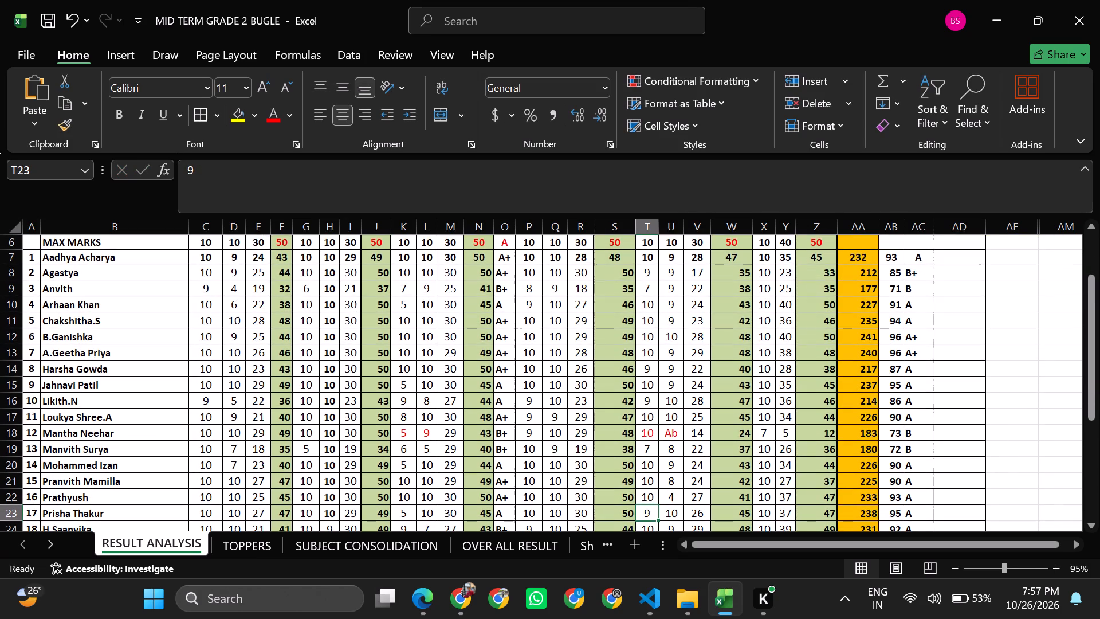
text(10)
key(Return)
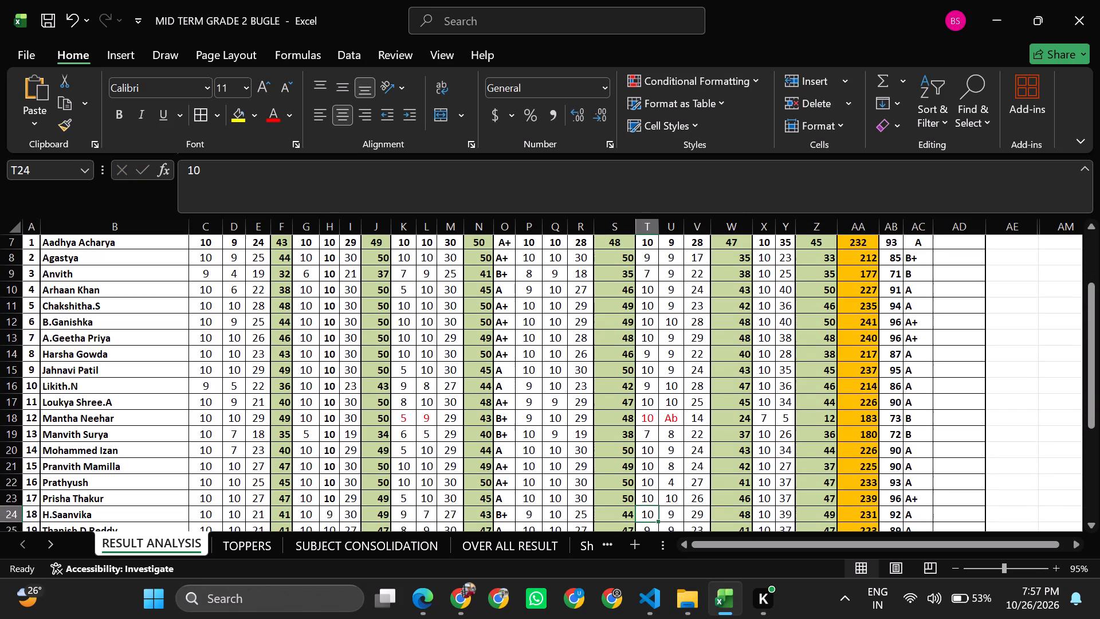
Set the EVS/SCI oral marks in rows 24, 25, 26, 27 and 28 to 8, 10, 10, 10 and 6 respectively.
key(8)
key(Return)
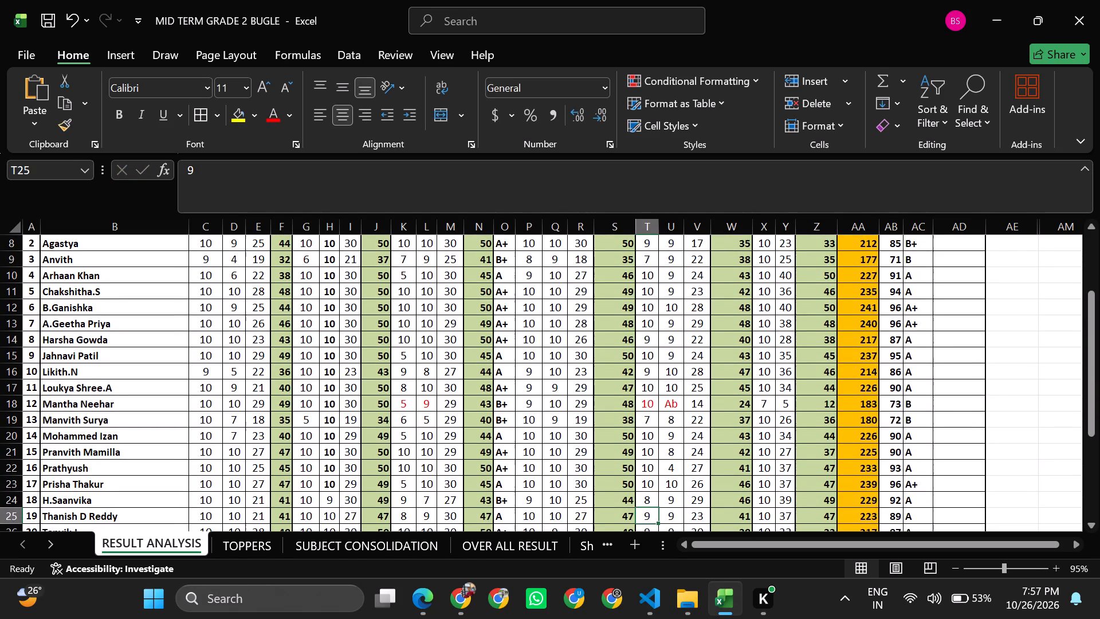
text(10)
key(Return)
text(10)
key(Return)
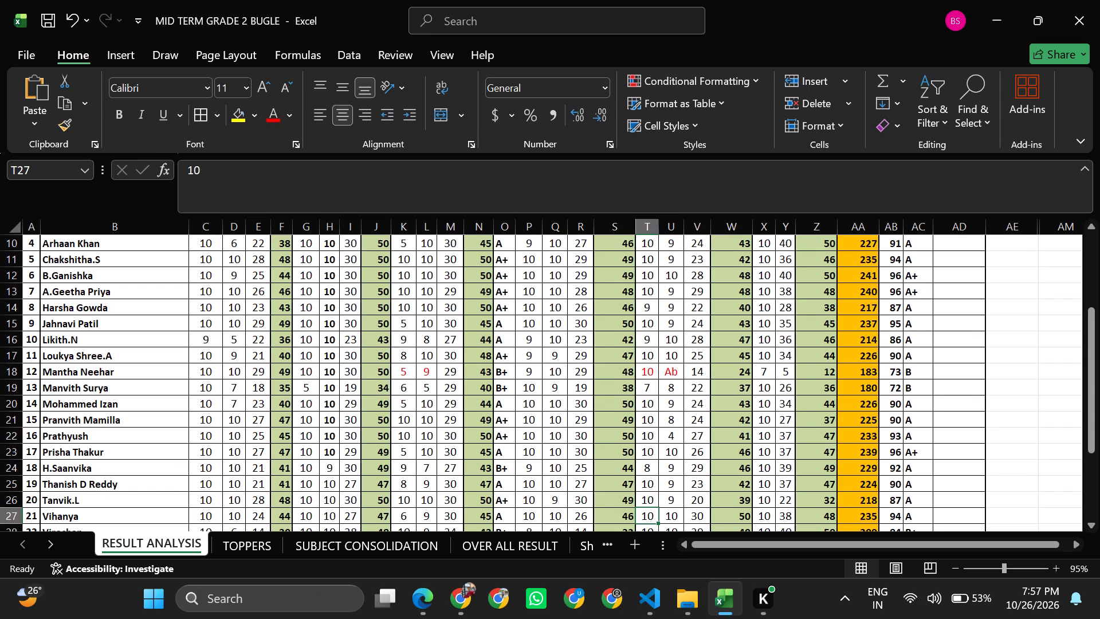
text(10)
key(Return)
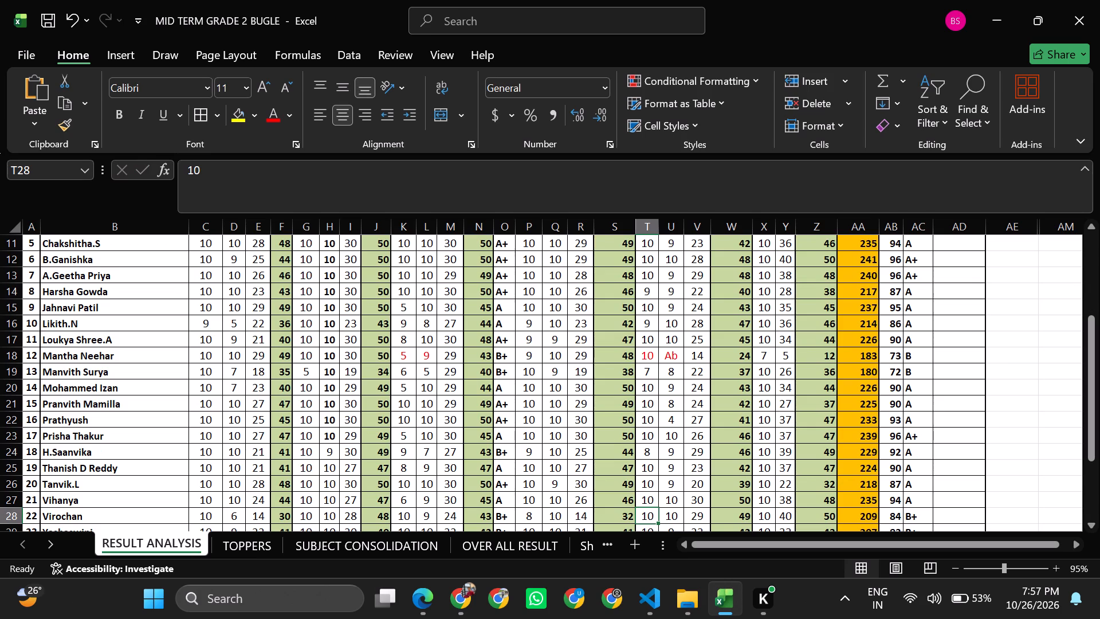
key(6)
key(Return)
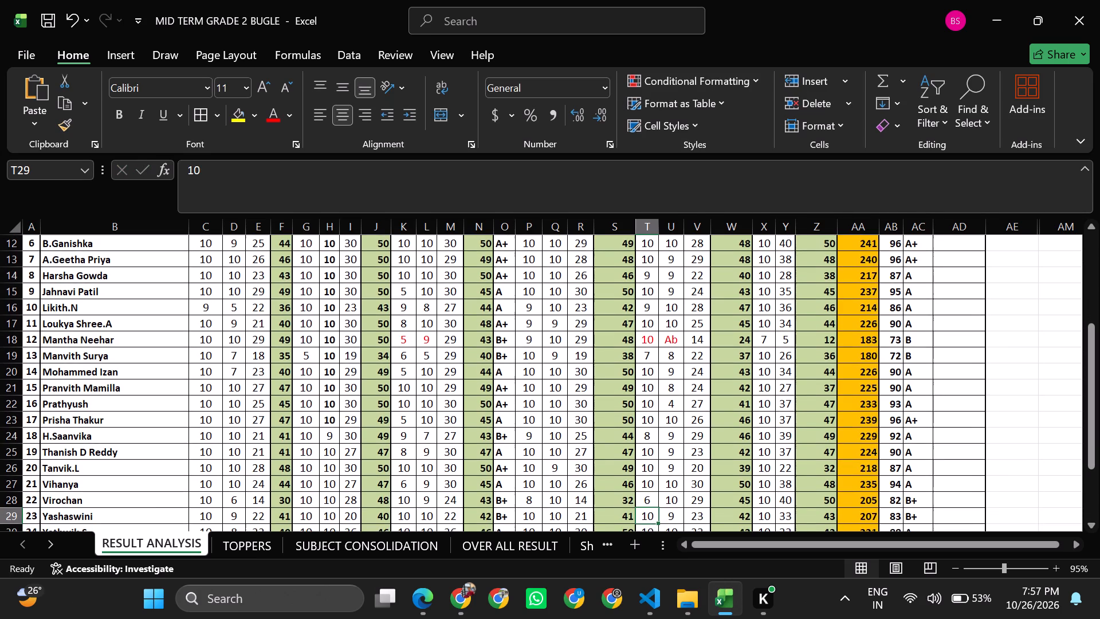
Skip rows 29 and 30 and set the EVS/SCI oral marks in rows 31 and 32 to 10 each.
key(Return)
key(Return)
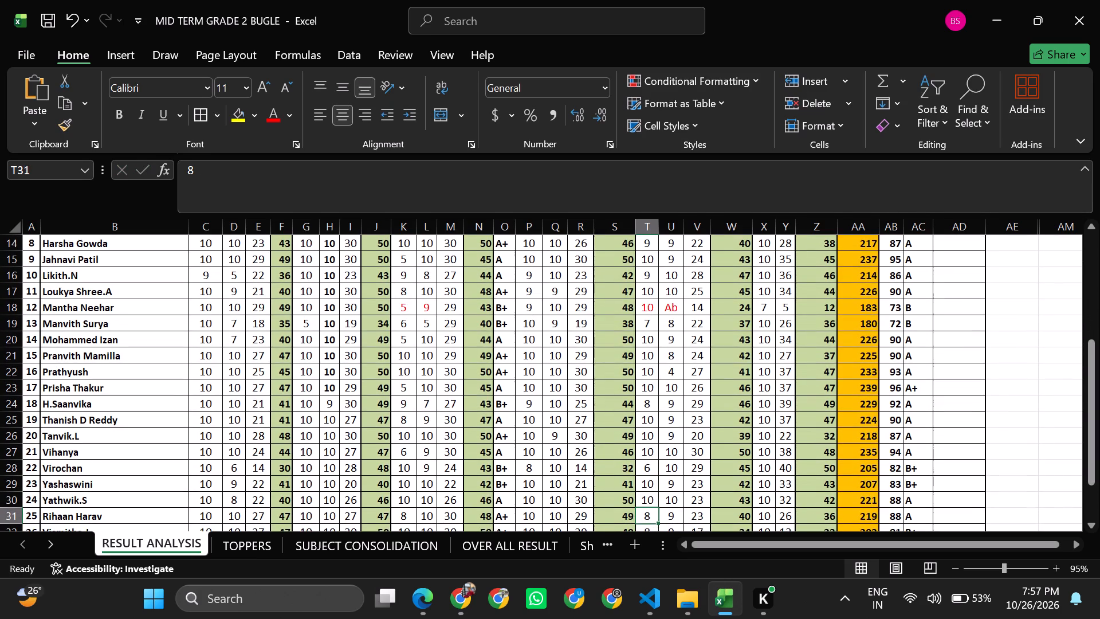
text(100)
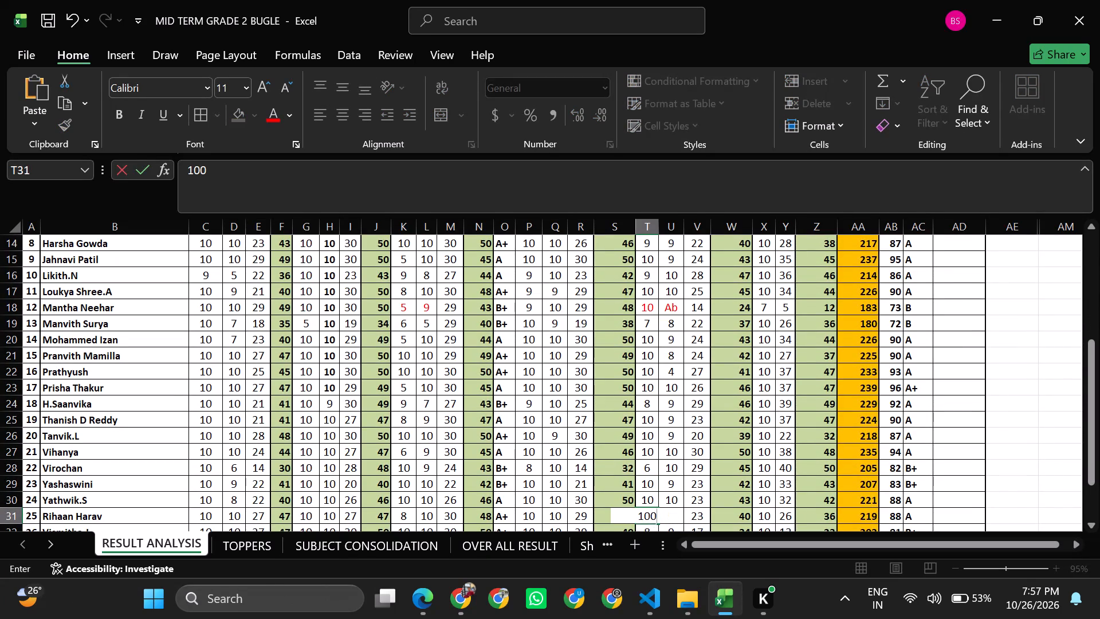
key(BackSpace)
key(Return)
key(1)
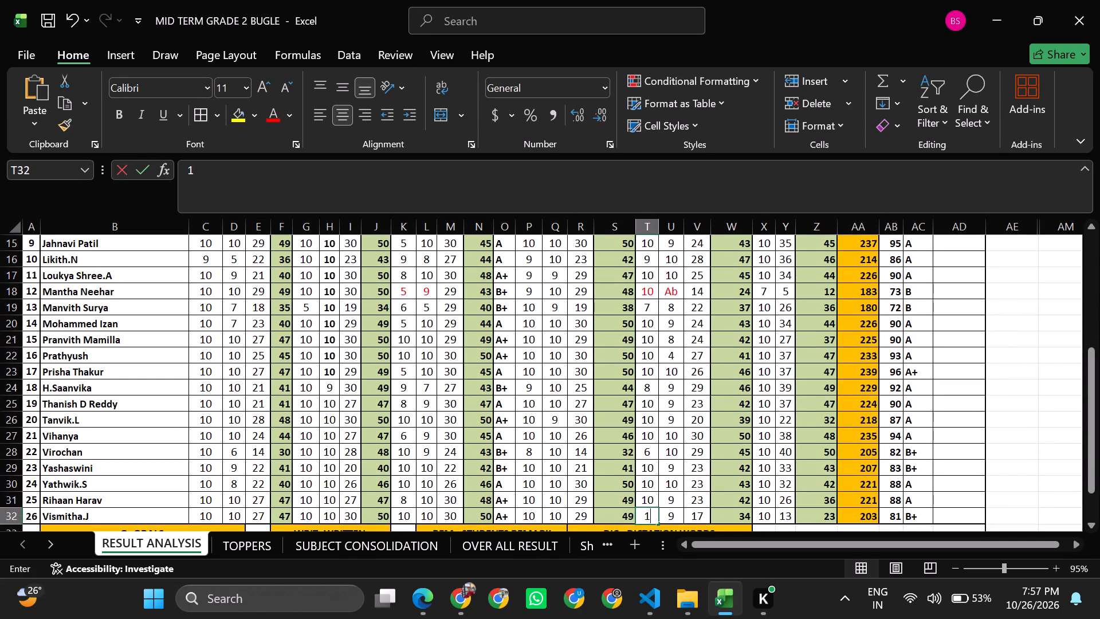
key(0)
key(Right)
Go to the first student in row 7 and set the EVS/SCI project mark to 10.
key(Up)
key(Up)
key(Up)
key(Up)
key(Up)
key(Up)
key(Up)
key(Up)
key(Up)
key(Up)
key(Up)
key(Up)
key(Up)
key(Up)
key(Up)
key(Up)
key(Up)
key(Up)
key(Up)
key(Up)
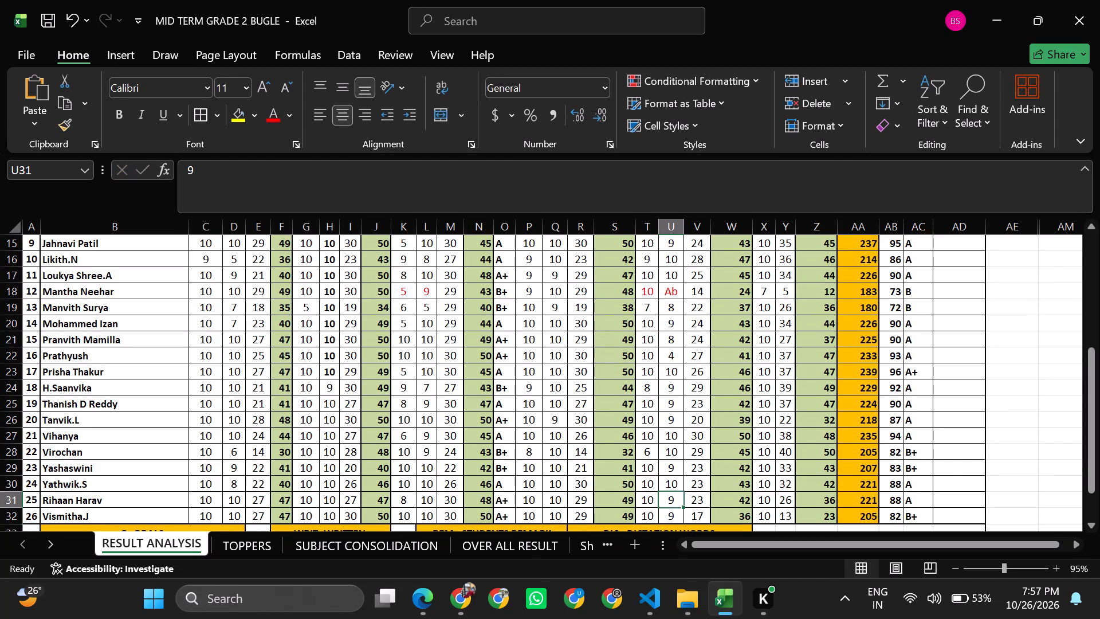
key(Down)
key(Up)
key(Down)
key(Down)
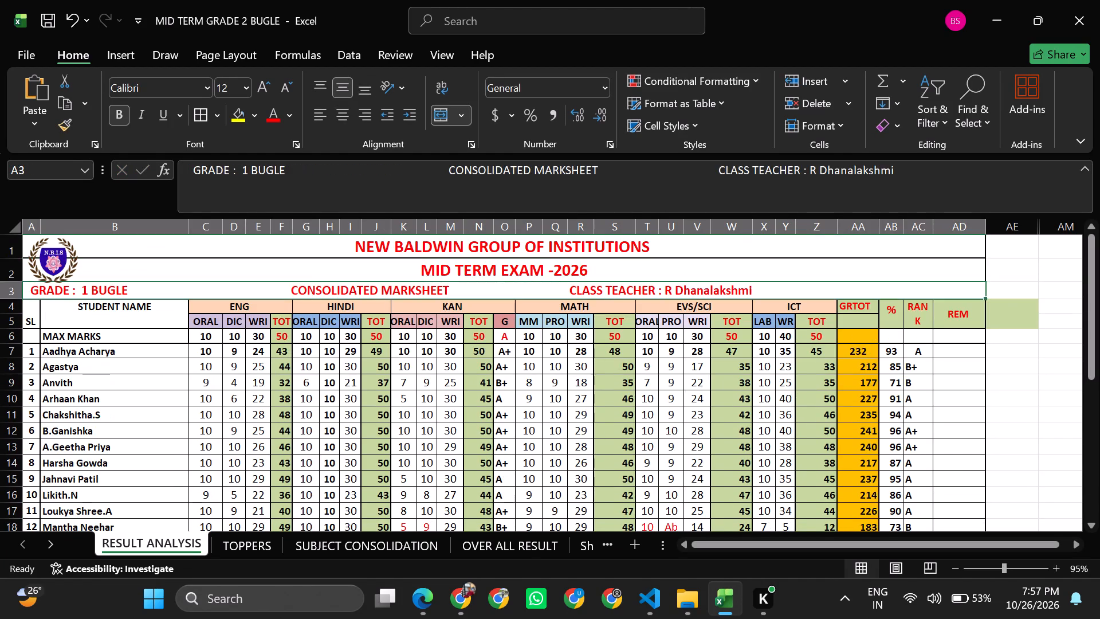
key(Down)
key(Down)
key(Down)
key(Down)
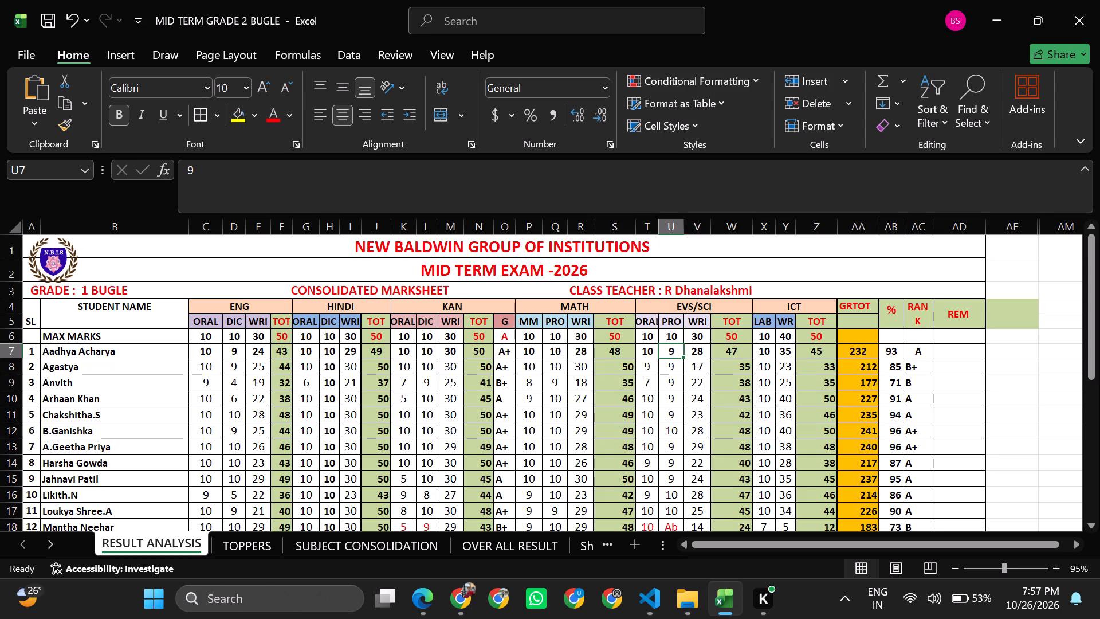
text(10)
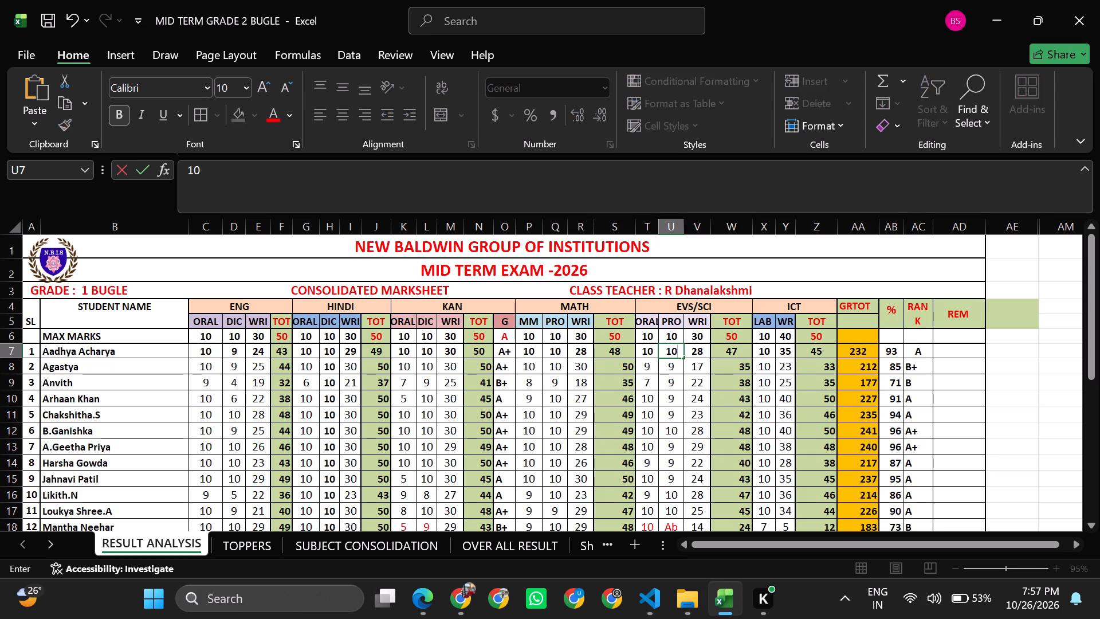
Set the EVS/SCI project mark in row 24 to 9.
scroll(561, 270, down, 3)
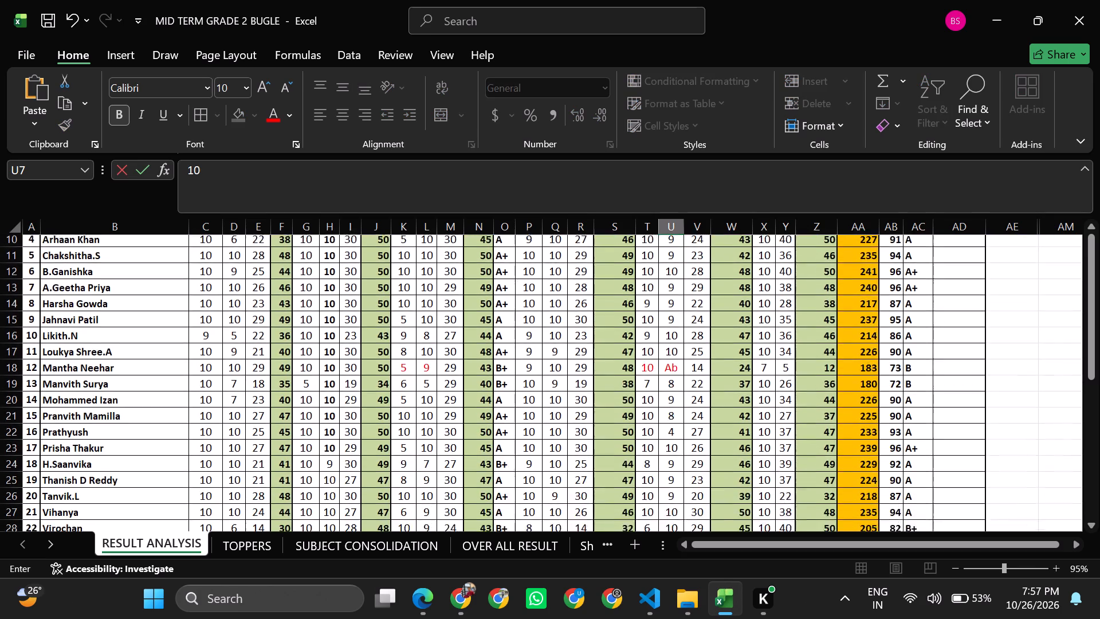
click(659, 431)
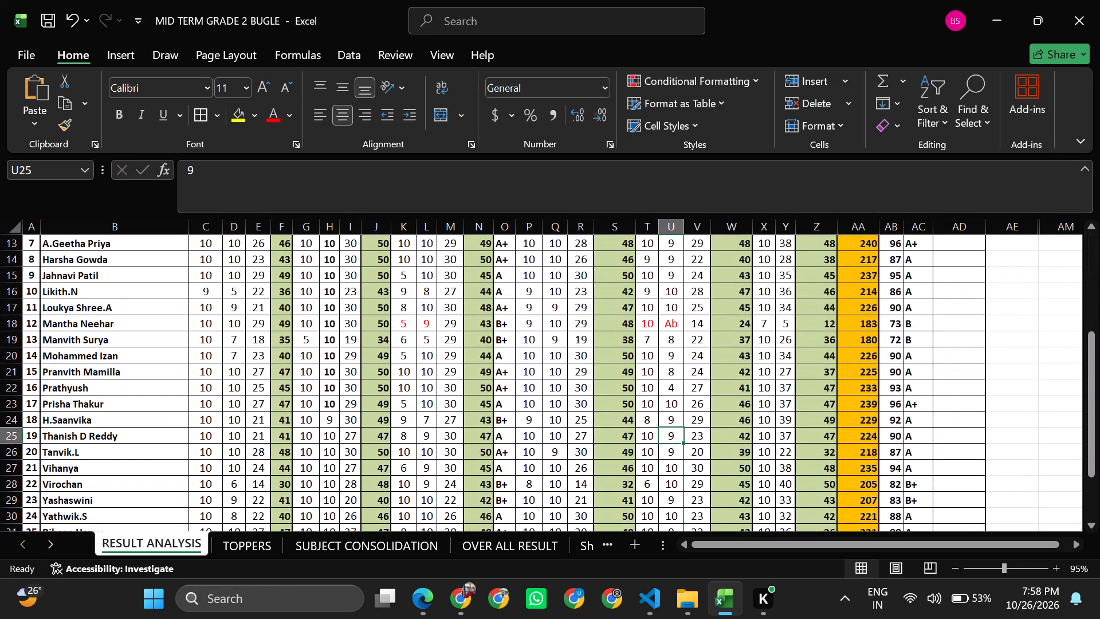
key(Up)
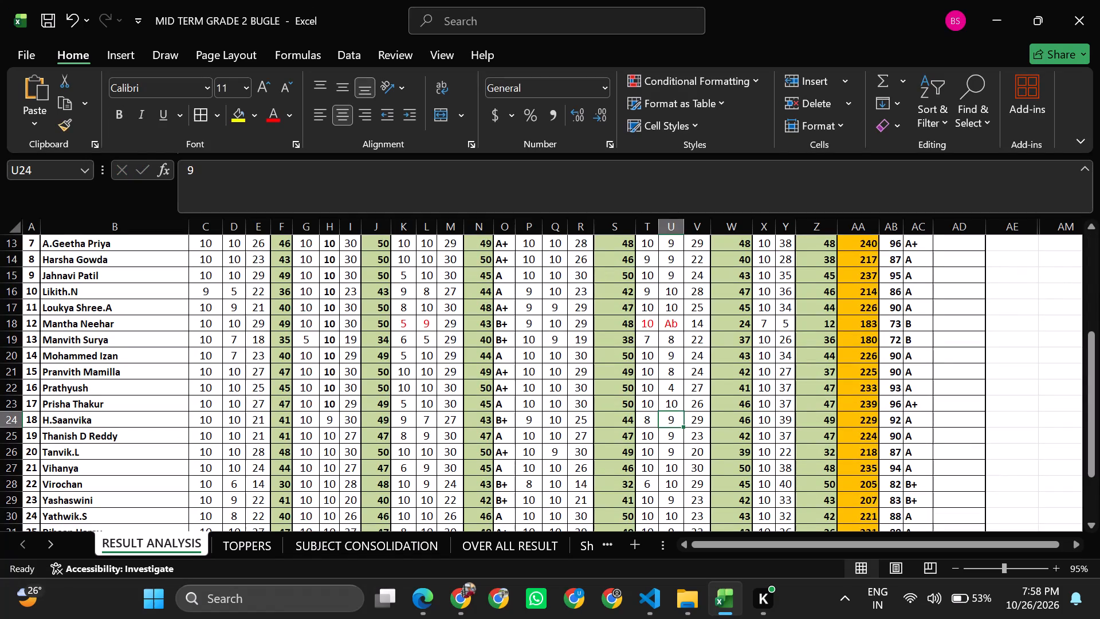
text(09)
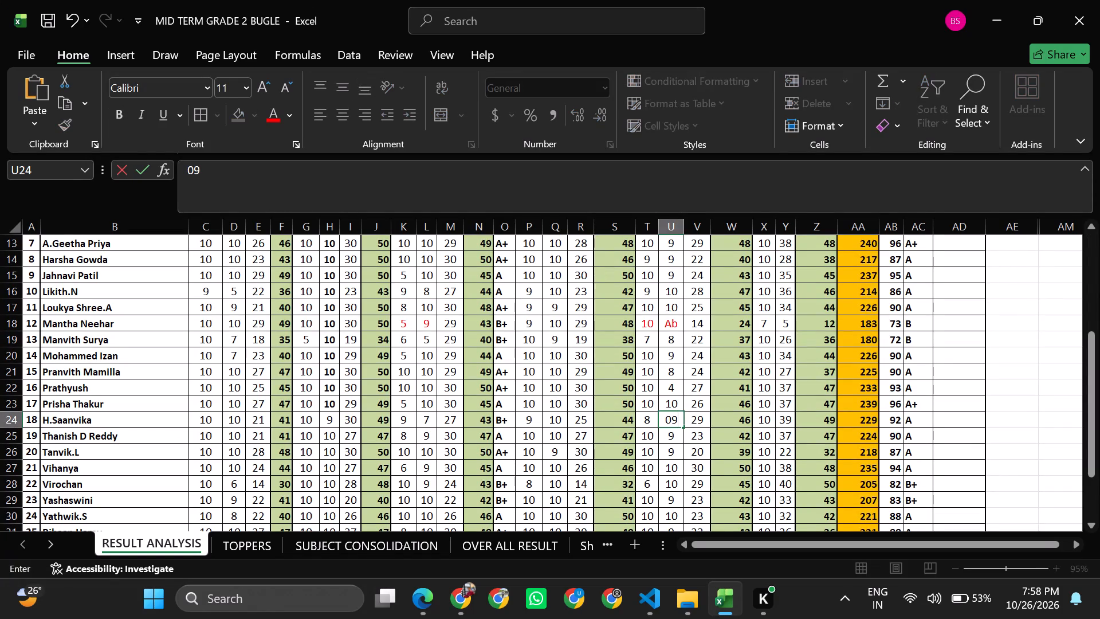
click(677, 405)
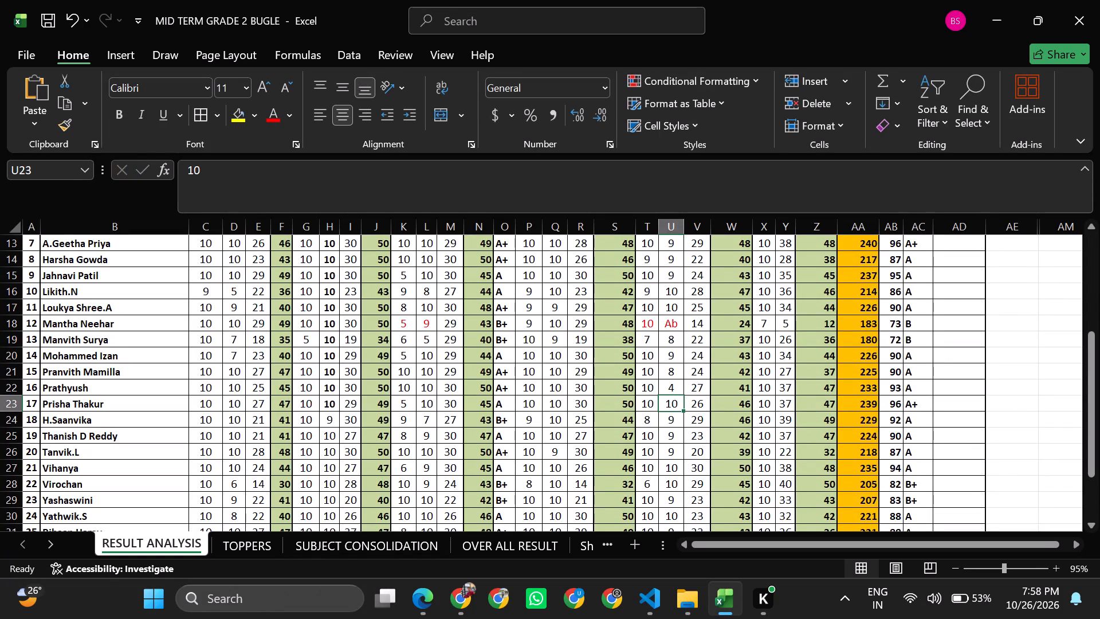
Fill the row 7 EVS/SCI project mark of 10 down to the last student in row 32.
scroll(681, 378, up, 1)
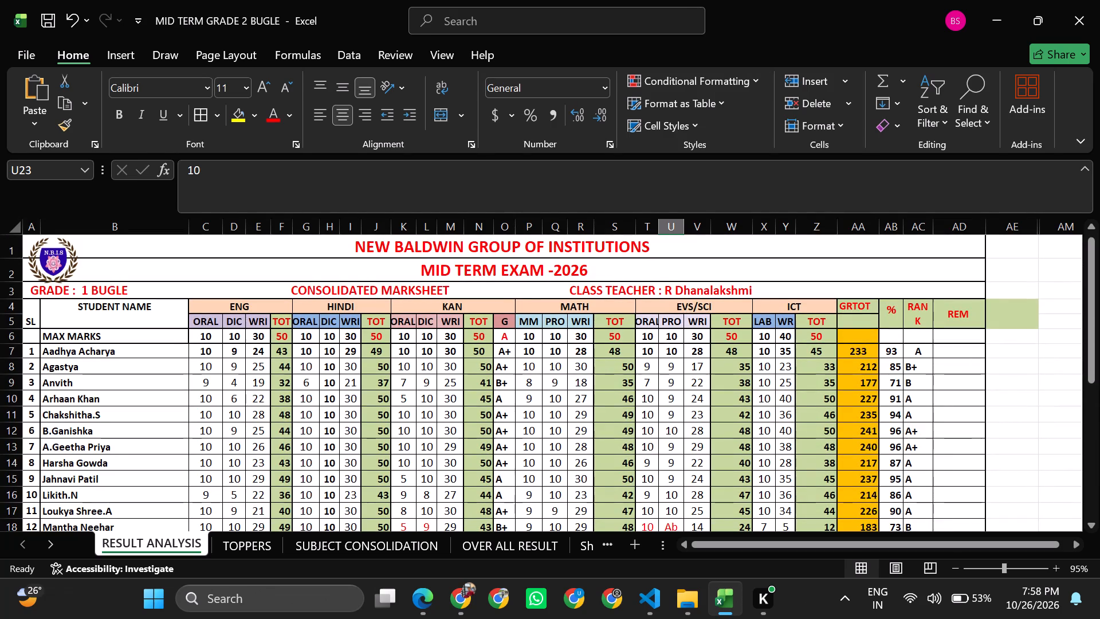
click(678, 354)
drag(683, 359, 673, 518)
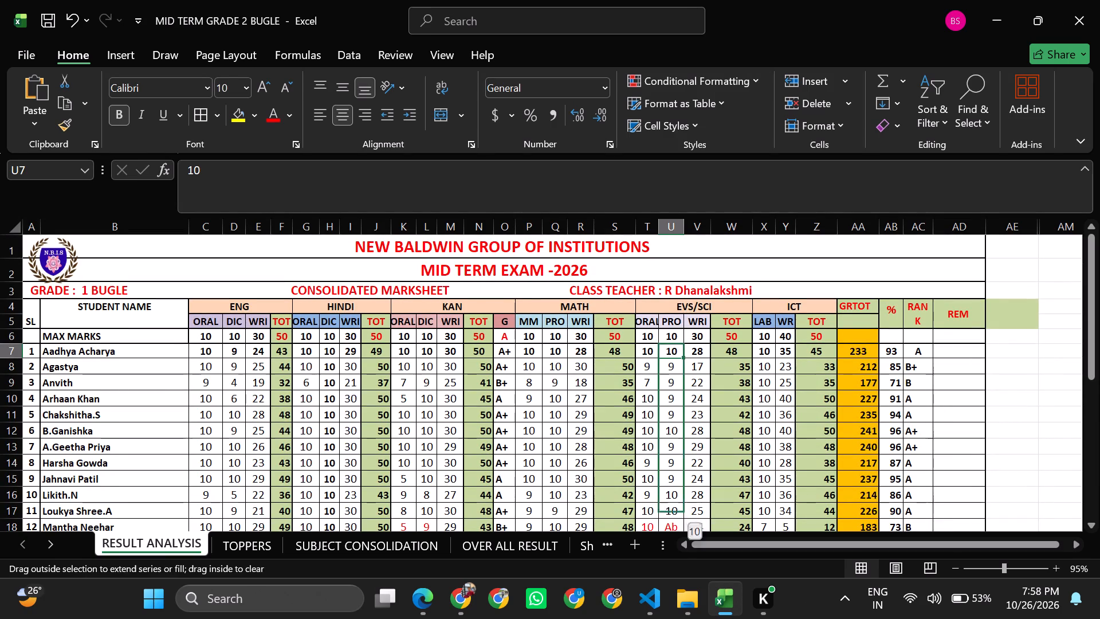
drag(673, 518, 683, 430)
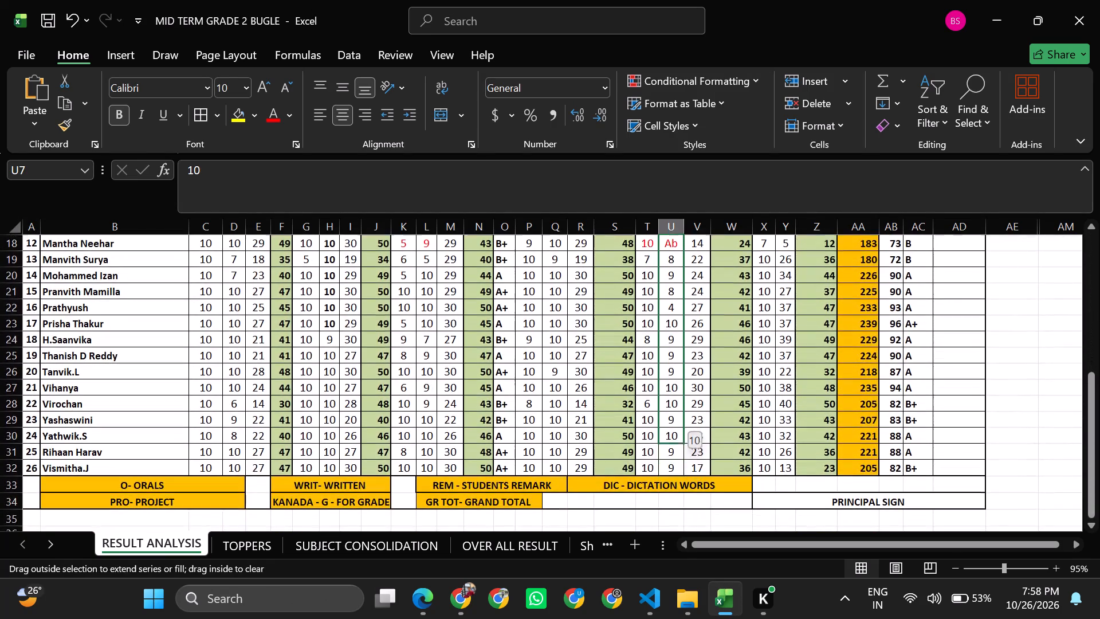
drag(683, 430, 683, 470)
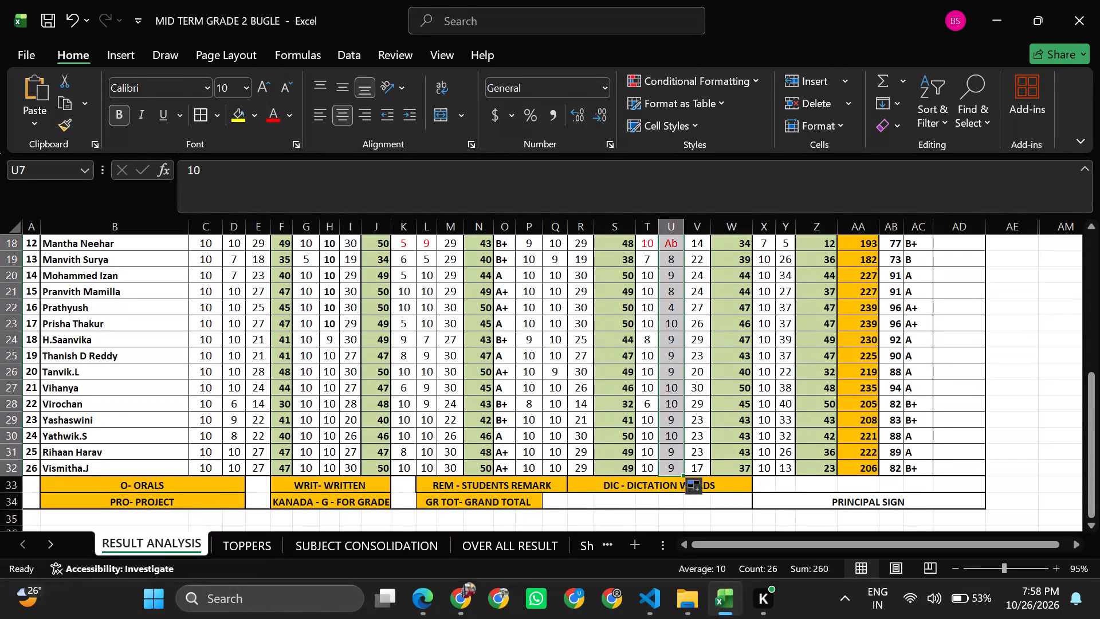
Look over the filled EVS/SCI project marks and set the one in row 24 to 9.
click(692, 368)
scroll(664, 355, up, 2)
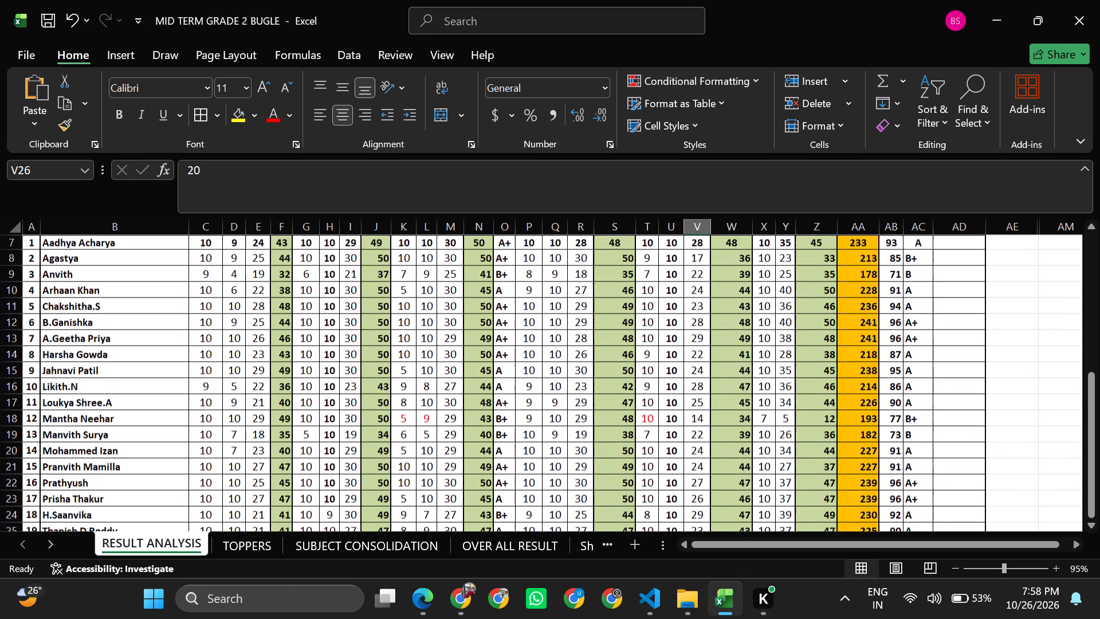
scroll(658, 442, down, 1)
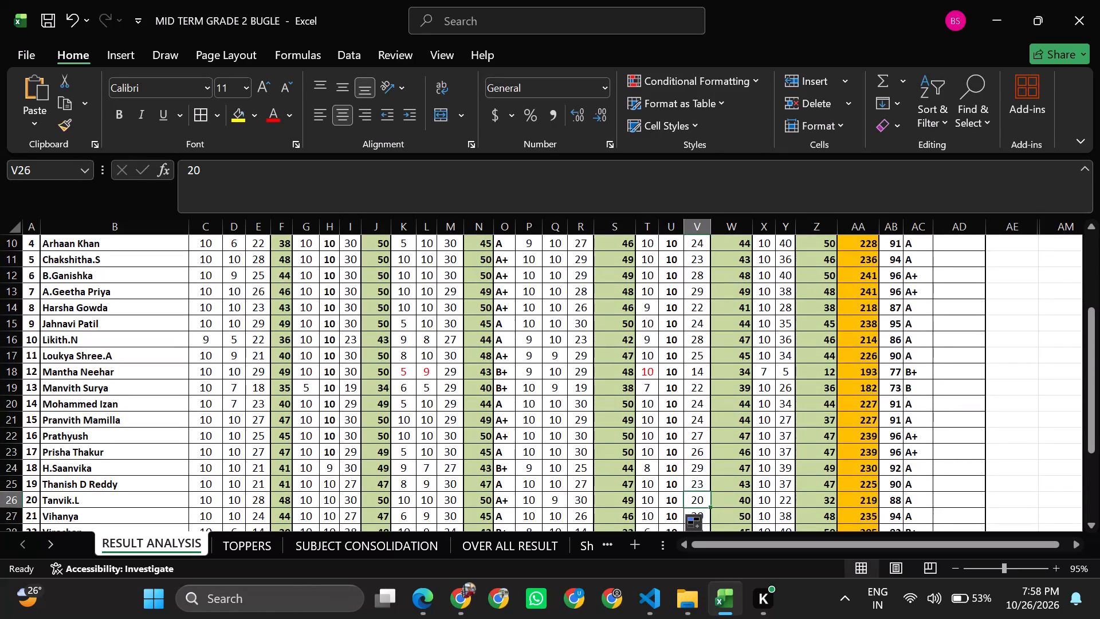
click(674, 503)
key(Up)
key(Up)
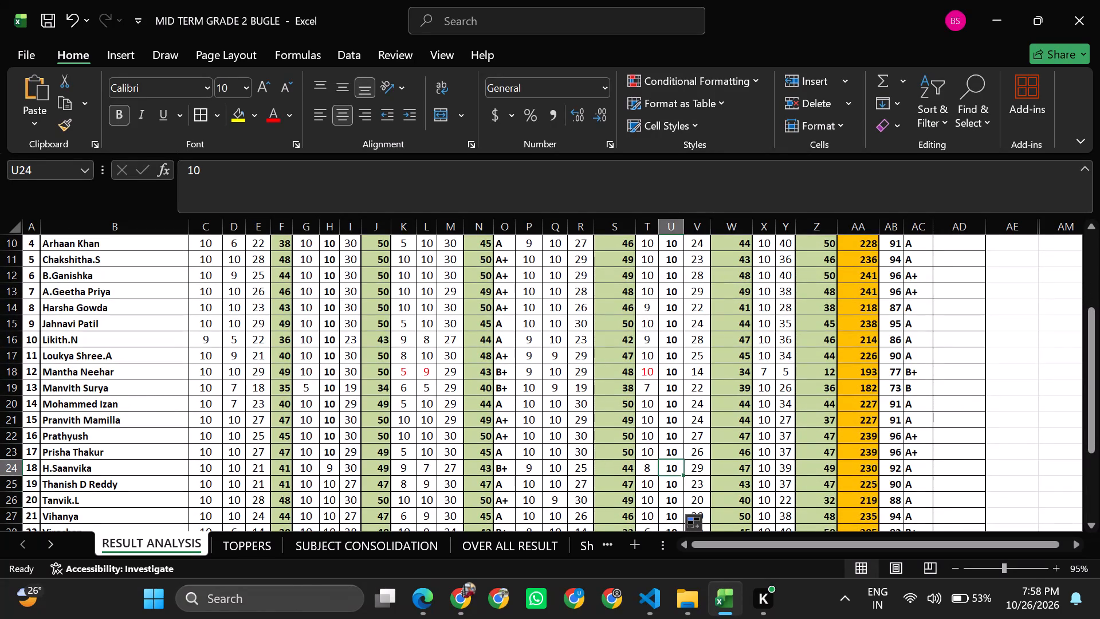
key(9)
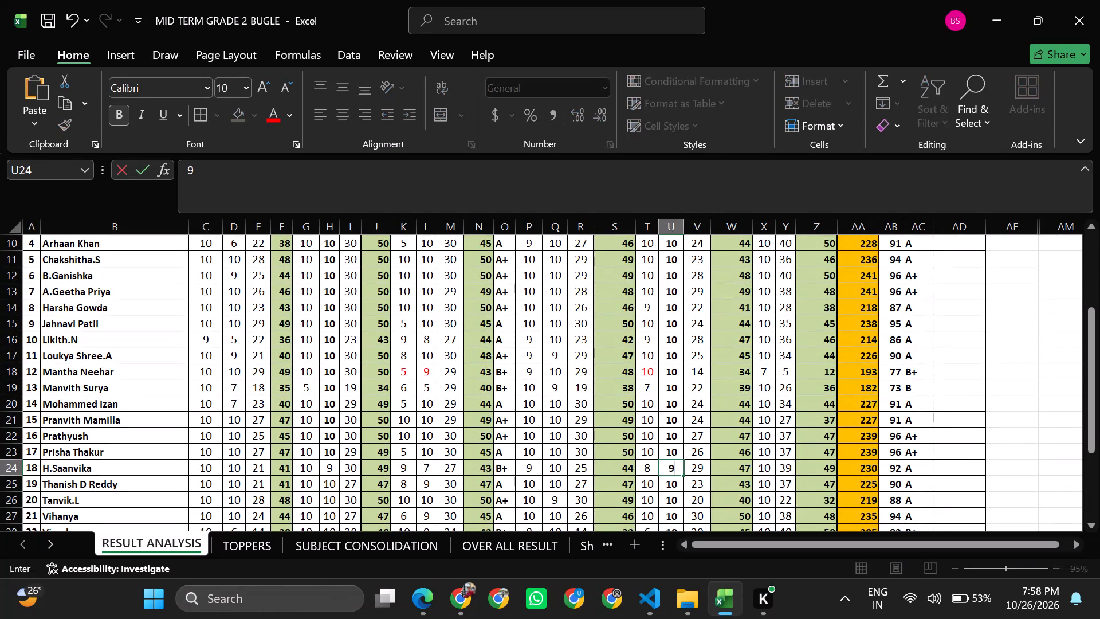
key(Down)
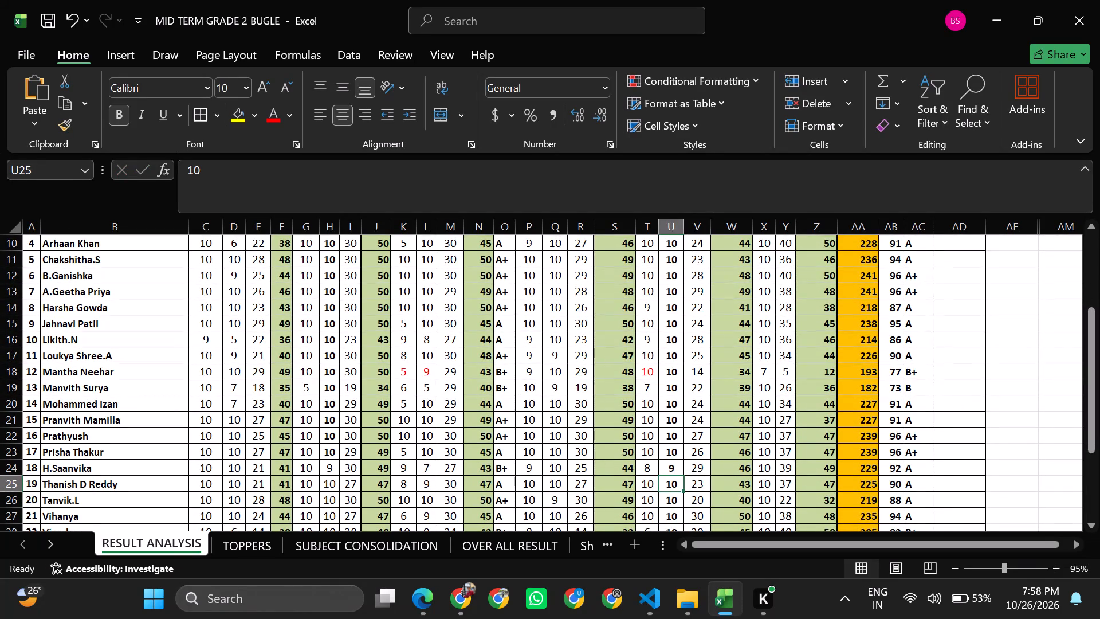
Set the EVS/SCI project mark in row 25 to 9.
key(9)
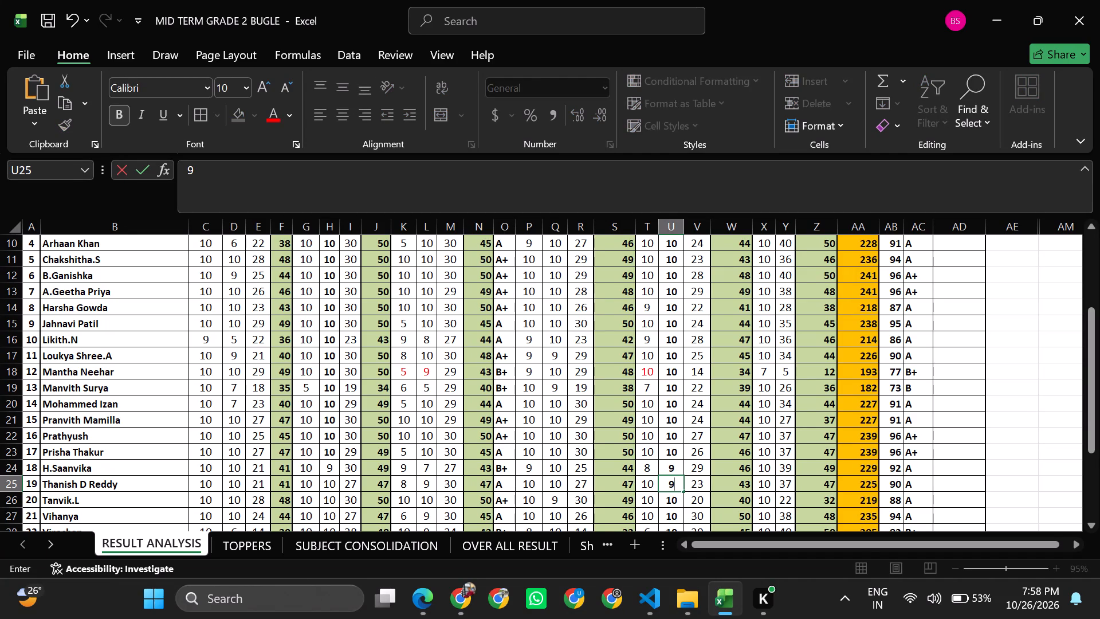
Enter the EVS/SCI written marks for rows 7 to 11 as 26, 26, 16, 24 and 28.
scroll(694, 455, up, 1)
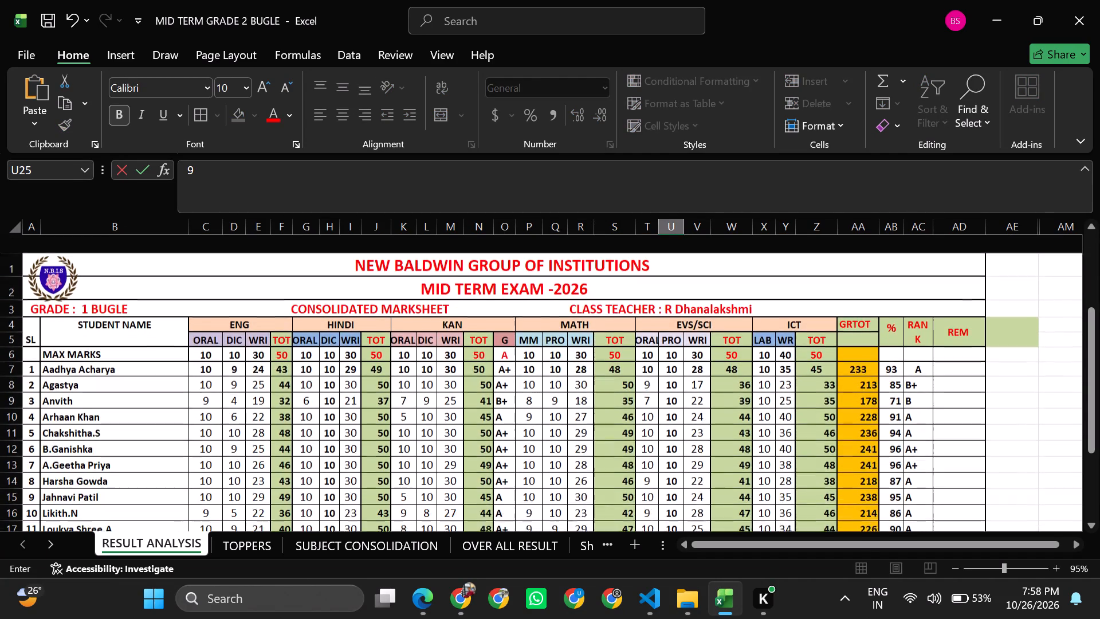
click(696, 354)
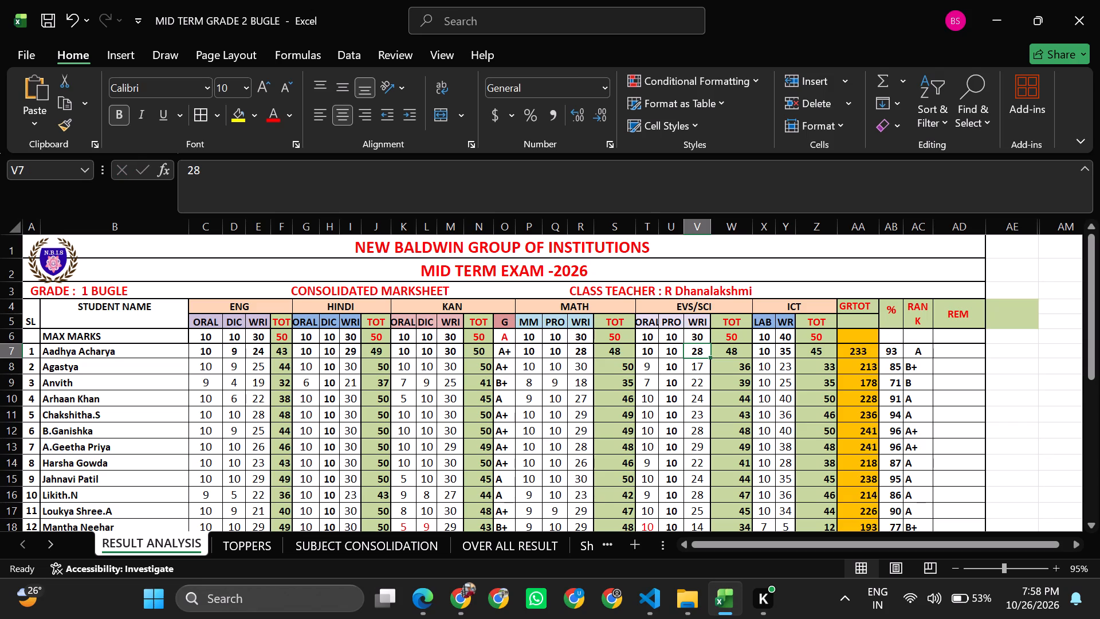
text(26)
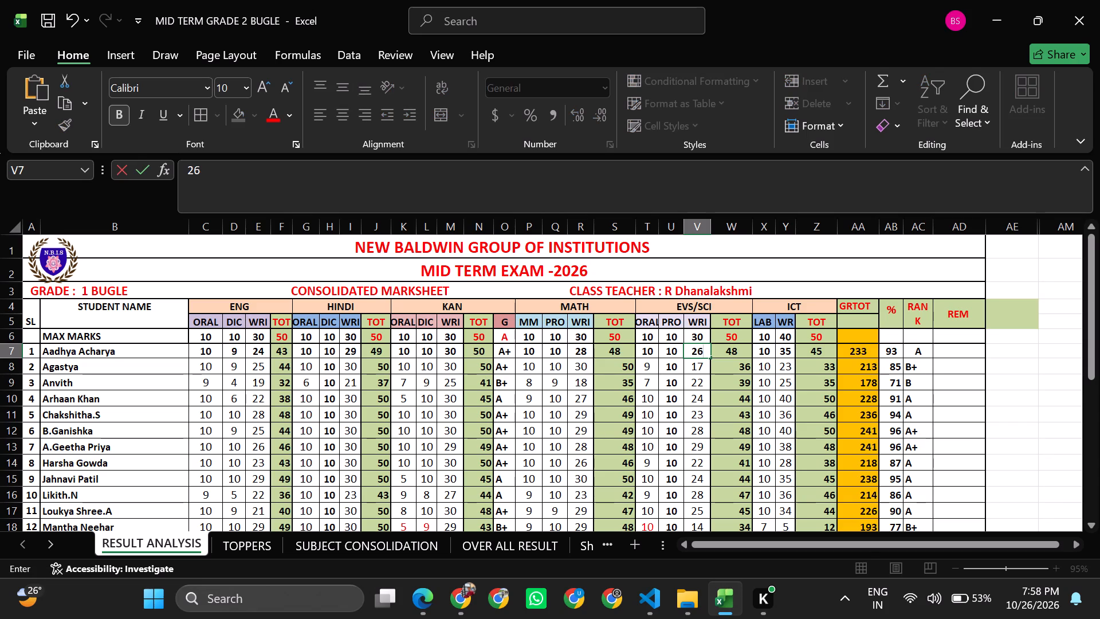
key(Return)
text(26)
key(Return)
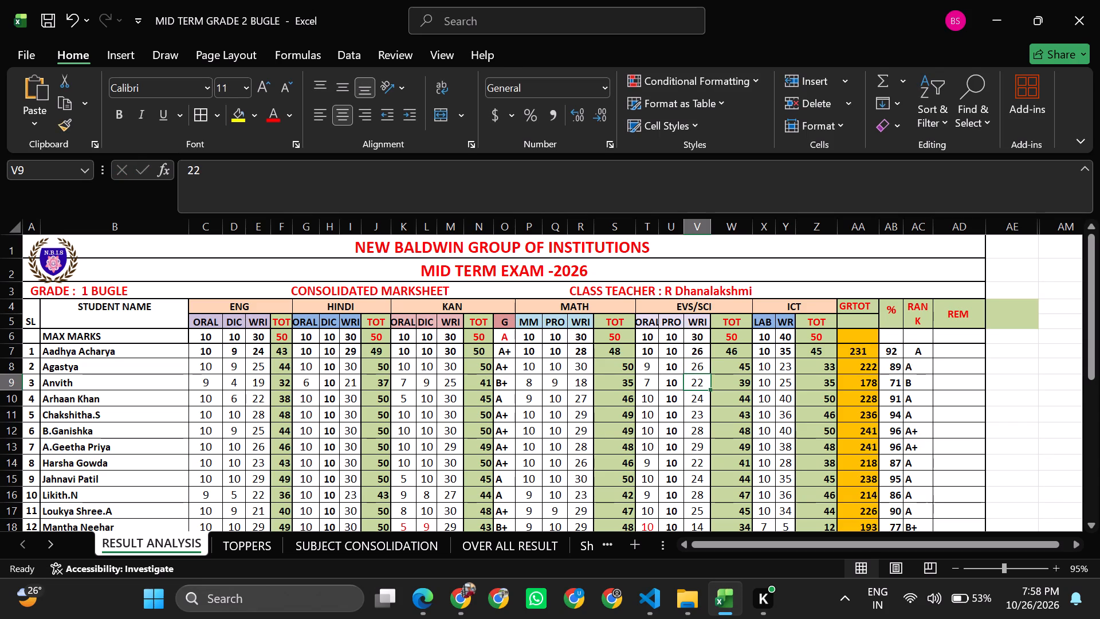
text(16)
key(Return)
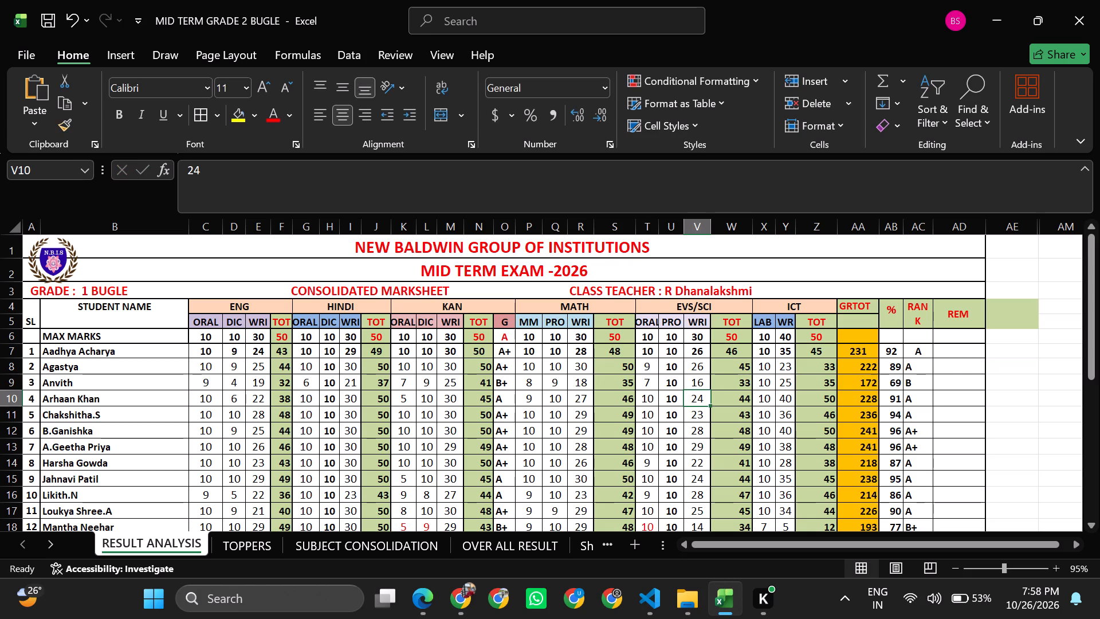
key(1)
key(BackSpace)
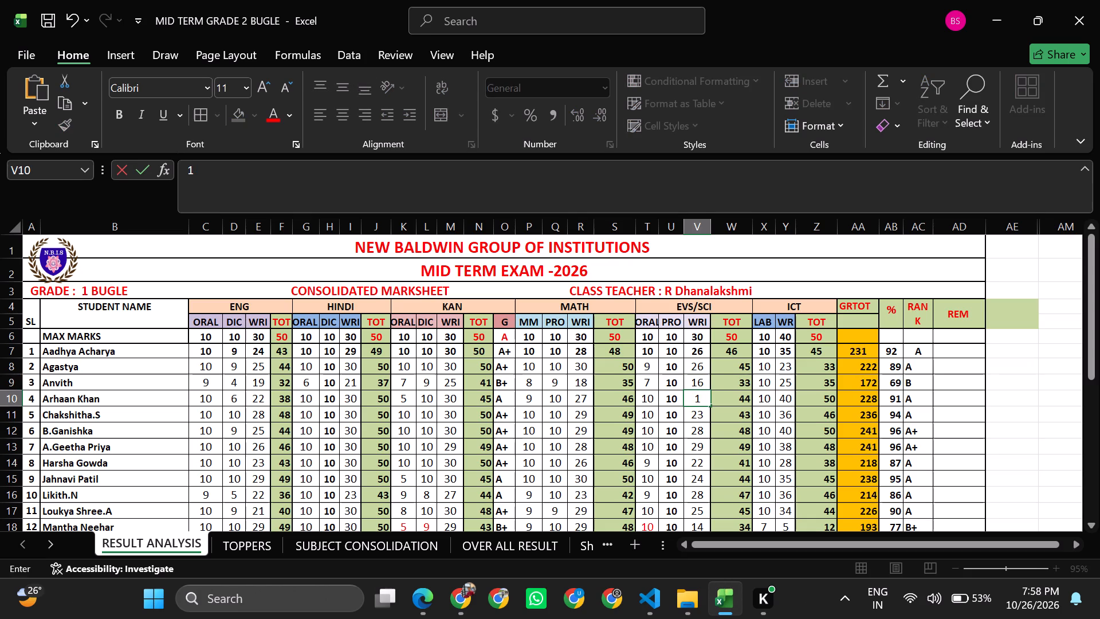
text(24)
key(Return)
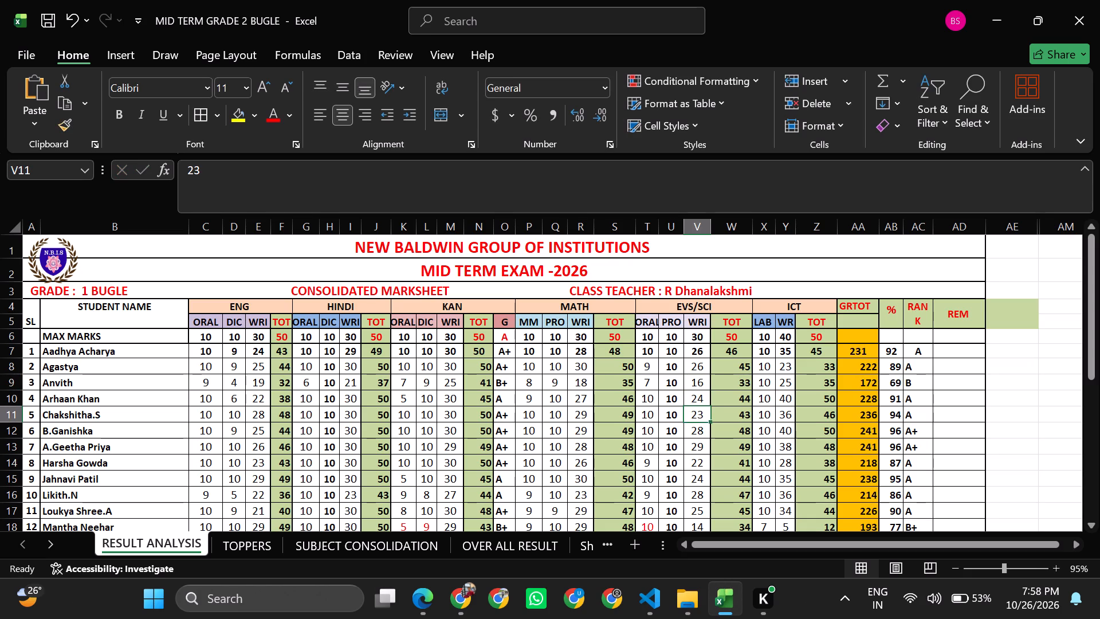
text(28)
key(Return)
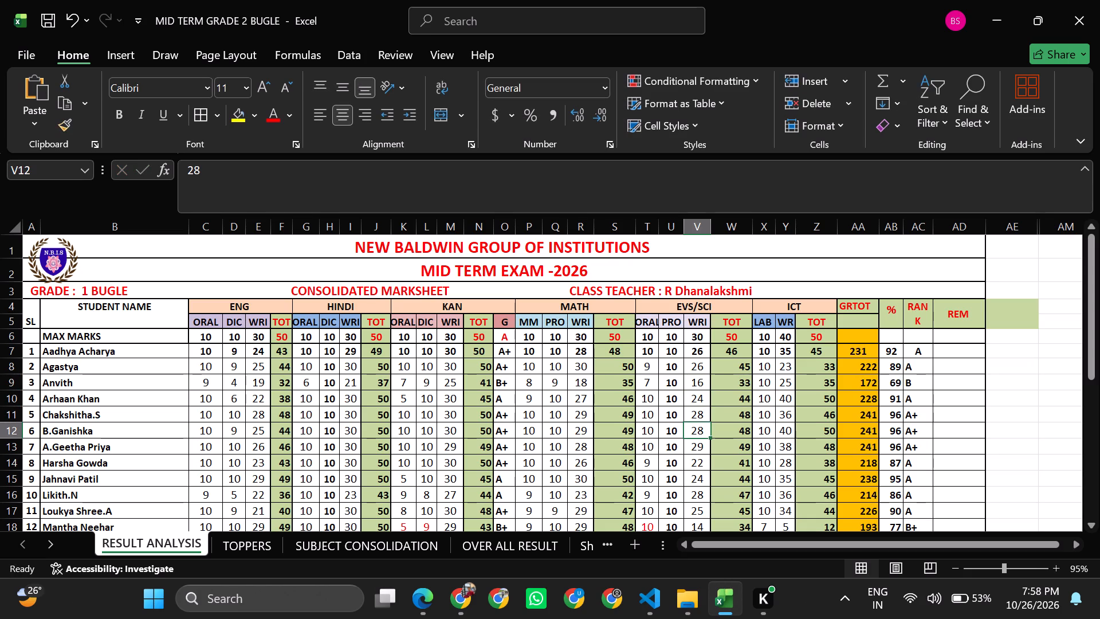
Keep the EVS/SCI written marks in rows 12 and 13, and enter 27, 30, 26 and 26 for rows 14 to 17.
key(Return)
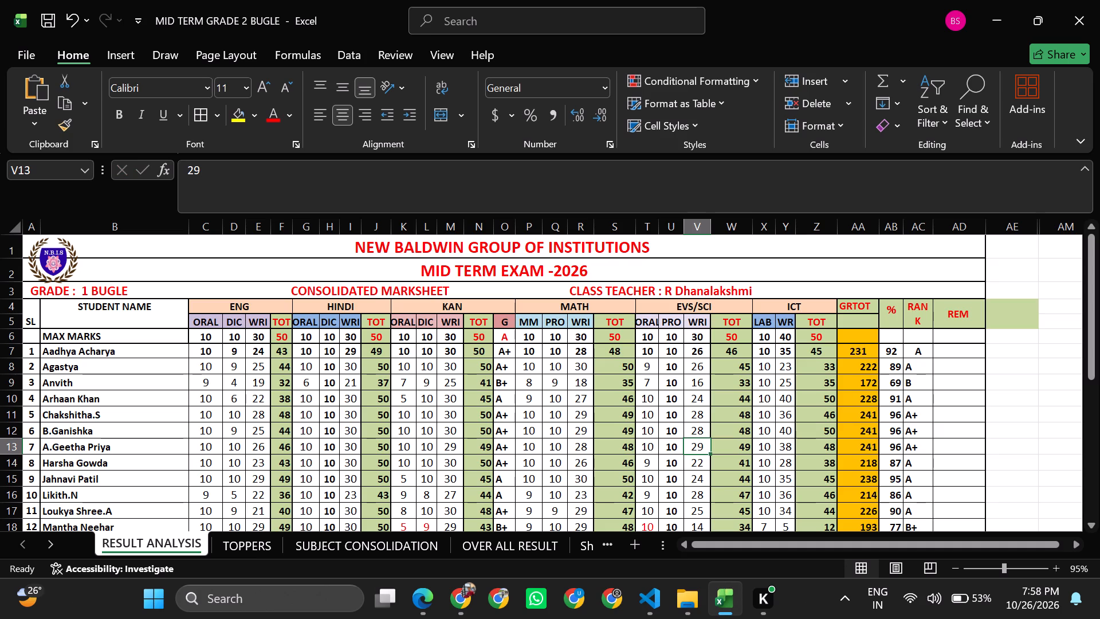
key(Return)
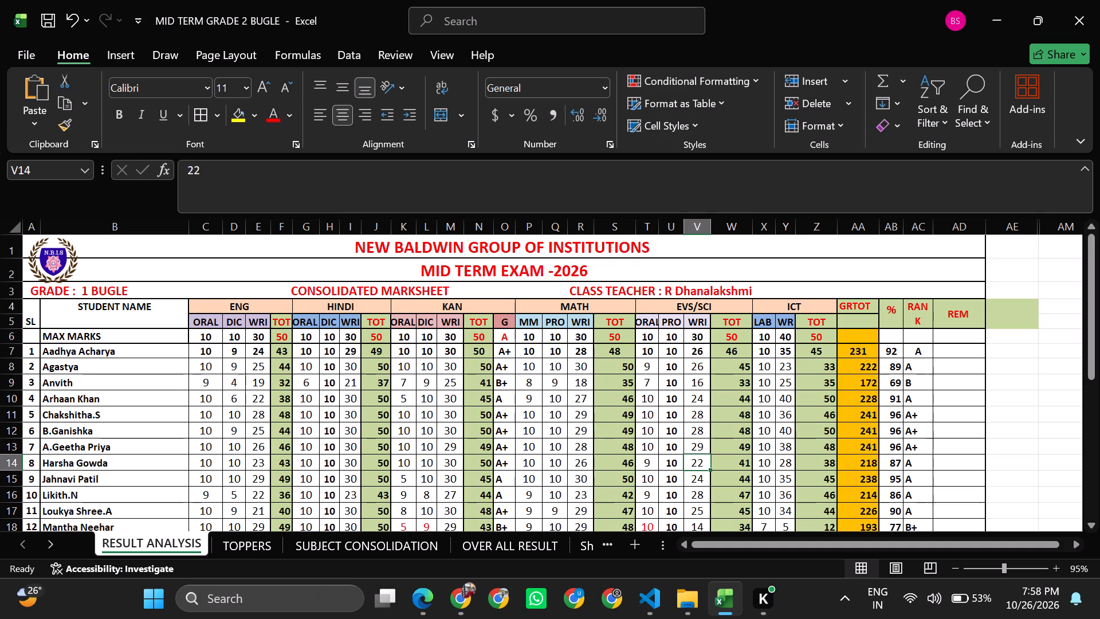
text(27)
key(Return)
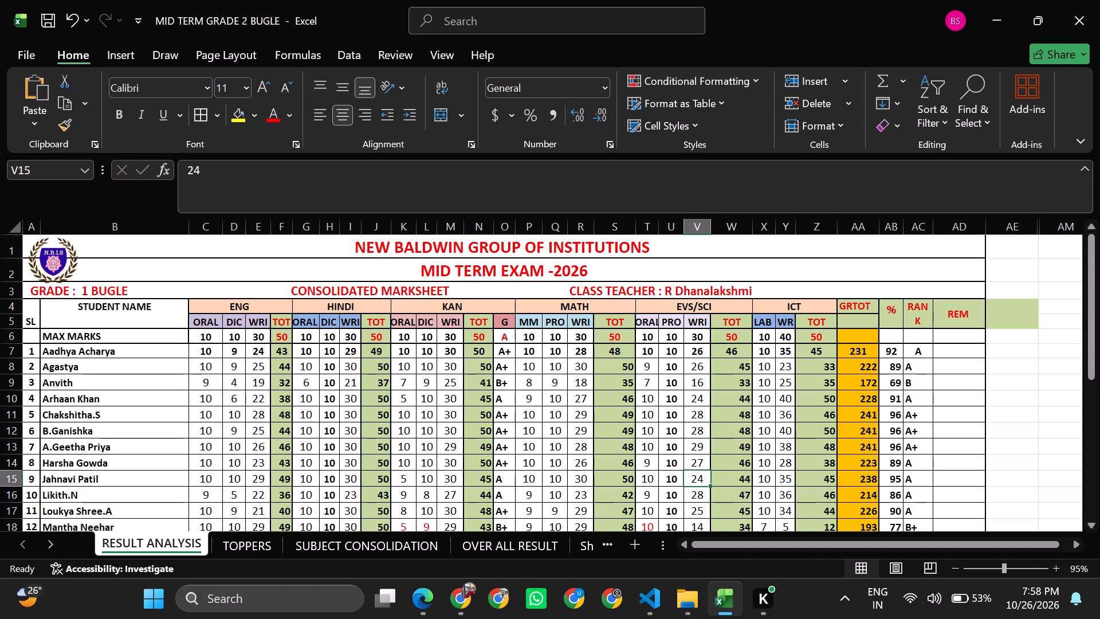
text(30)
key(Return)
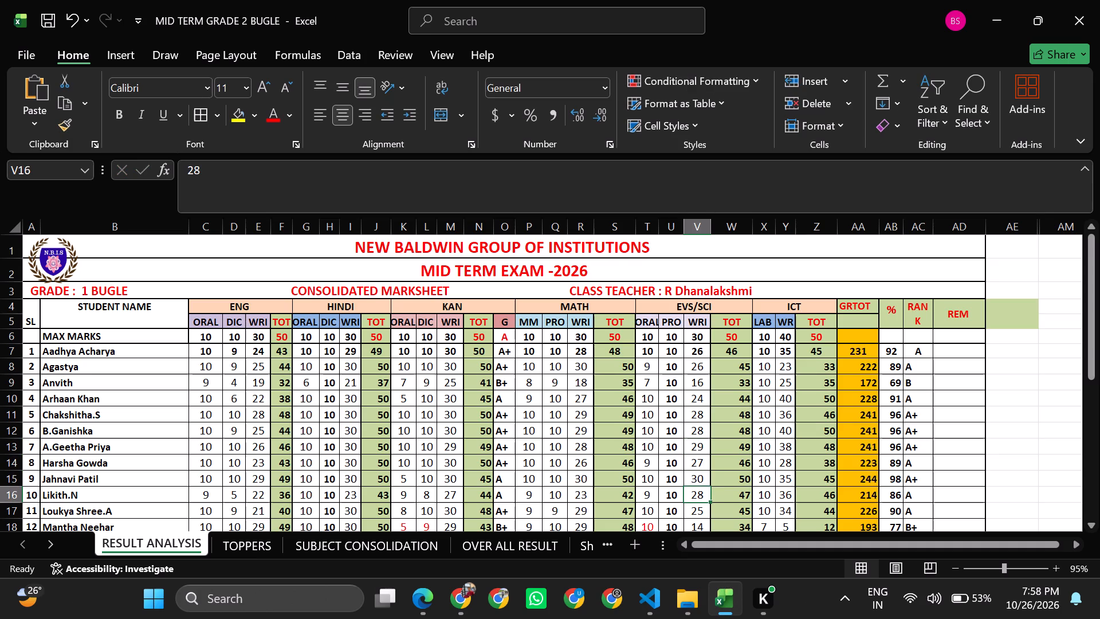
text(26)
key(Return)
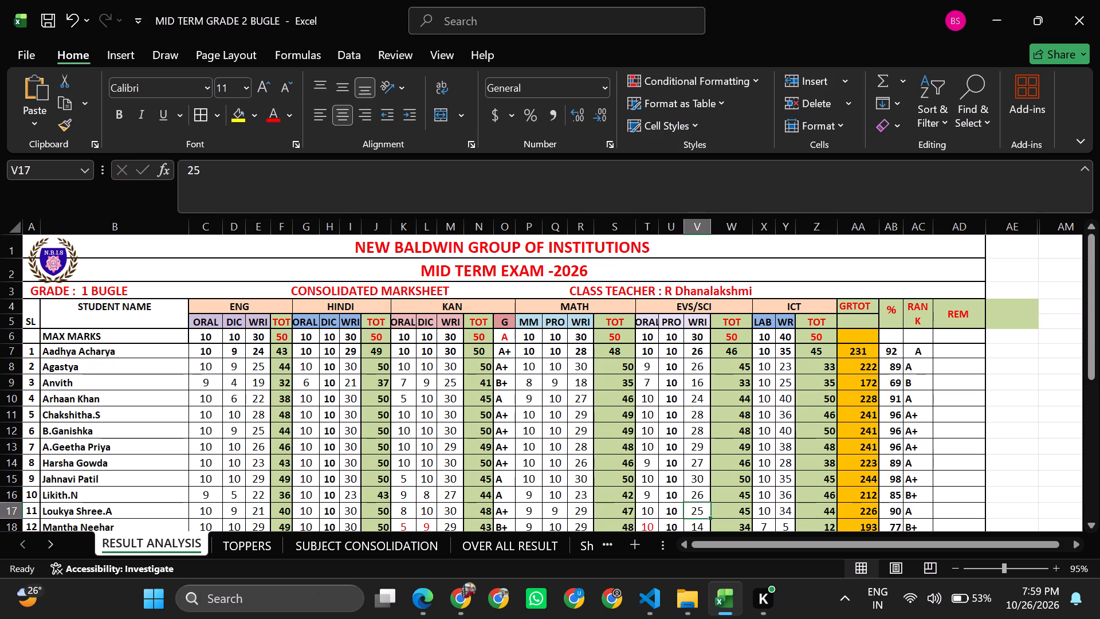
text(26)
key(Return)
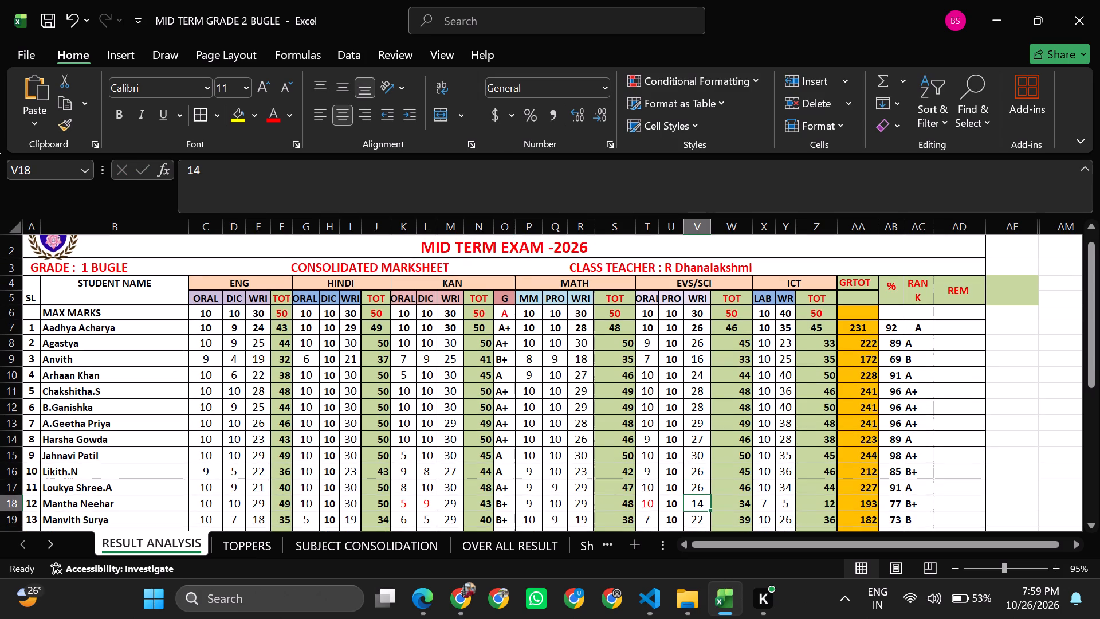
Set the EVS/SCI written marks to 29 and 18 in rows 18 and 19, skip row 20, and enter 30, 29 and 28 in rows 21 to 23.
text(29)
key(Return)
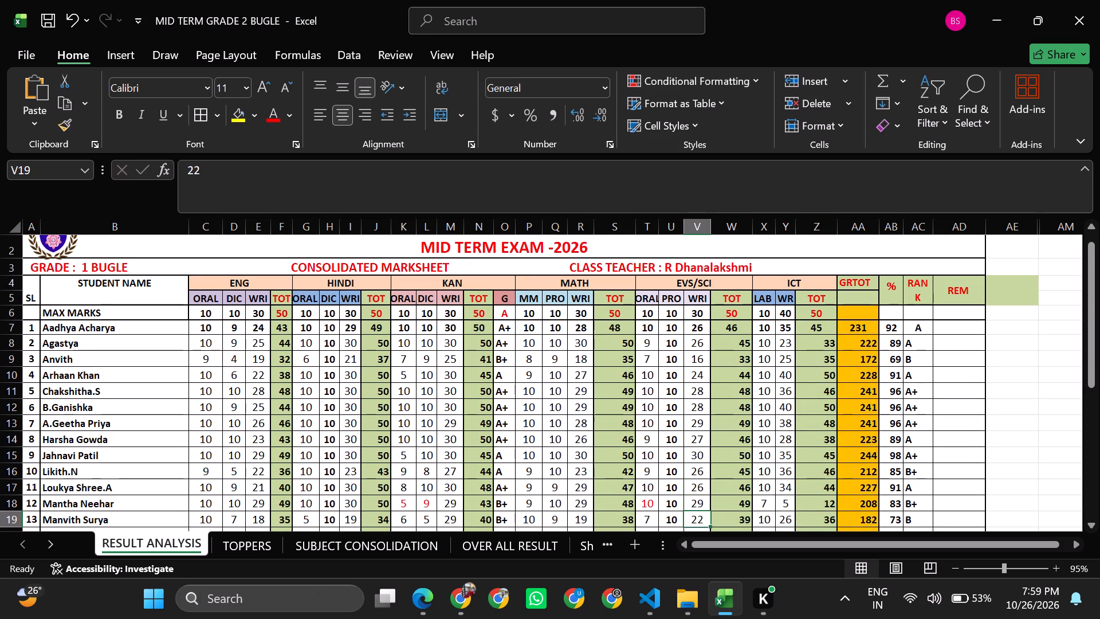
text(18)
key(Return)
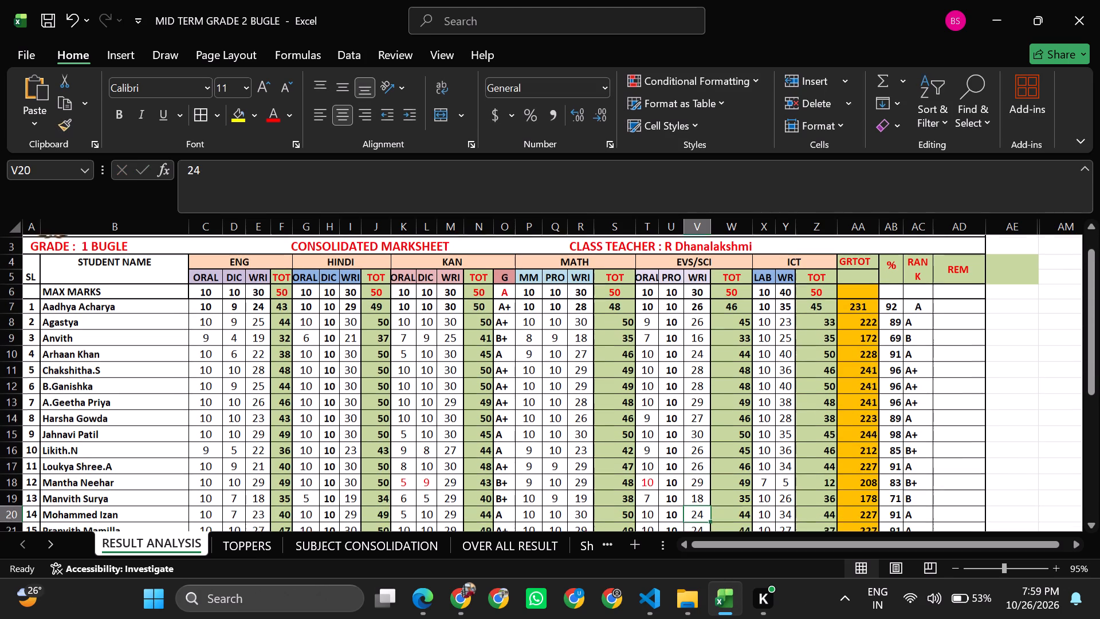
key(Return)
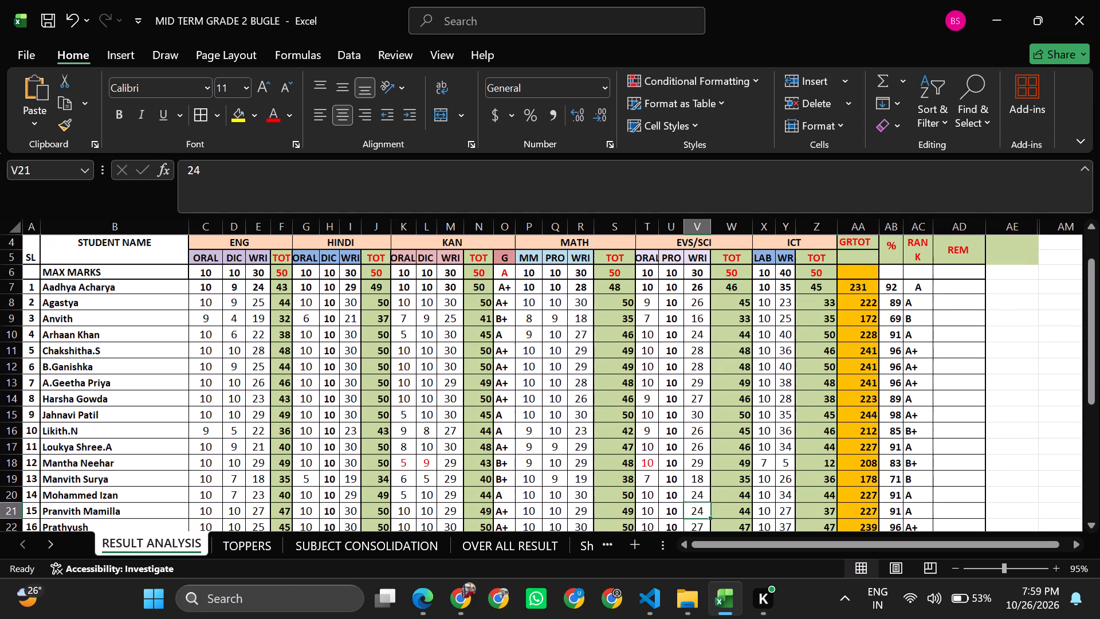
text(30)
key(Return)
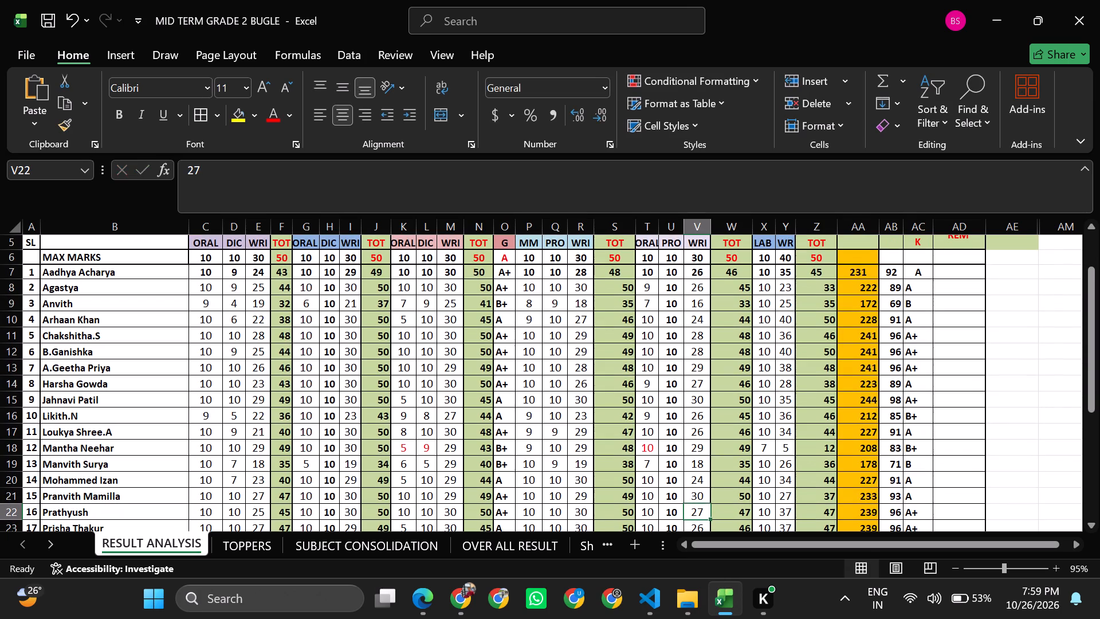
text(29)
key(Return)
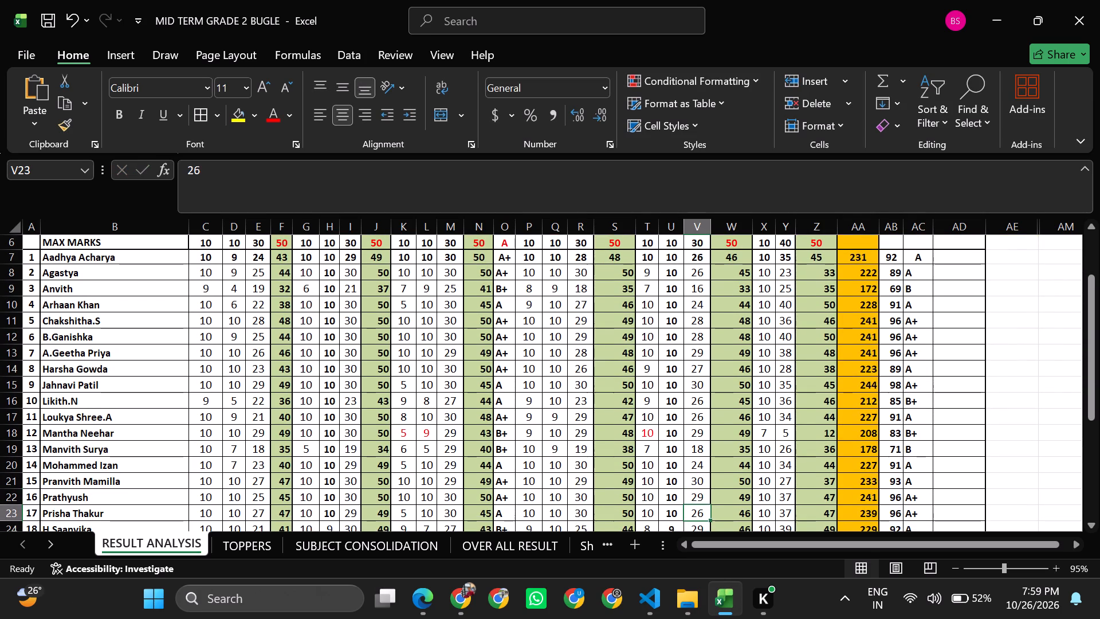
text(28)
key(Return)
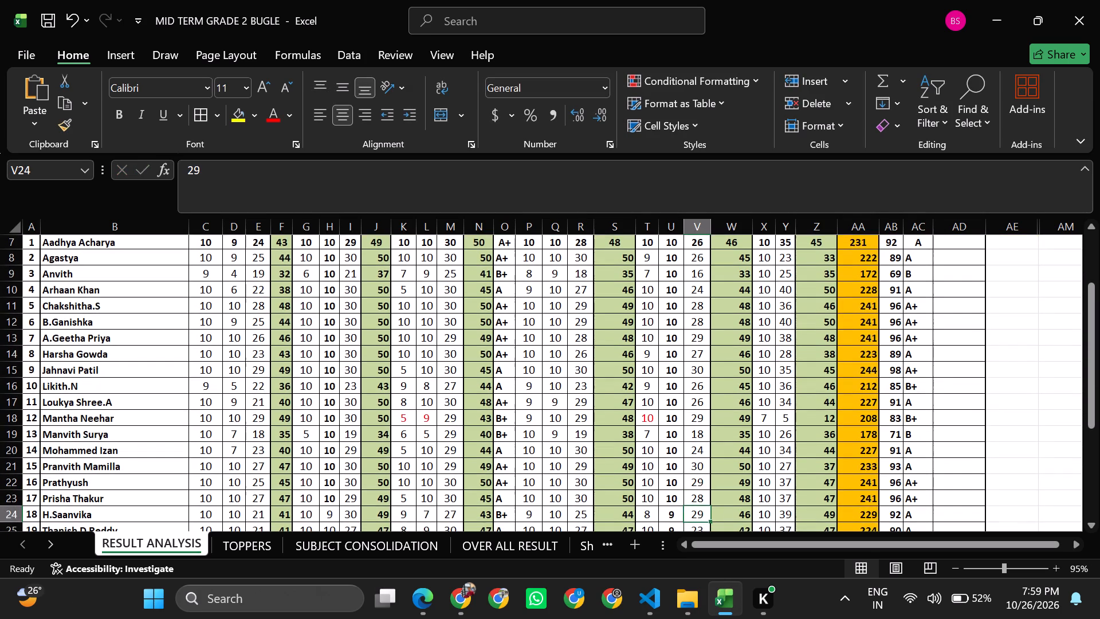
Enter the EVS/SCI written marks for rows 24 to 28 as 23, 24, 27, 28 and 24.
text(23)
key(Return)
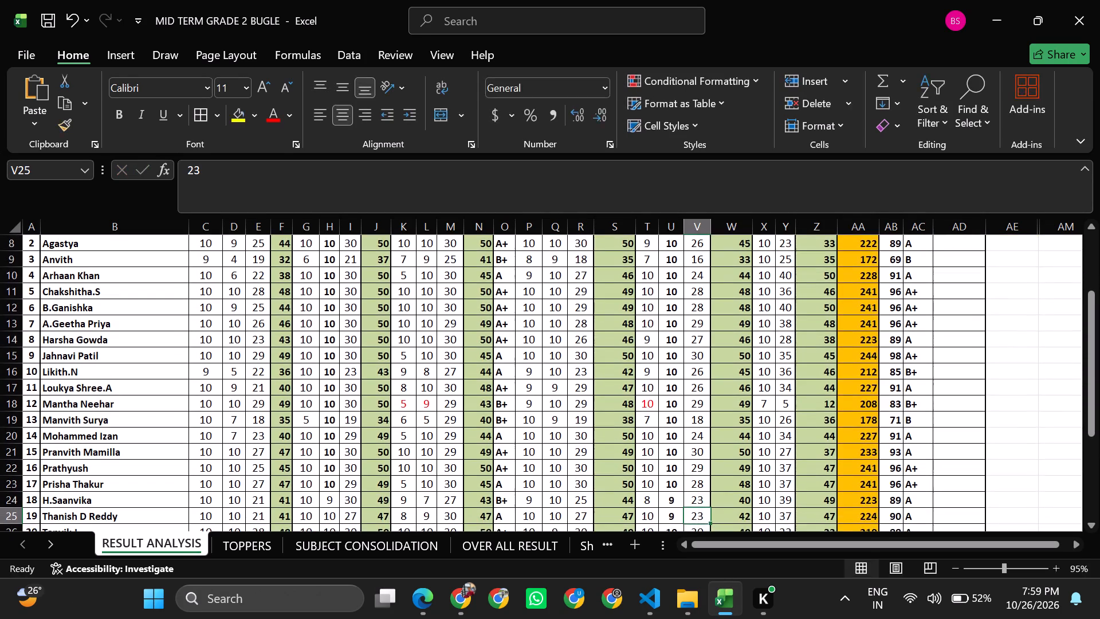
text(24)
key(Return)
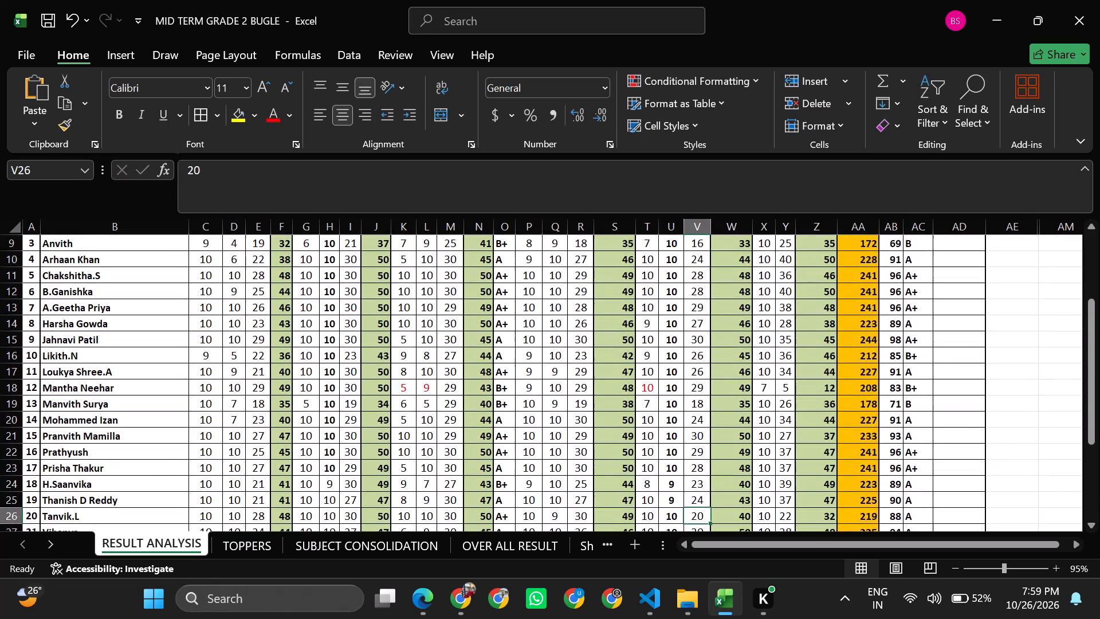
text(27)
key(Return)
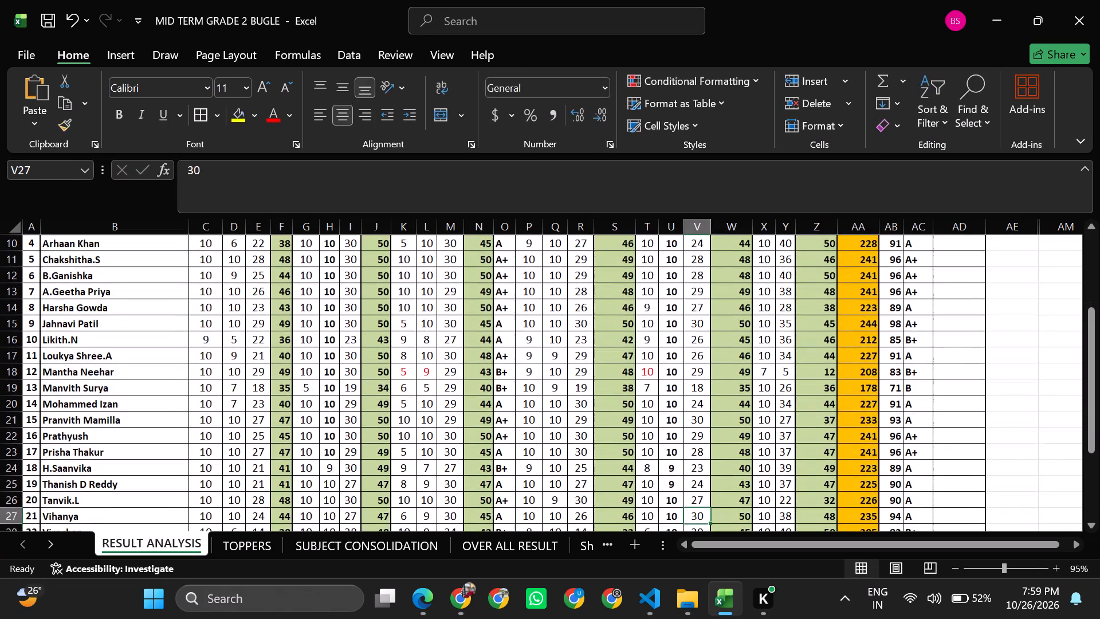
text(28)
key(Return)
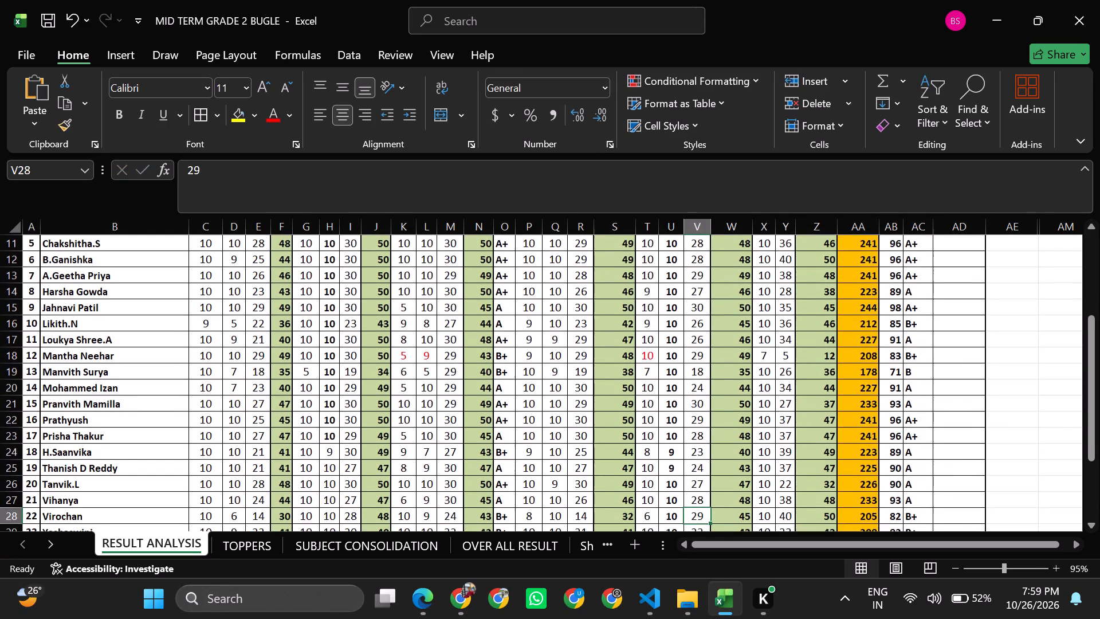
text(24)
key(Return)
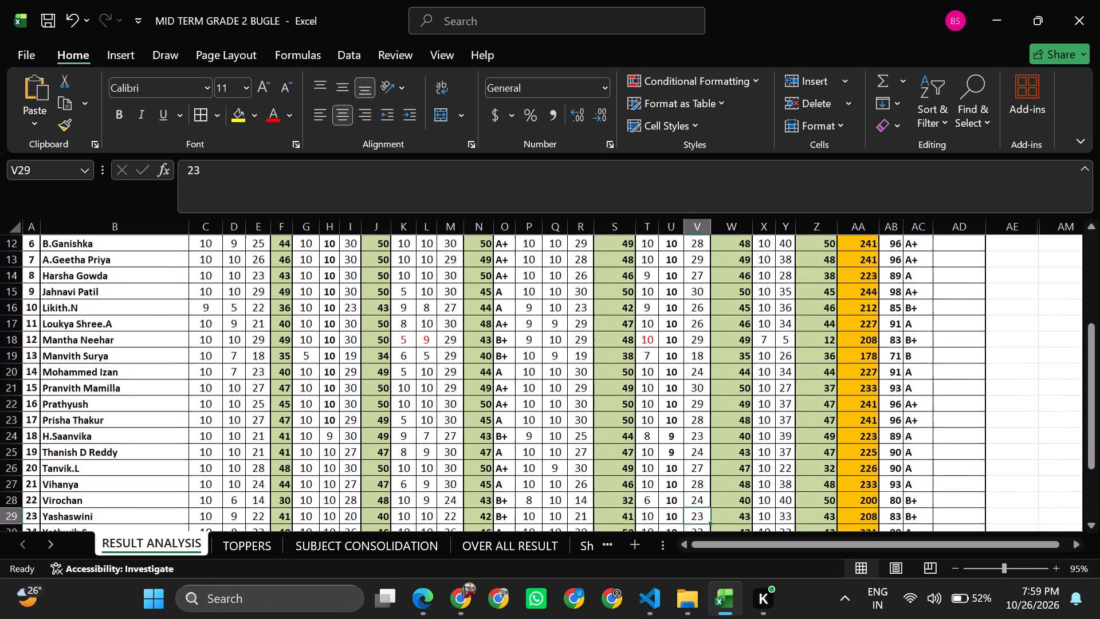
Enter the EVS/SCI written marks for rows 29 to 32 as 22, 23, 27 and 29.
text(22)
key(Return)
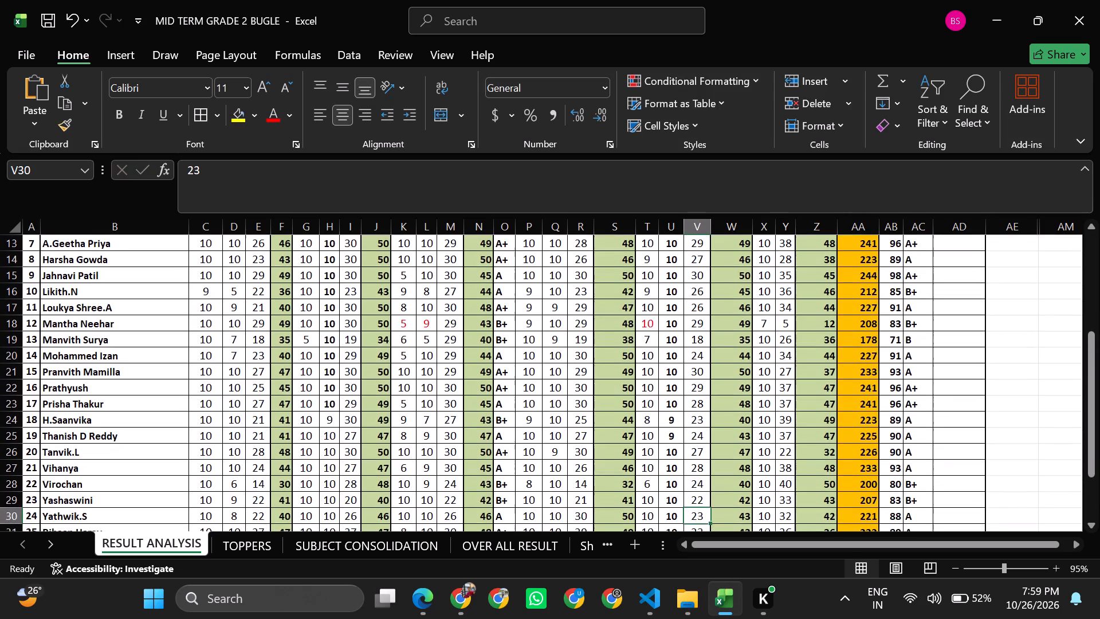
text(23)
key(Return)
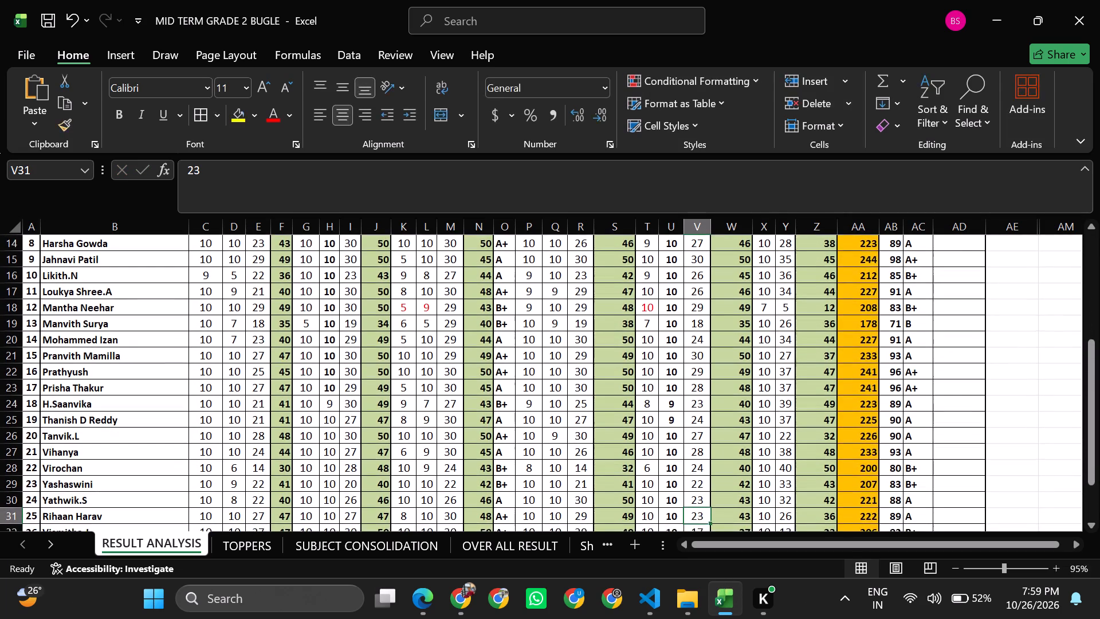
text(27)
key(Return)
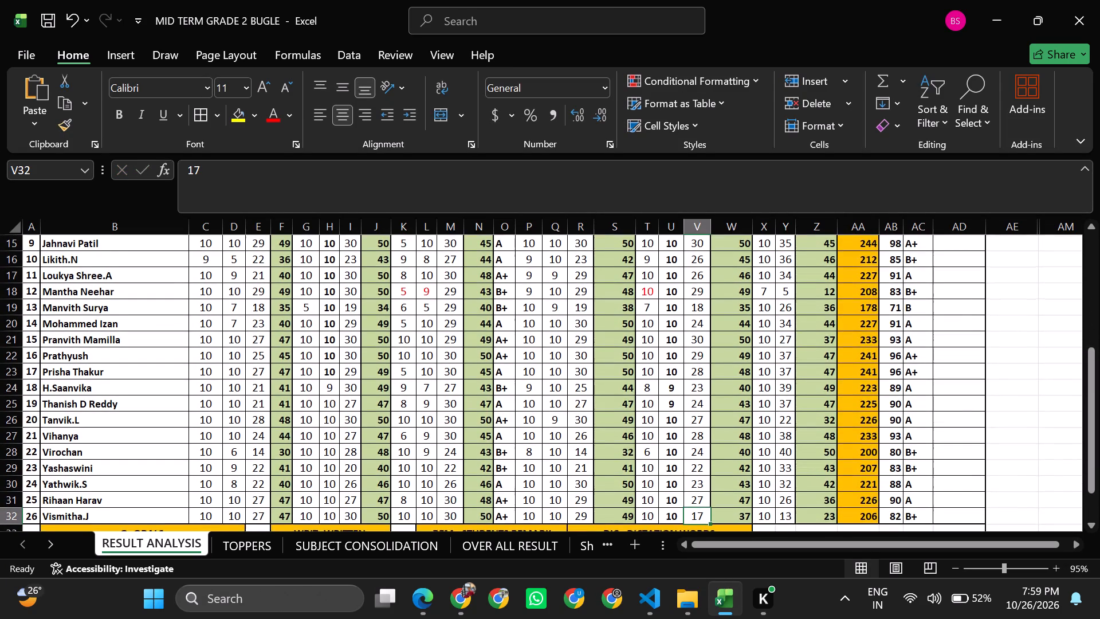
text(29)
key(Right)
Fill the first student's ICT lab mark of 10 from row 7 down to the last student in row 32.
key(Right)
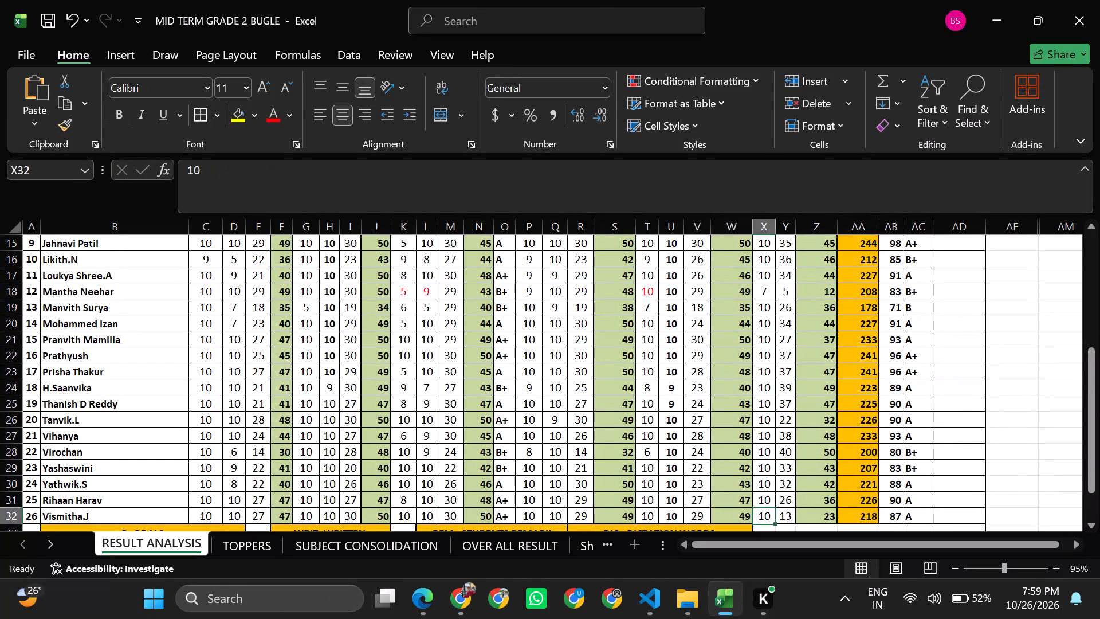
key(Up)
key(Up)
key(Up)
key(Up)
key(Up)
key(Up)
key(Up)
key(Up)
key(Up)
key(Up)
key(Up)
key(Up)
key(Up)
key(Up)
key(Up)
key(Up)
key(Up)
key(Up)
key(Up)
key(Up)
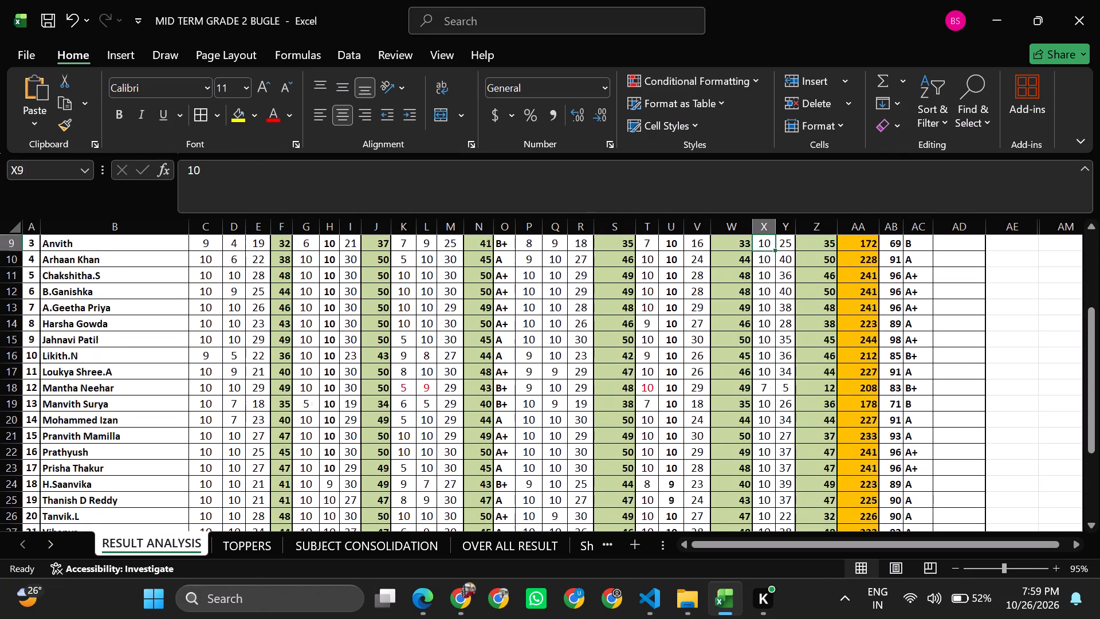
key(Up)
key(Down)
key(Down)
key(Down)
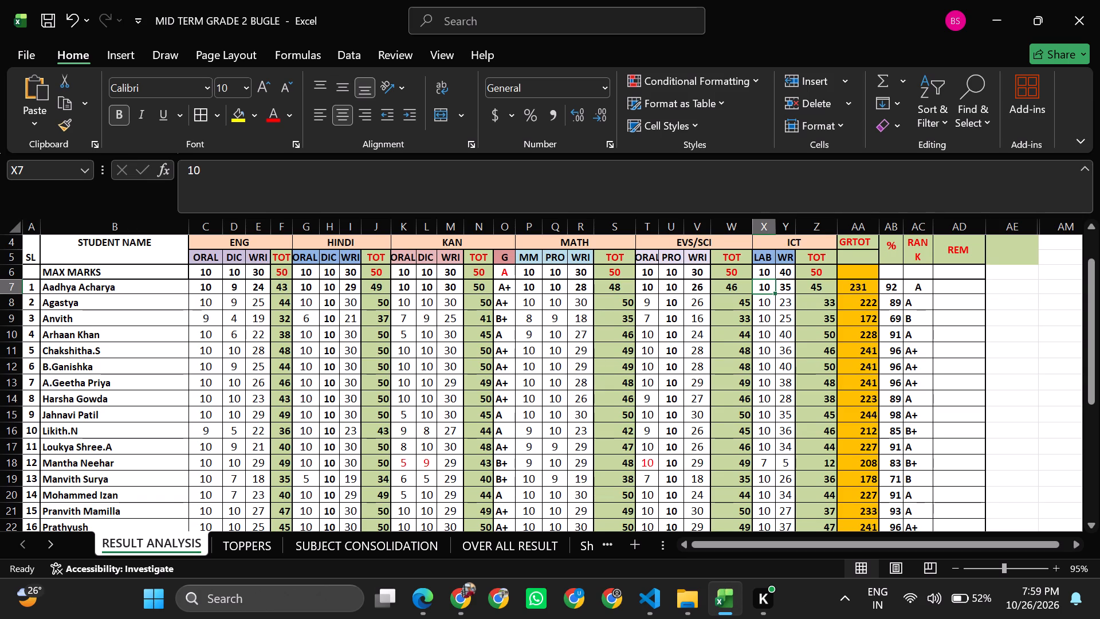
drag(775, 293, 802, 554)
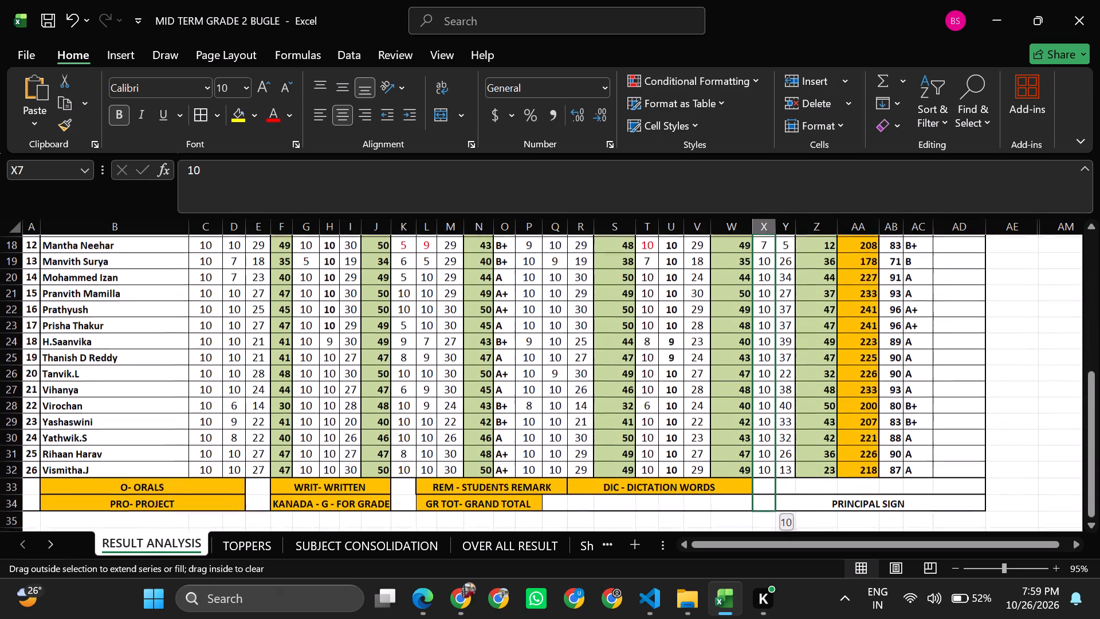
drag(802, 554, 796, 479)
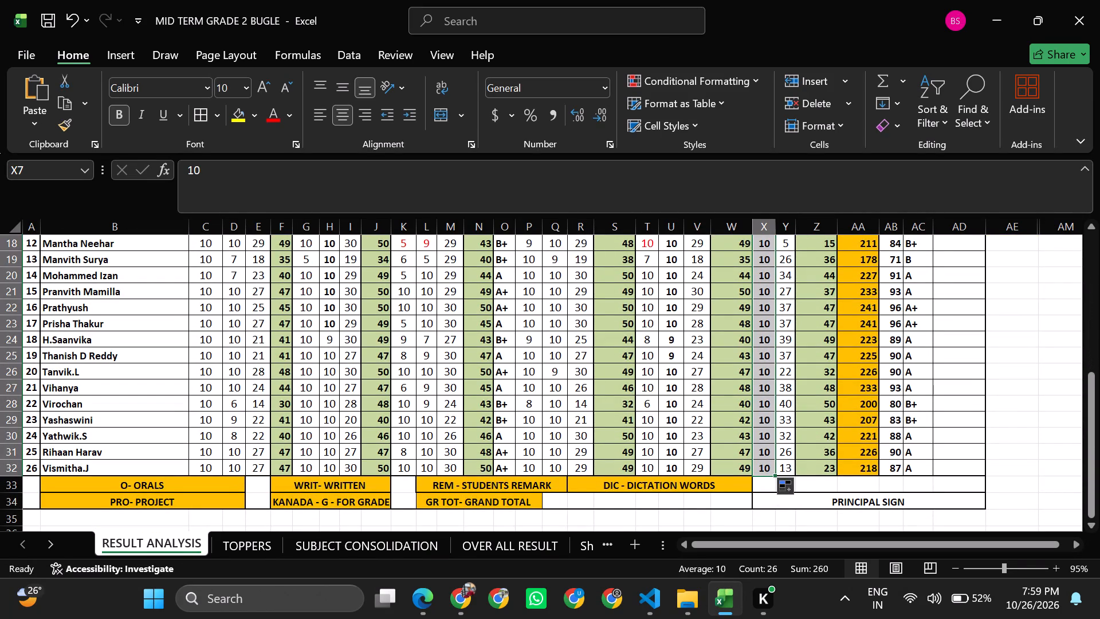
click(774, 380)
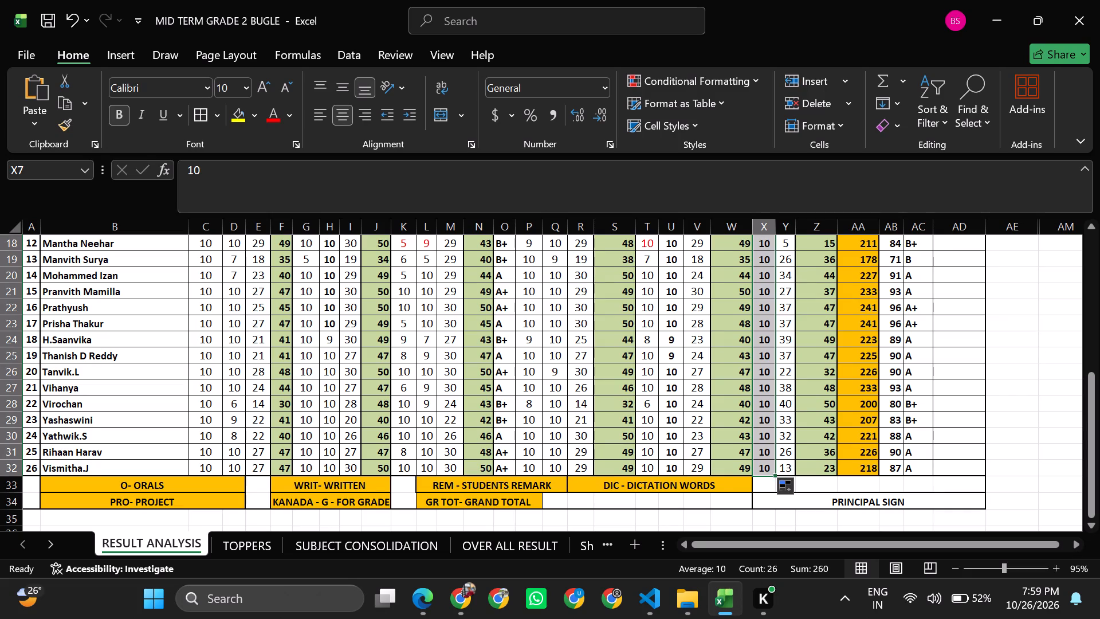
Set the ICT lab mark of the student in row 28 to 8.
click(772, 409)
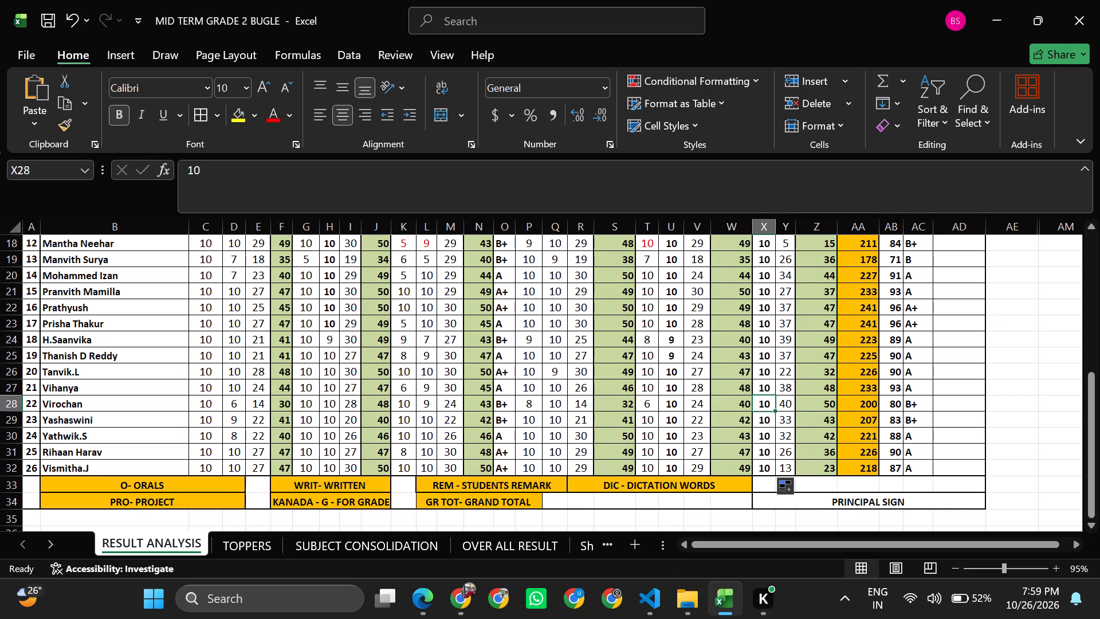
key(8)
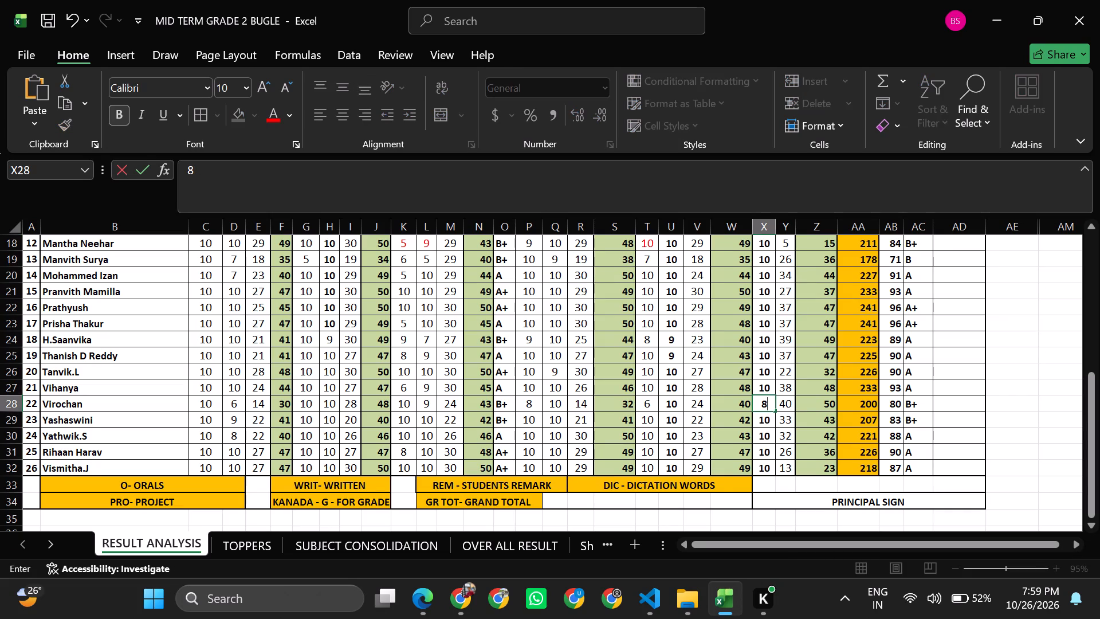
key(Up)
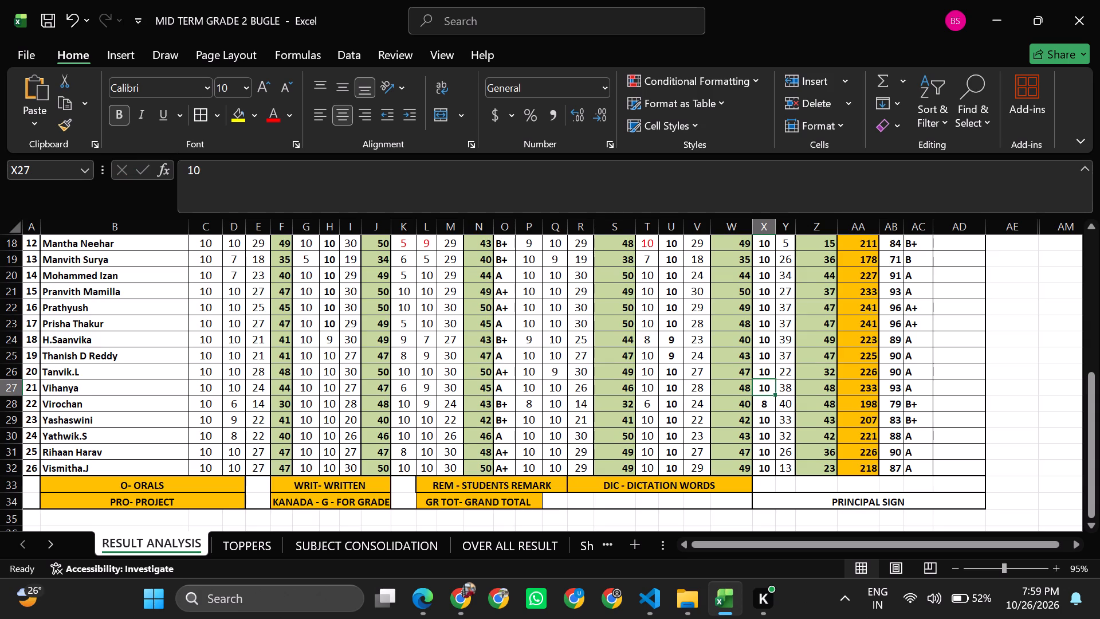
Enter the ICT written marks for rows 7 to 11 as 36, 33, 19, 33 and 34.
scroll(788, 429, up, 3)
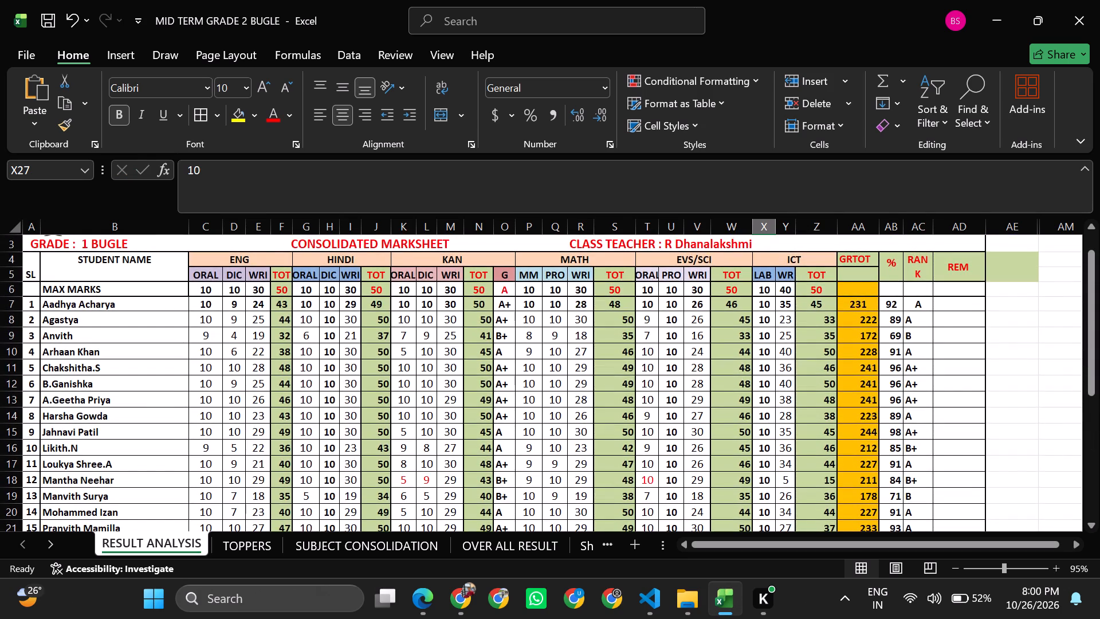
click(786, 310)
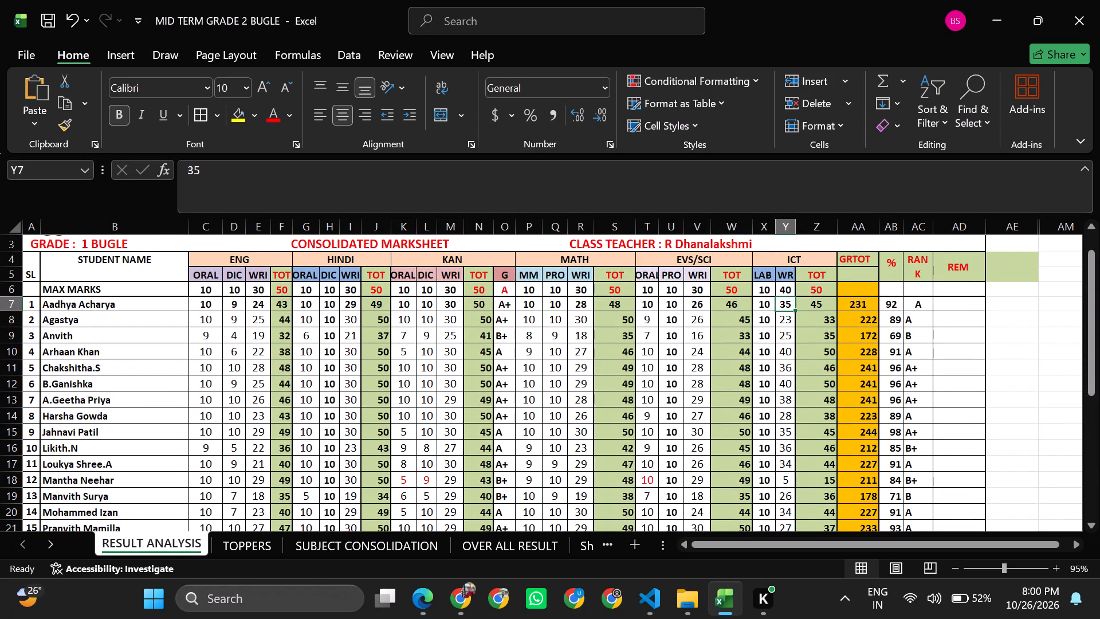
text(36)
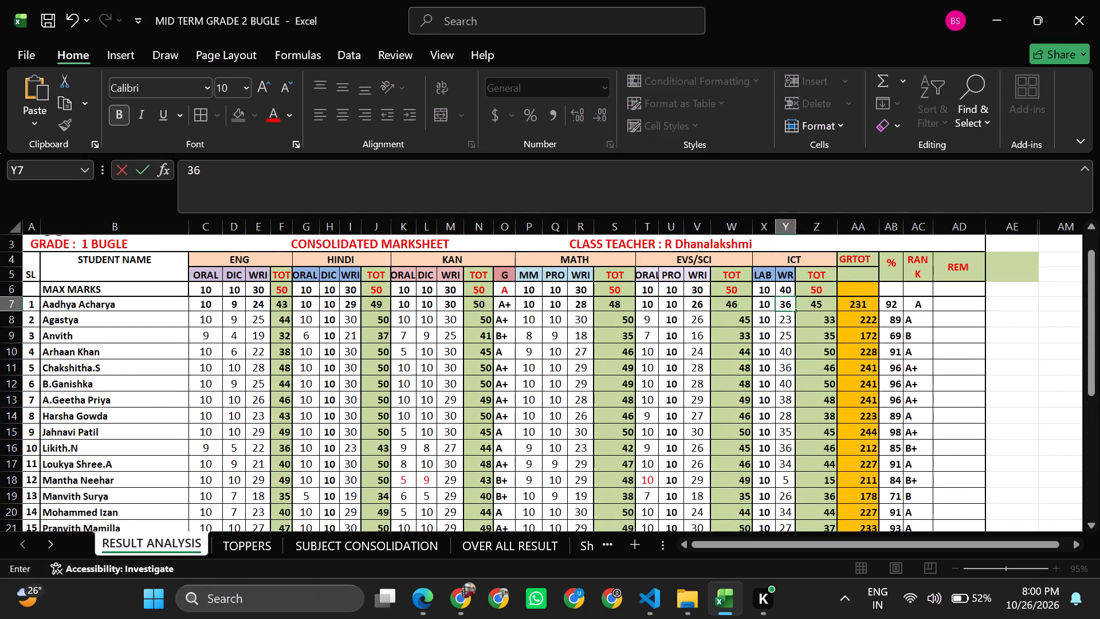
key(Return)
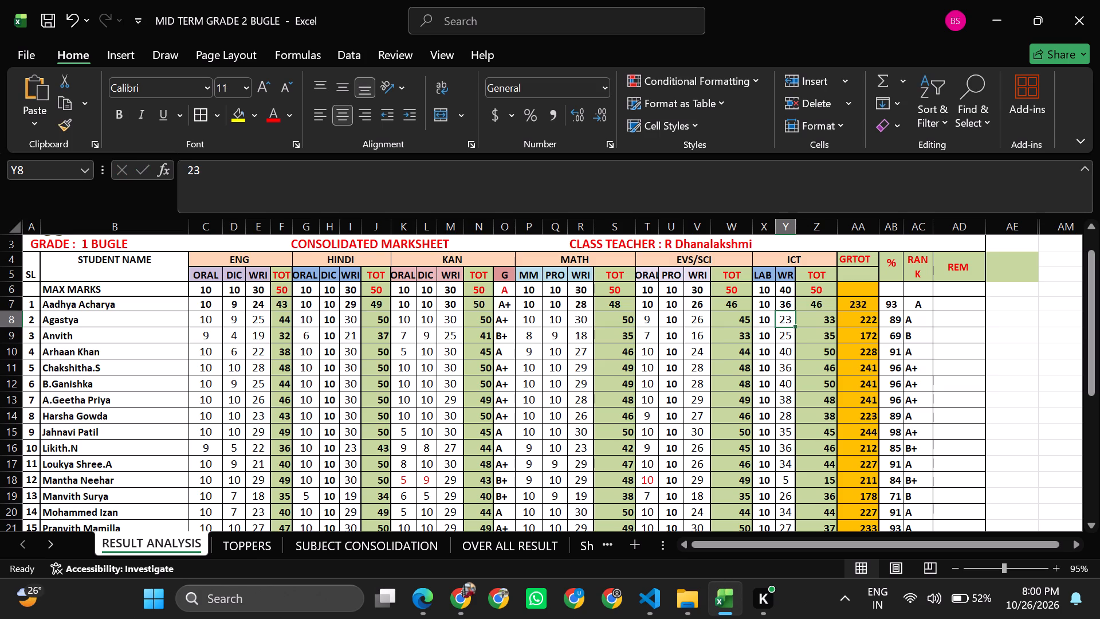
text(33)
key(Return)
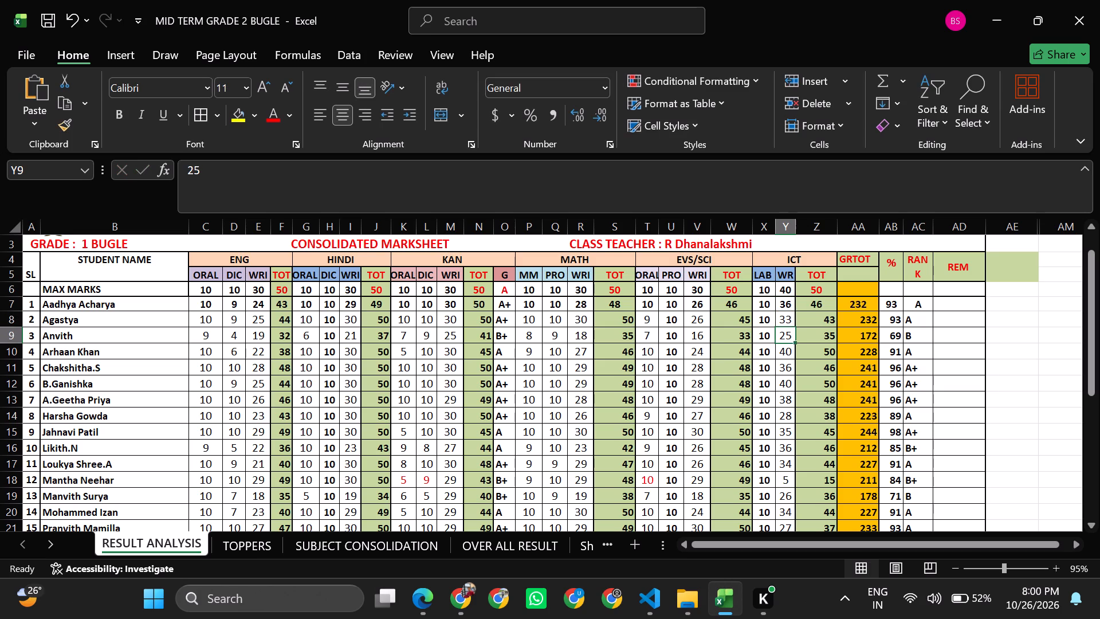
text(19)
key(Return)
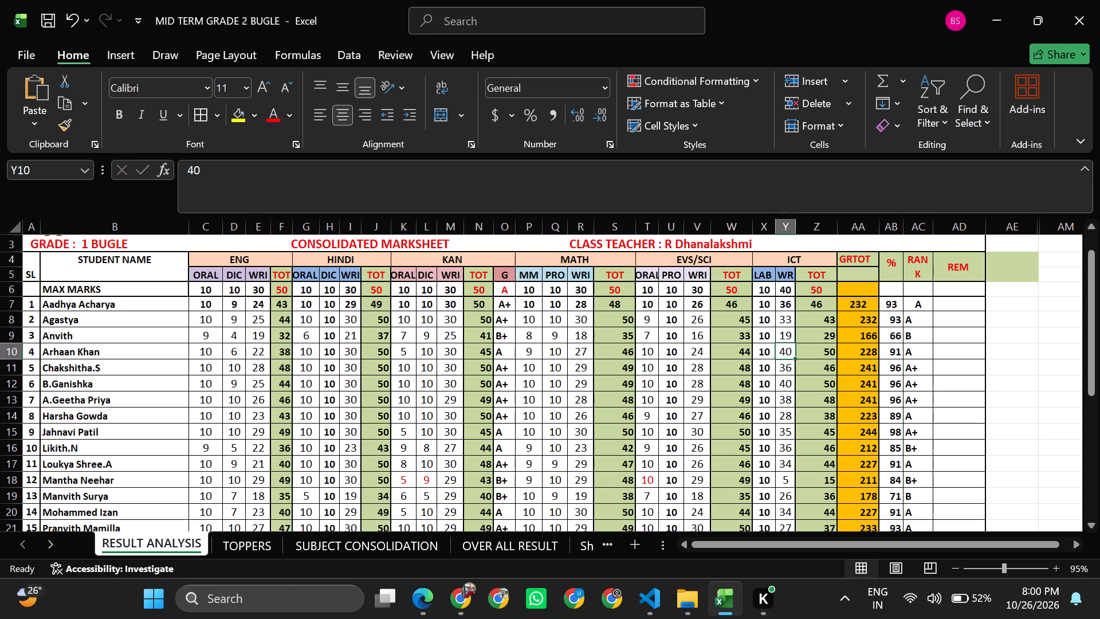
text(33)
key(Return)
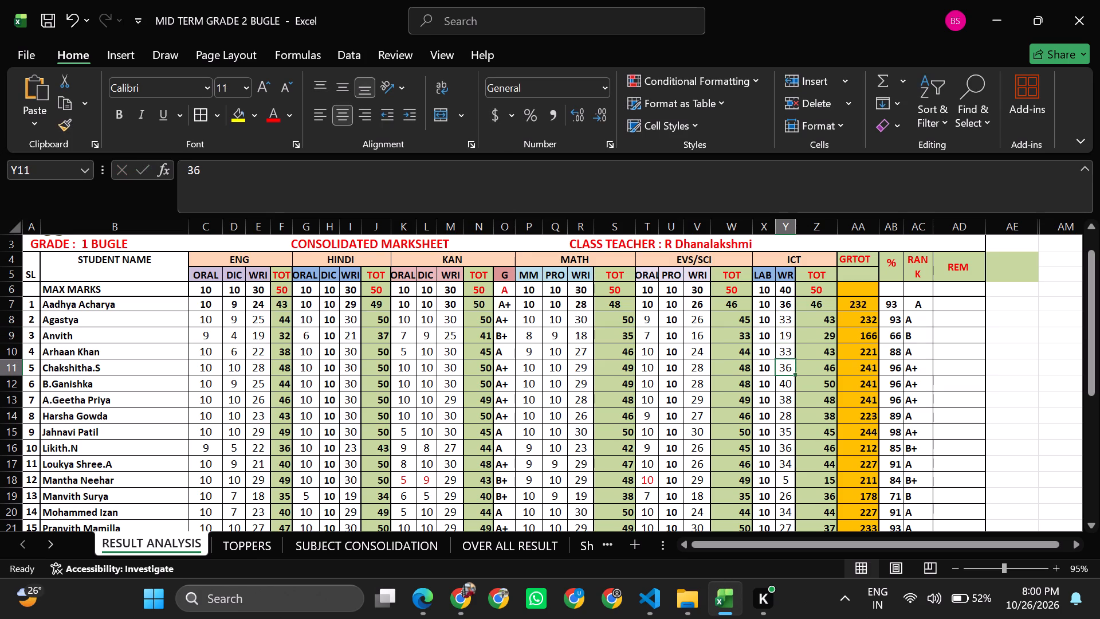
text(34)
key(Return)
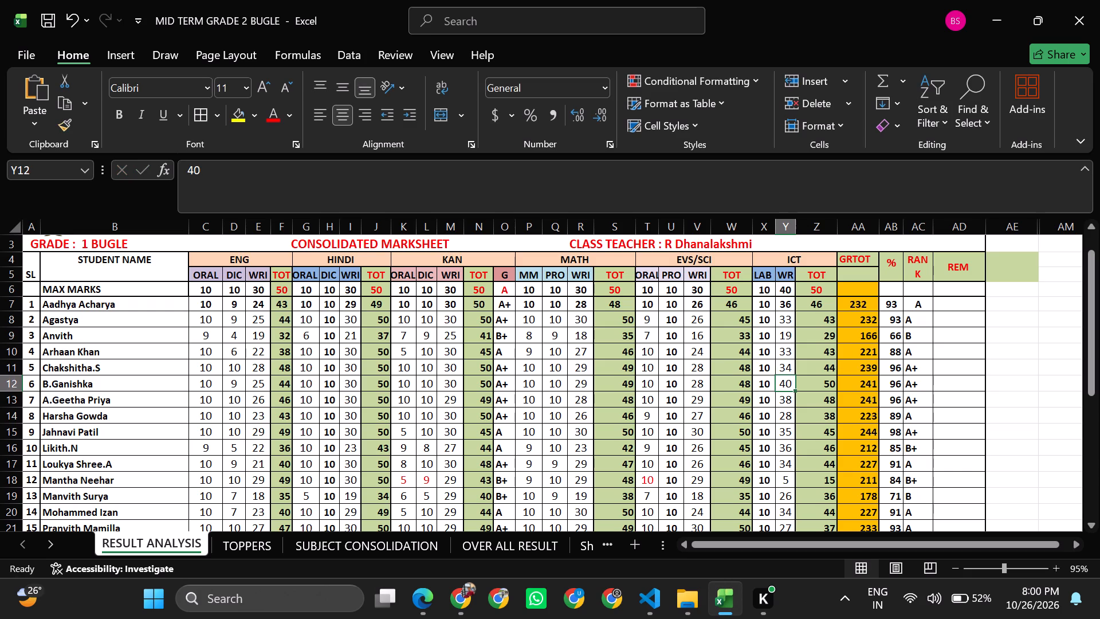
Enter the ICT written marks for rows 12 to 15 as 34, 32, 26 and 39.
text(34)
key(Return)
text(32)
key(Return)
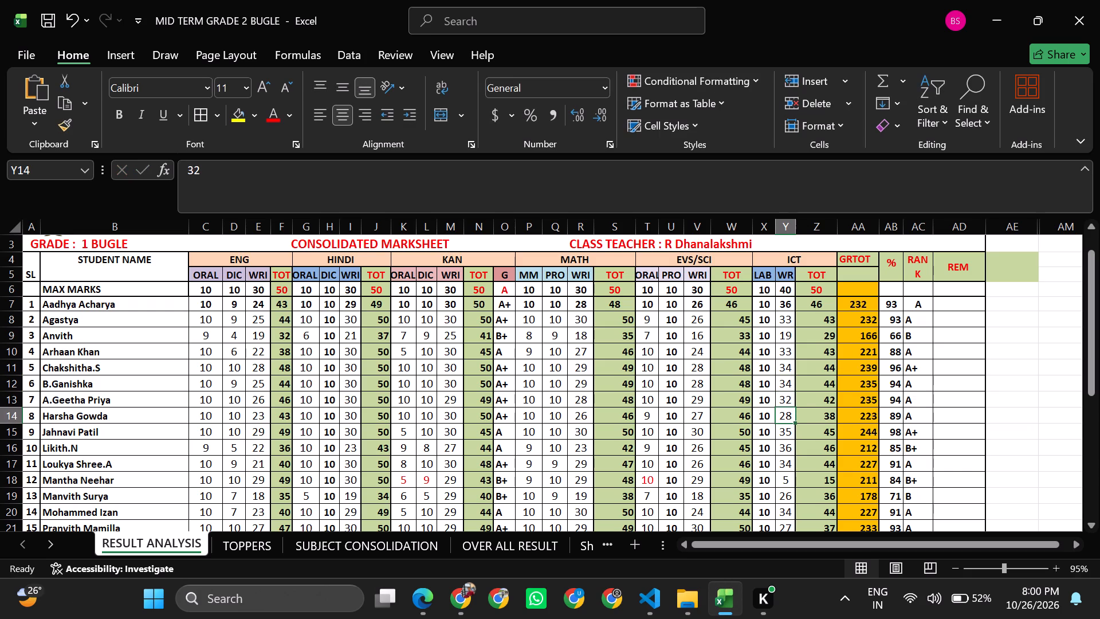
text(26)
key(Return)
text(39)
key(Return)
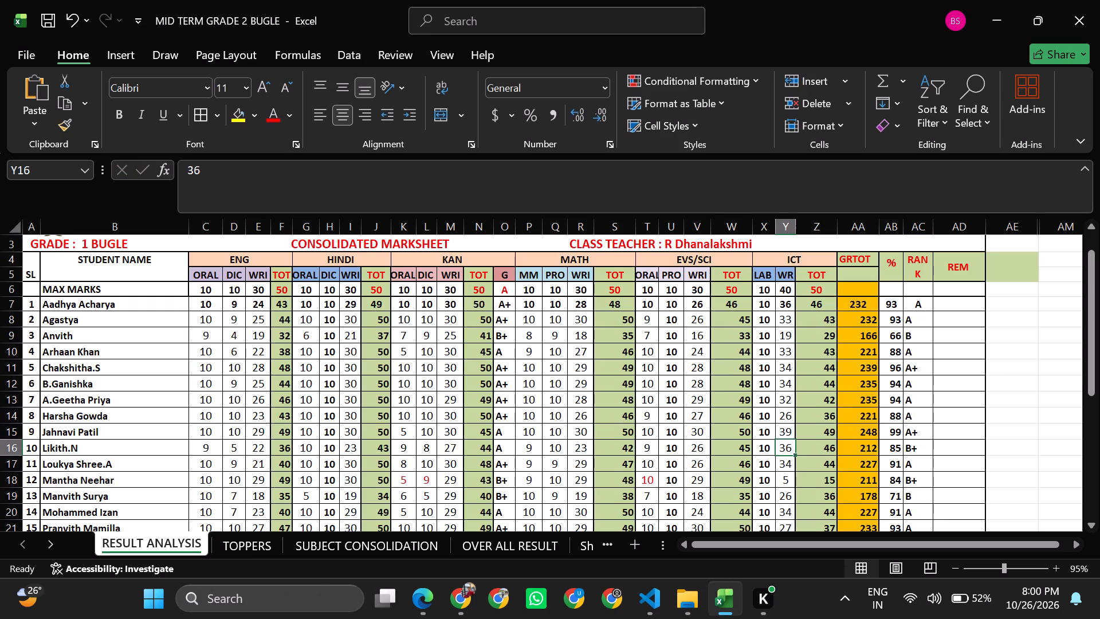
Enter the ICT written marks for rows 16 to 18 as 22, 27 and 36.
text(32)
key(Return)
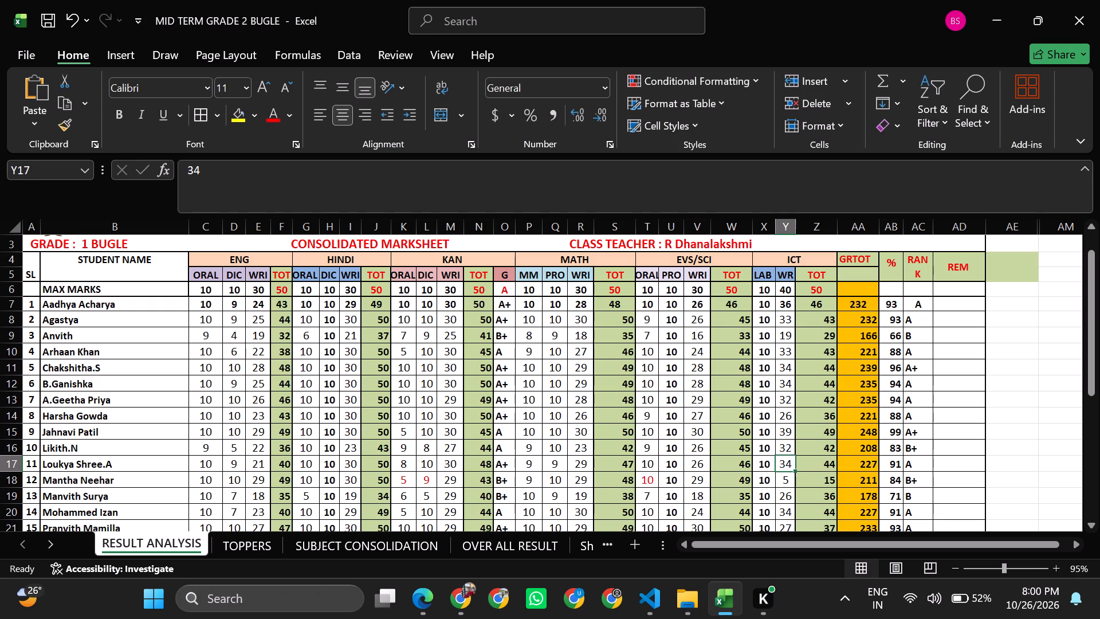
click(787, 446)
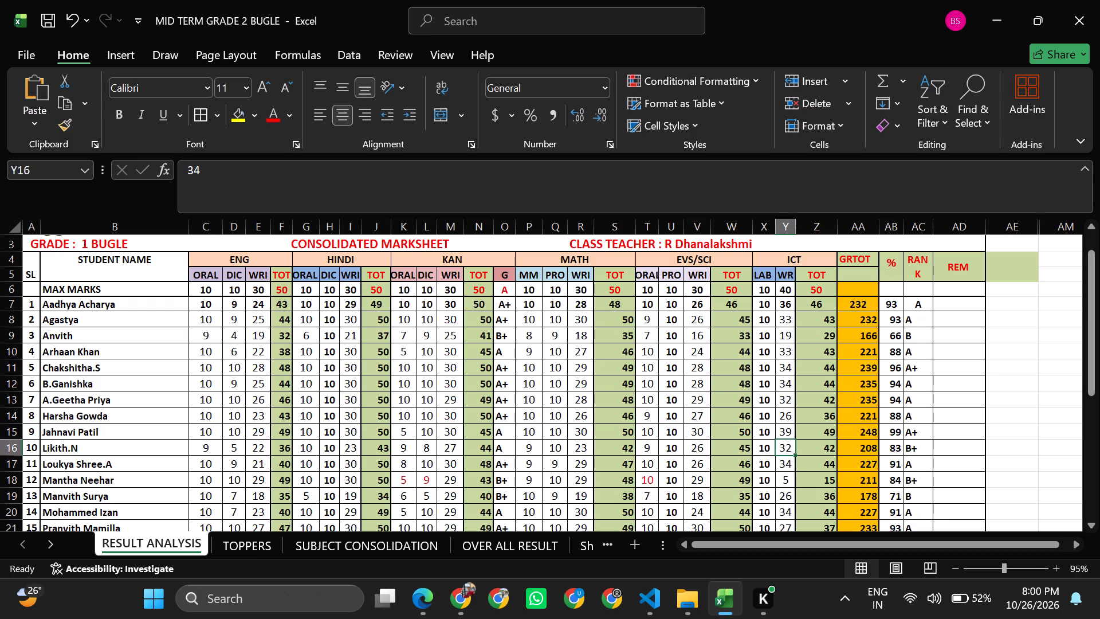
text(22)
key(Return)
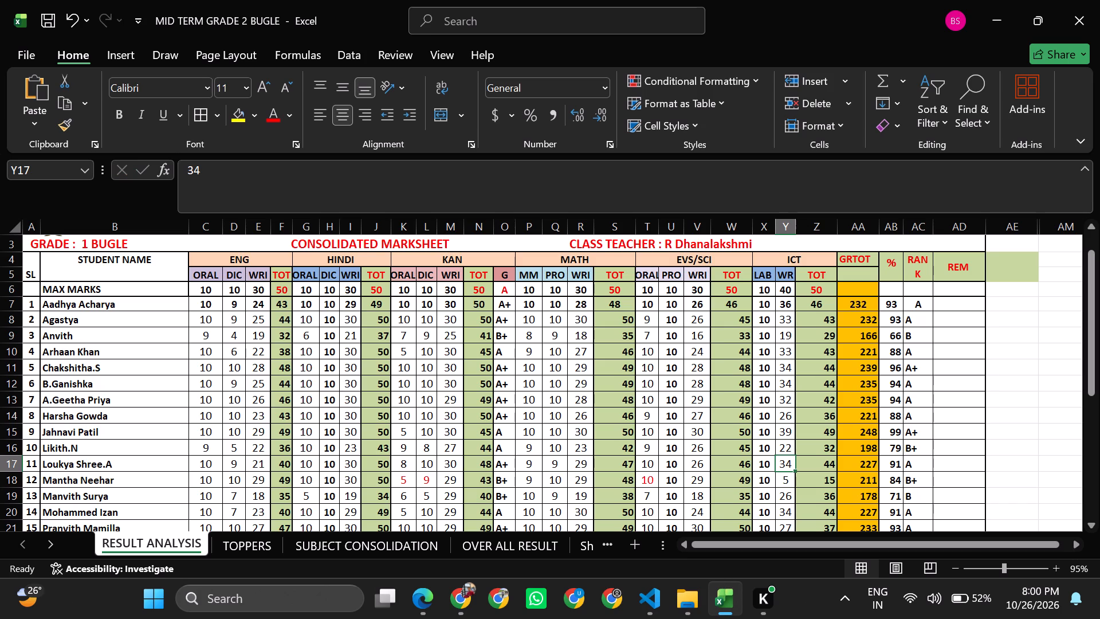
text(27)
key(Return)
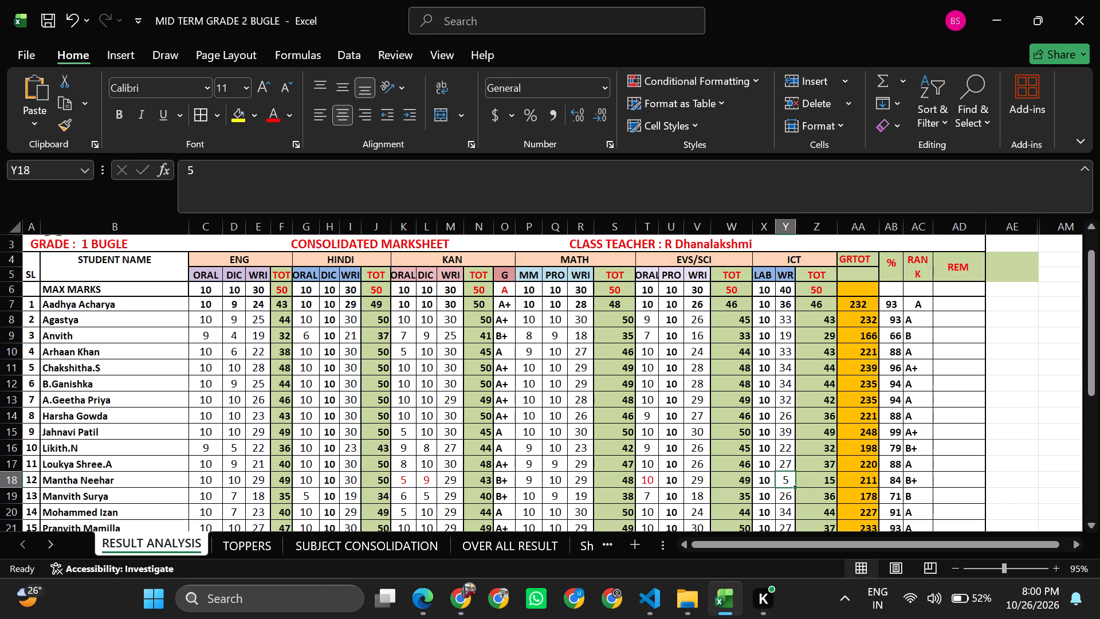
key(2)
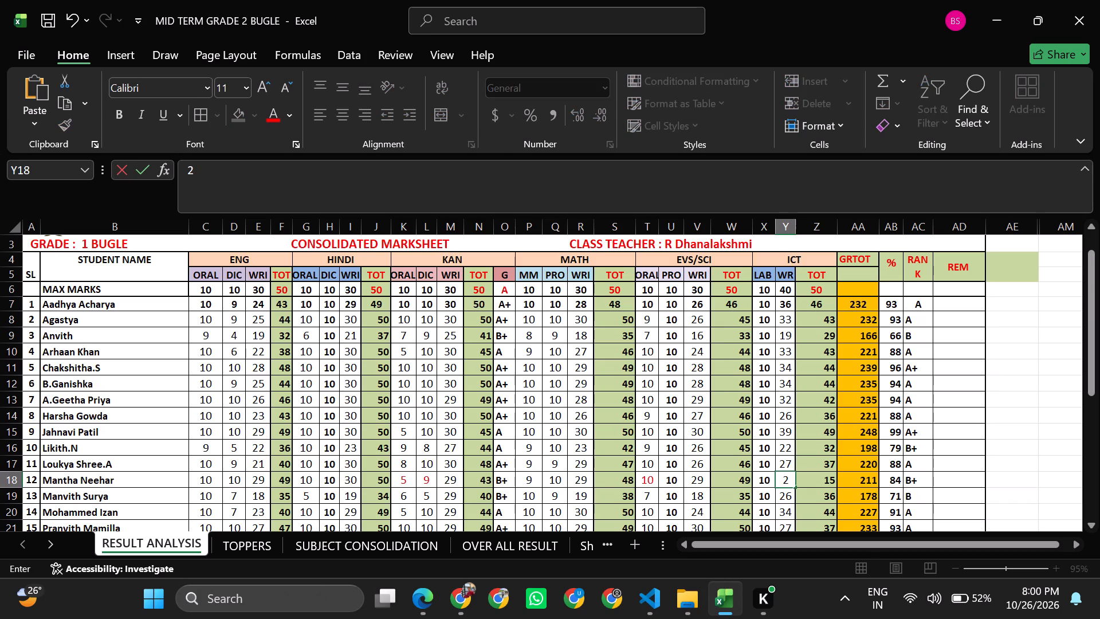
key(BackSpace)
text(36)
key(Return)
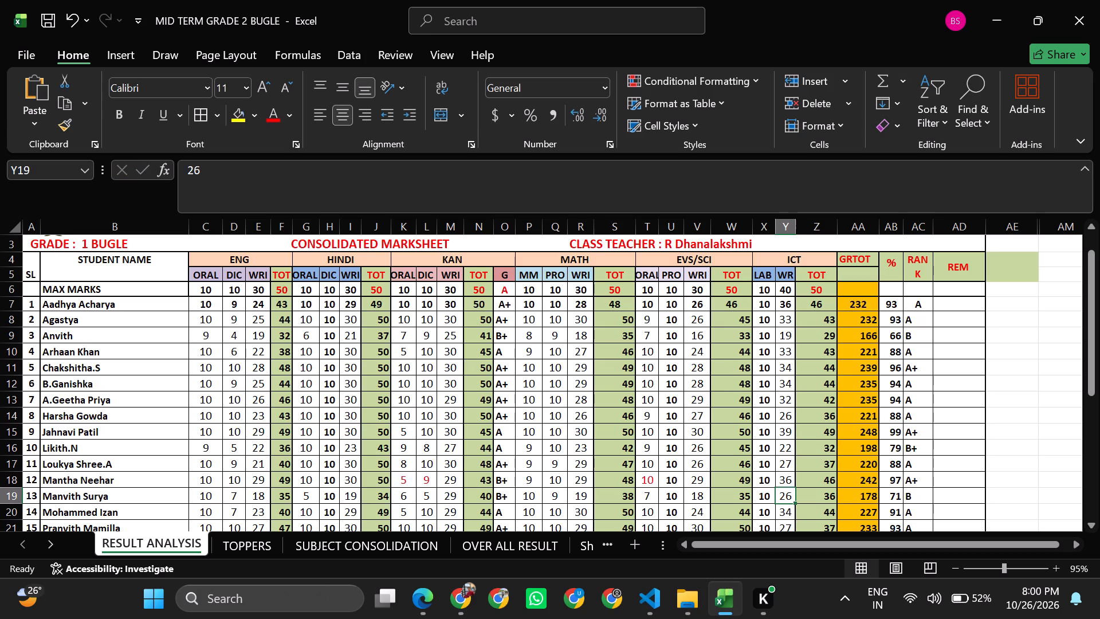
Enter the ICT written marks for rows 19 to 23 as 19, 27, 39, 38 and 37.
text(19)
key(Return)
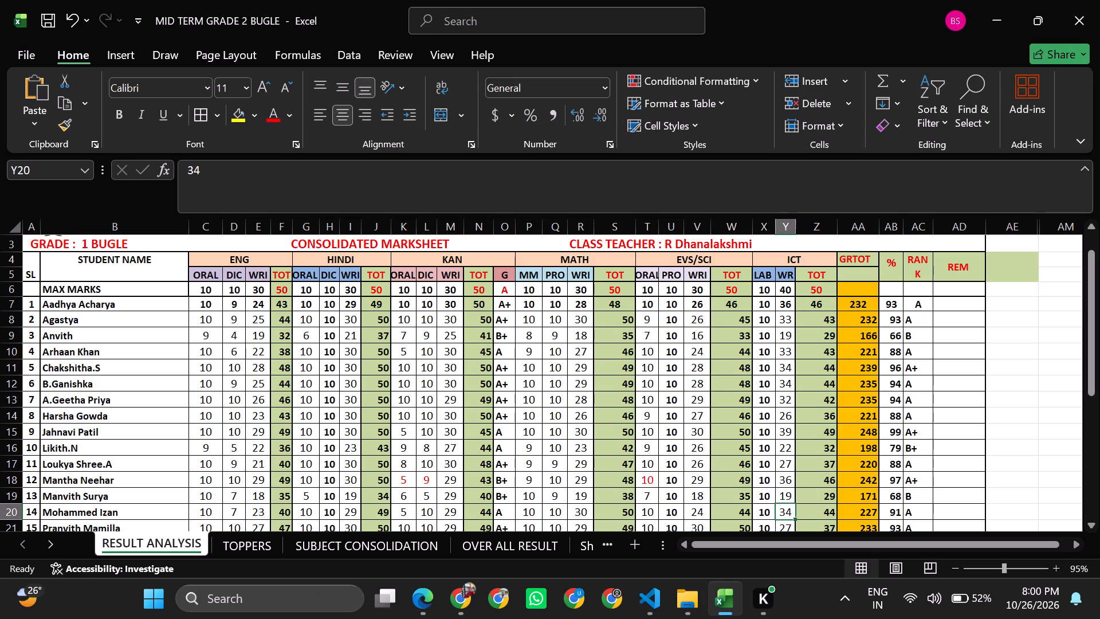
text(27)
key(Return)
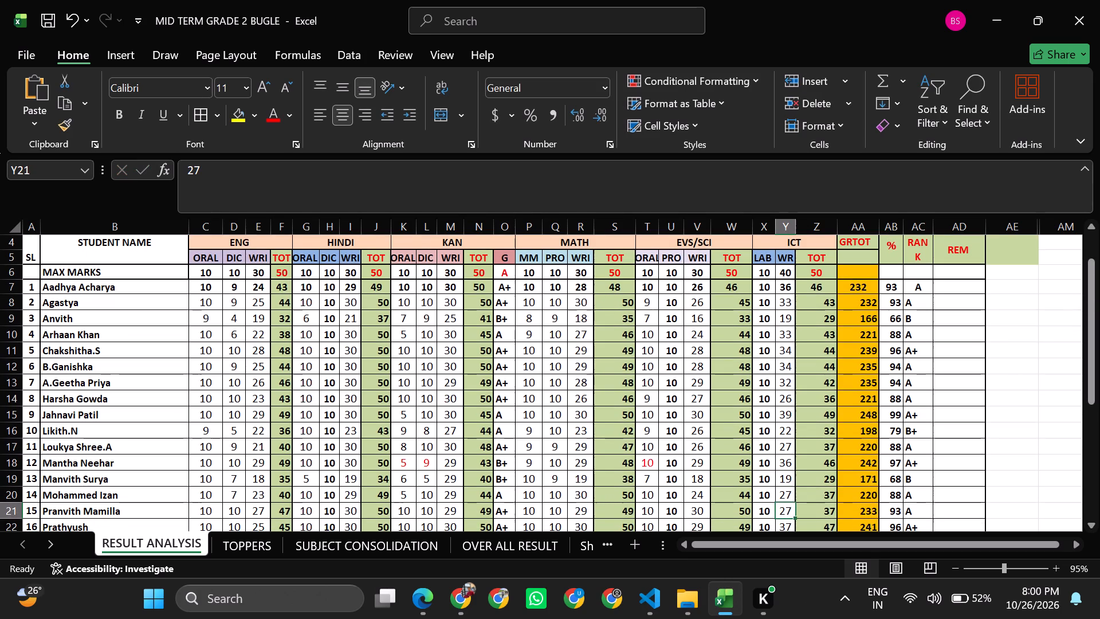
text(39)
key(Return)
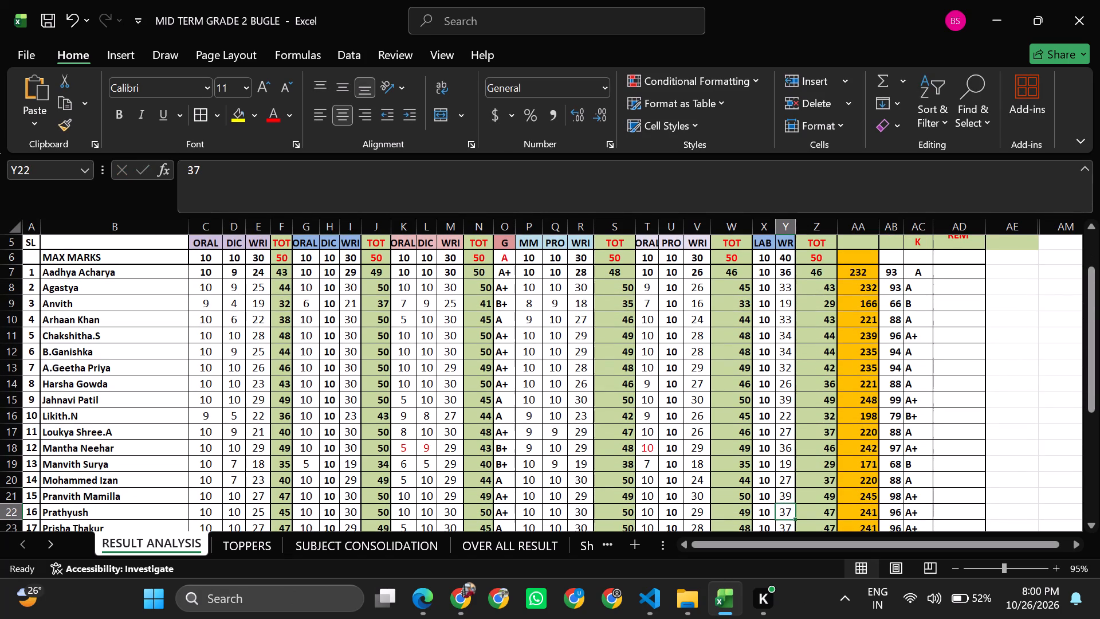
text(38)
key(Return)
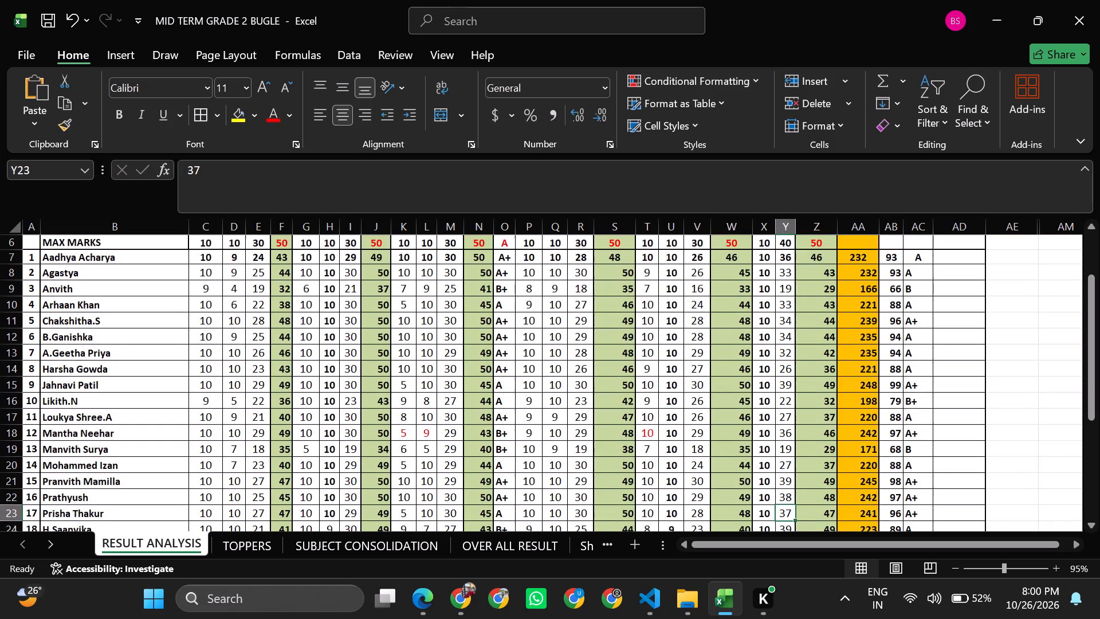
text(37)
key(Return)
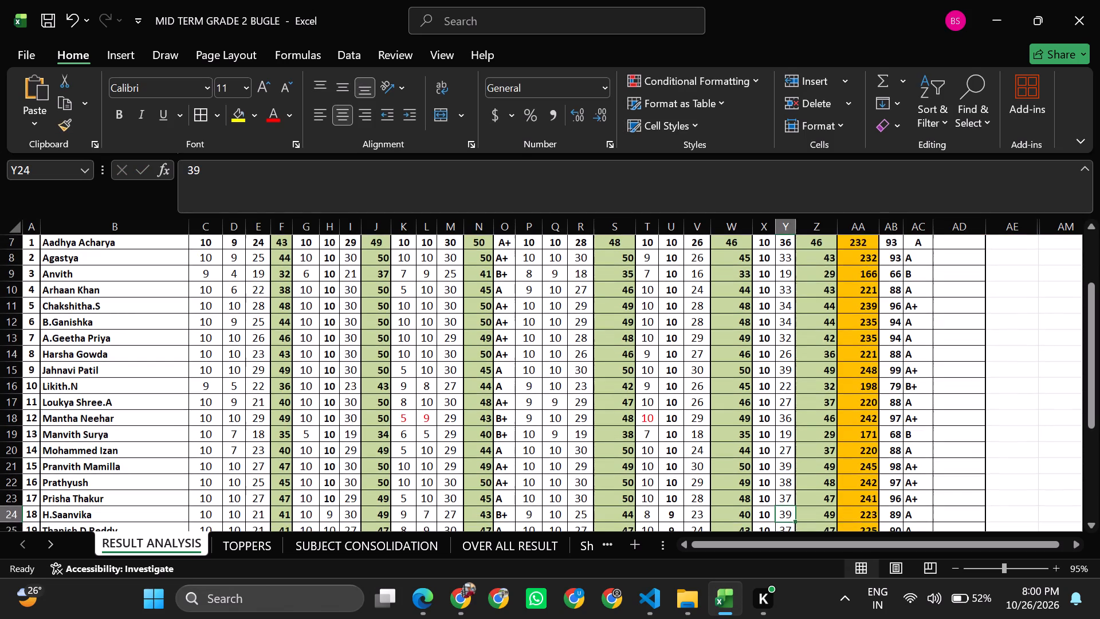
Enter the ICT written marks for rows 24 to 26 as 26, 36 and 38.
text(26)
key(Return)
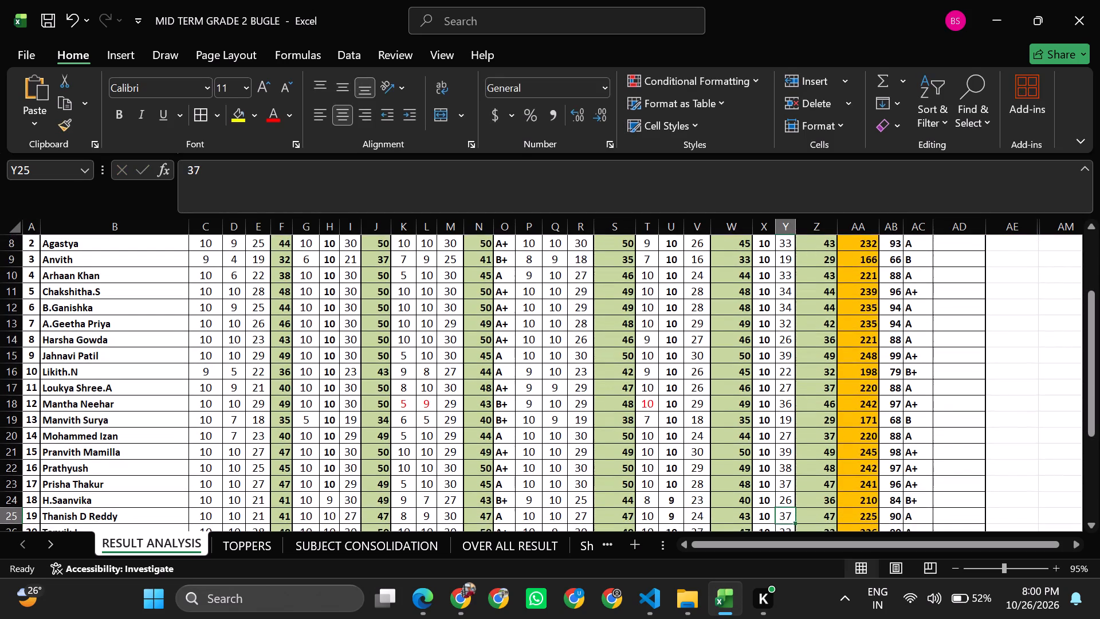
key(3)
key(Return)
key(6)
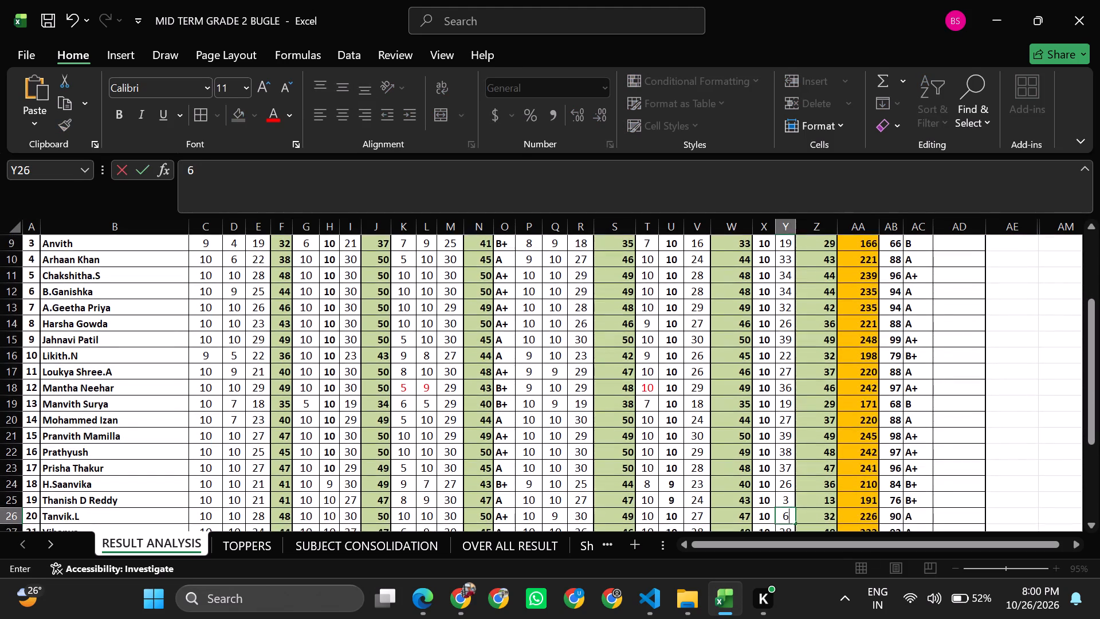
key(BackSpace)
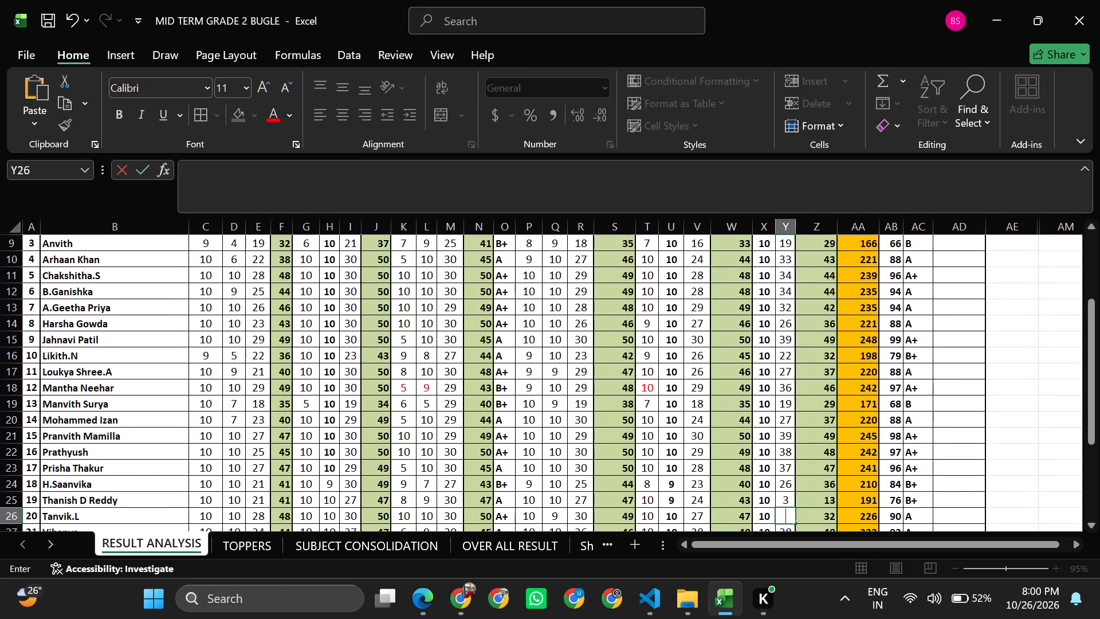
click(789, 498)
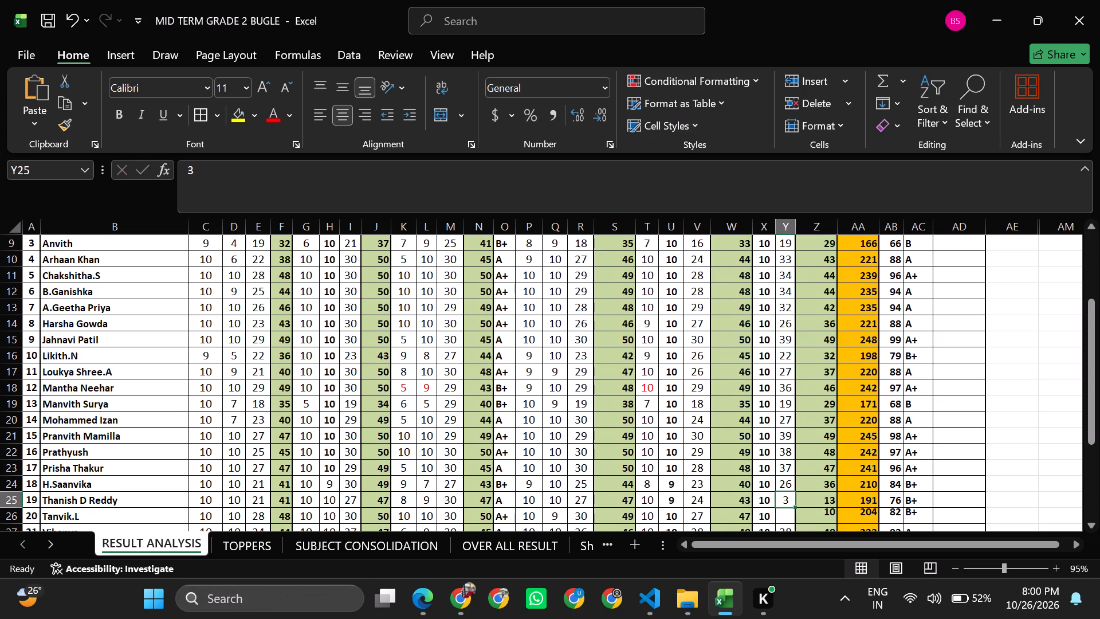
key(3)
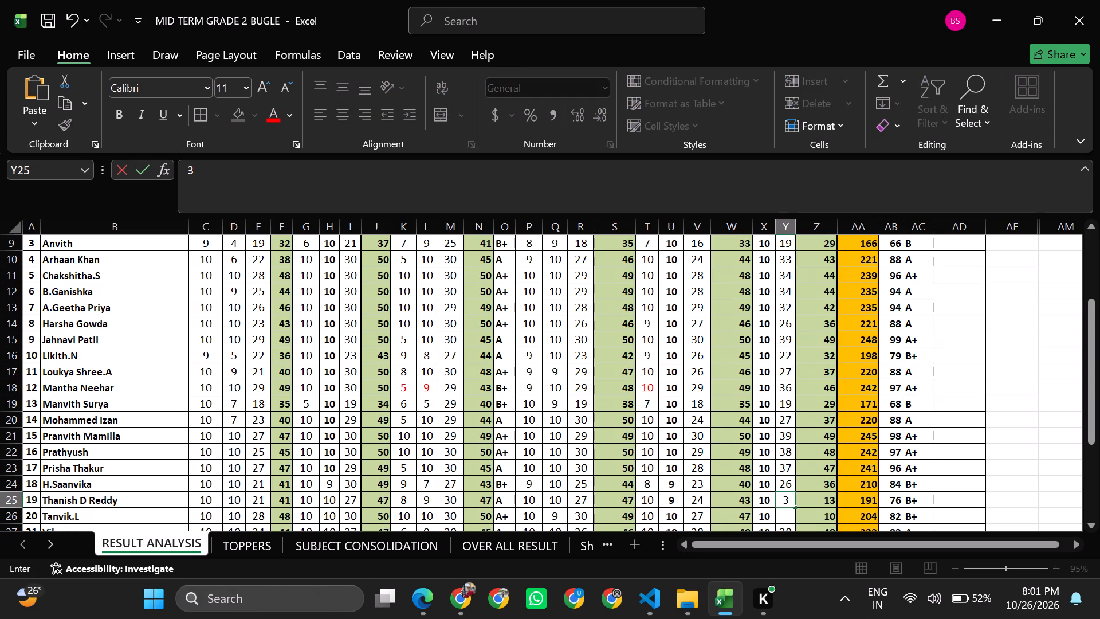
key(6)
key(Return)
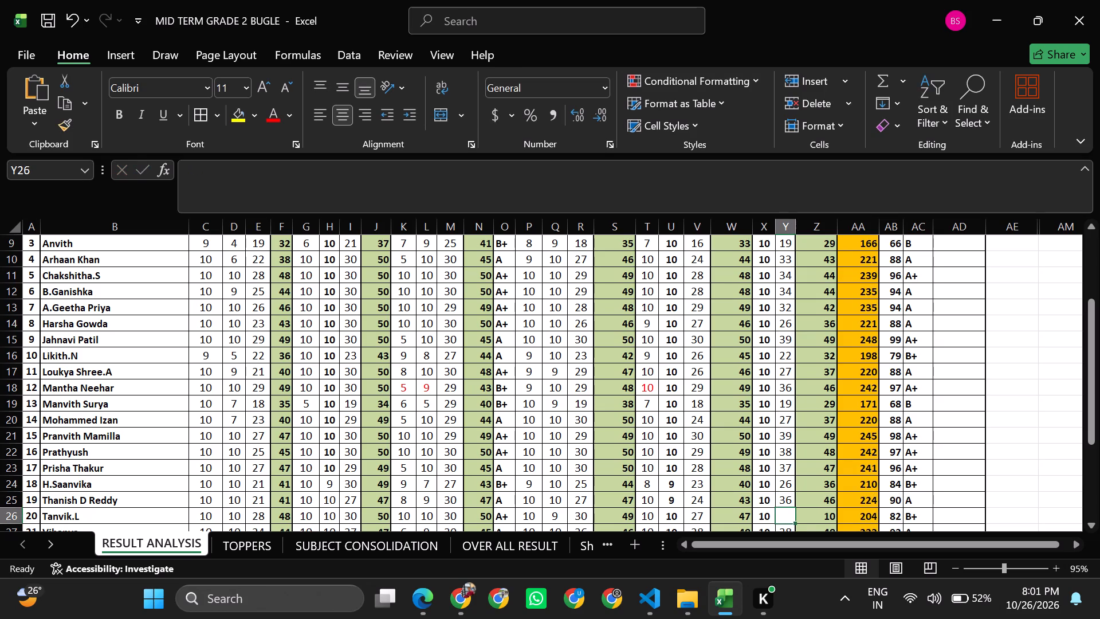
text(38)
key(Return)
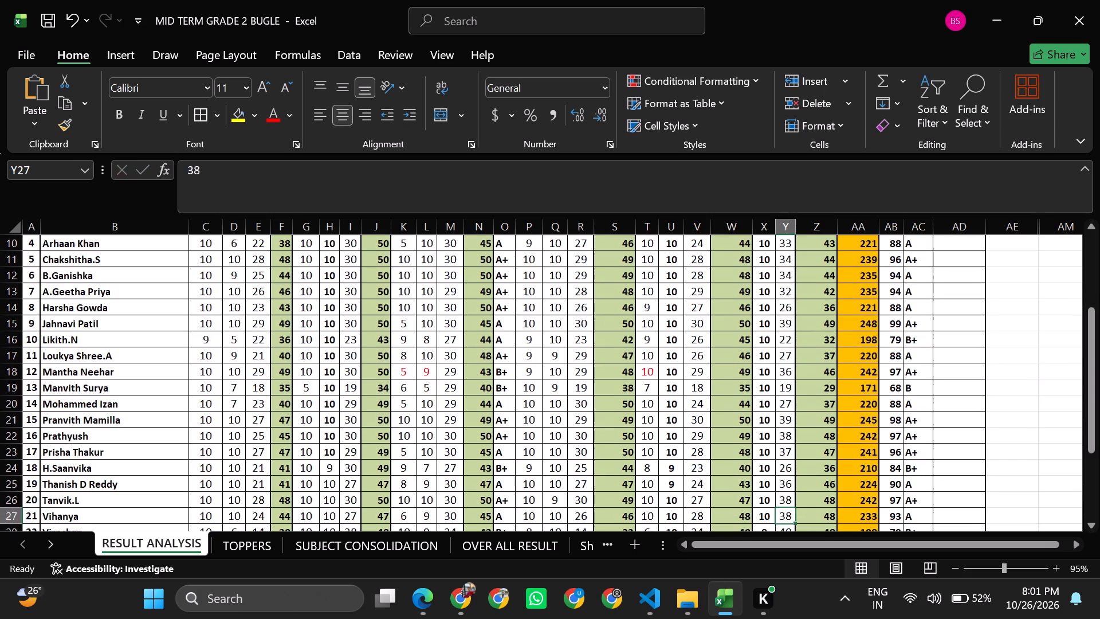
Enter the ICT written marks for rows 27 to 32 as 31, 21, 20, 33, 38 and 39.
text(31)
key(Return)
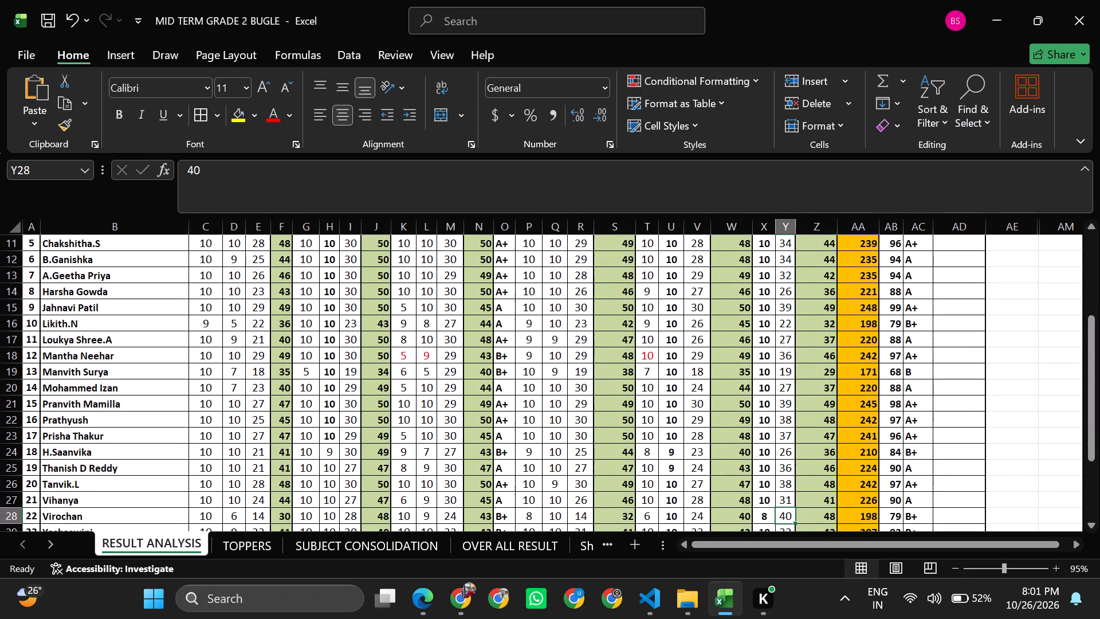
text(21)
key(Return)
text(20)
key(Return)
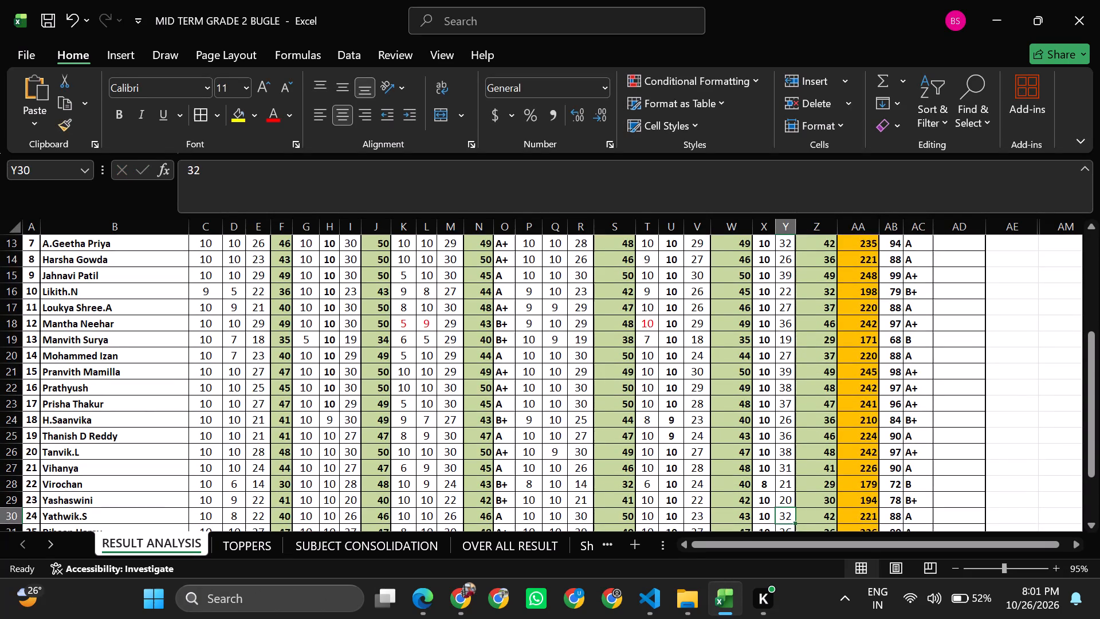
text(33)
key(Return)
text(38)
key(Return)
text(39)
click(870, 489)
scroll(870, 489, up, 1)
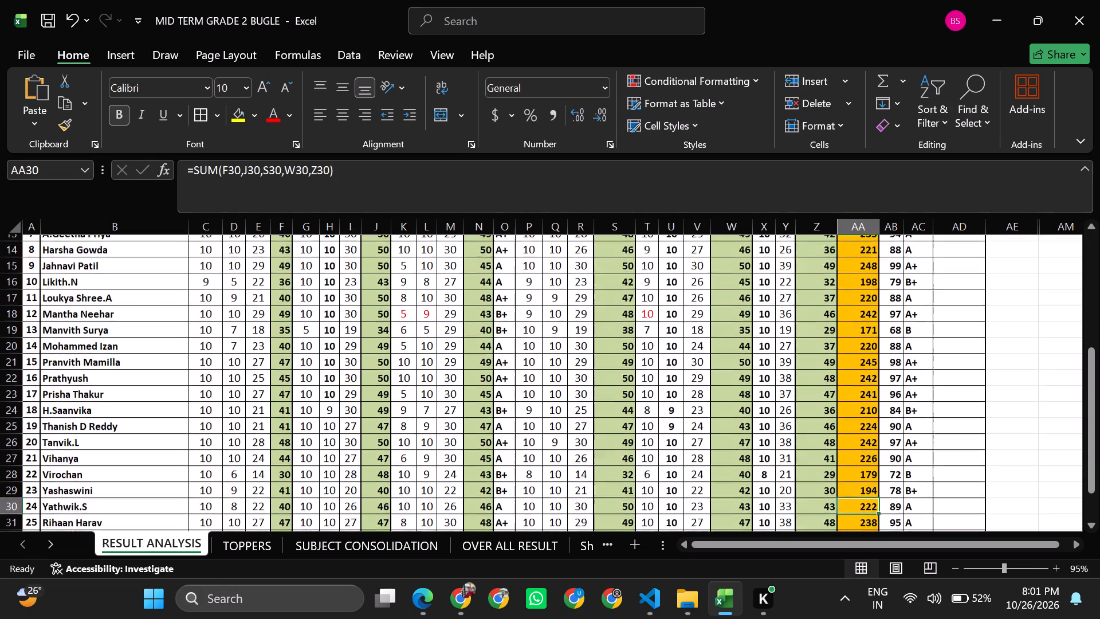
scroll(870, 489, up, 2)
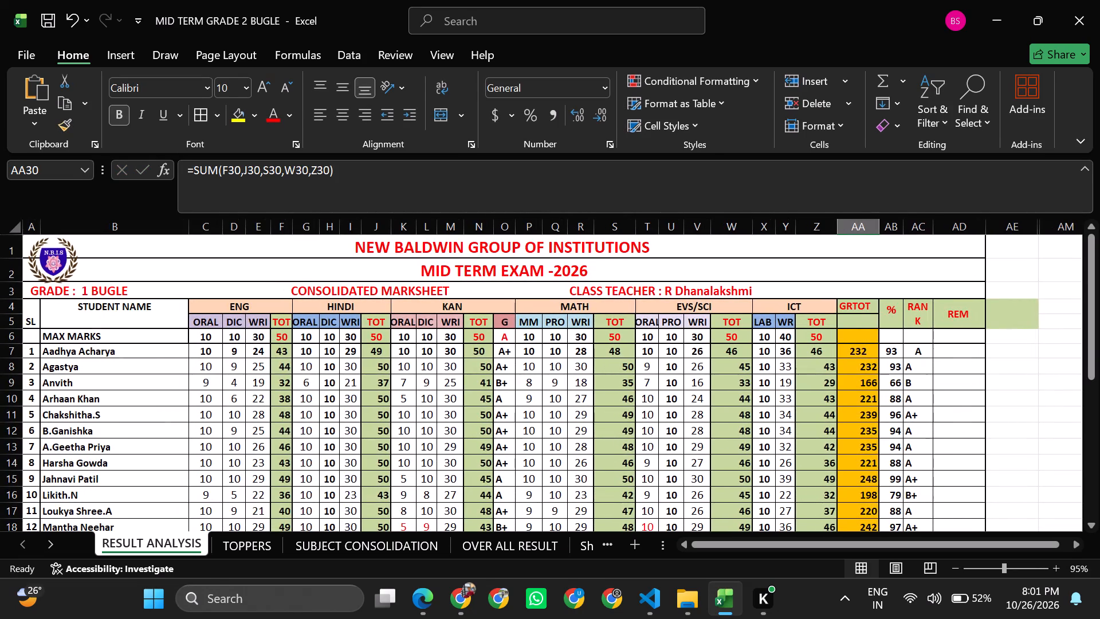
Check the percentage formulas in column AB for every student, from row 7 through row 32.
click(885, 357)
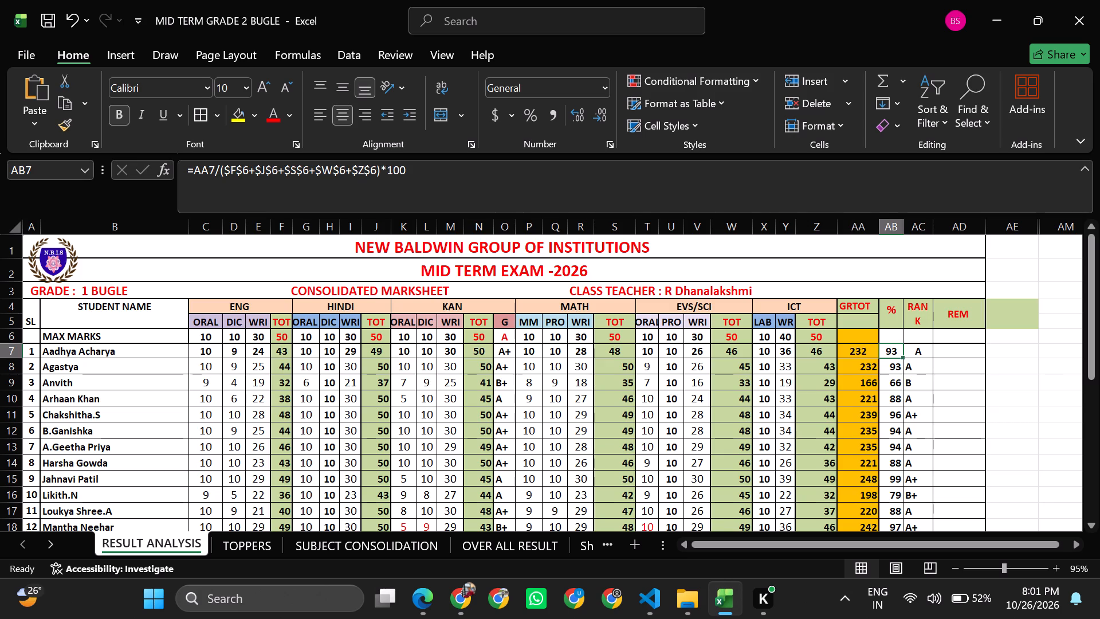
key(Down)
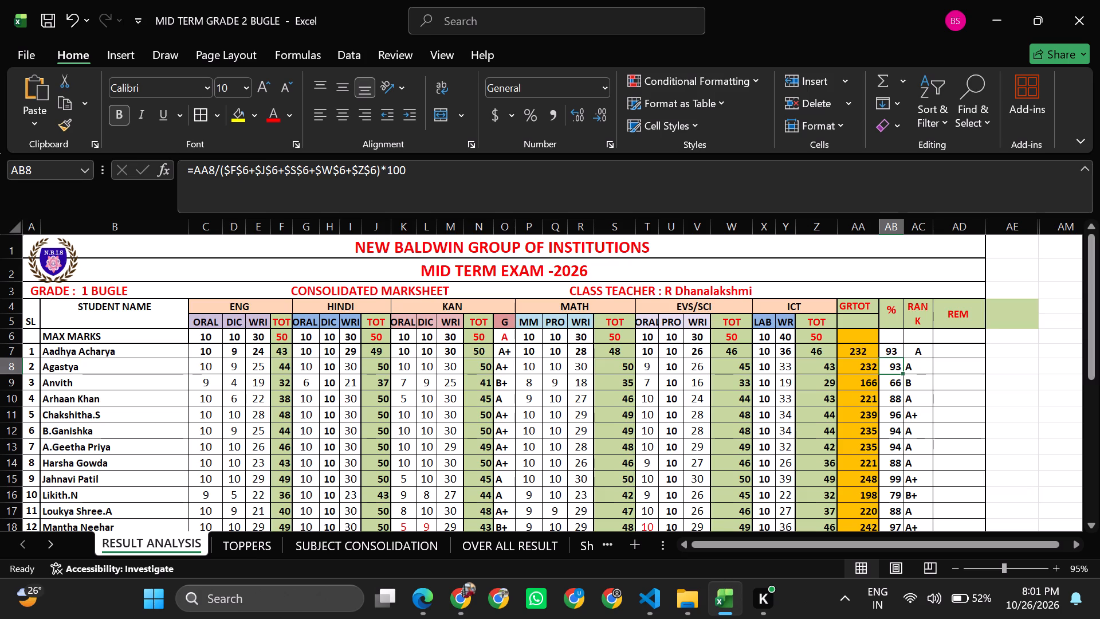
key(Down)
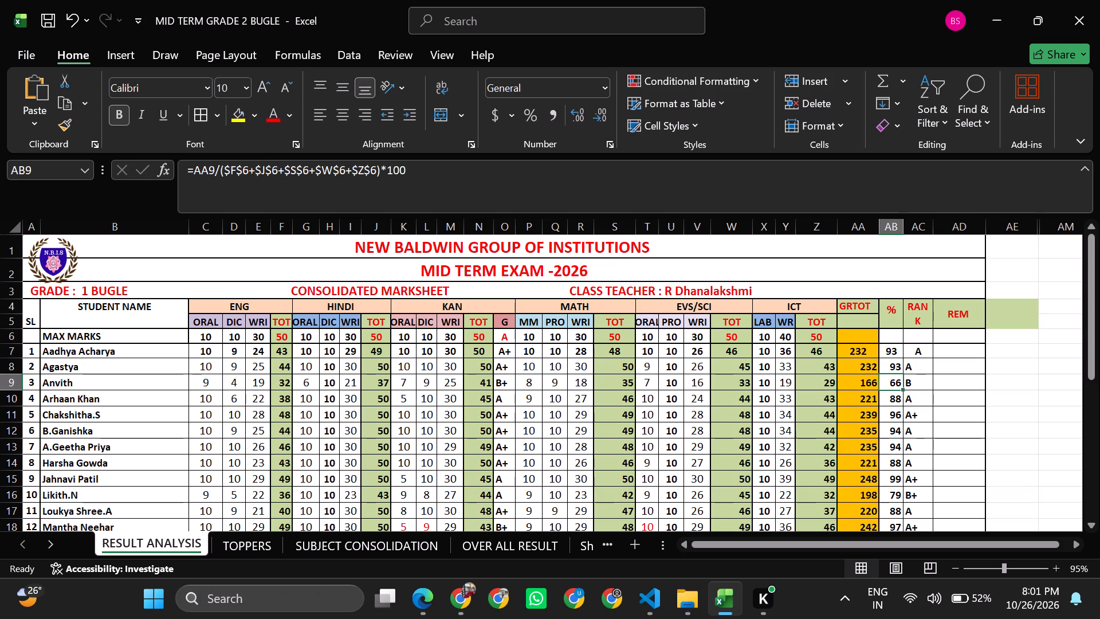
key(Down)
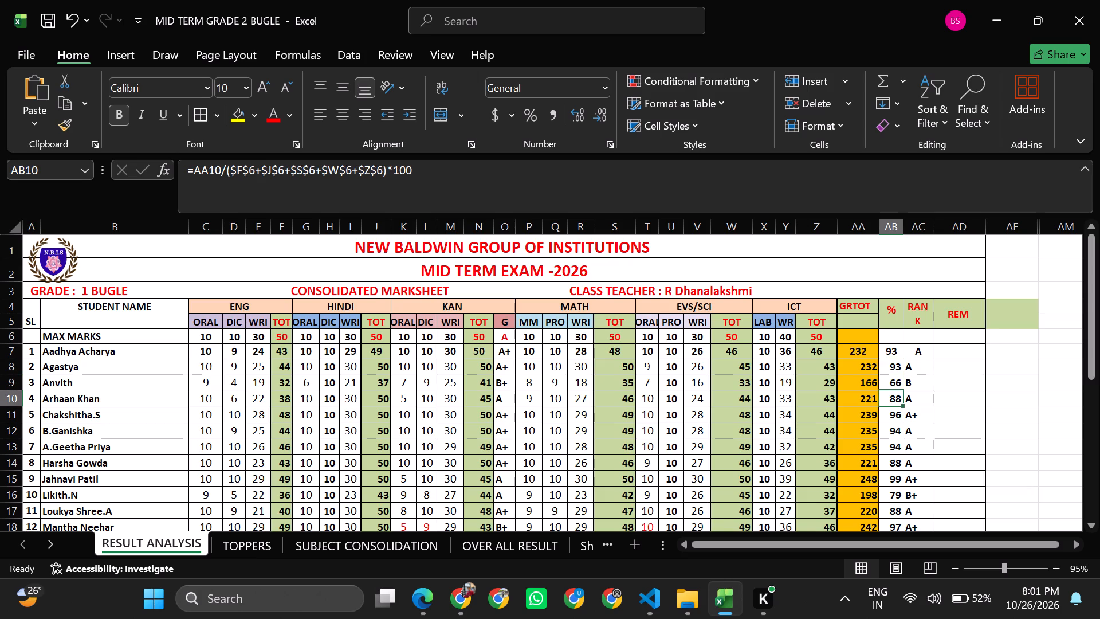
key(Down)
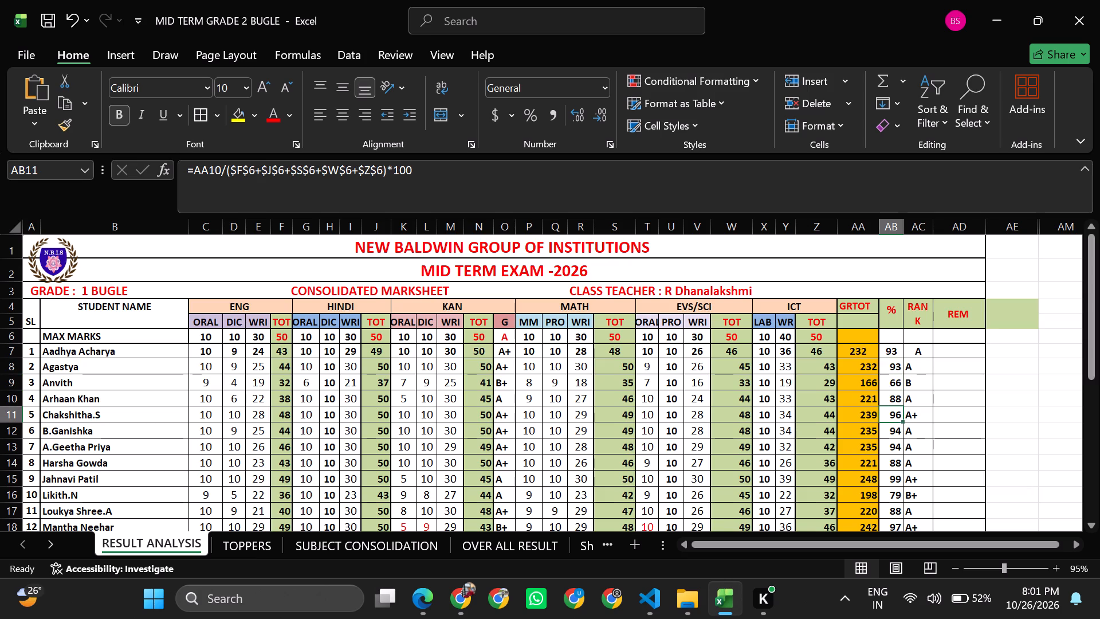
key(Down)
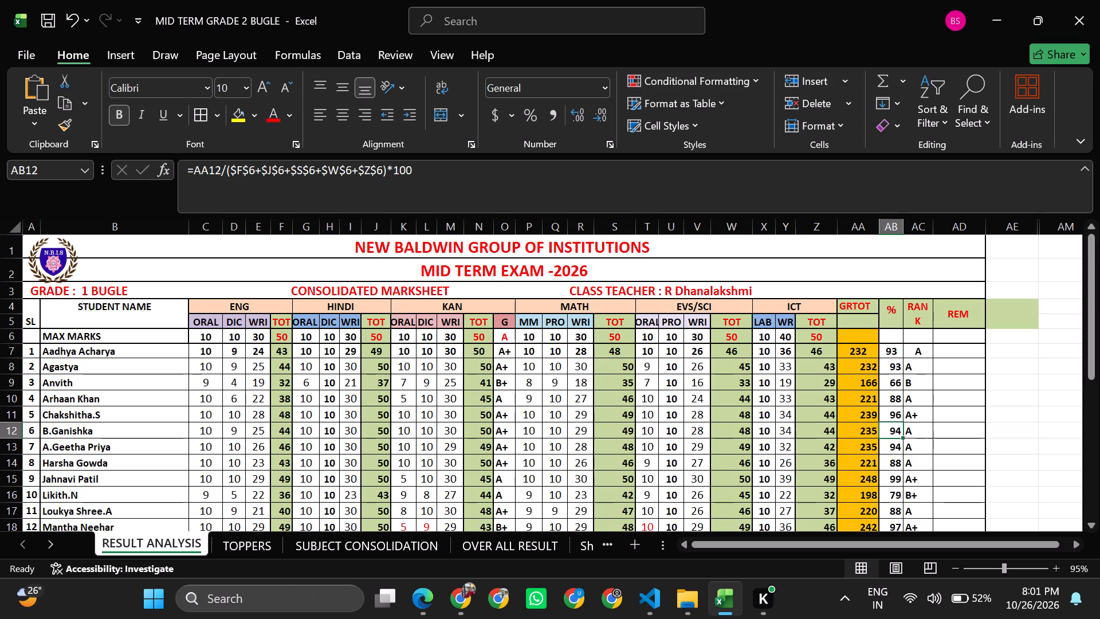
key(Down)
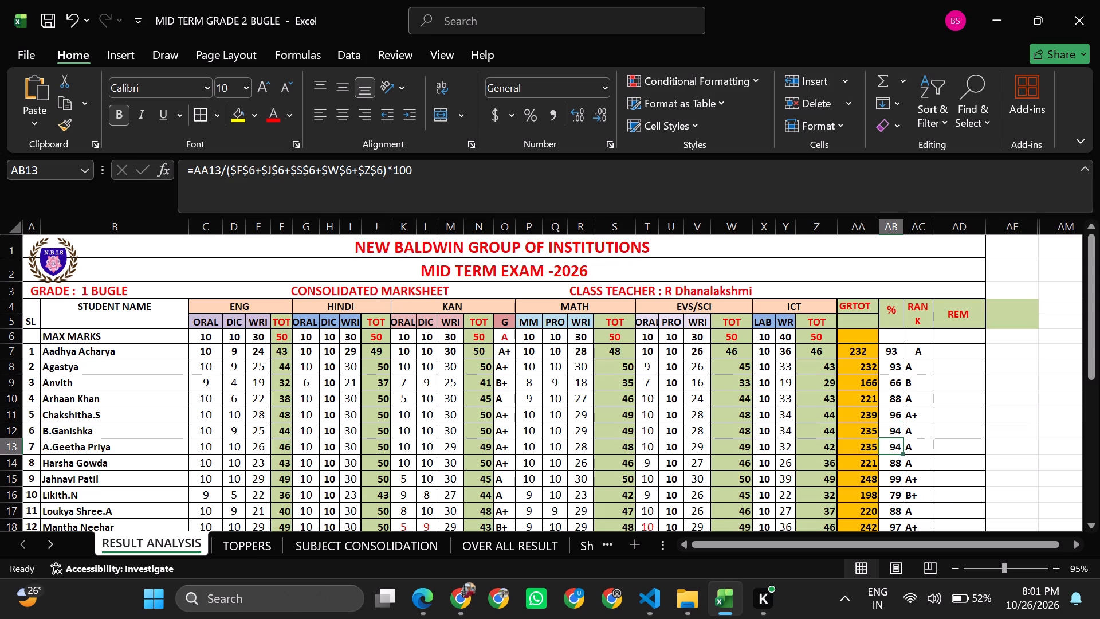
key(Down)
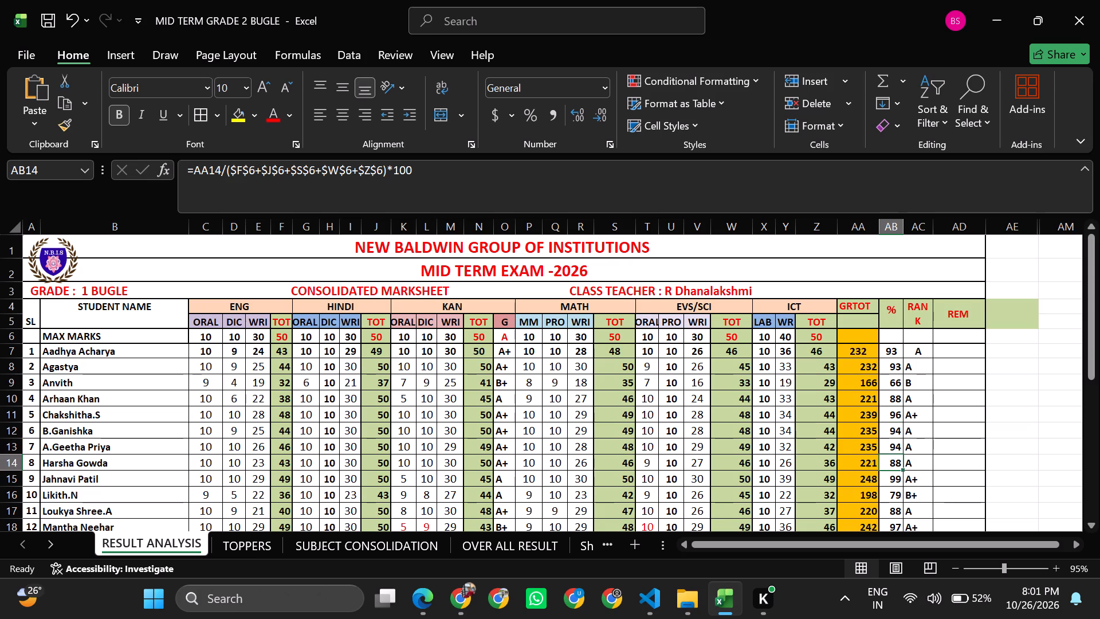
key(Down)
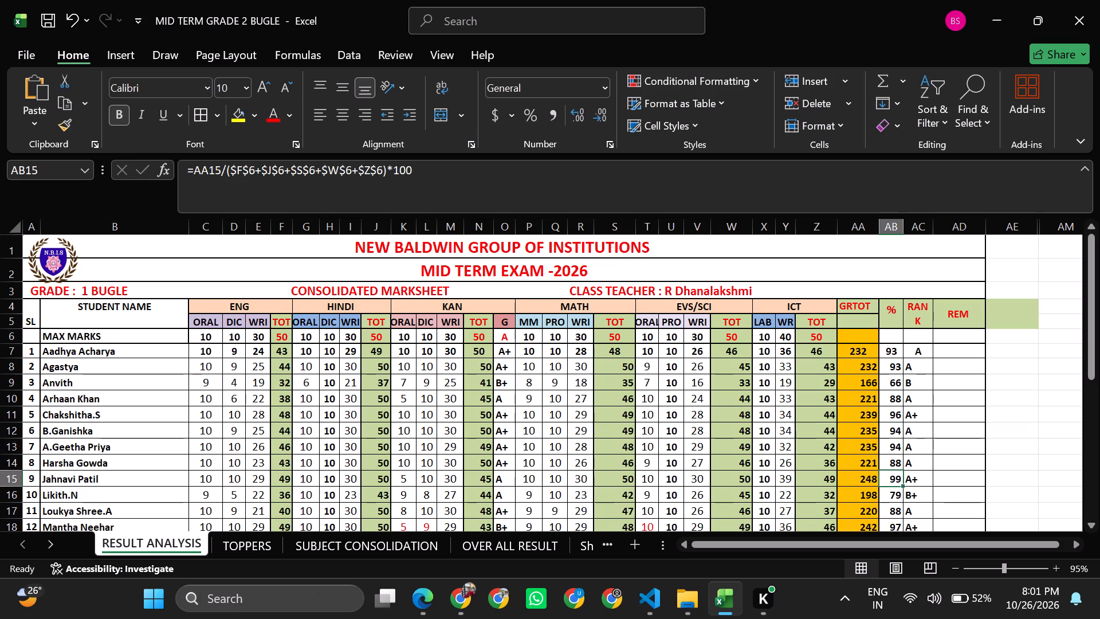
key(Down)
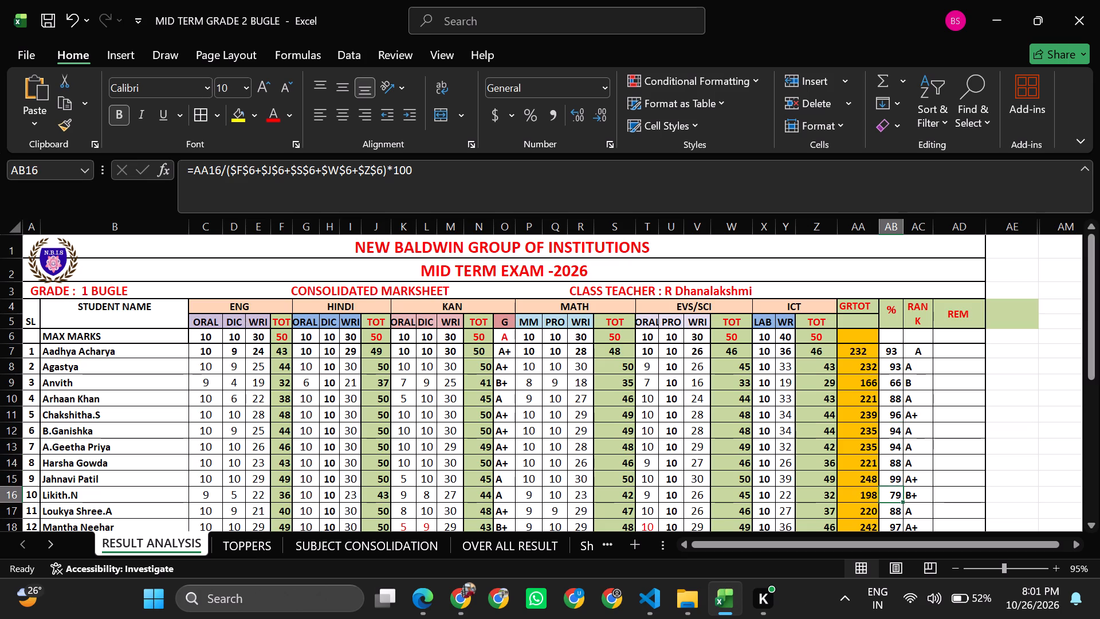
key(Down)
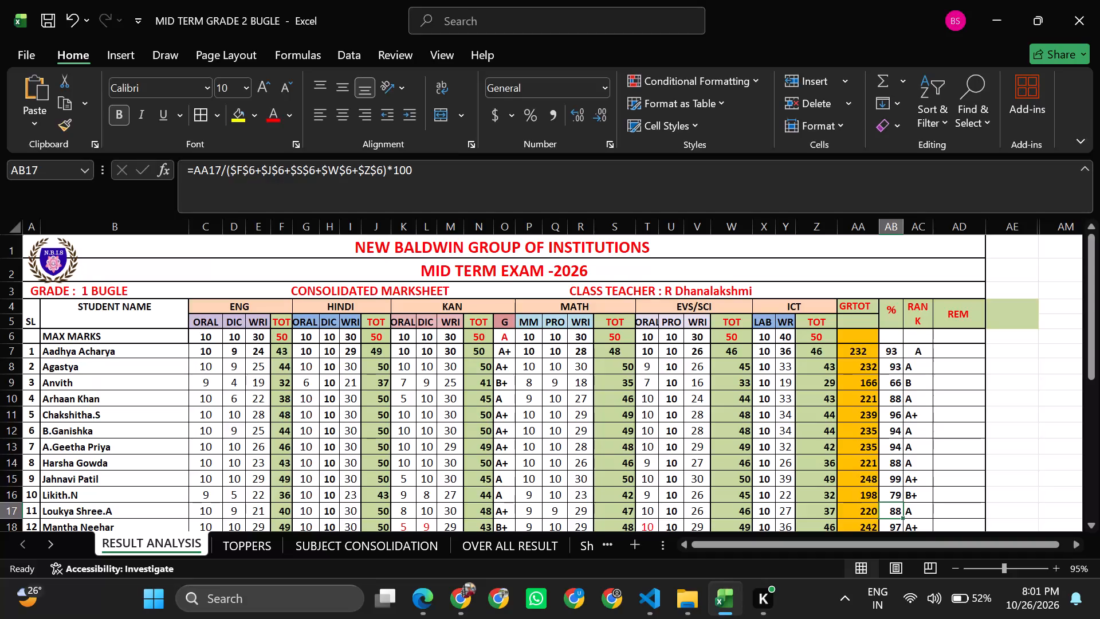
key(Down)
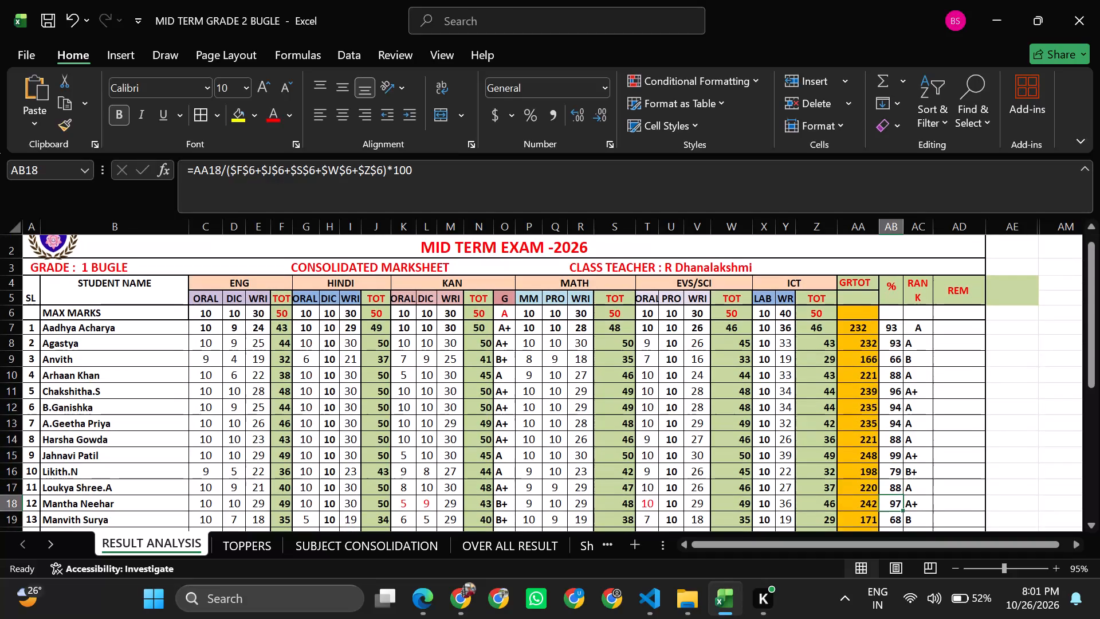
key(Down)
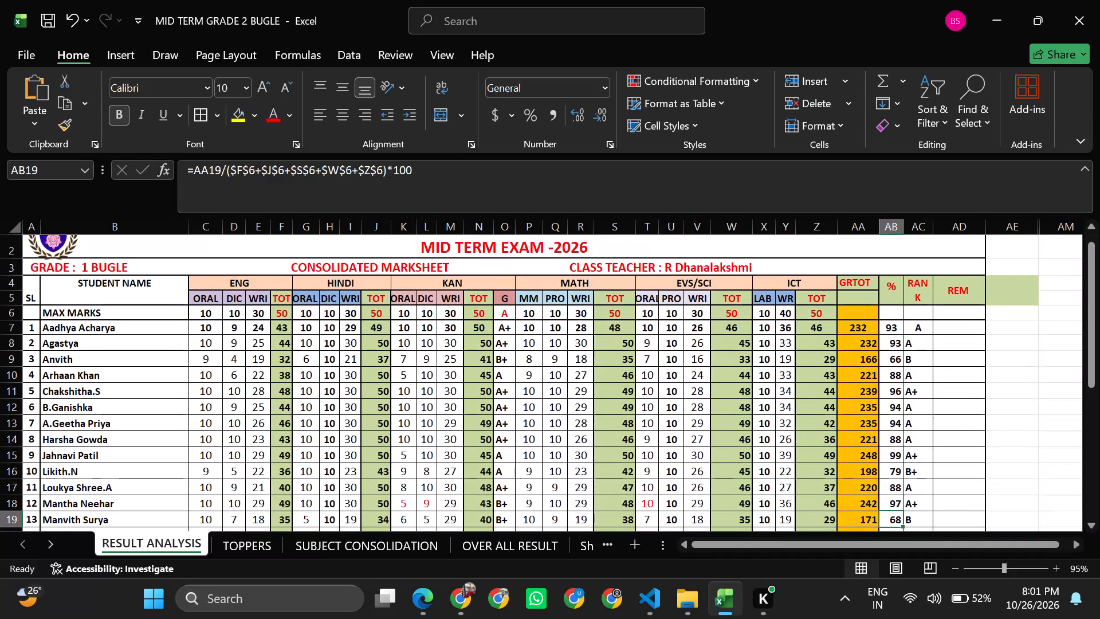
key(Down)
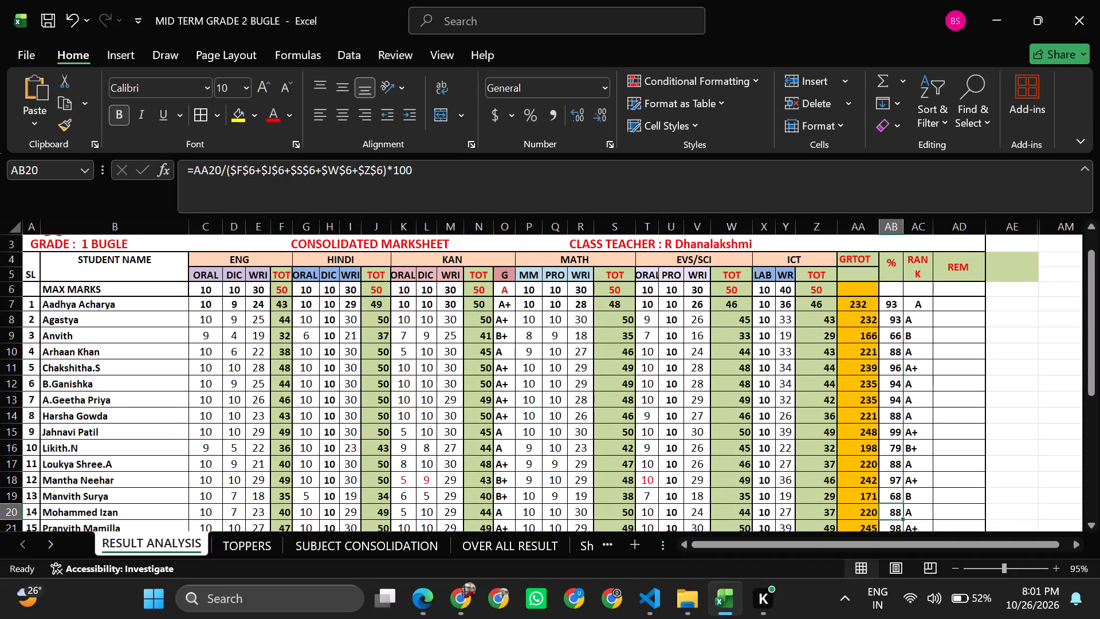
key(Down)
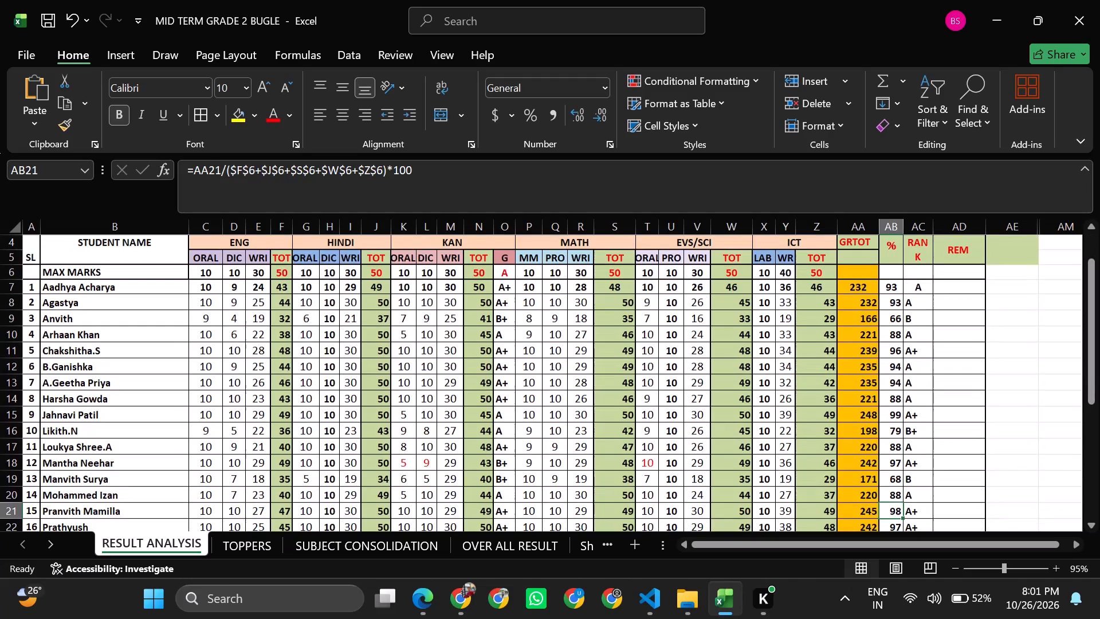
key(Down)
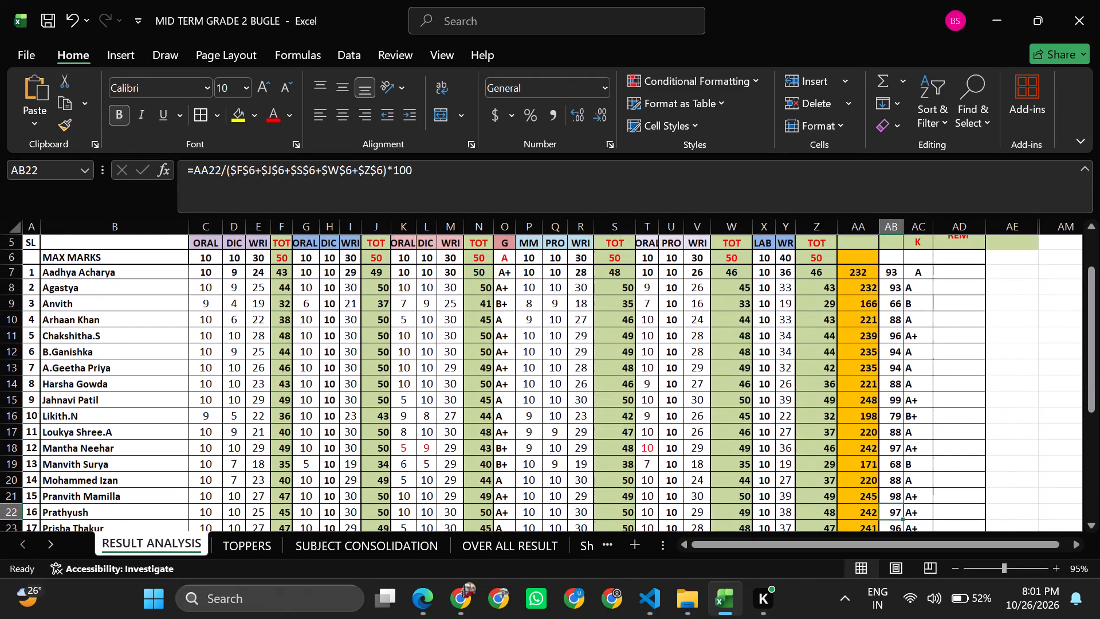
key(Down)
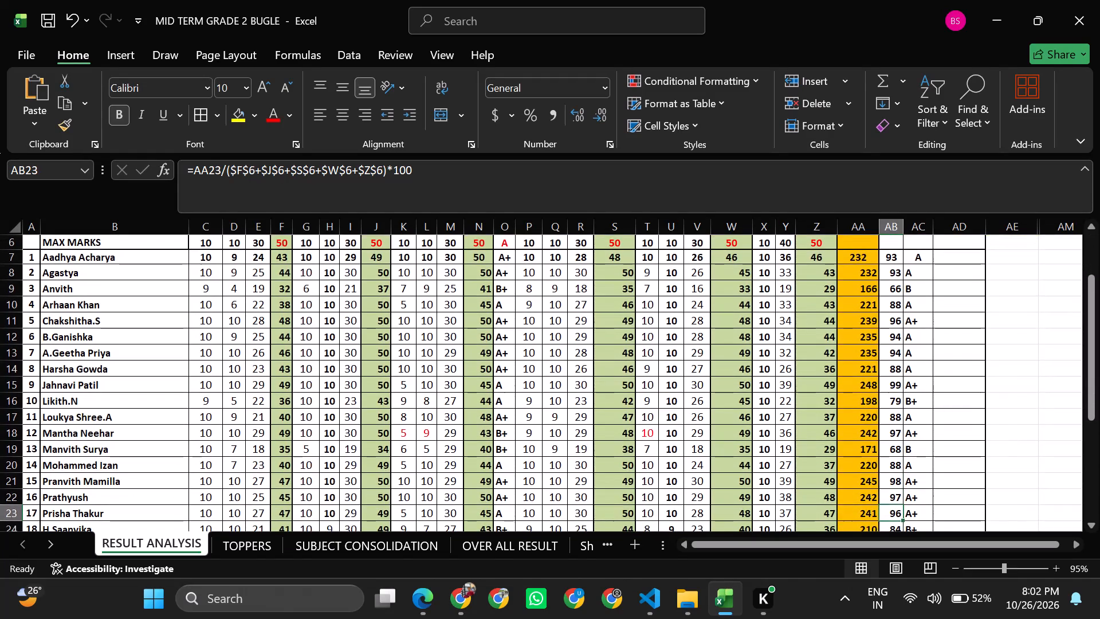
key(Down)
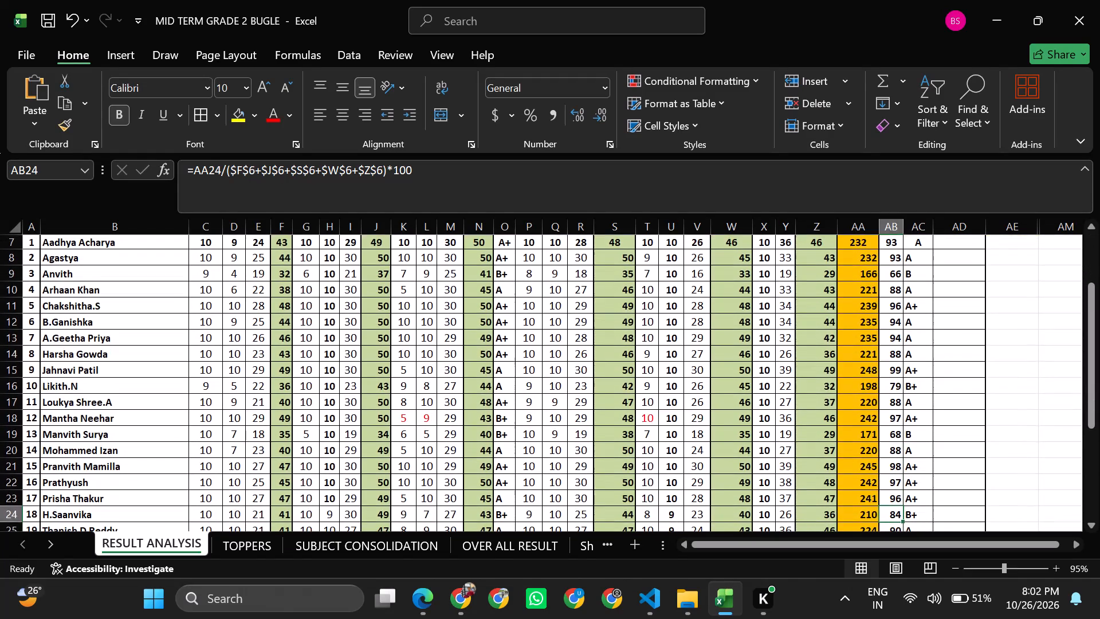
key(Down)
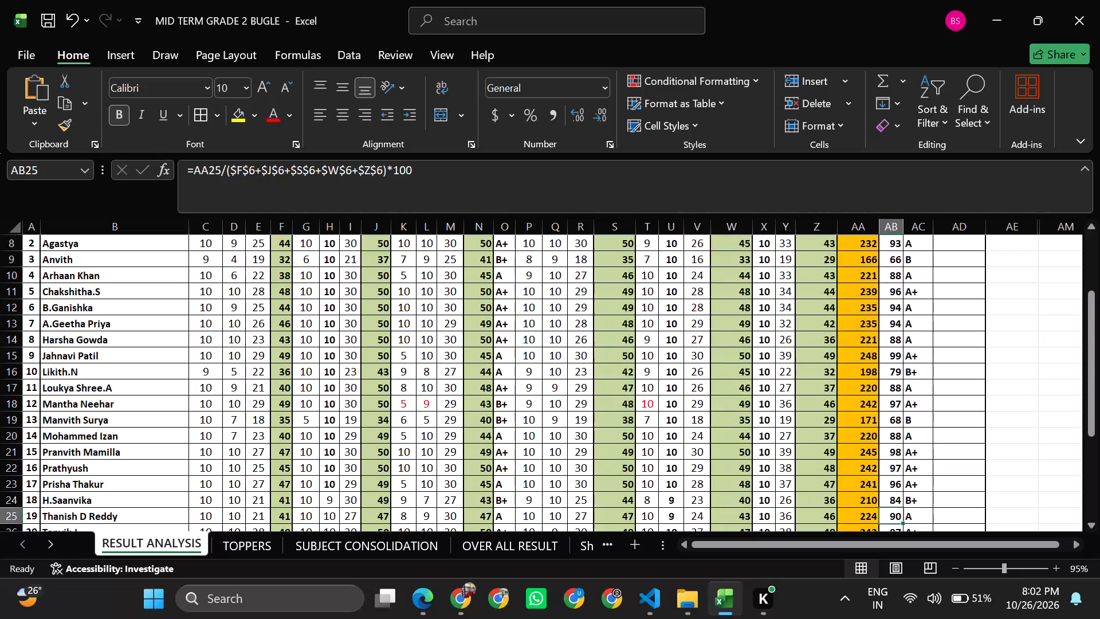
key(Down)
key(Down)
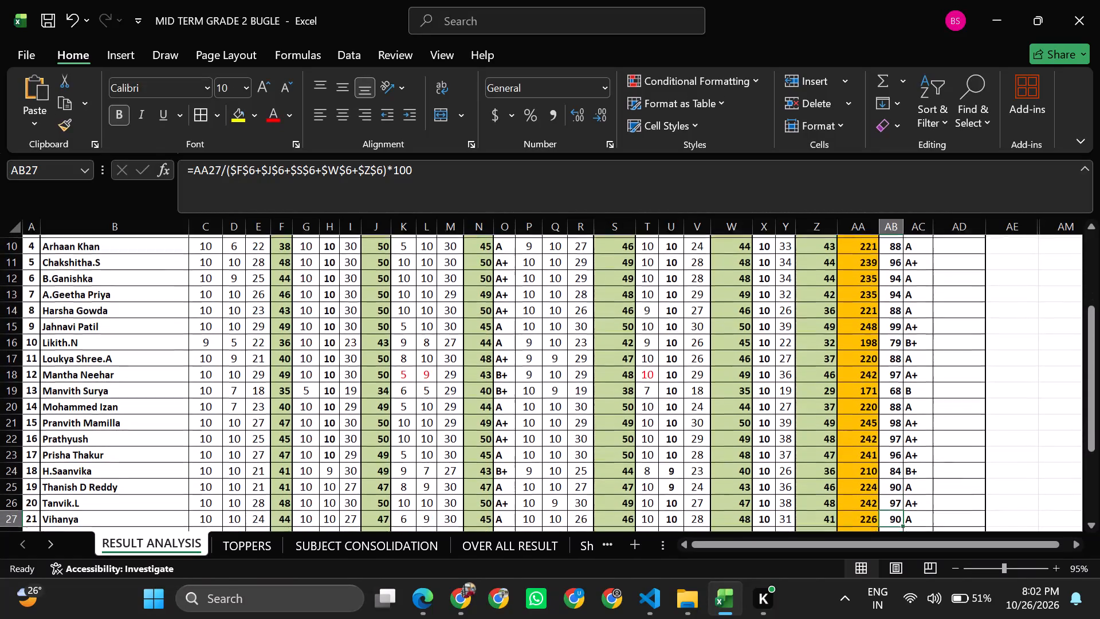
key(Down)
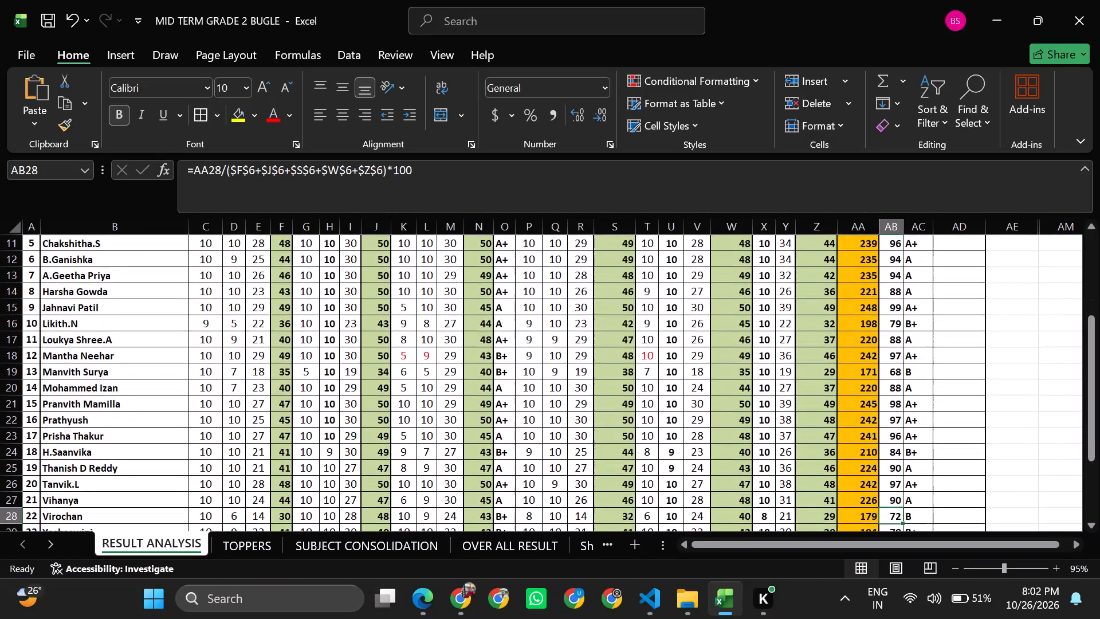
key(Down)
key(Down)
key(Down)
key(Down)
key(Down)
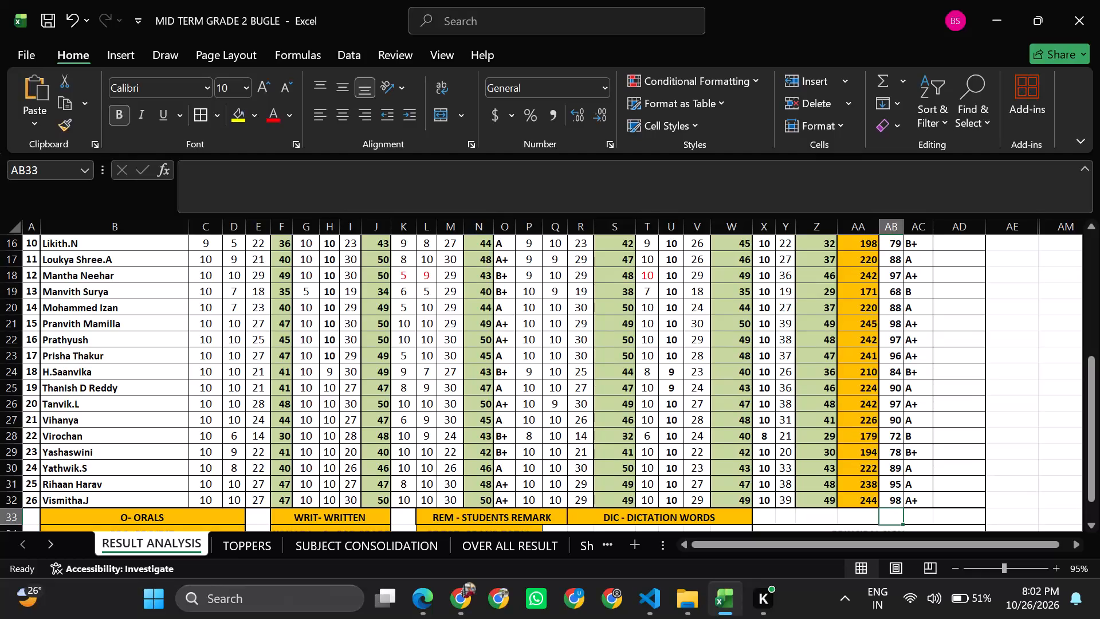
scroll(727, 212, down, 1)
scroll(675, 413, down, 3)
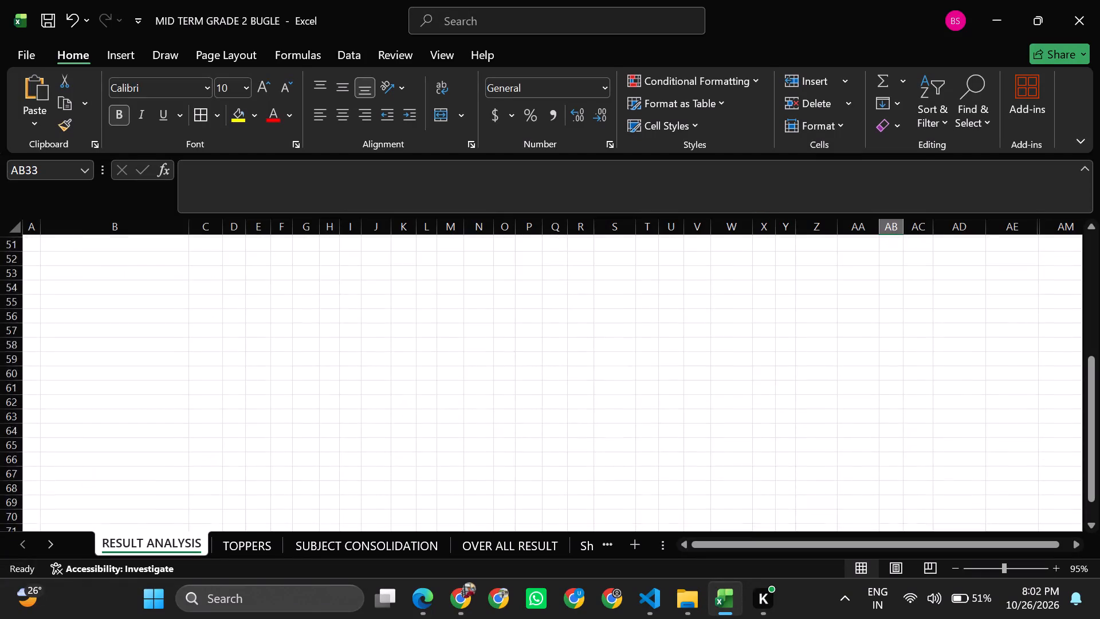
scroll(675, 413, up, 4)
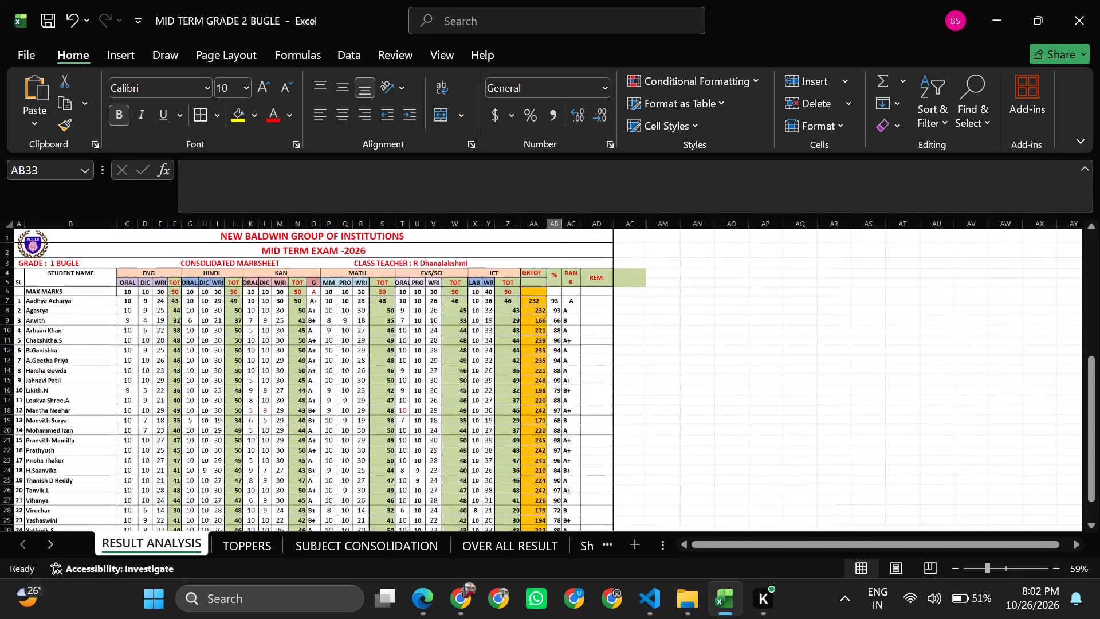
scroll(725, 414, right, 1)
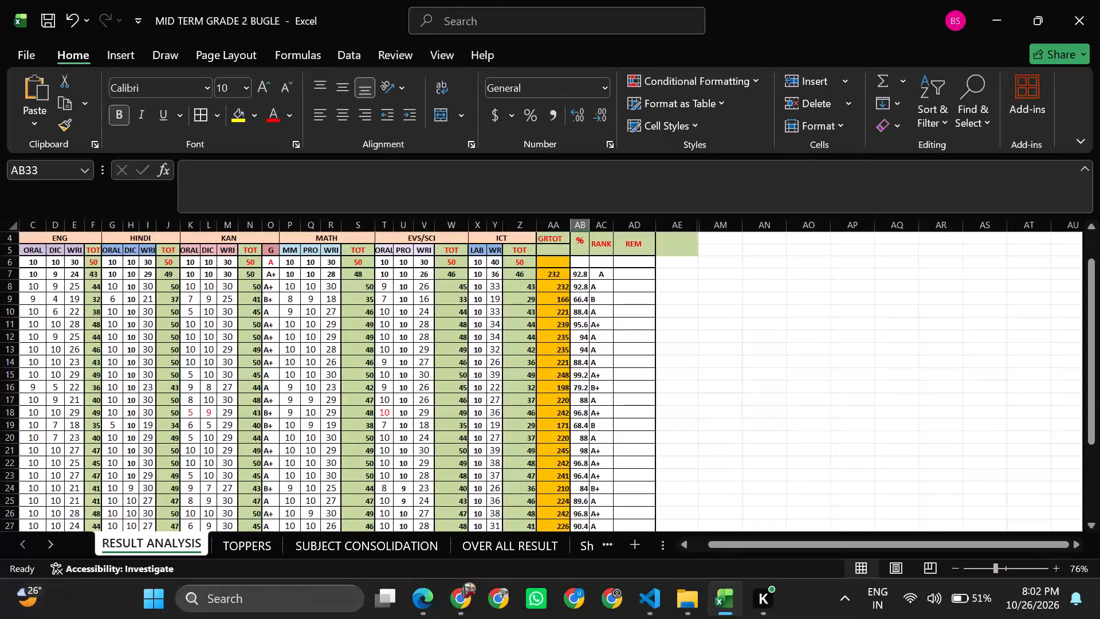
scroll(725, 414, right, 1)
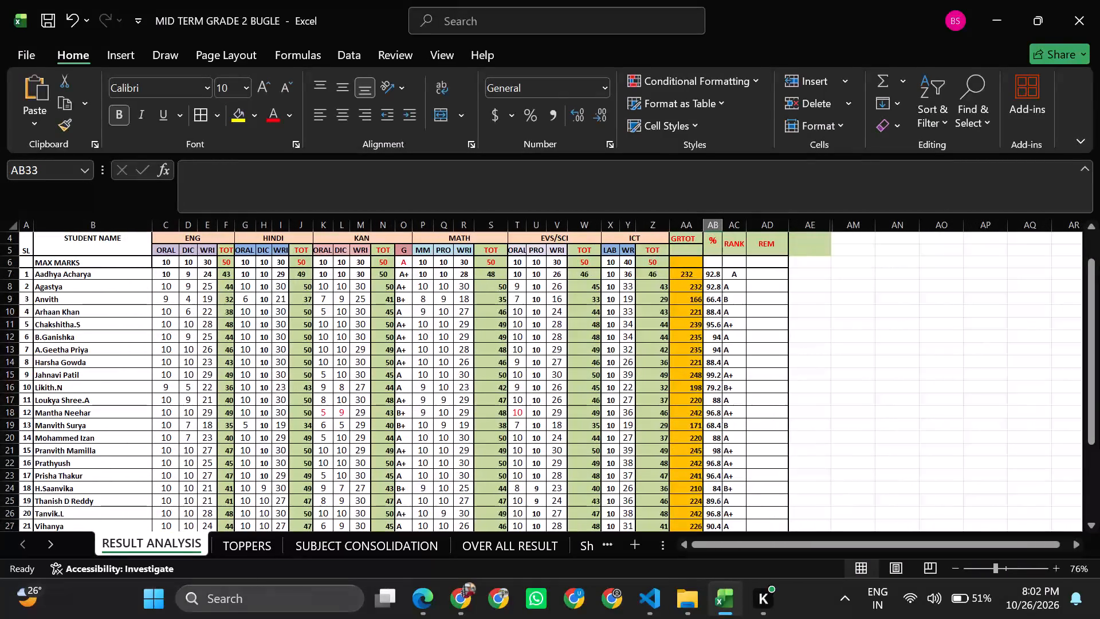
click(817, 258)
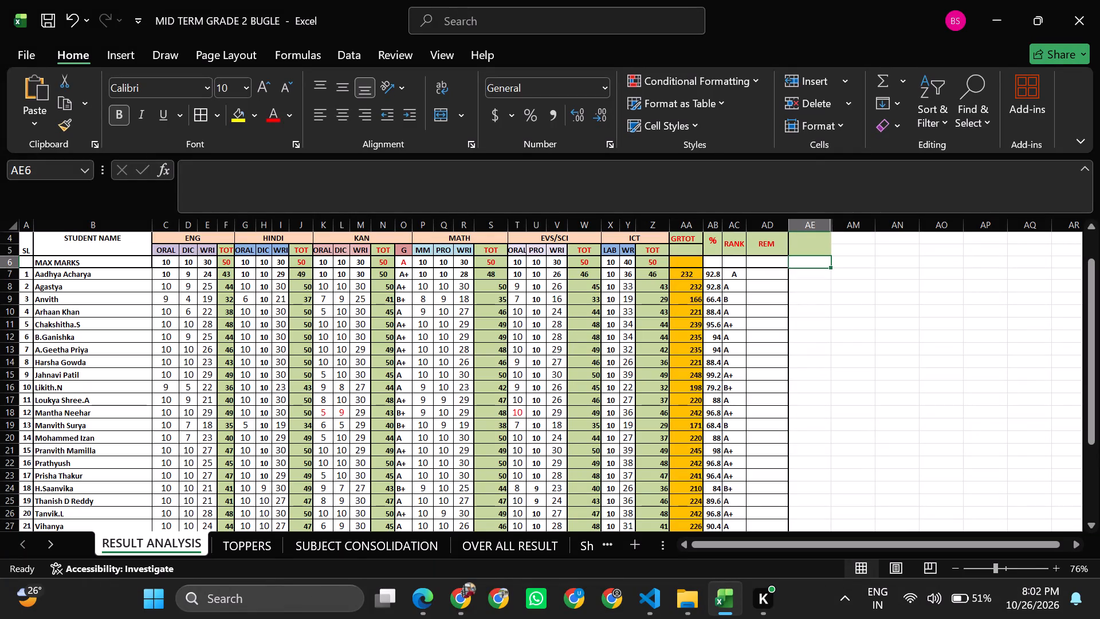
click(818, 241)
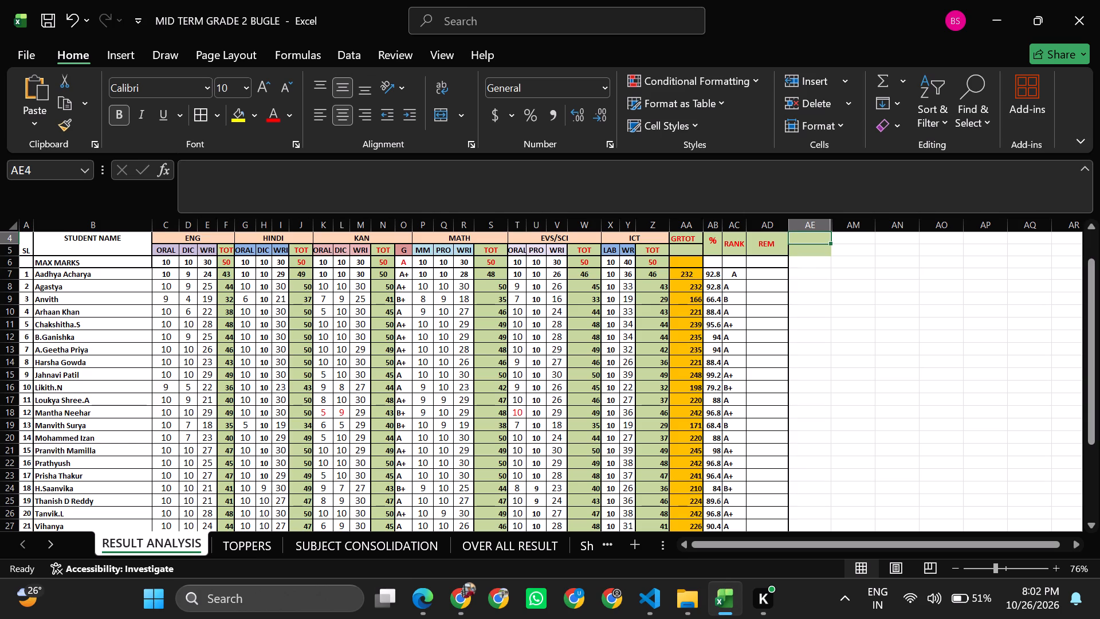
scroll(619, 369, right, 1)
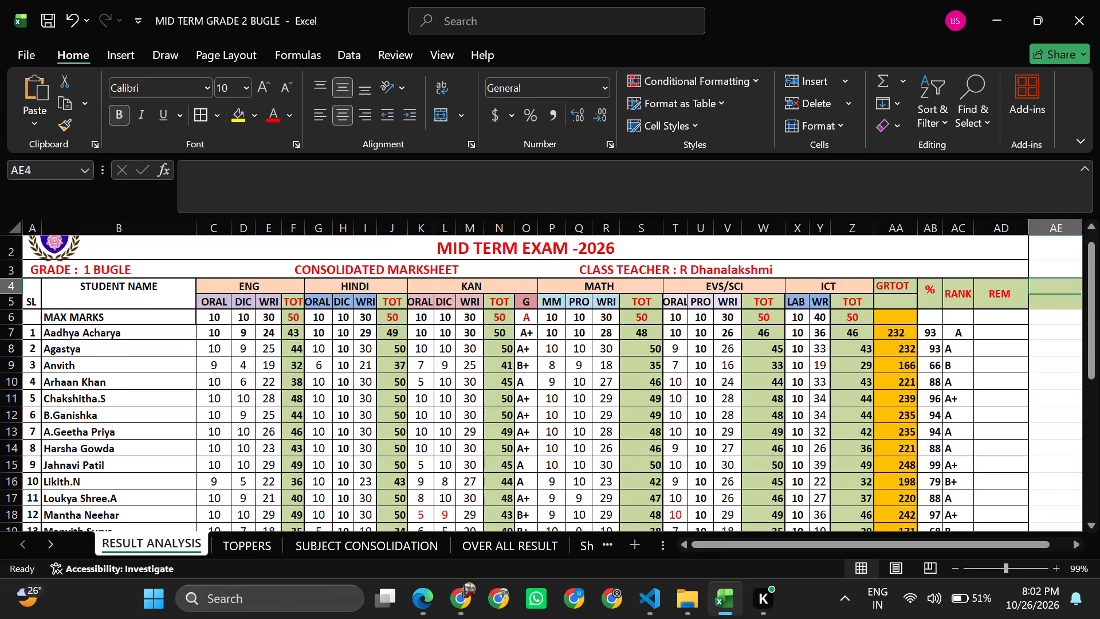
Select cell C6, the ENG ORAL value in the MAX MARKS row.
click(197, 320)
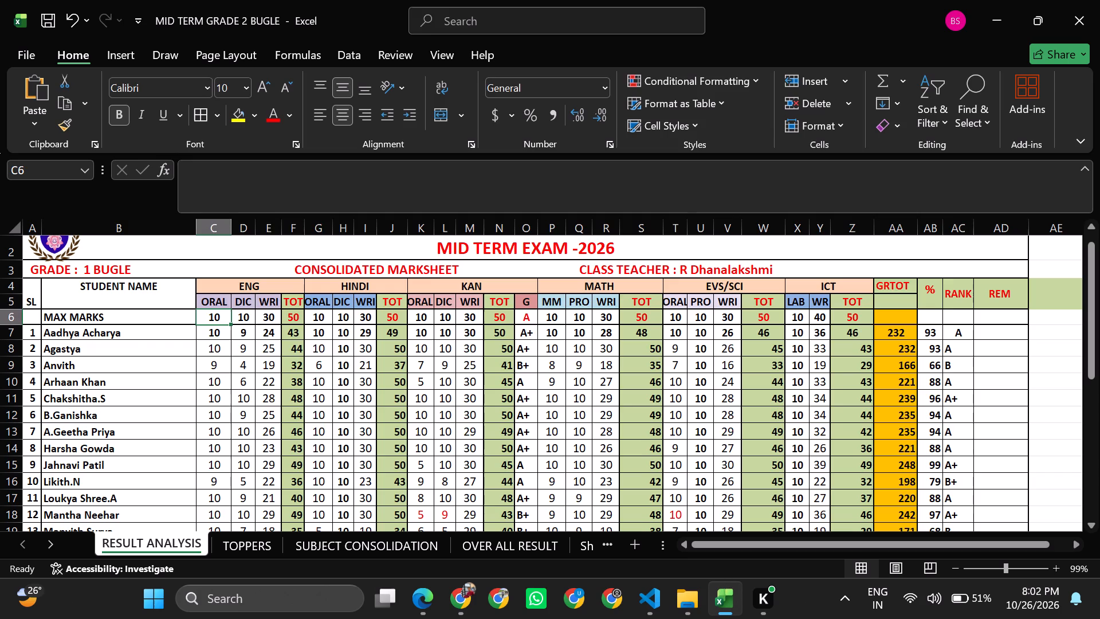
Switch to Visual Studio Code and check the Antigravity agent's progress on the resume editor bullet fix.
key(alt+Tab)
key(alt+Tab)
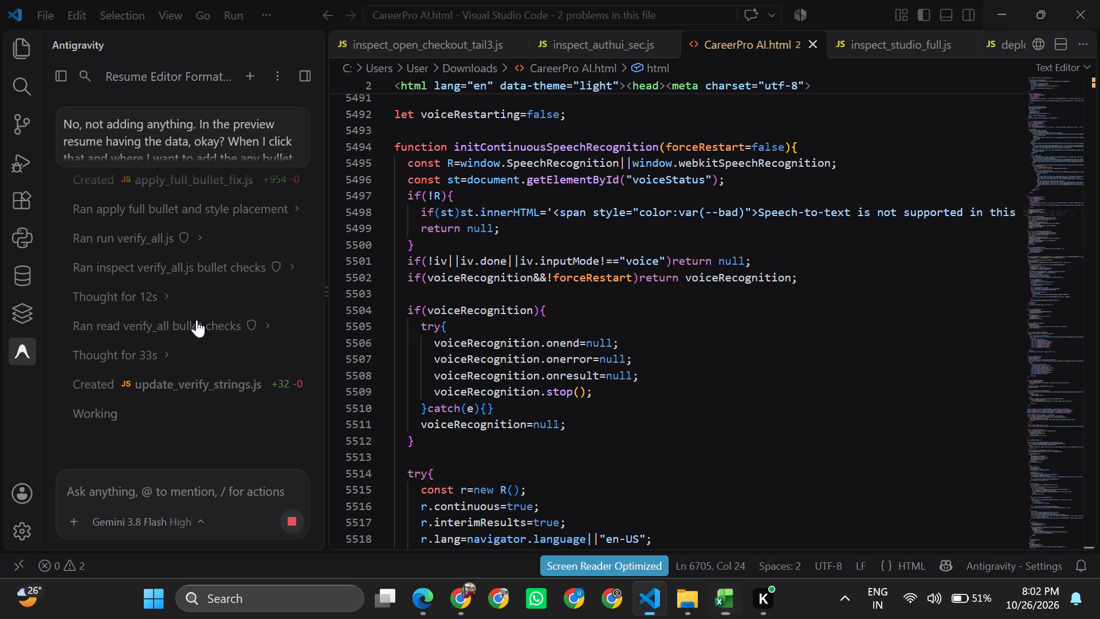
scroll(166, 377, down, 2)
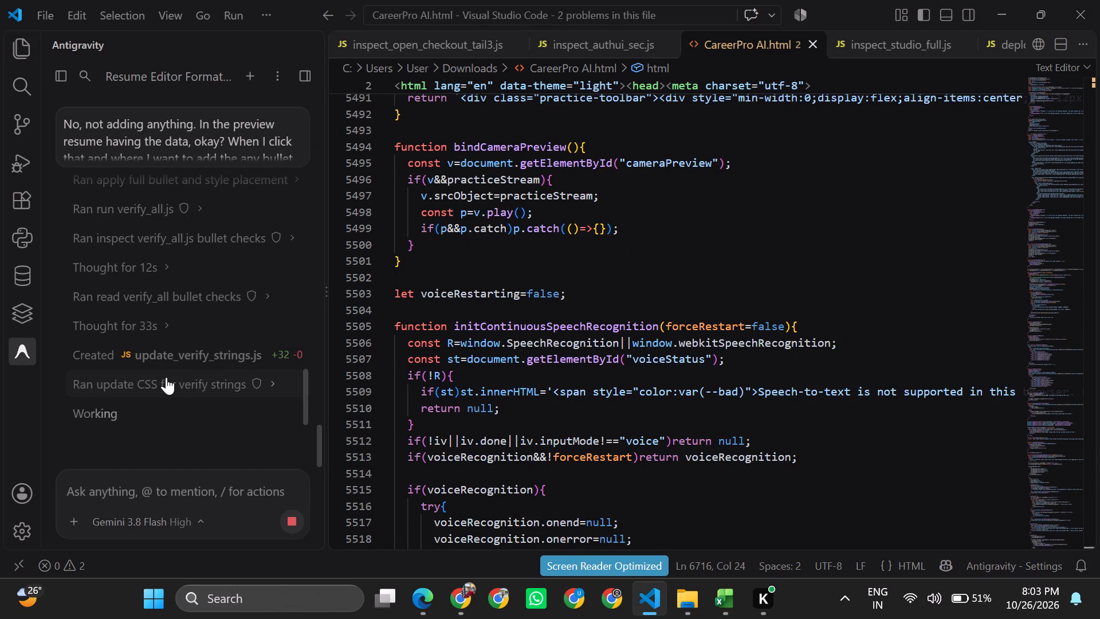
Switch back to the MID TERM GRADE 2 BUGLE workbook in Excel.
key(alt+Tab)
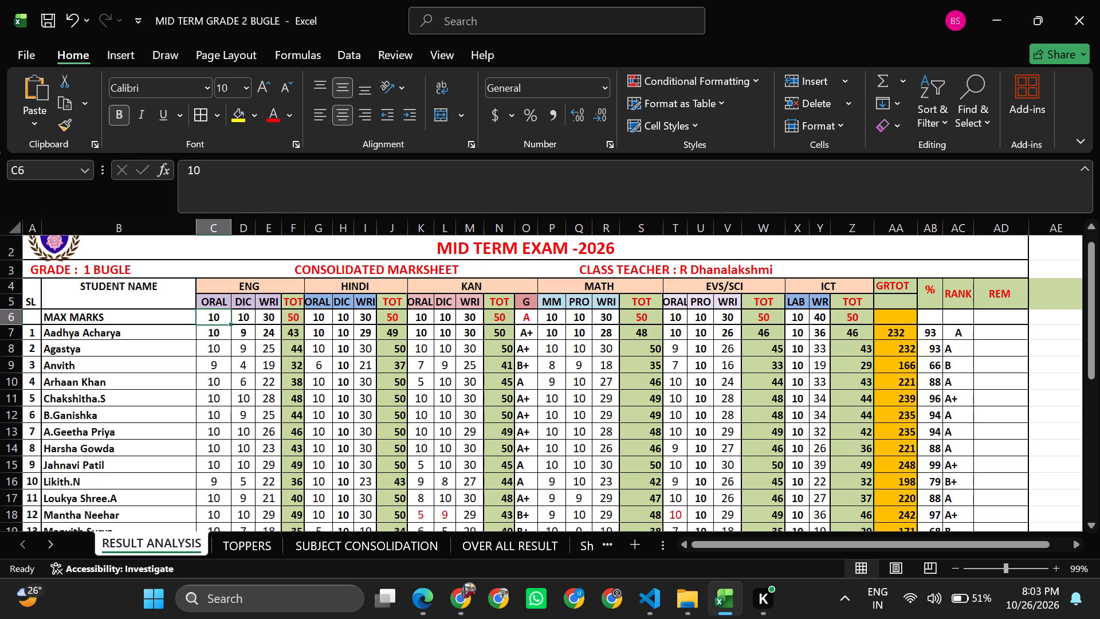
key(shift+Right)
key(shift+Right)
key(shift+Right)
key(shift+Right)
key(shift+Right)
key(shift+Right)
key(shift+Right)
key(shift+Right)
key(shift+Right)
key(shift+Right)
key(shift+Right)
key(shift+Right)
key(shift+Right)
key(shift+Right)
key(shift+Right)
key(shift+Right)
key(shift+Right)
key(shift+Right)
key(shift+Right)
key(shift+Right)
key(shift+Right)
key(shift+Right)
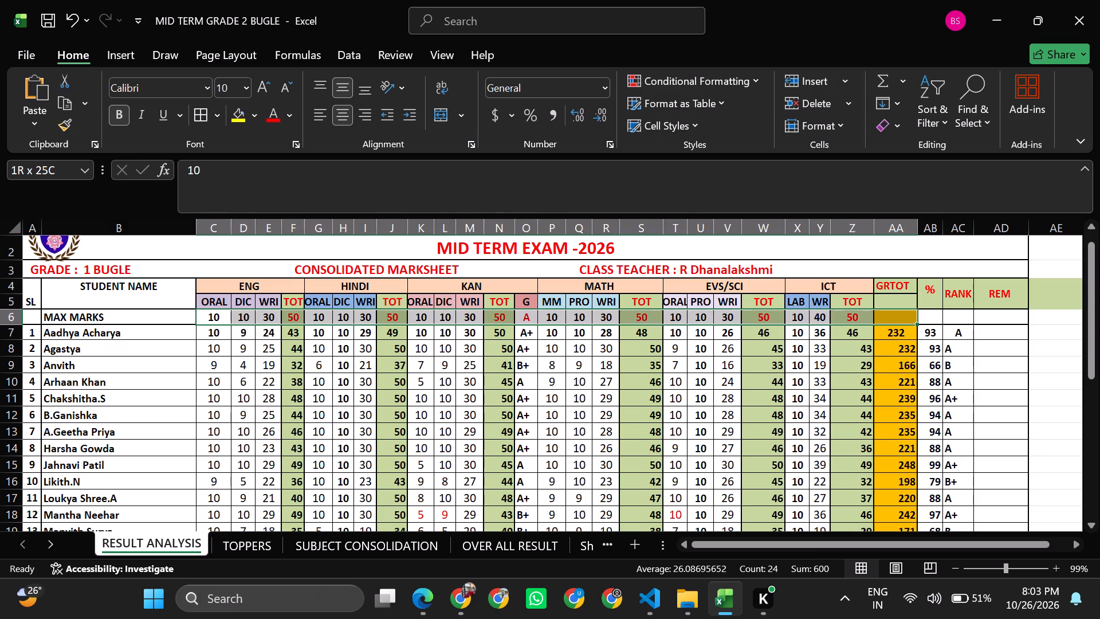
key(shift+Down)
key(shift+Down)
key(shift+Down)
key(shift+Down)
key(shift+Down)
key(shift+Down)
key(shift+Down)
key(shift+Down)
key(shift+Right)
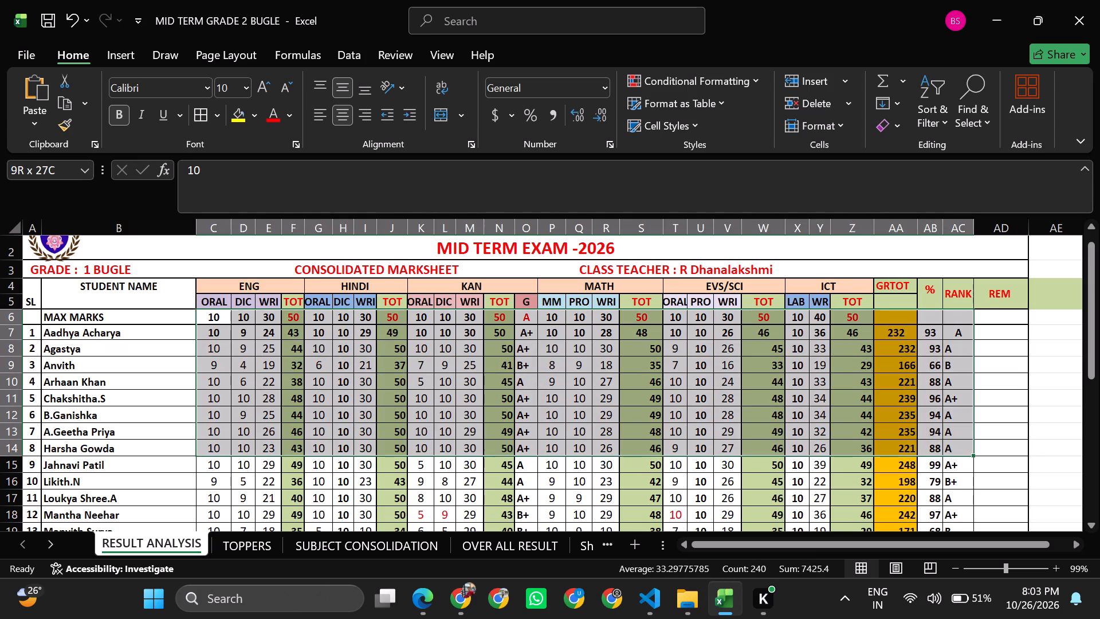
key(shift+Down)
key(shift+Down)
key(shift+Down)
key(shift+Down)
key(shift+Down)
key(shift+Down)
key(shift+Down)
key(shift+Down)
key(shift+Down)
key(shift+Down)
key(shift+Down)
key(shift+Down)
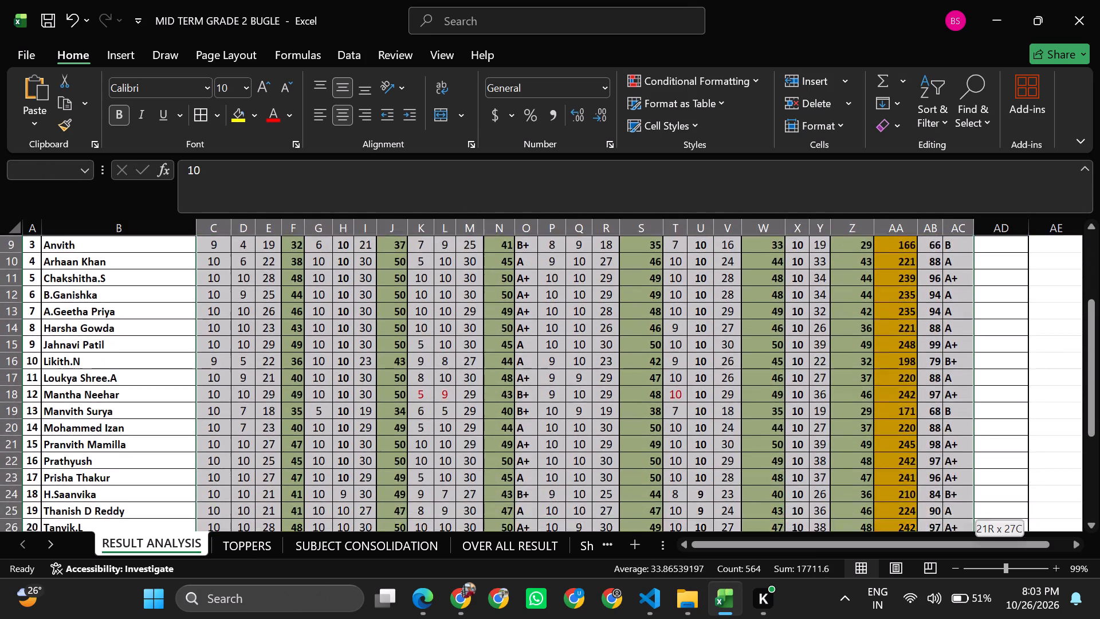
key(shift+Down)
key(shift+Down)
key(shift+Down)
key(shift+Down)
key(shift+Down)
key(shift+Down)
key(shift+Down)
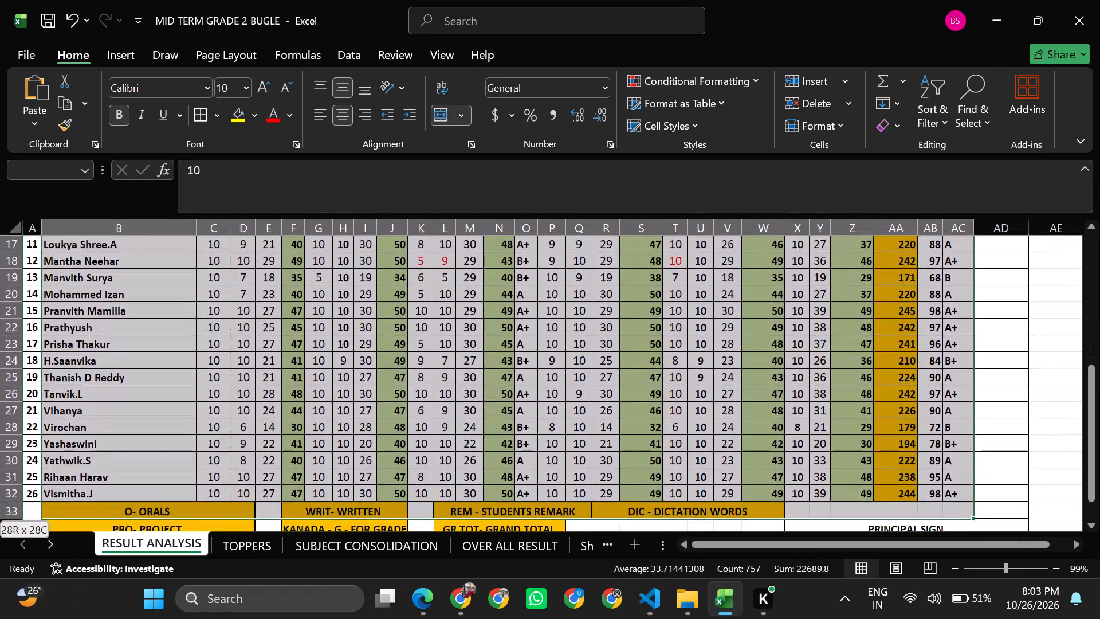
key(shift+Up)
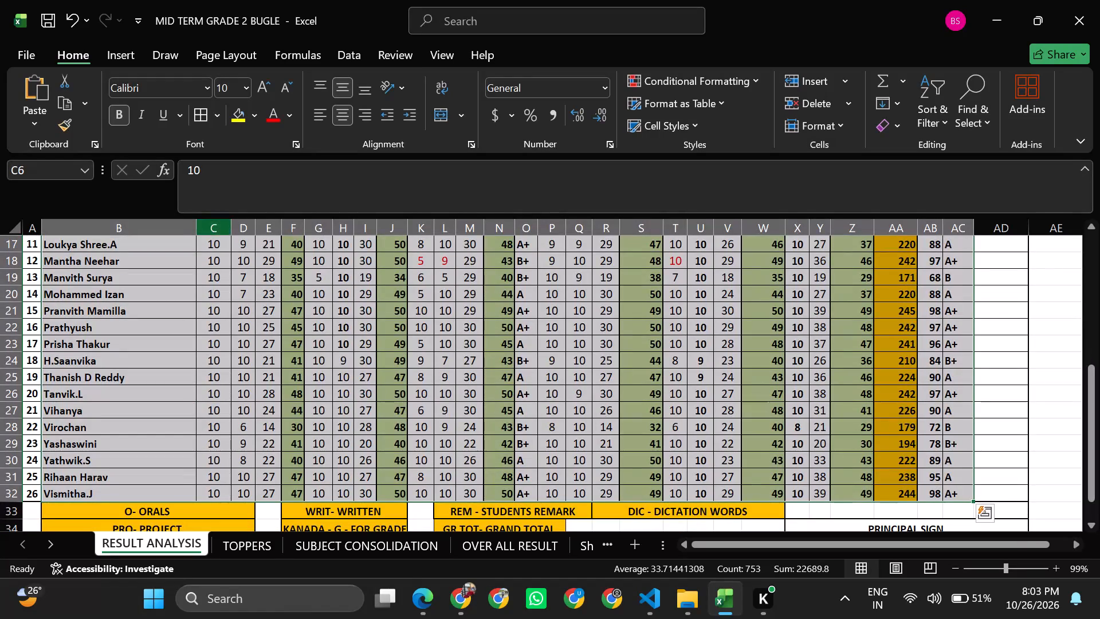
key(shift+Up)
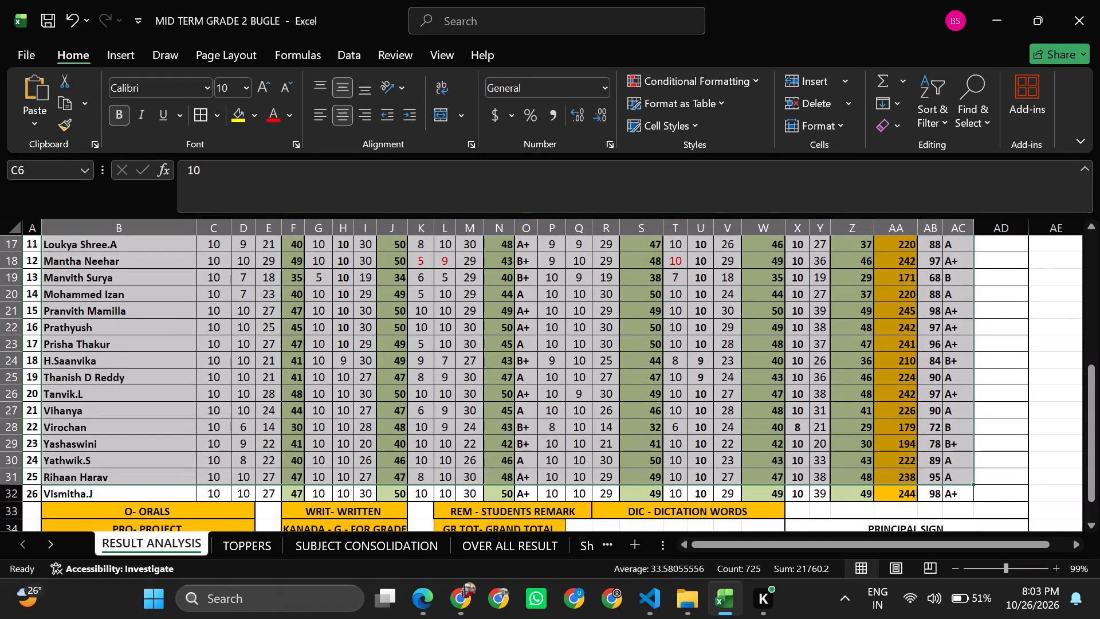
Centre-align the marks, totals, percentages and grades in cells C6 to AC32 horizontally.
click(961, 500)
key(shift+Left)
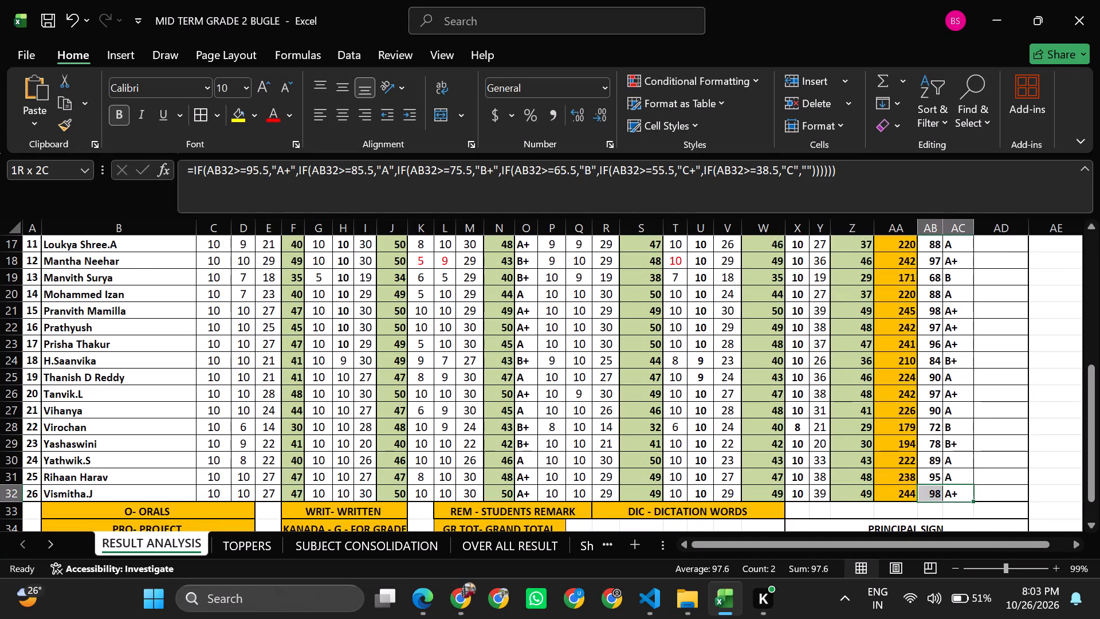
key(shift+Left)
key(shift+Left)
key(shift+Left)
key(shift+Left)
key(shift+Left)
key(shift+Left)
key(shift+Left)
key(shift+Left)
key(shift+Left)
key(shift+Left)
key(shift+Left)
key(shift+Left)
key(shift+Left)
key(shift+Left)
key(shift+Left)
key(shift+Left)
key(shift+Left)
key(shift+Left)
key(shift+Left)
key(shift+Left)
key(shift+Left)
key(shift+Left)
key(shift+Left)
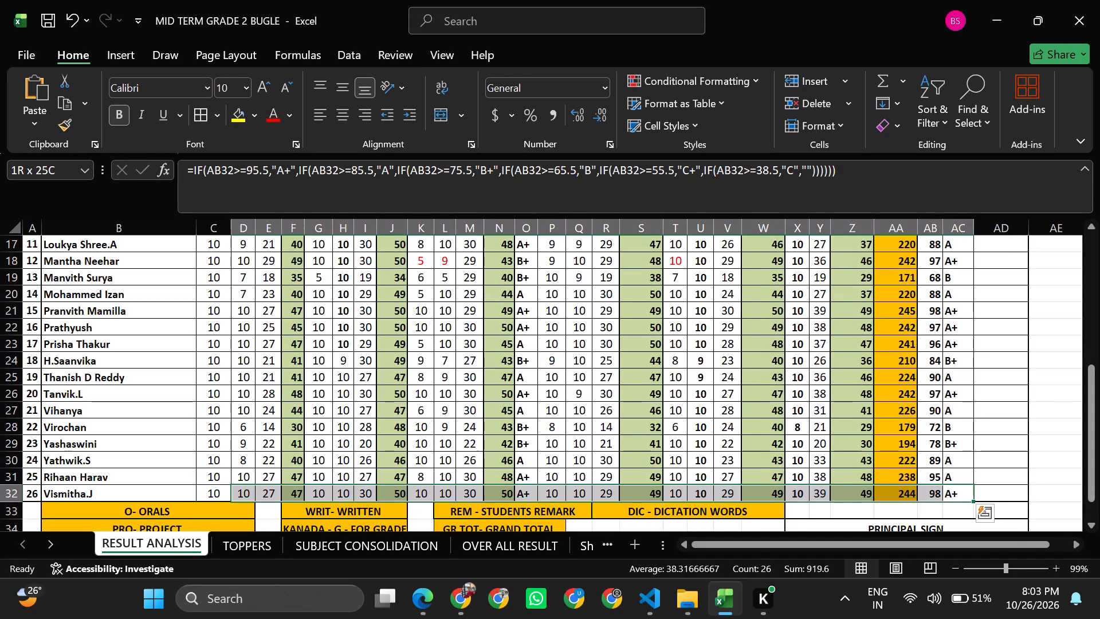
key(shift+Left)
key(shift+Up)
key(shift+Up)
key(shift+Up)
key(shift+Up)
key(shift+Up)
key(shift+Up)
key(shift+Up)
key(shift+Up)
key(shift+Up)
key(shift+Up)
key(shift+Up)
key(shift+Up)
key(shift+Up)
key(shift+Up)
key(shift+Up)
key(shift+Up)
key(shift+Up)
key(shift+Up)
key(shift+Up)
key(shift+Up)
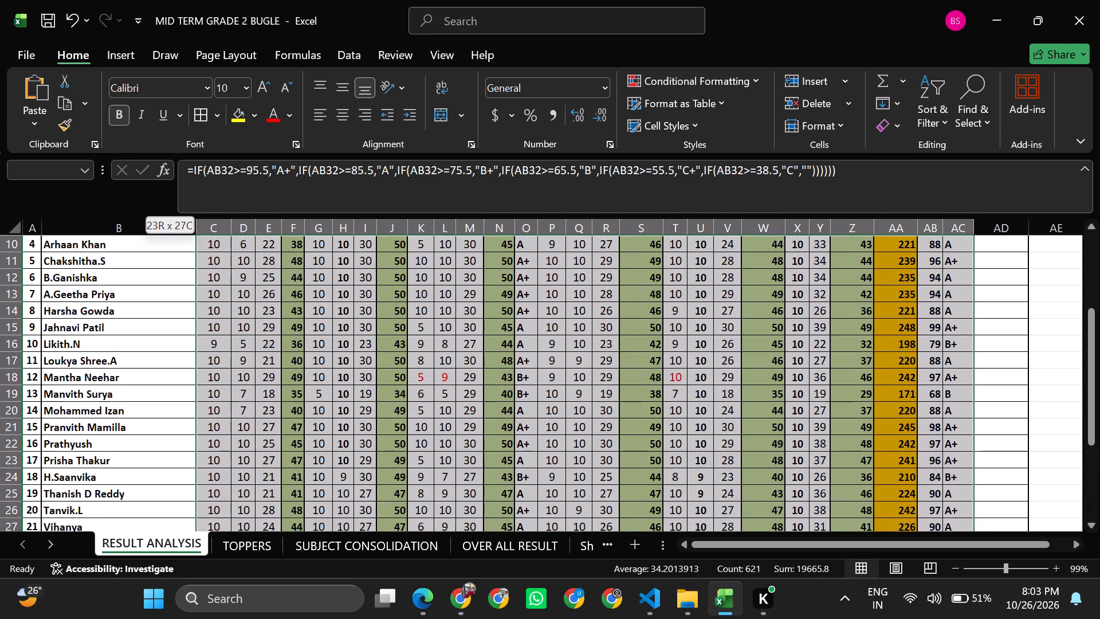
key(shift+Up)
key(shift+Up)
key(shift+Up)
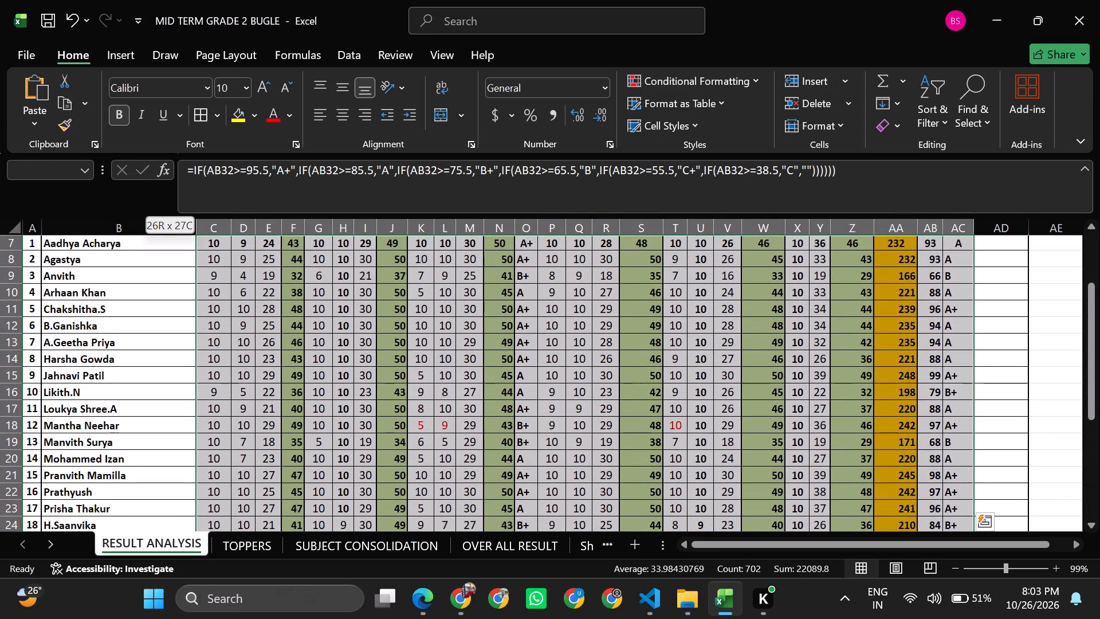
key(shift+Up)
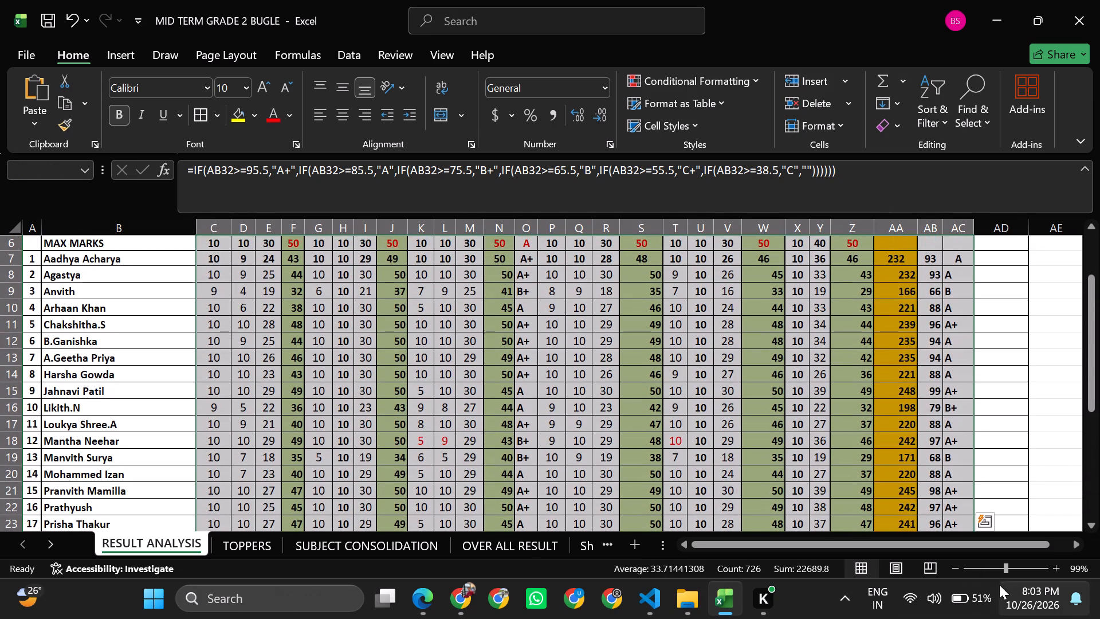
click(343, 112)
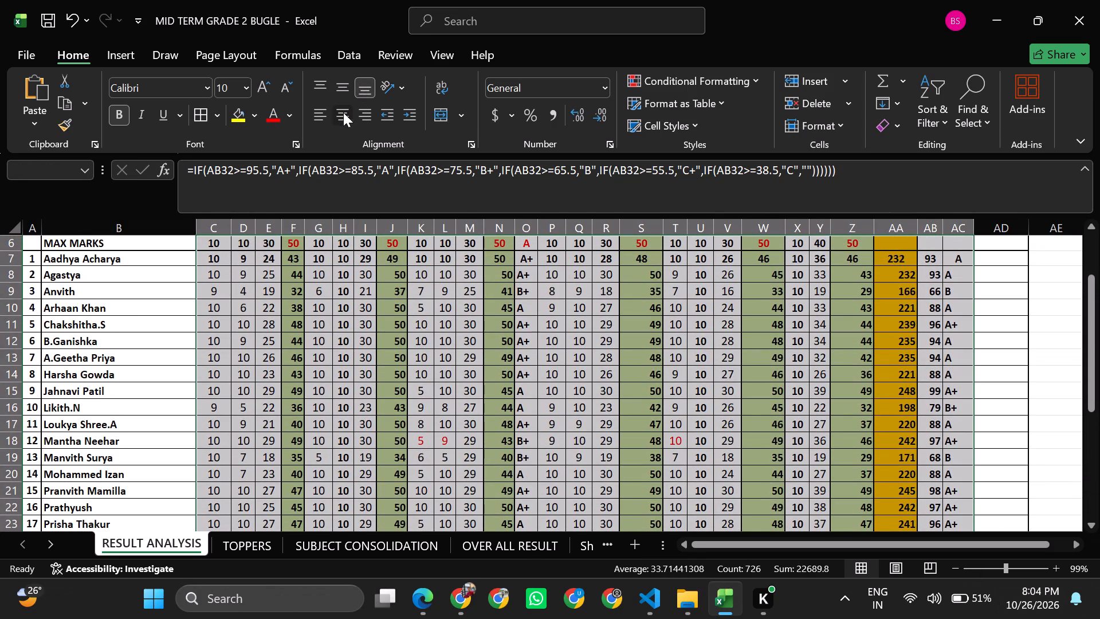
click(457, 325)
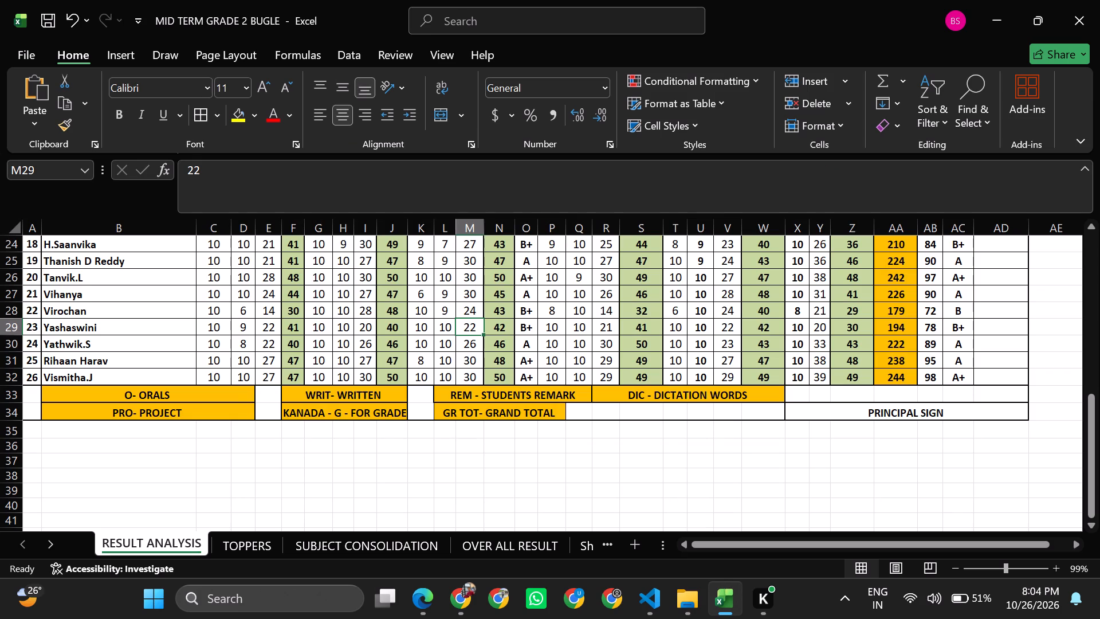
Left-align the Kannada grades in column G of the KAN section, cells O6 to O32.
click(537, 380)
key(shift+Up)
key(shift+Up)
key(shift+Up)
key(shift+Up)
key(shift+Up)
key(shift+Up)
key(shift+Up)
key(shift+Up)
key(shift+Up)
key(shift+Up)
key(shift+Up)
key(shift+Up)
key(shift+Up)
key(shift+Up)
key(shift+Up)
key(shift+Up)
key(shift+Up)
key(shift+Up)
key(shift+Up)
key(shift+Up)
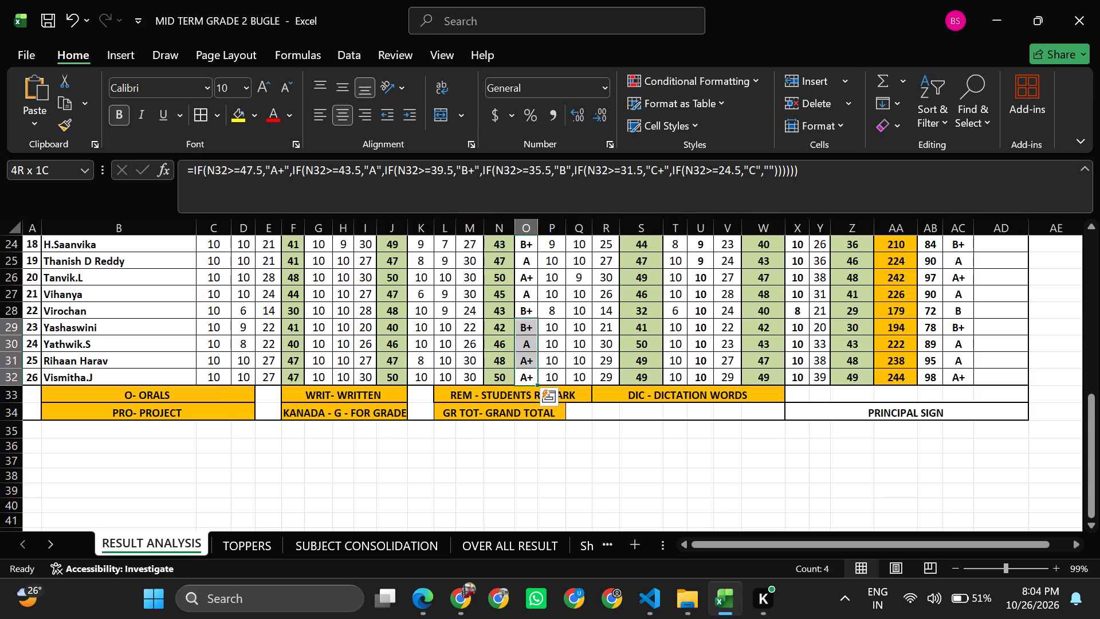
key(shift+Down)
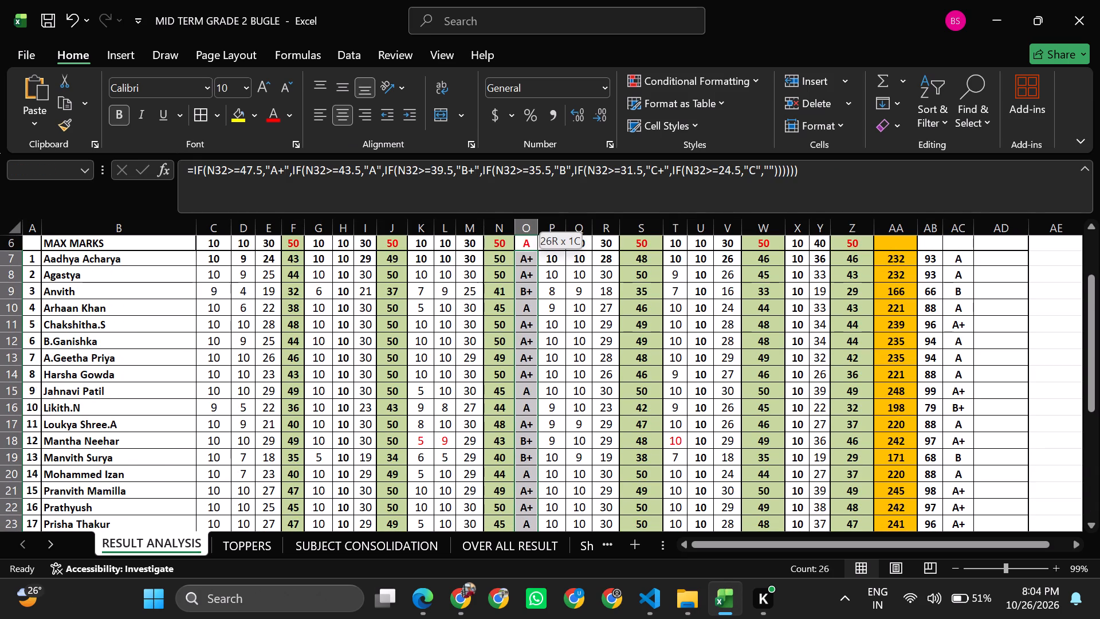
key(shift+Up)
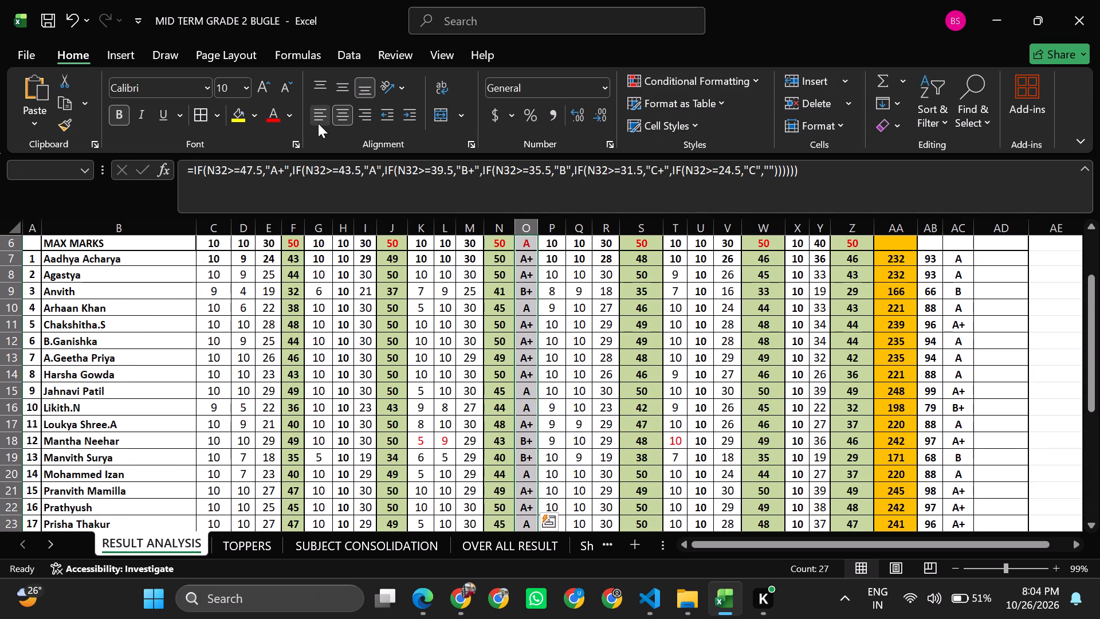
click(318, 123)
click(573, 367)
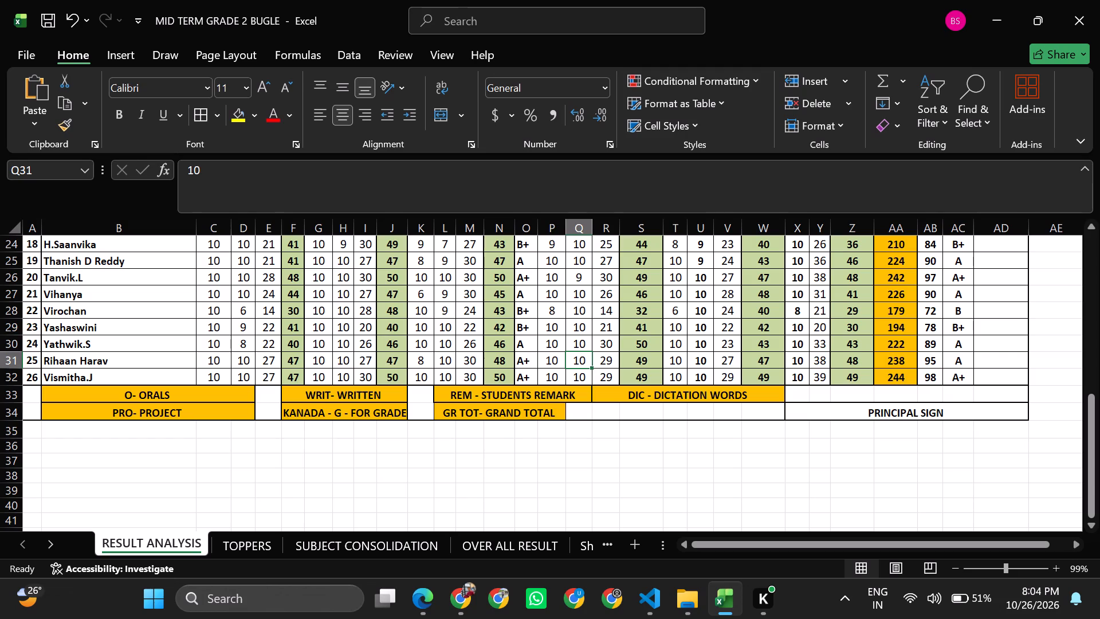
Left-align the overall grades in the RANK column, cells AC7 to AC32.
click(967, 386)
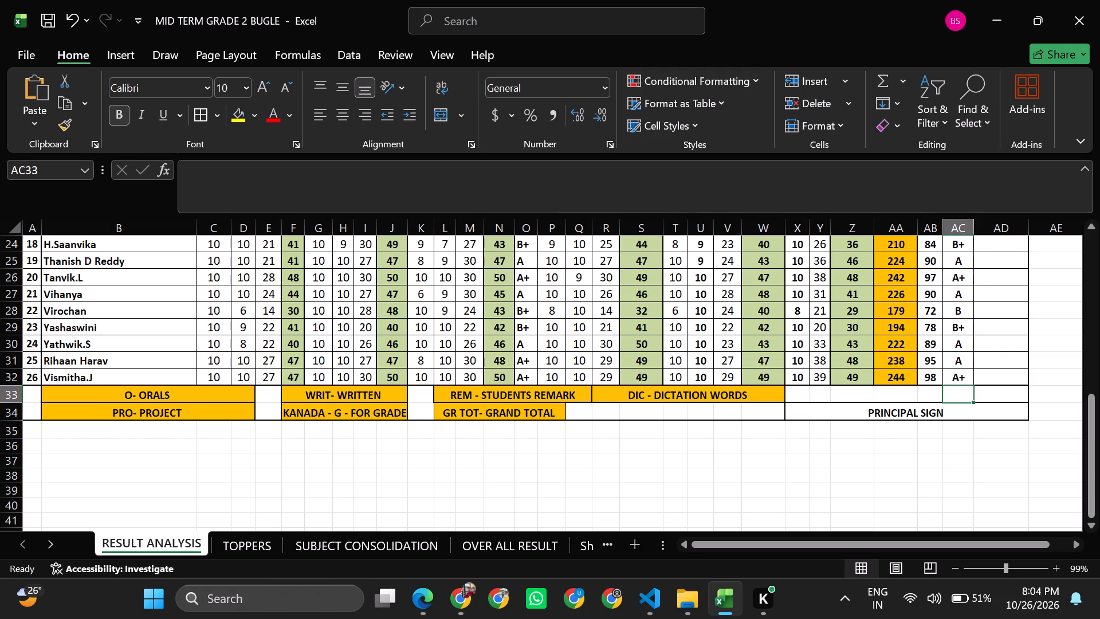
click(964, 378)
key(shift+Up)
key(shift+Up)
key(shift+Up)
key(shift+Up)
key(shift+Up)
key(shift+Up)
key(shift+Up)
key(shift+Up)
key(shift+Up)
key(shift+Up)
key(shift+Up)
key(shift+Up)
key(shift+Up)
key(shift+Up)
key(shift+Up)
key(shift+Up)
key(shift+Up)
key(shift+Up)
key(shift+Up)
key(shift+Up)
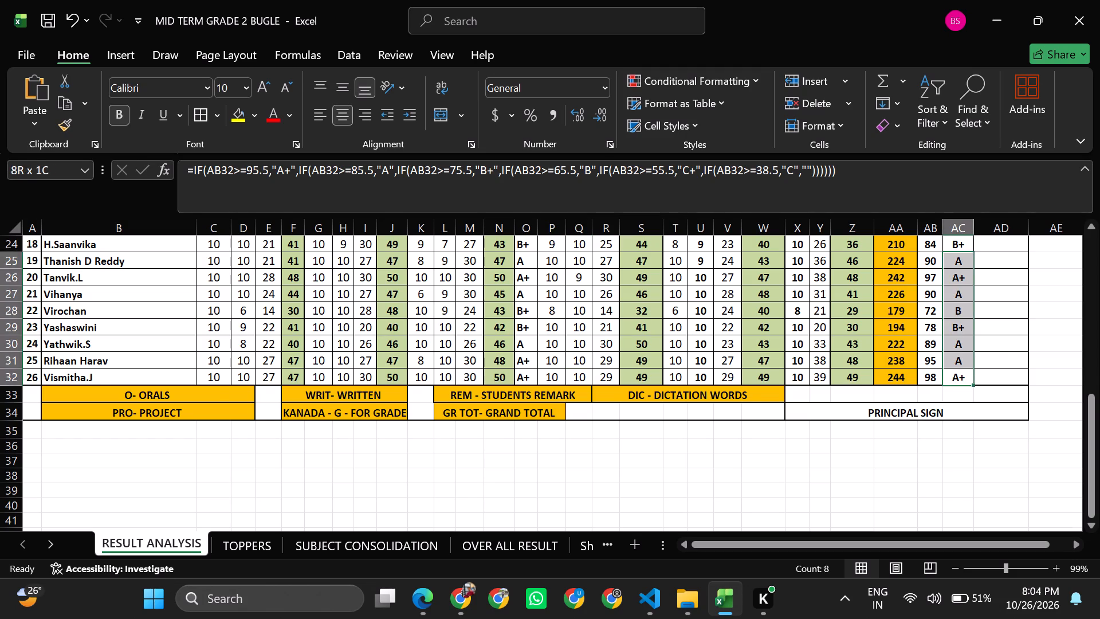
key(shift+Up)
key(shift+Up)
key(shift+Up)
key(shift+Up)
key(shift+Up)
key(shift+Up)
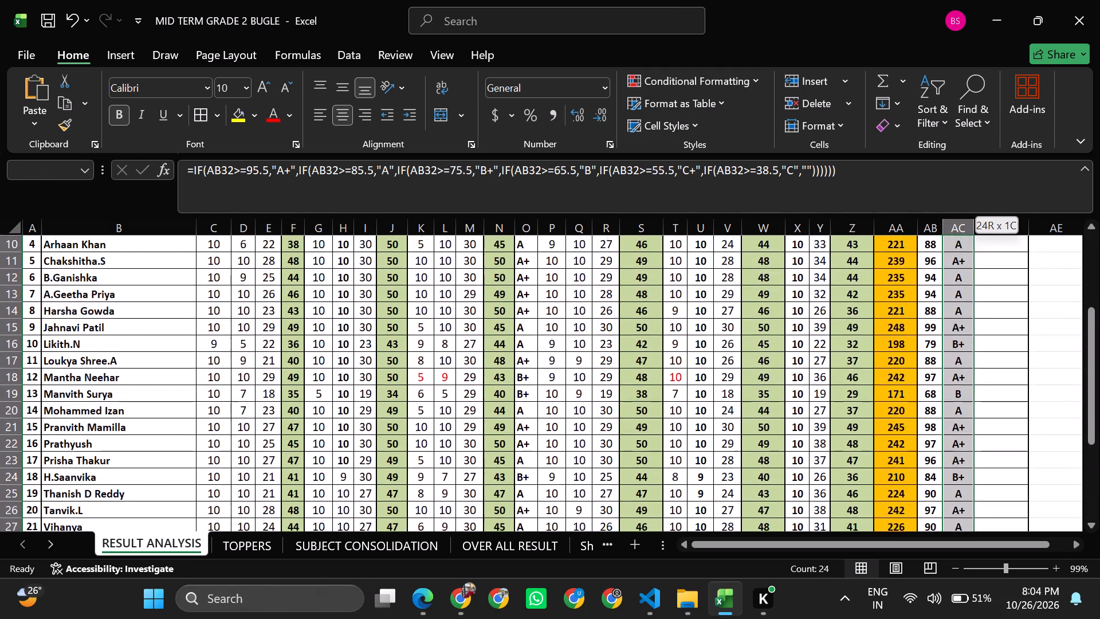
key(shift+Up)
key(shift+Up)
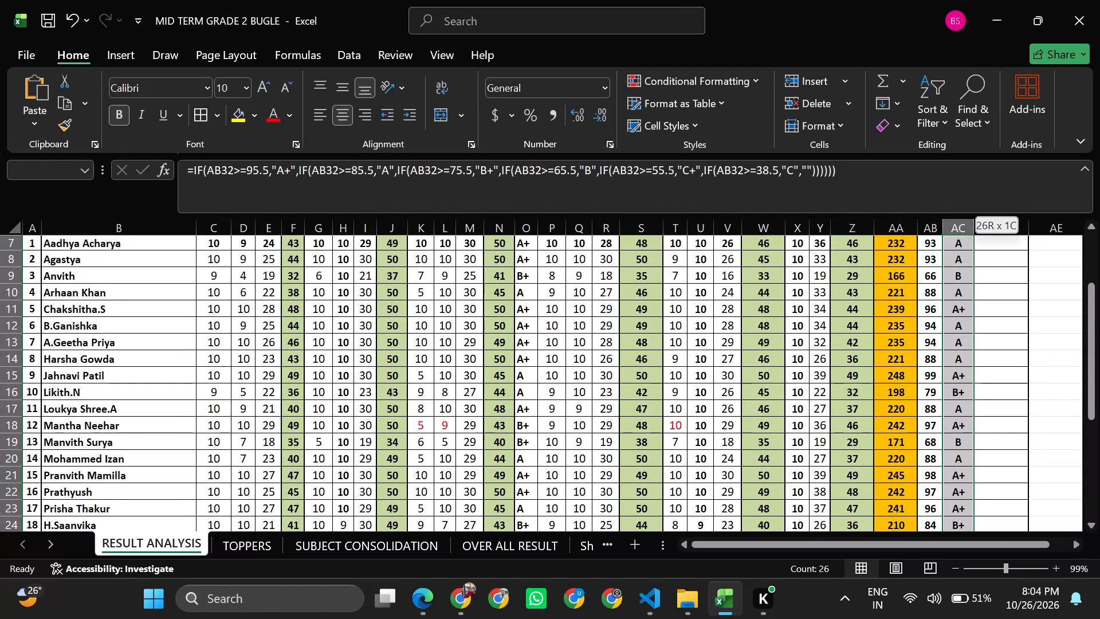
click(325, 112)
click(470, 327)
Change the red marks in row 18, cells K18, L18 and T18, to black font colour.
scroll(470, 327, up, 2)
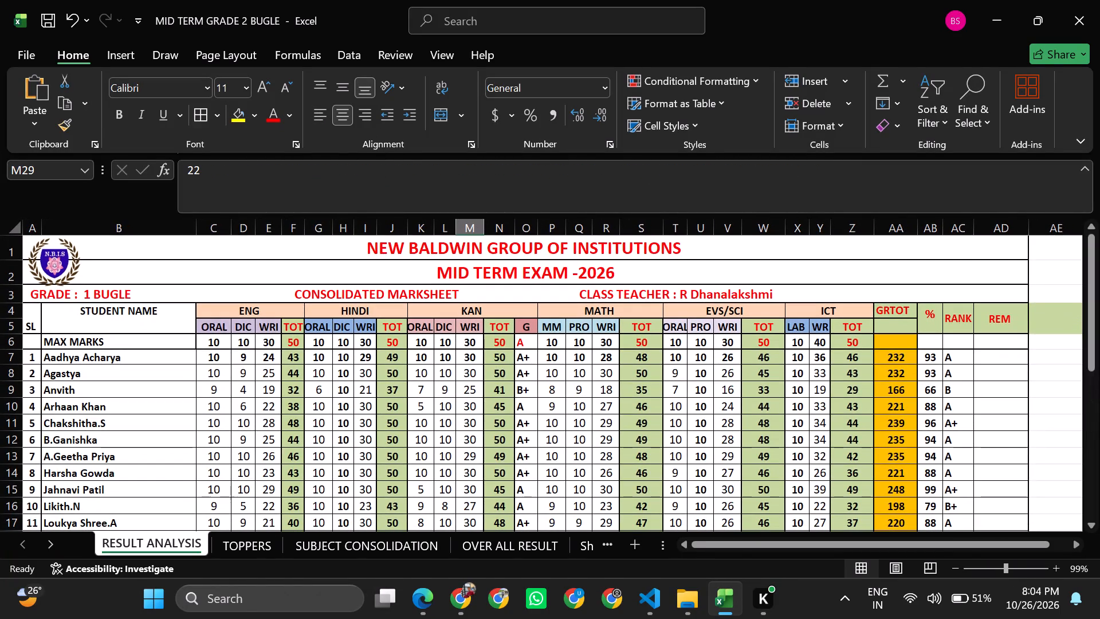
scroll(415, 385, right, 1)
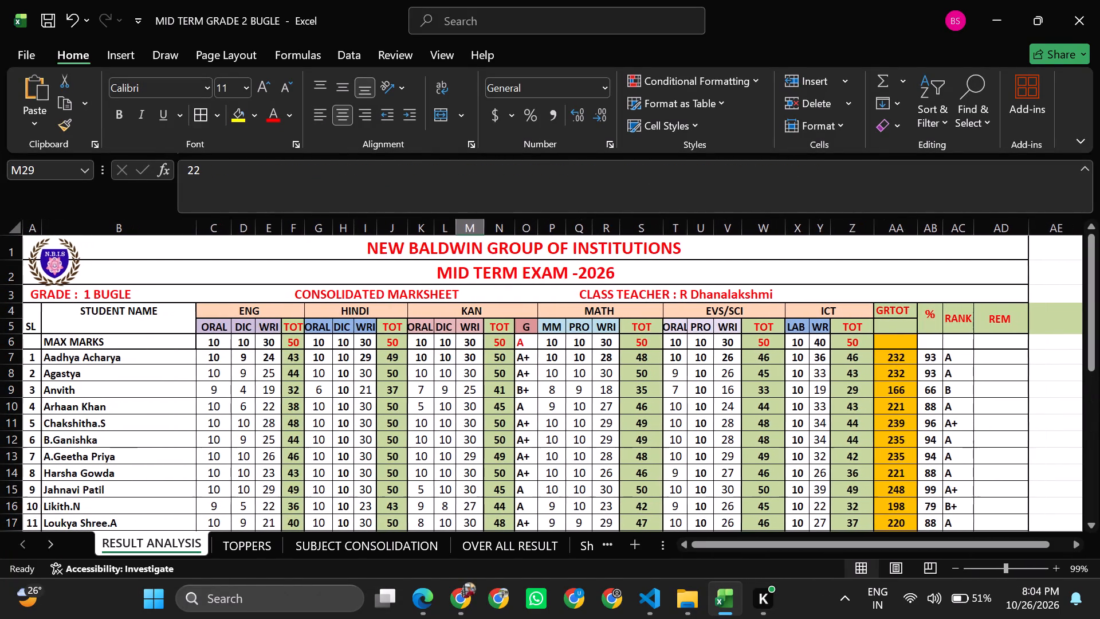
scroll(309, 403, down, 1)
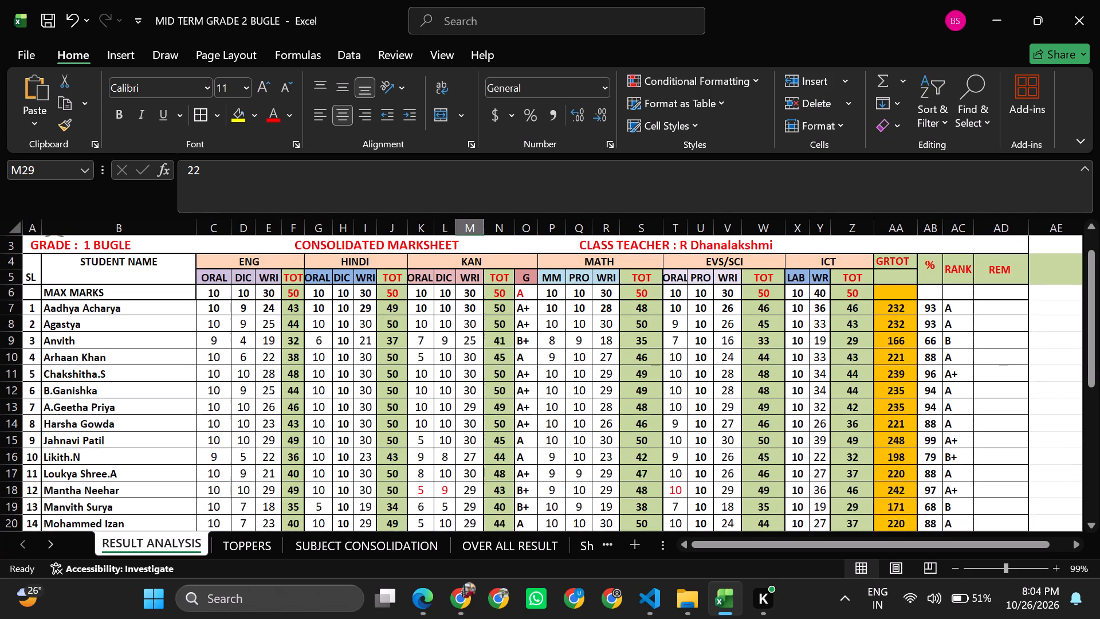
scroll(309, 403, down, 1)
click(421, 445)
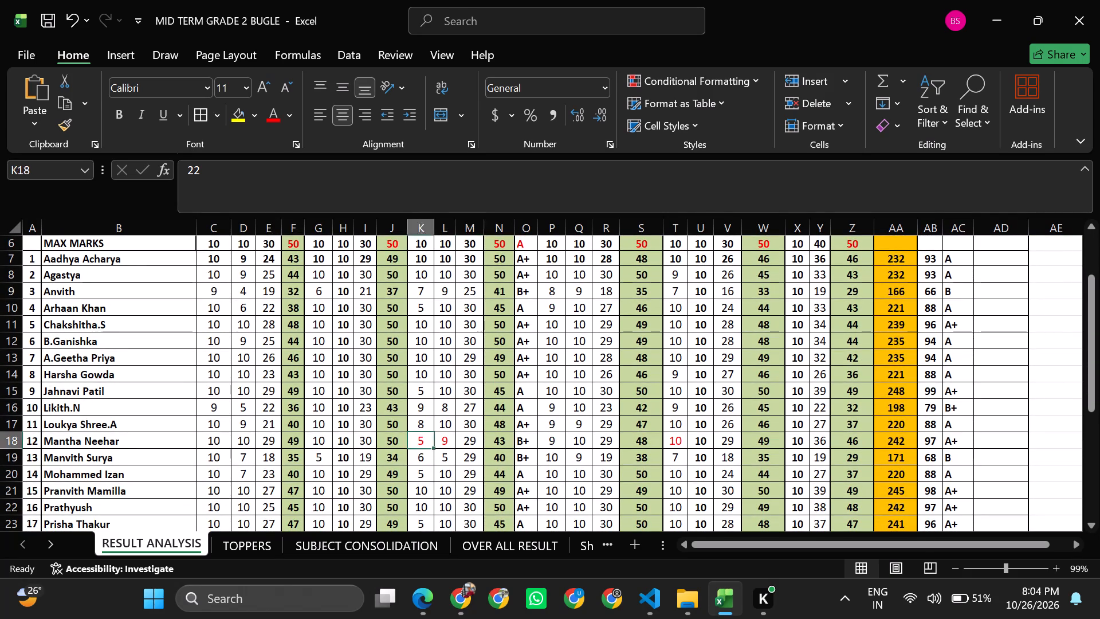
key(shift+Right)
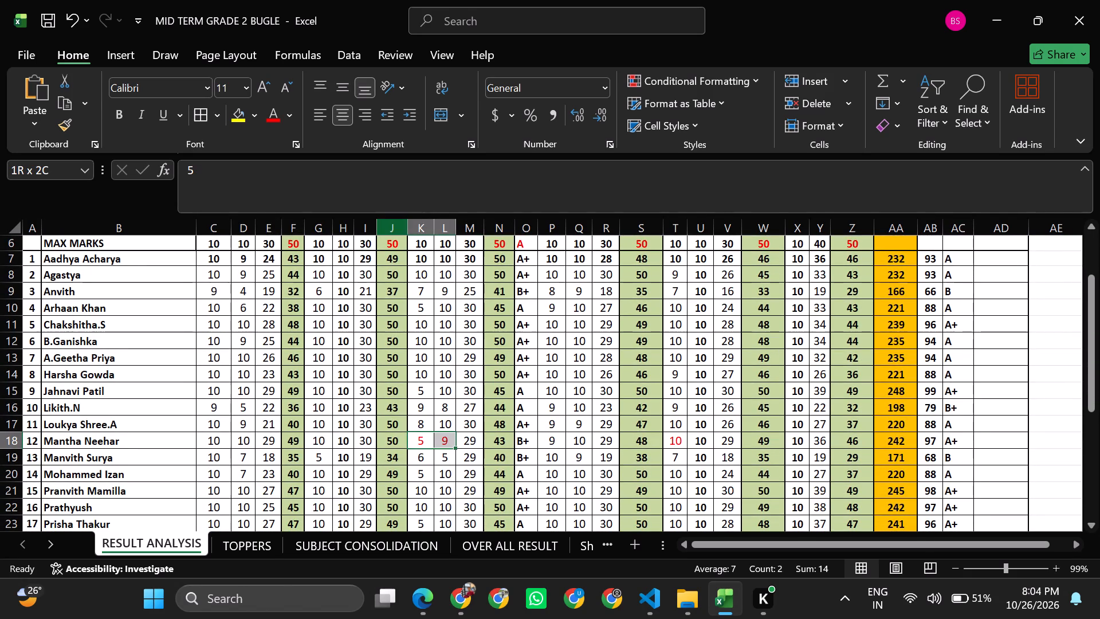
click(292, 109)
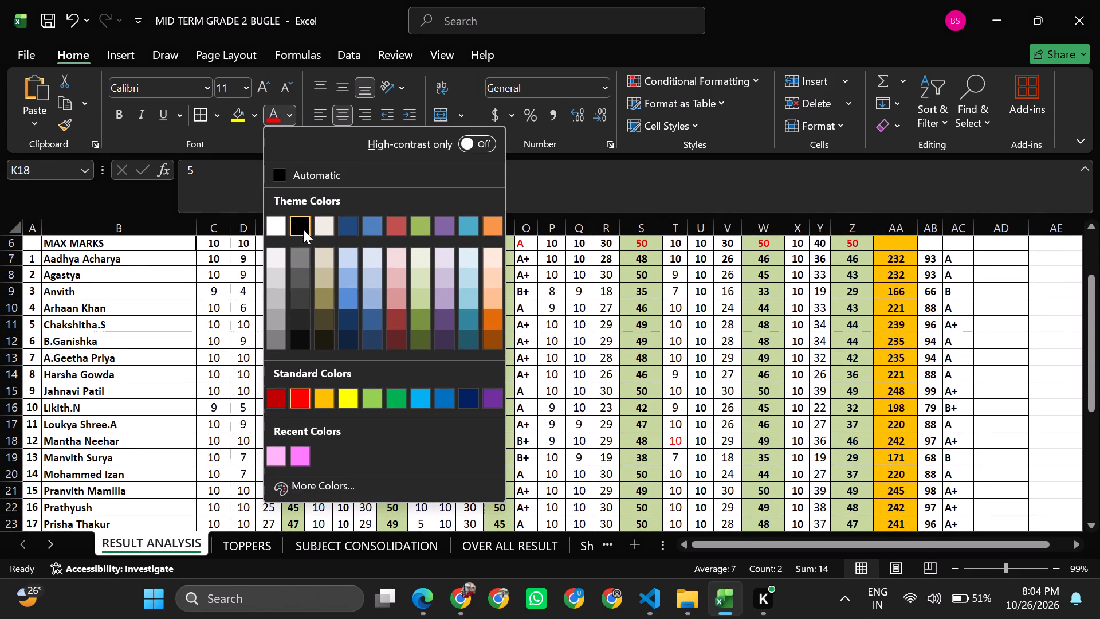
click(303, 229)
click(682, 439)
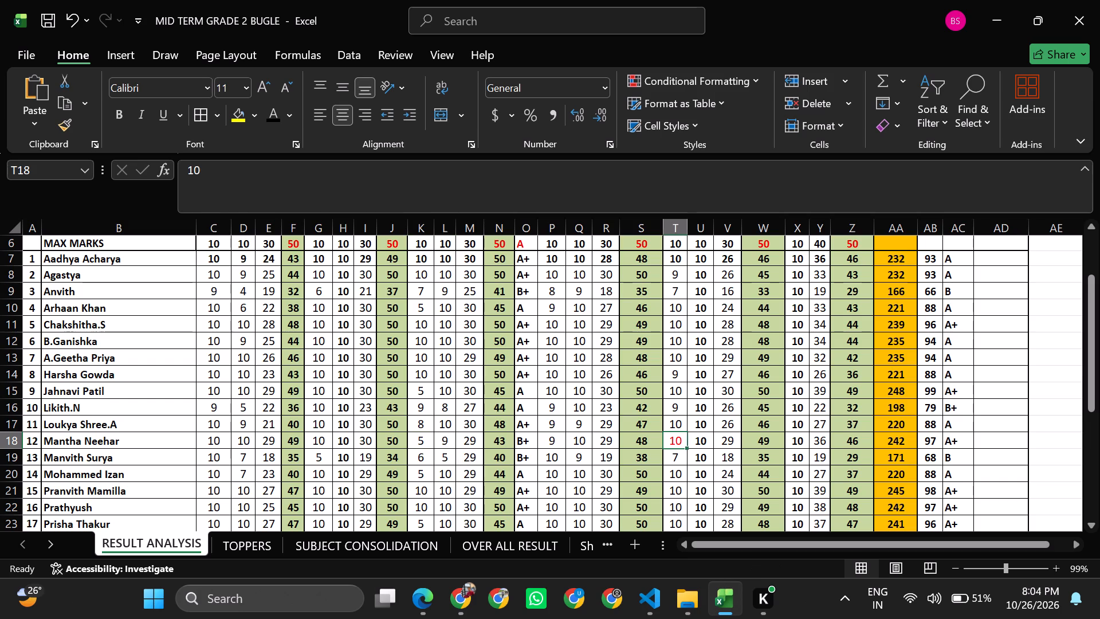
click(267, 115)
click(594, 369)
Review the RESULT ANALYSIS marksheet down to its footer, look at the TOPPERS sheet, and return to the marksheet's header.
scroll(594, 369, left, 2)
scroll(594, 369, right, 1)
scroll(594, 369, down, 2)
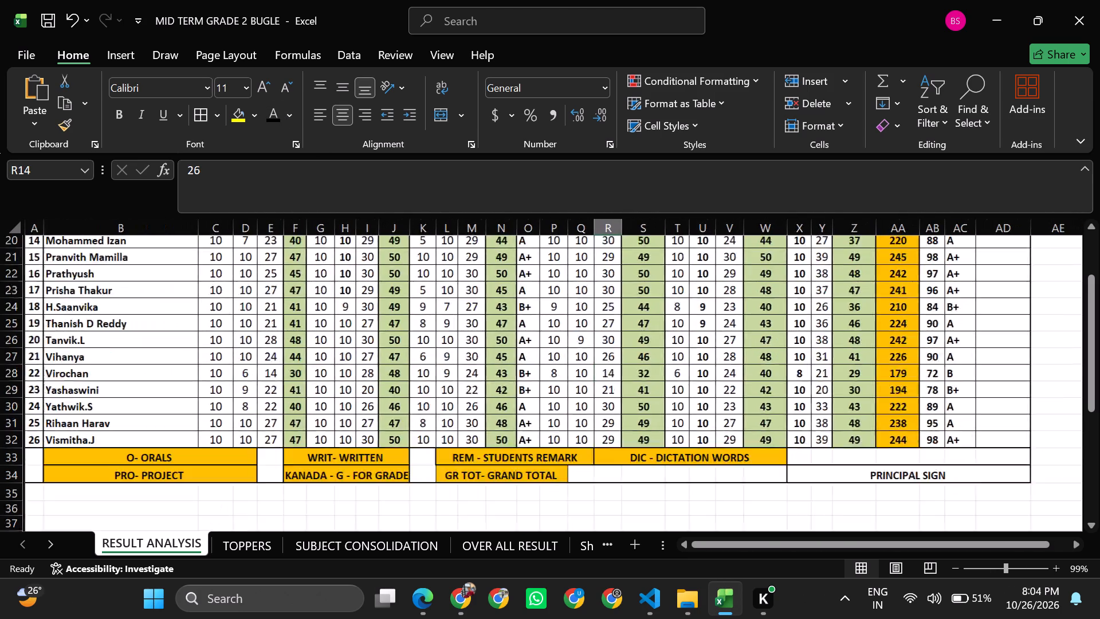
scroll(594, 369, up, 3)
scroll(594, 369, down, 3)
scroll(594, 369, up, 2)
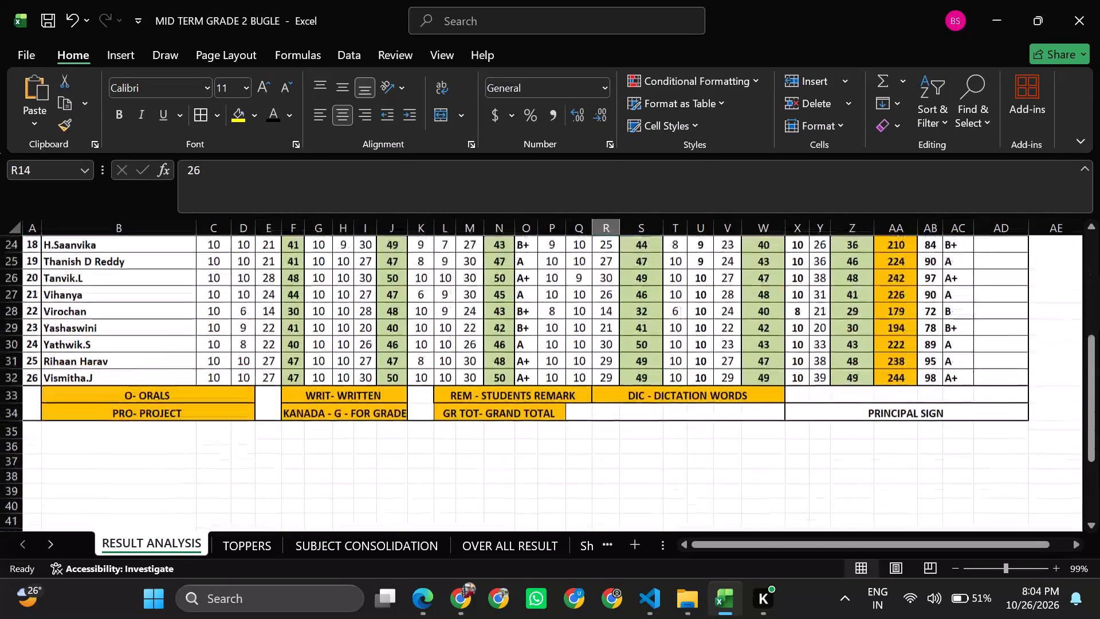
click(579, 440)
click(252, 532)
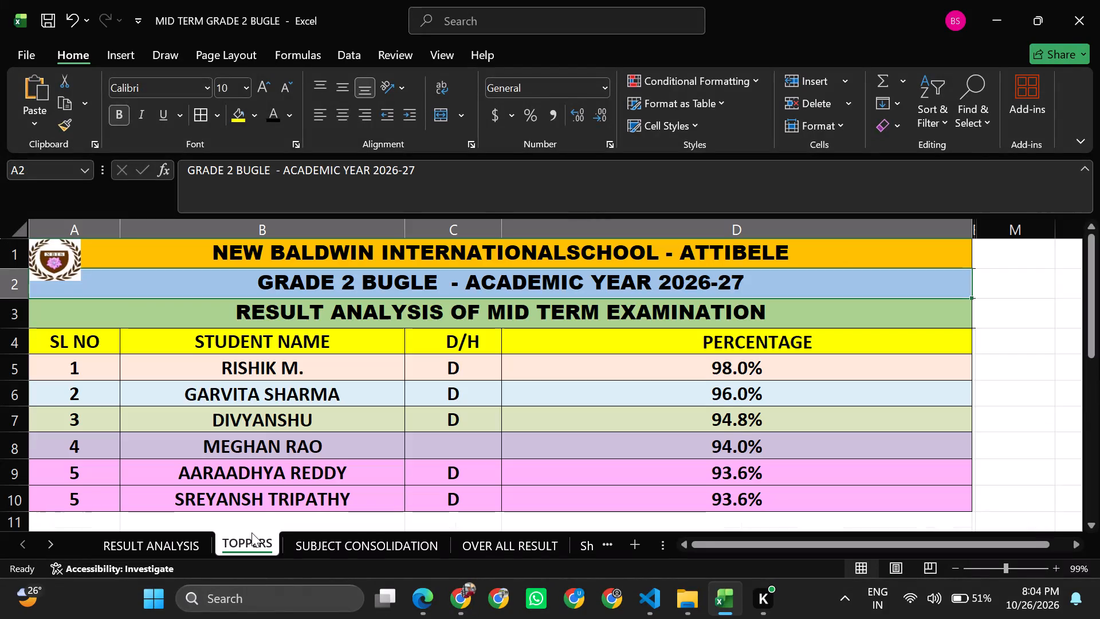
click(160, 547)
click(114, 546)
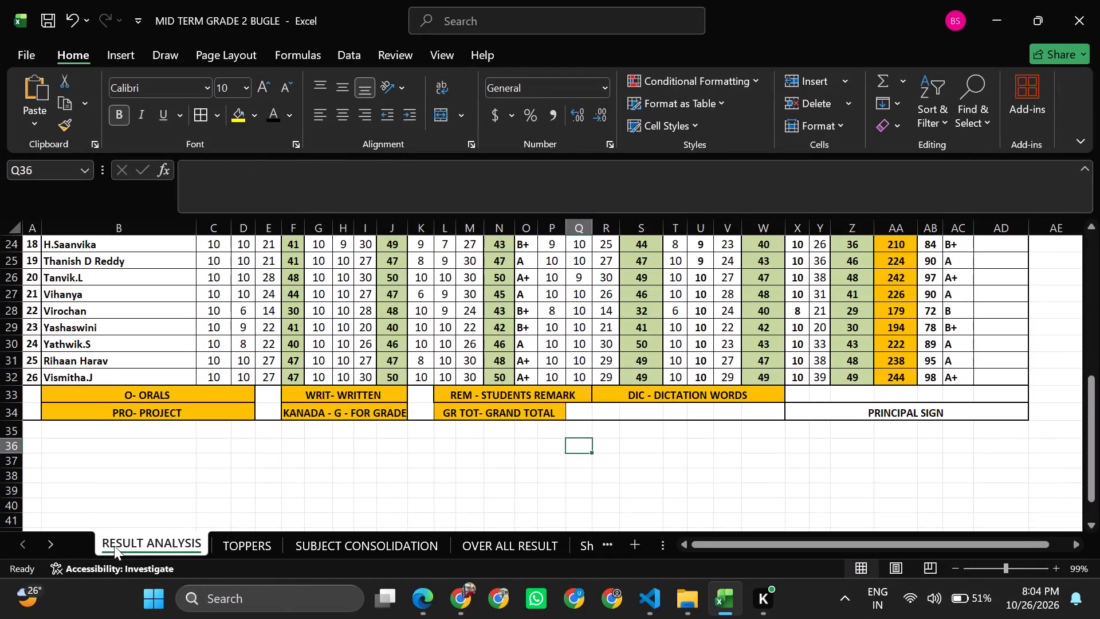
scroll(513, 352, up, 3)
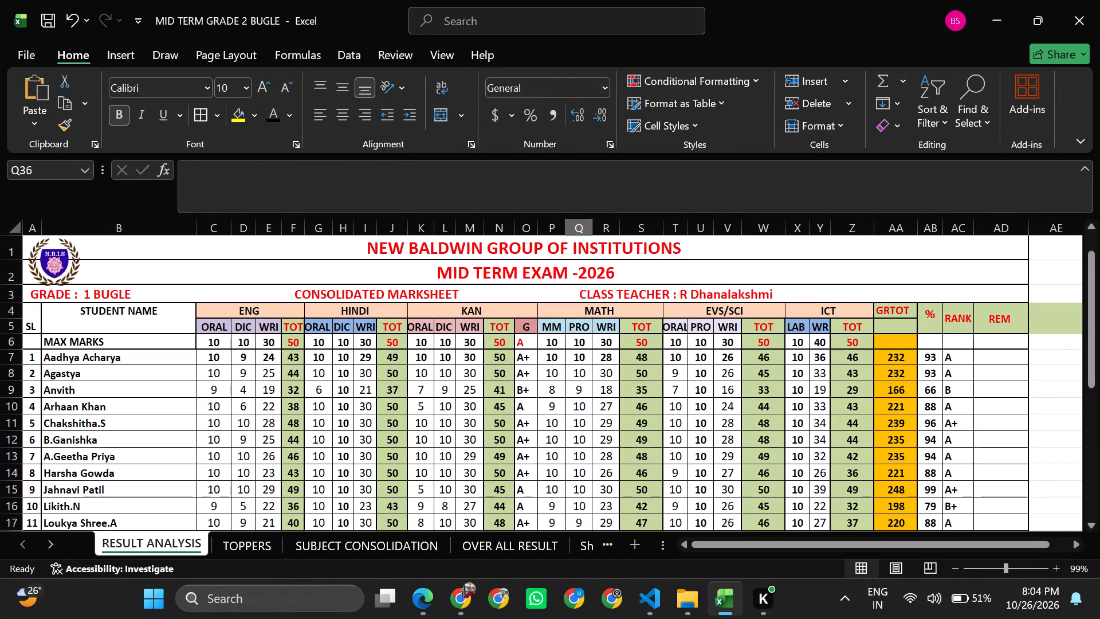
Fill the stray green cells AE4 and AE5 beside the REM header with white.
click(1094, 307)
scroll(1030, 326, left, 1)
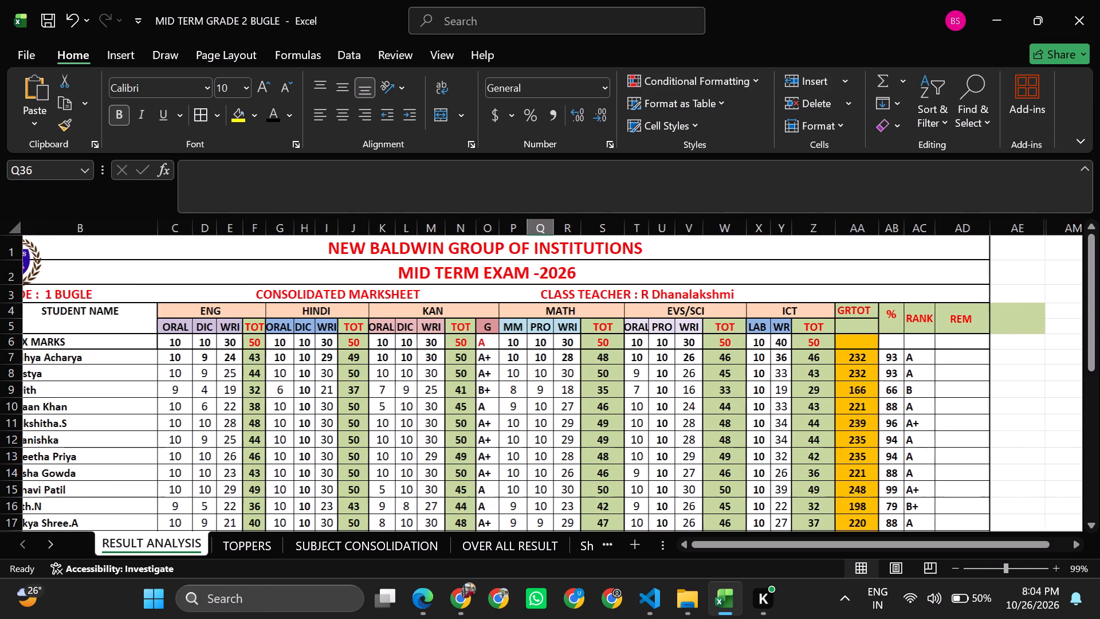
scroll(1030, 326, left, 1)
click(1019, 319)
key(shift+Up)
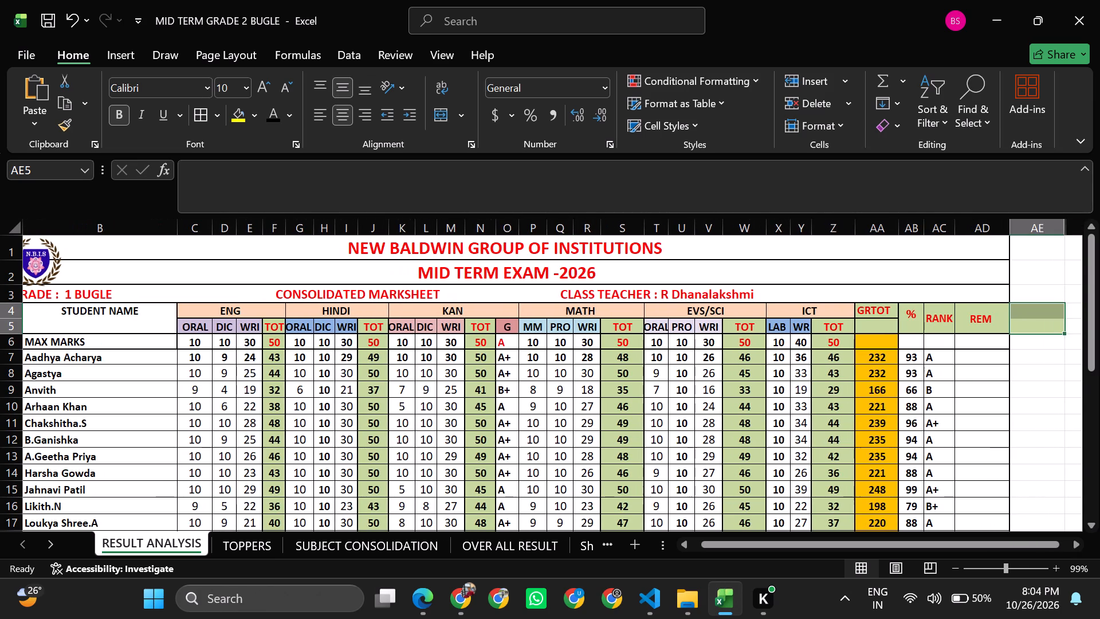
click(256, 114)
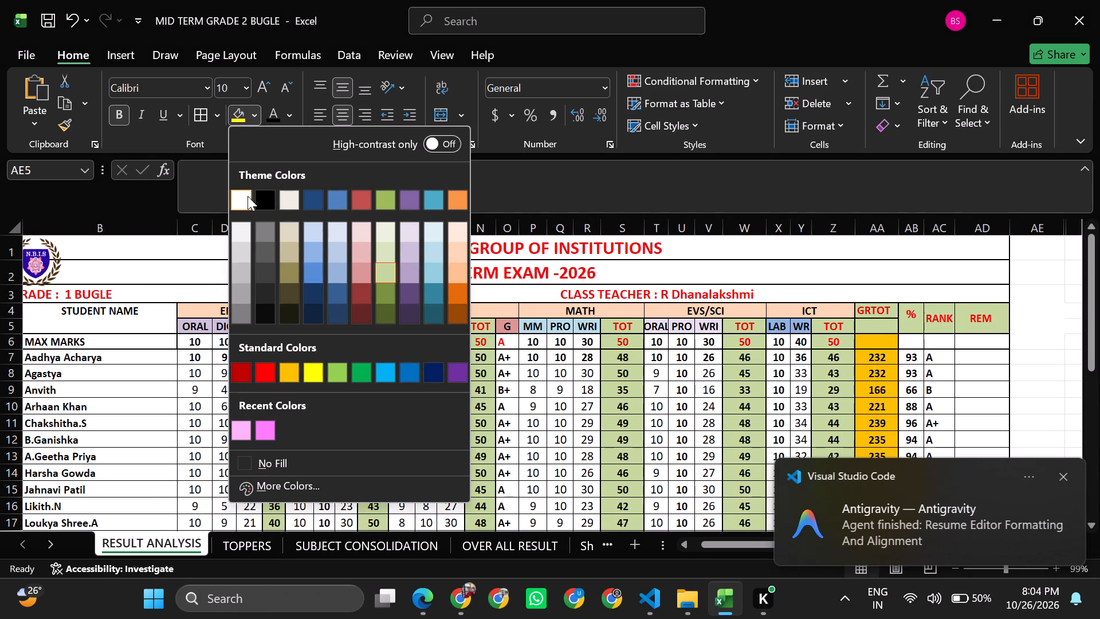
click(246, 196)
click(414, 299)
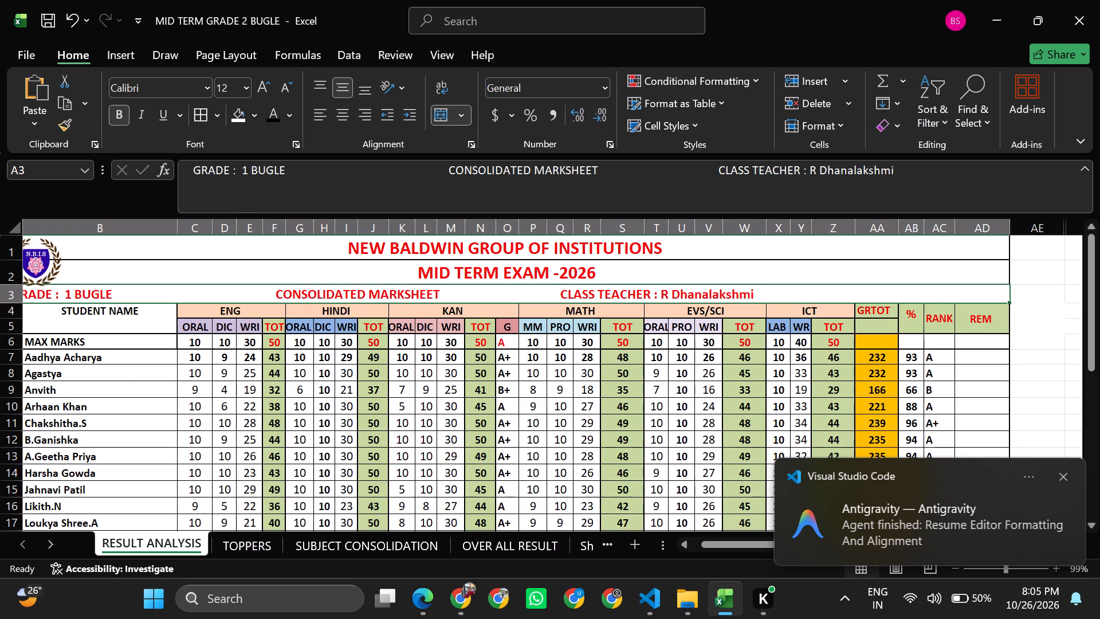
click(579, 451)
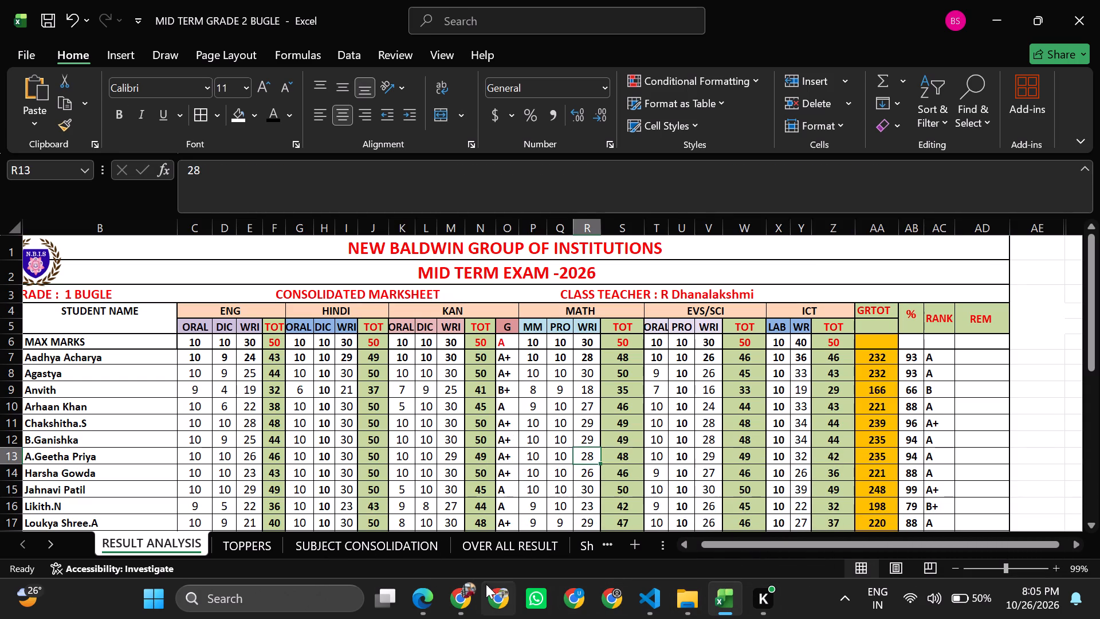
Switch to Visual Studio Code and accept all of the Antigravity agent's file changes.
click(655, 610)
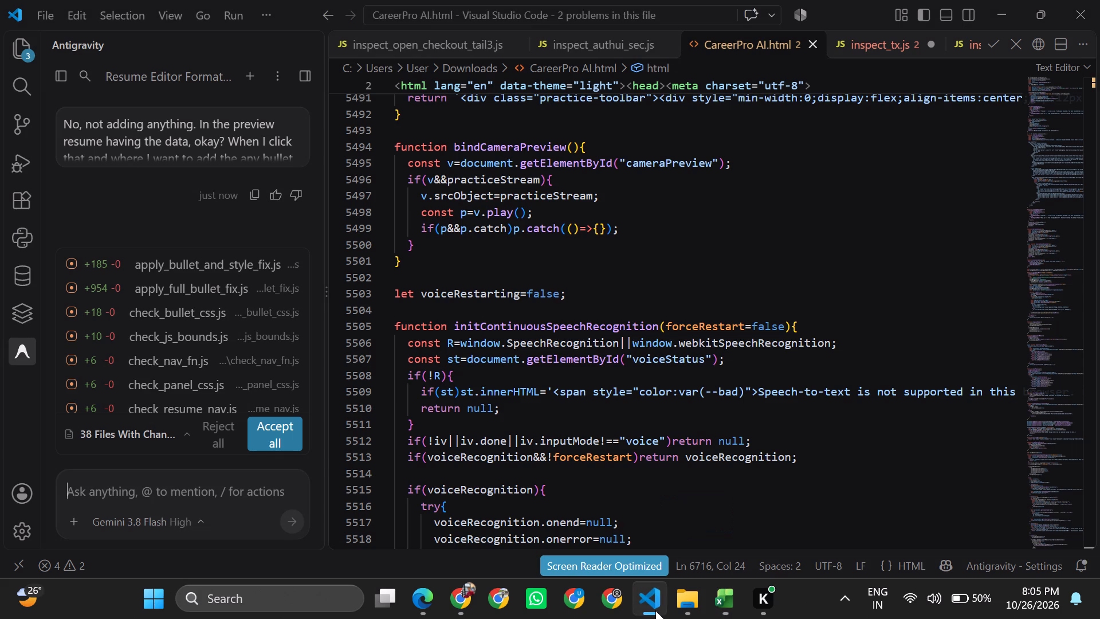
click(290, 438)
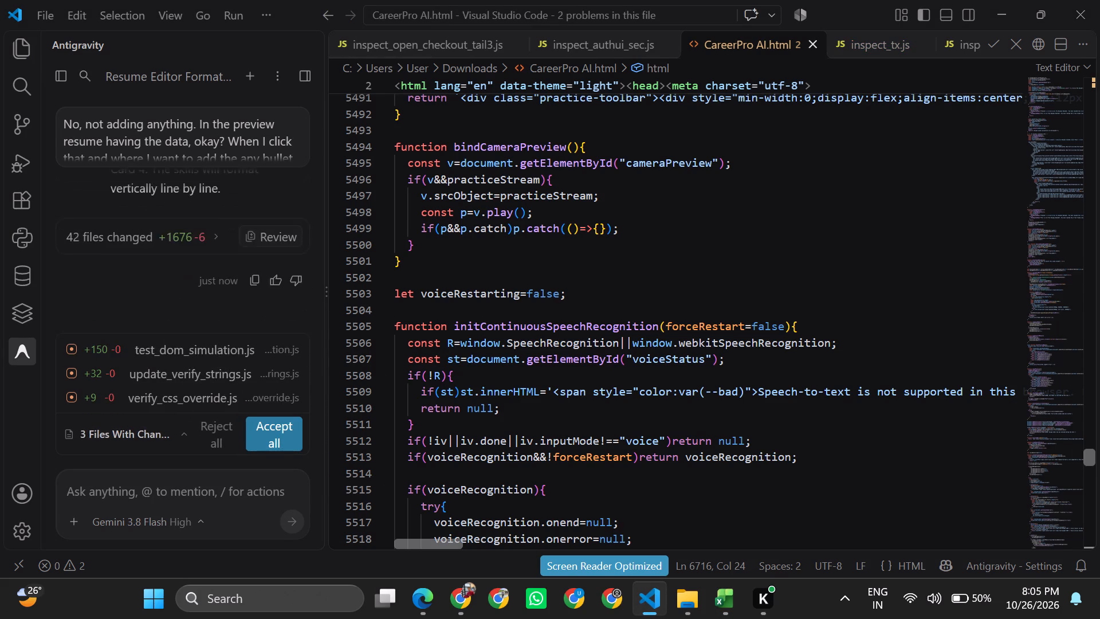
Switch to CareerPro AI in Edge, reload the page, and open the saved Amethyst Swiss Pure Minimal resume in Studio.
click(431, 592)
key(ctrl+r)
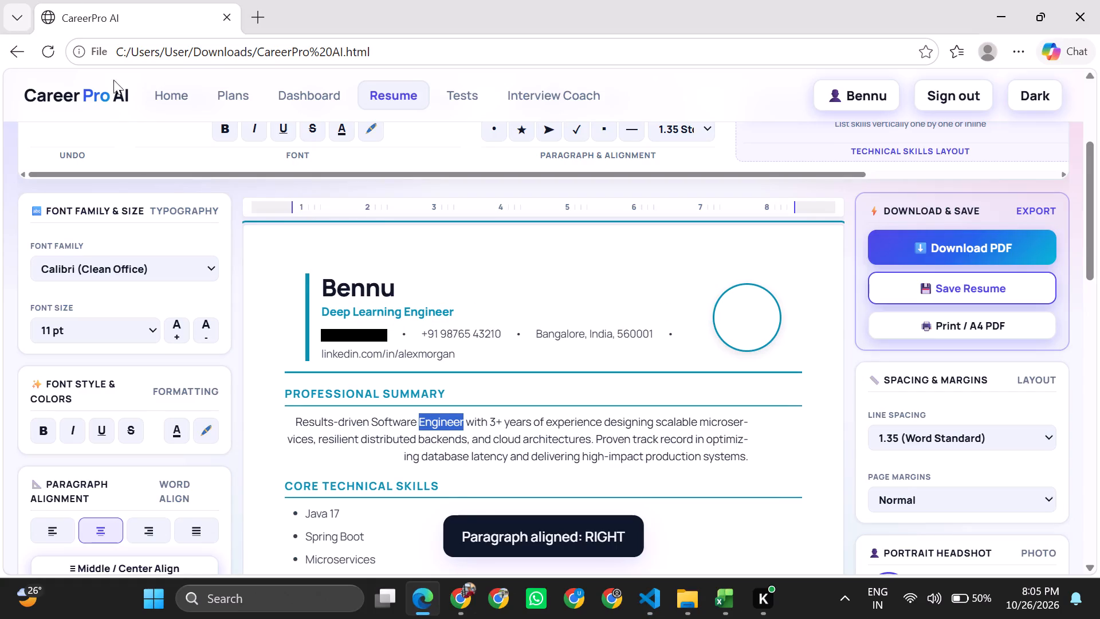
click(48, 52)
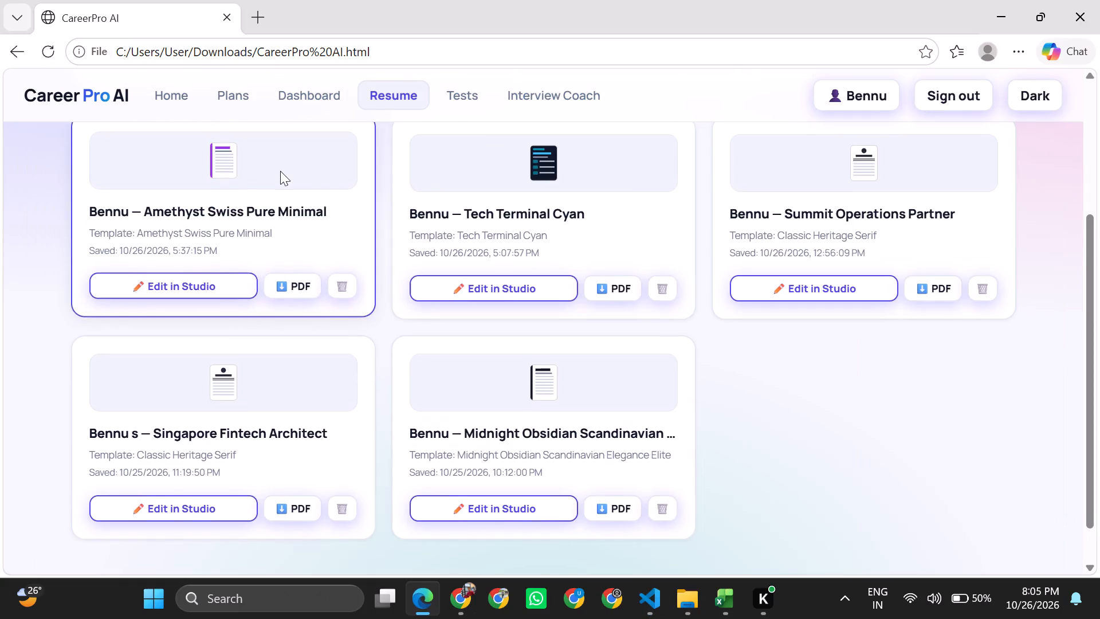
scroll(280, 171, up, 3)
click(211, 498)
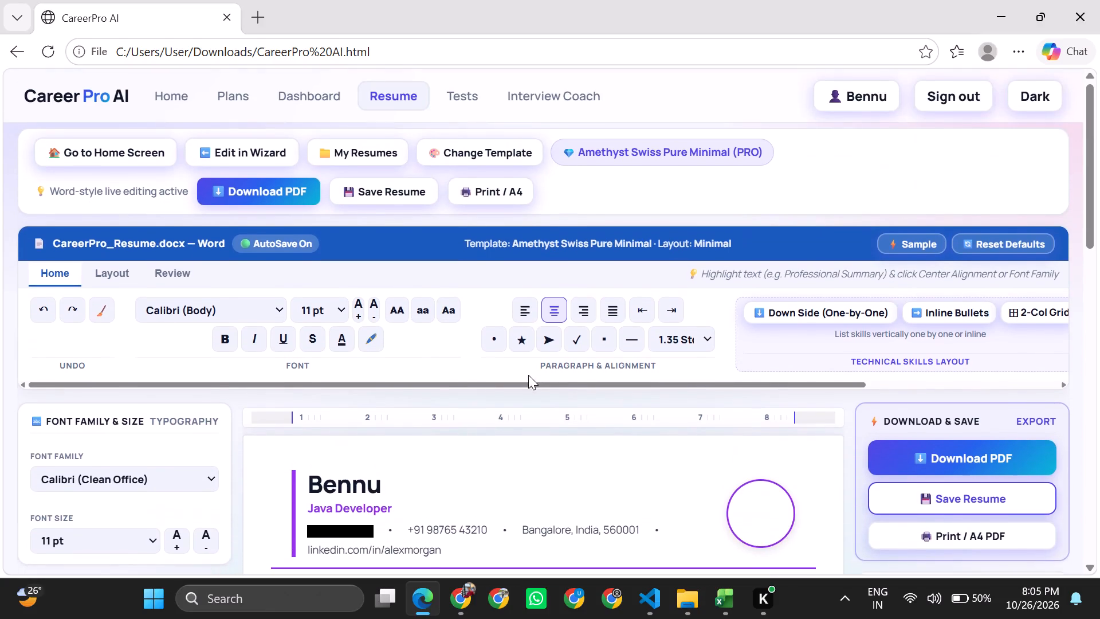
Insert a space after "ex" in the word "experience" in the Professional Summary paragraph.
scroll(528, 375, down, 4)
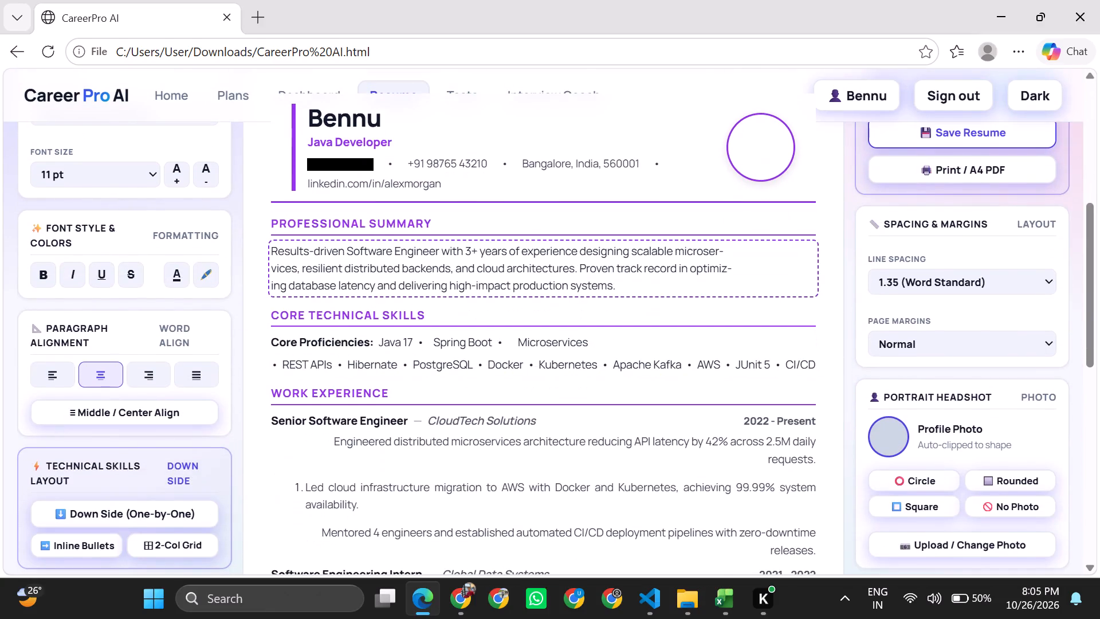
click(532, 250)
key(space)
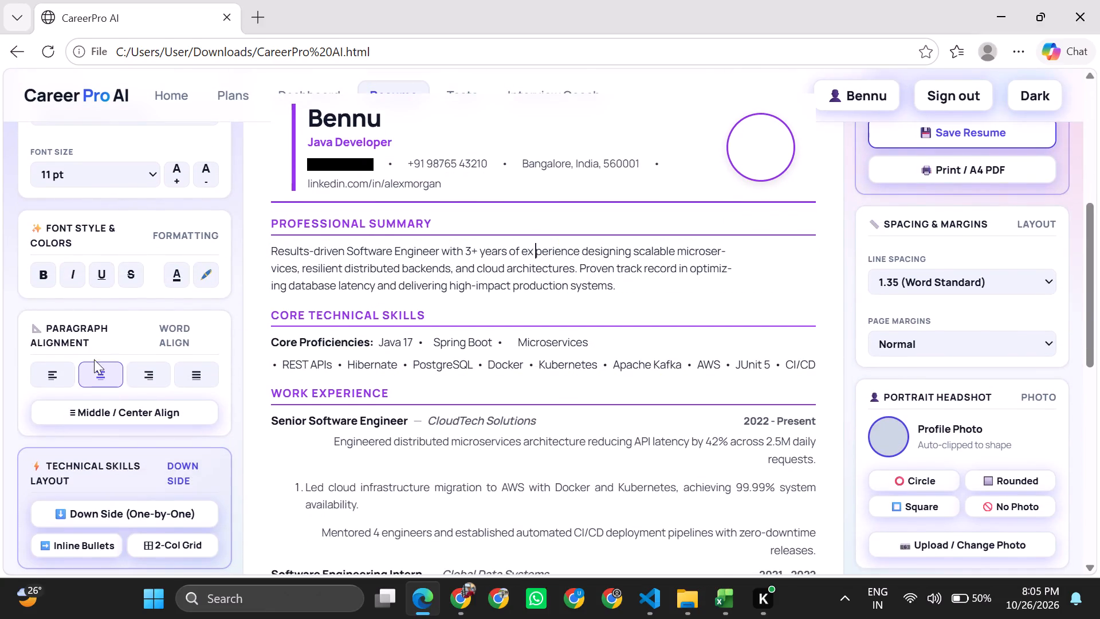
Change the bullet of the "Led cloud infrastructure migration" line under Work Experience to a star.
scroll(157, 524, down, 2)
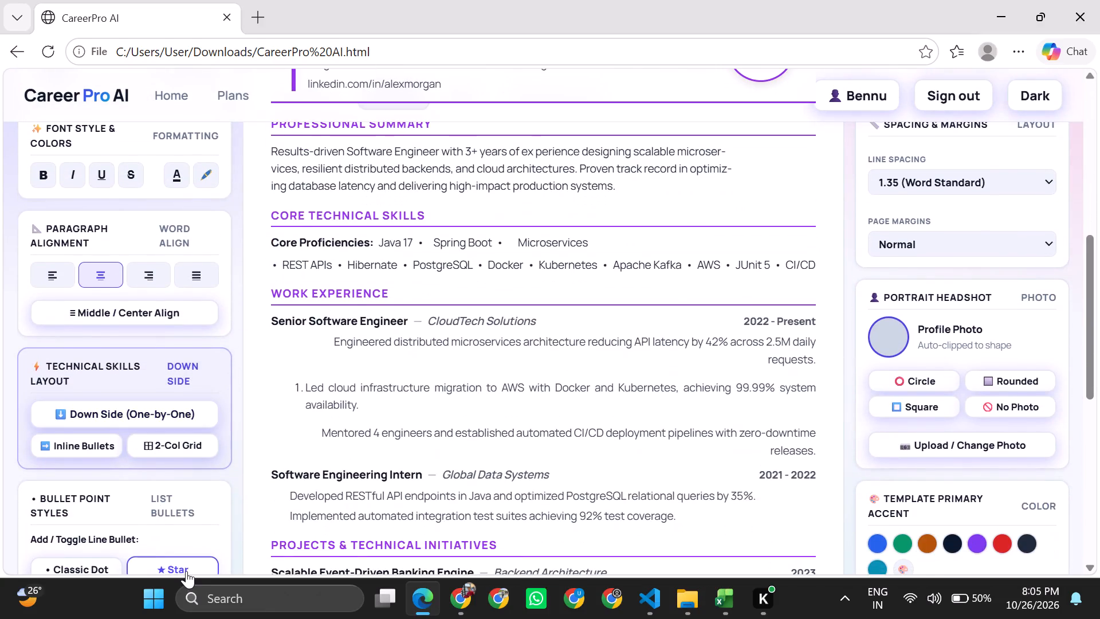
click(400, 409)
scroll(344, 442, down, 1)
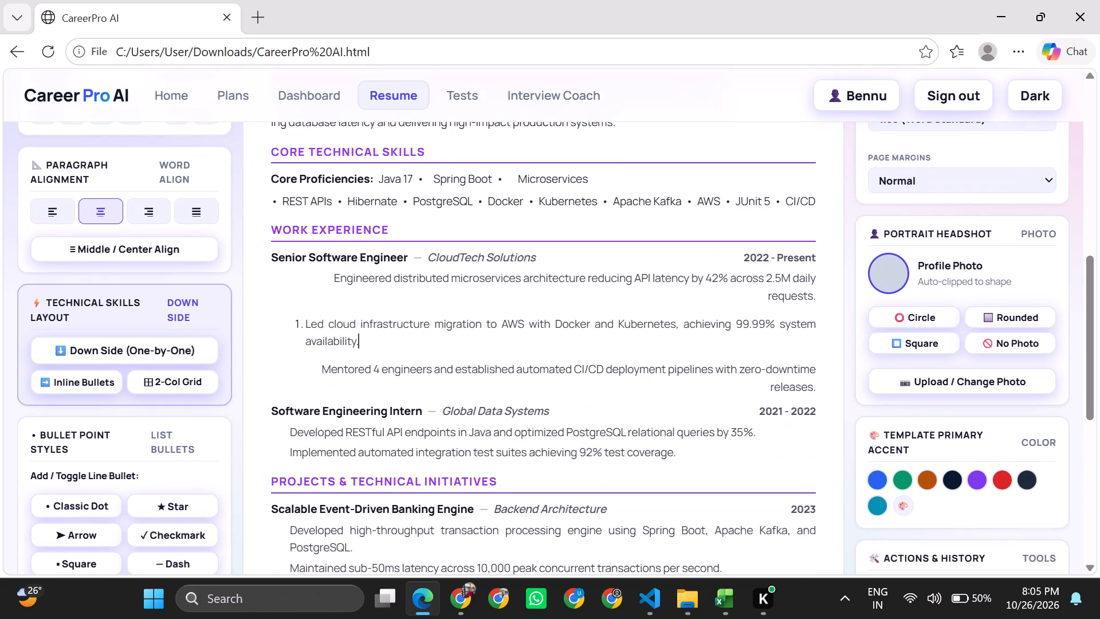
click(184, 510)
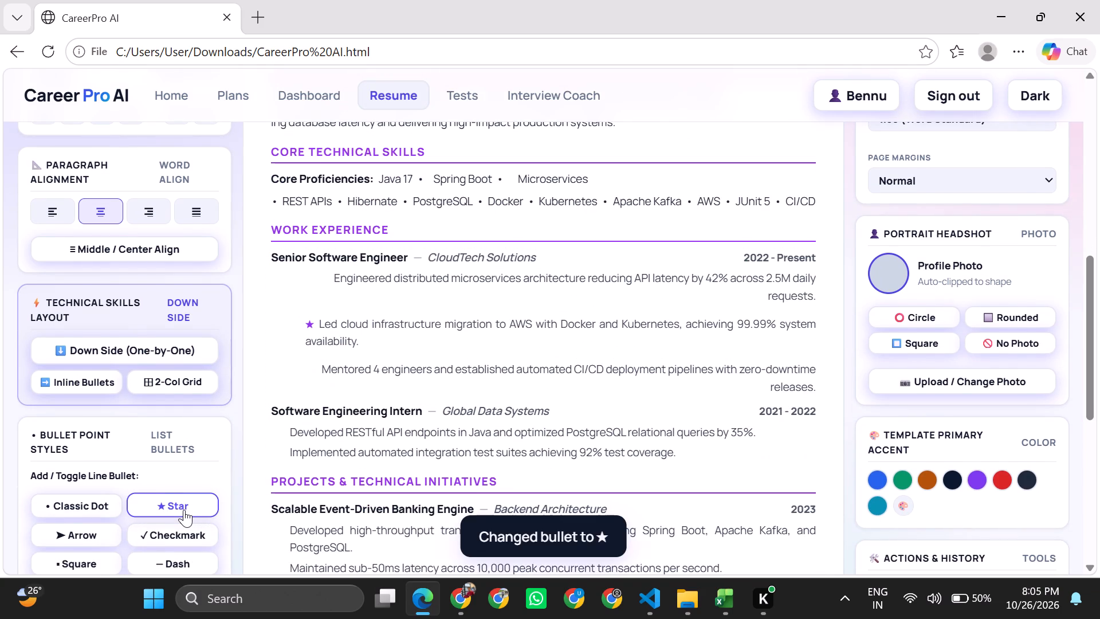
Try the star bullet on the "Engineered distributed microservices architecture" line, and replace it with a checkmark bullet.
click(423, 288)
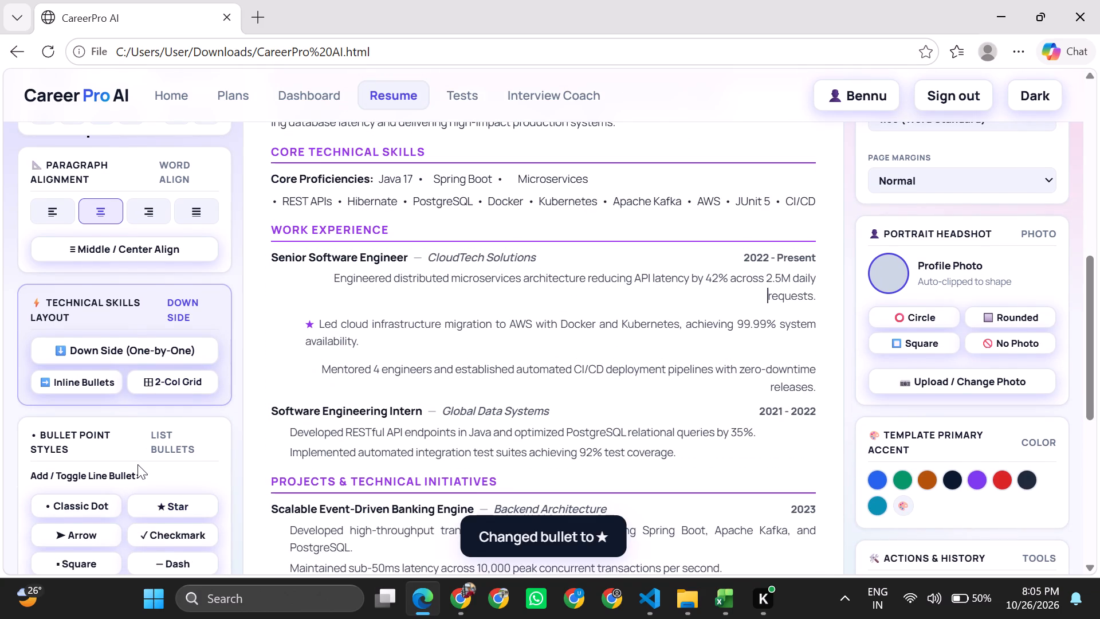
click(166, 507)
click(166, 544)
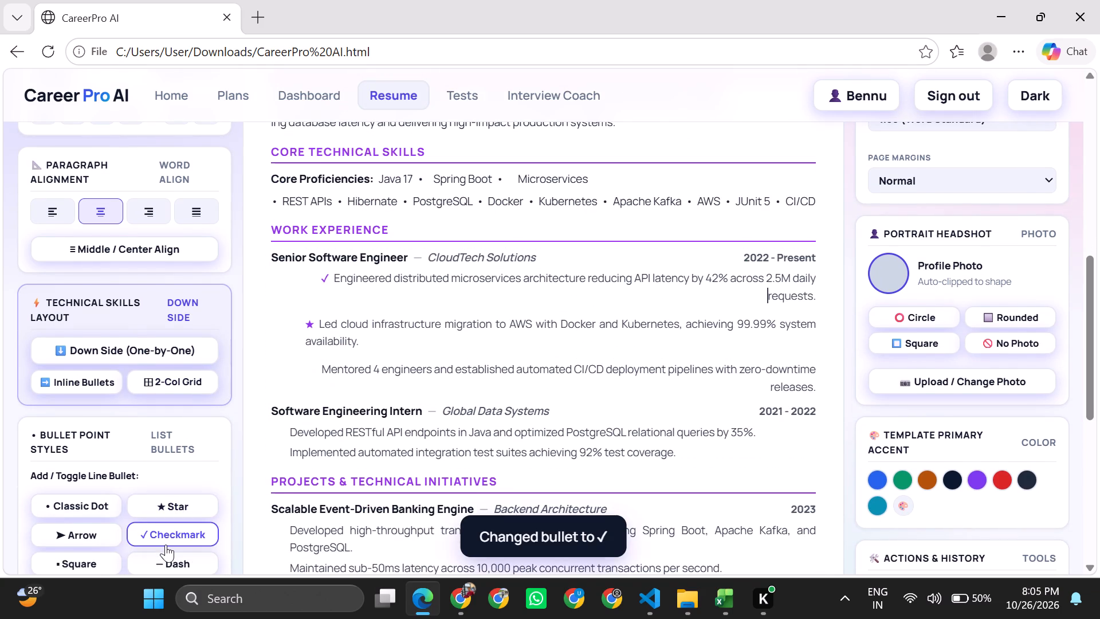
scroll(466, 289, up, 2)
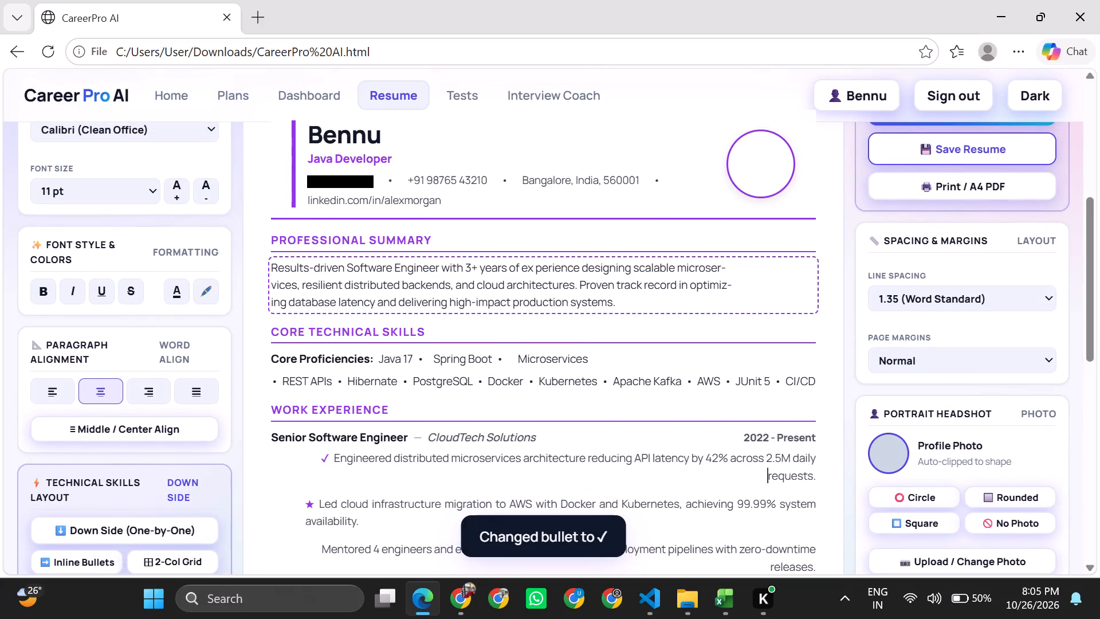
Insert a space after "cl" in the word "cloud" in the Professional Summary paragraph.
double_click(485, 285)
click(485, 285)
key(space)
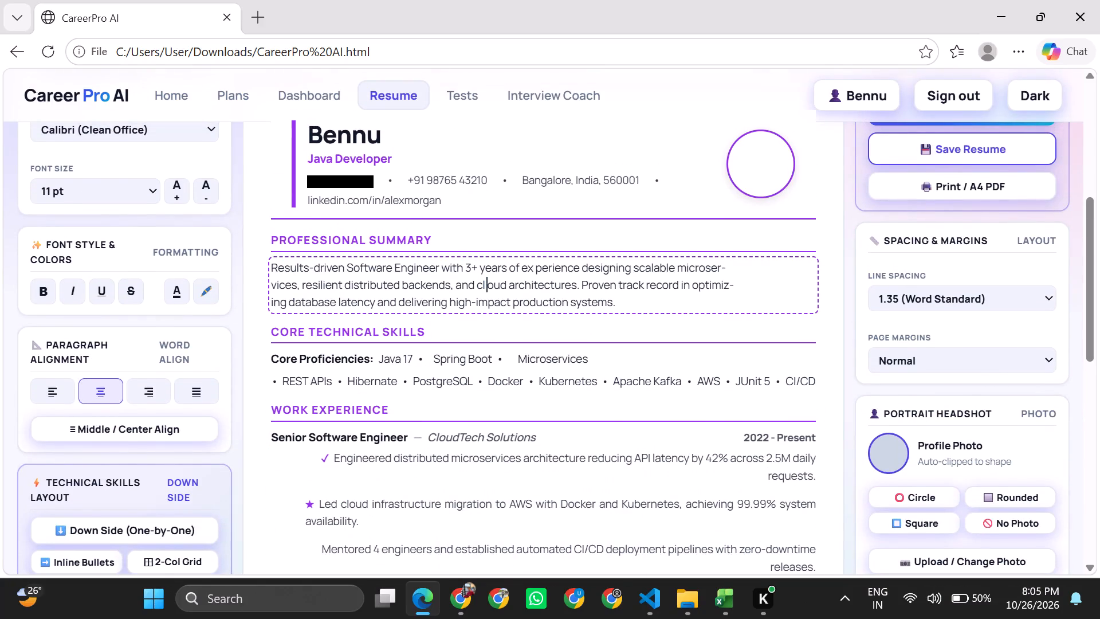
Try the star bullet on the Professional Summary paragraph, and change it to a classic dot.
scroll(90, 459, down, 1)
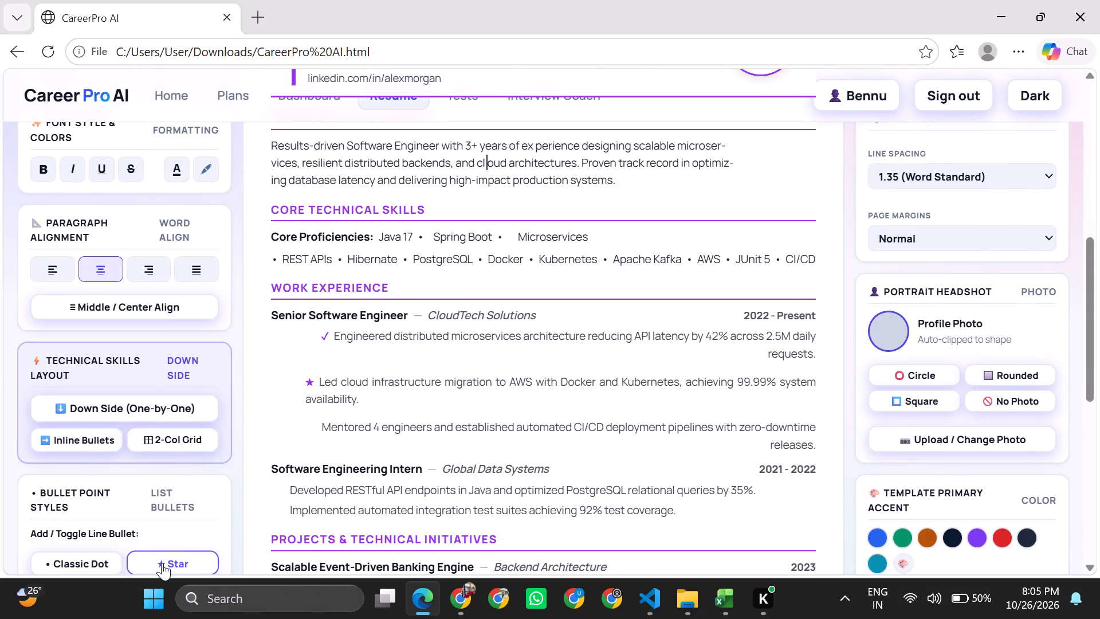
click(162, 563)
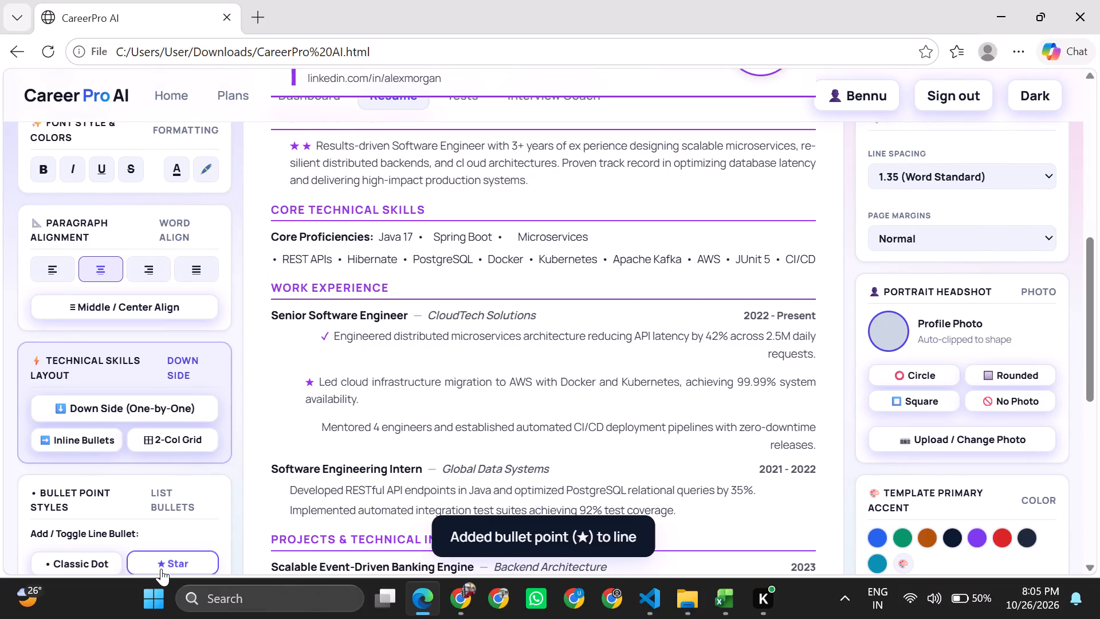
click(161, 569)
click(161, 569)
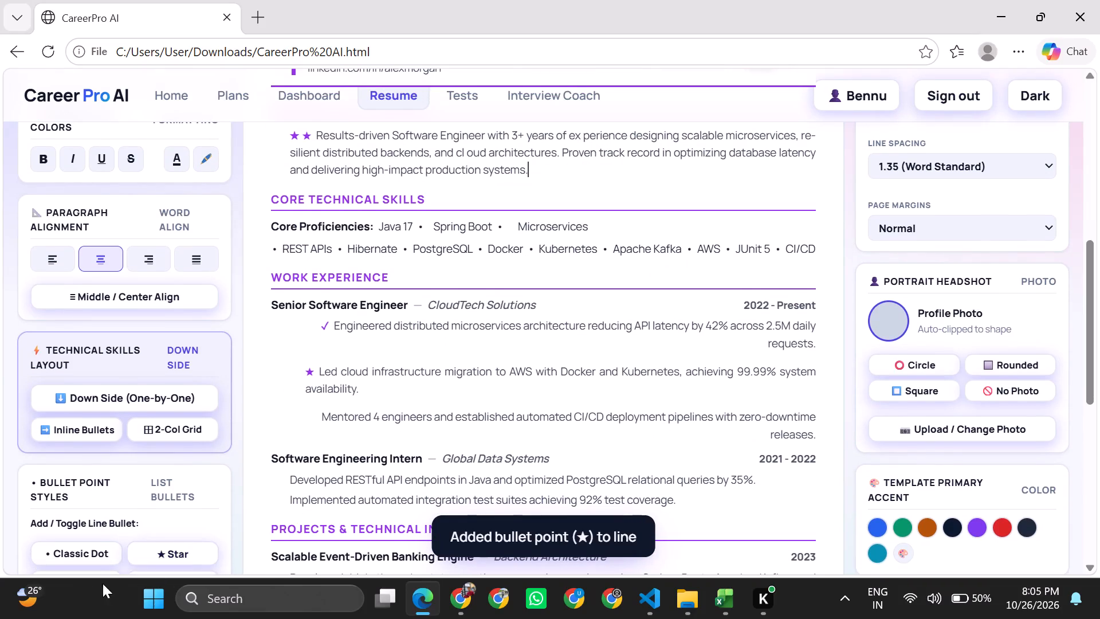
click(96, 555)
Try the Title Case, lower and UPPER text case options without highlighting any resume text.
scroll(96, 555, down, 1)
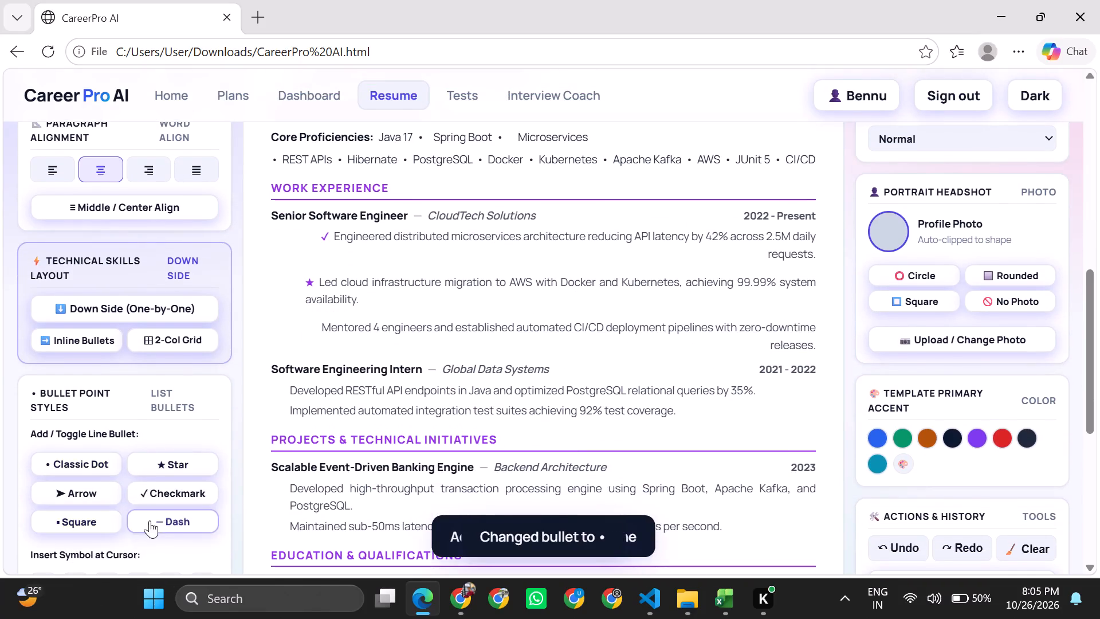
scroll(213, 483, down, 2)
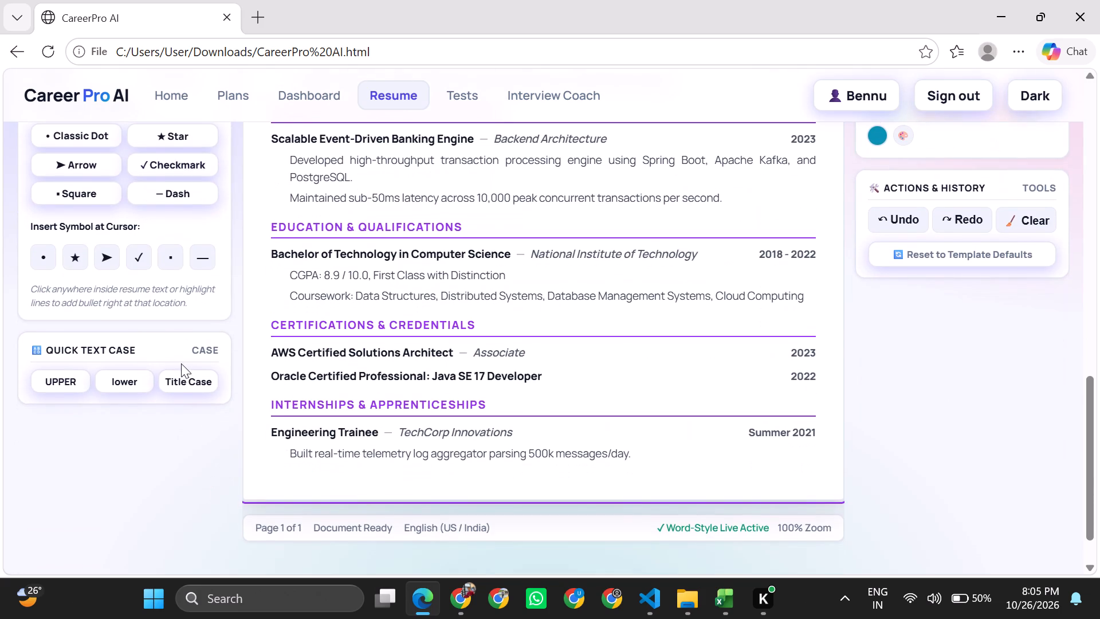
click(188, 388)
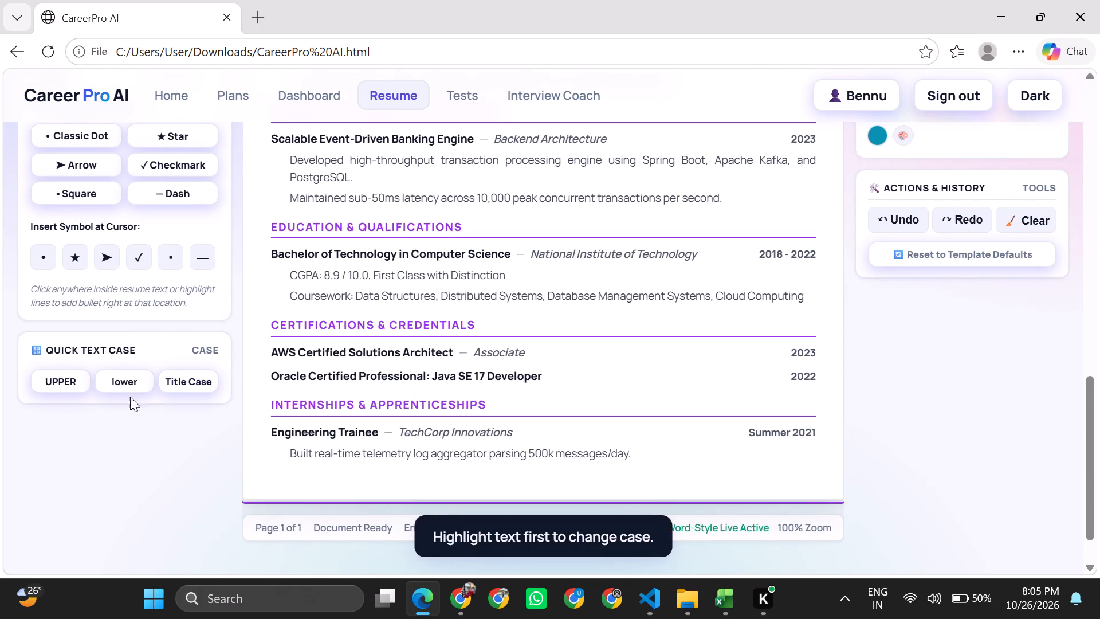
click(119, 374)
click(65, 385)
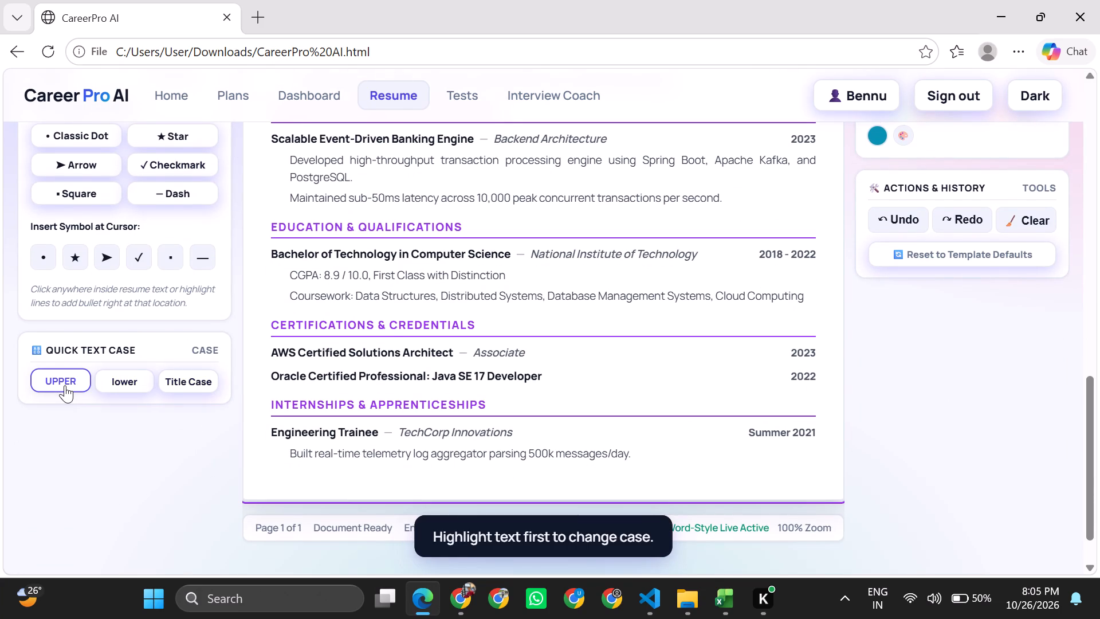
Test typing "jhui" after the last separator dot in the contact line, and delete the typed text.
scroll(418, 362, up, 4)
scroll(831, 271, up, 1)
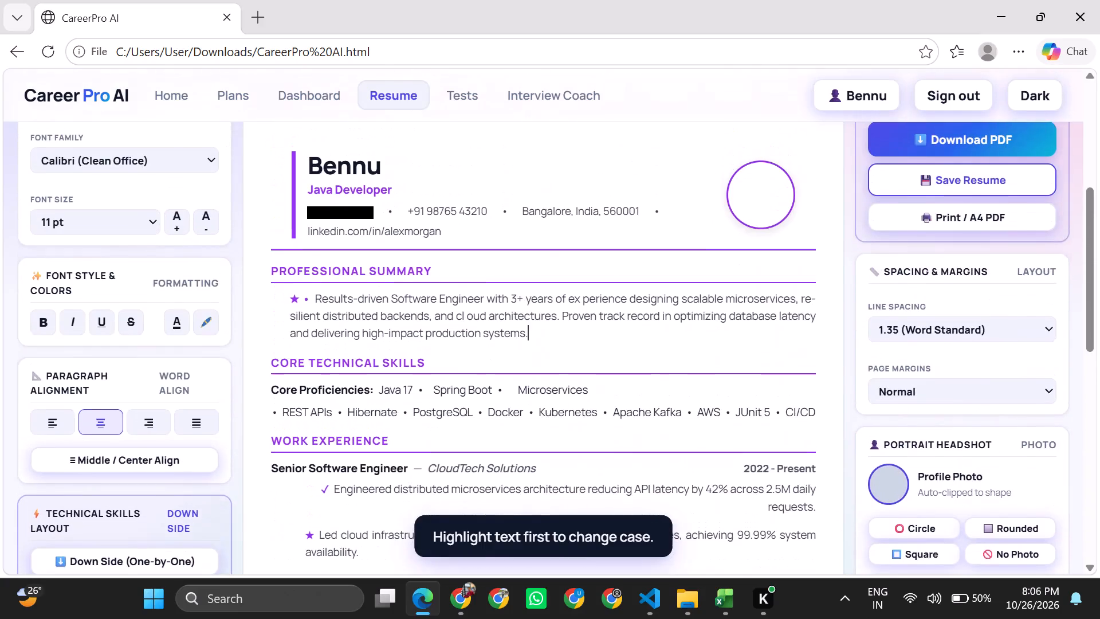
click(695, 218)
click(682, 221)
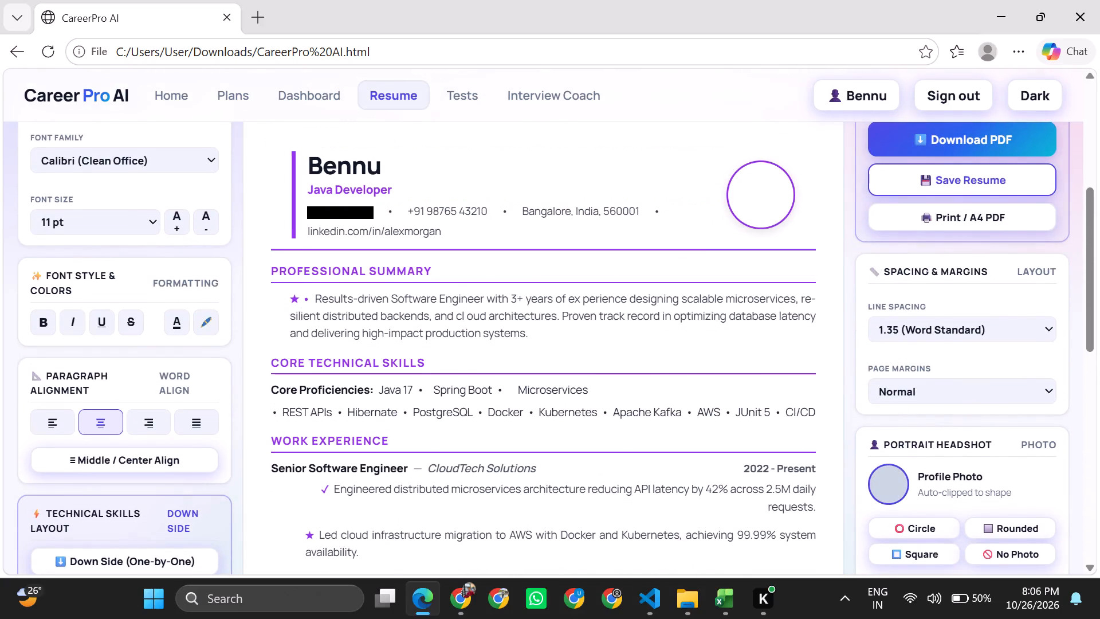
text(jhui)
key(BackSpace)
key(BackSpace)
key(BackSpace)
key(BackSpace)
drag(599, 324, 400, 323)
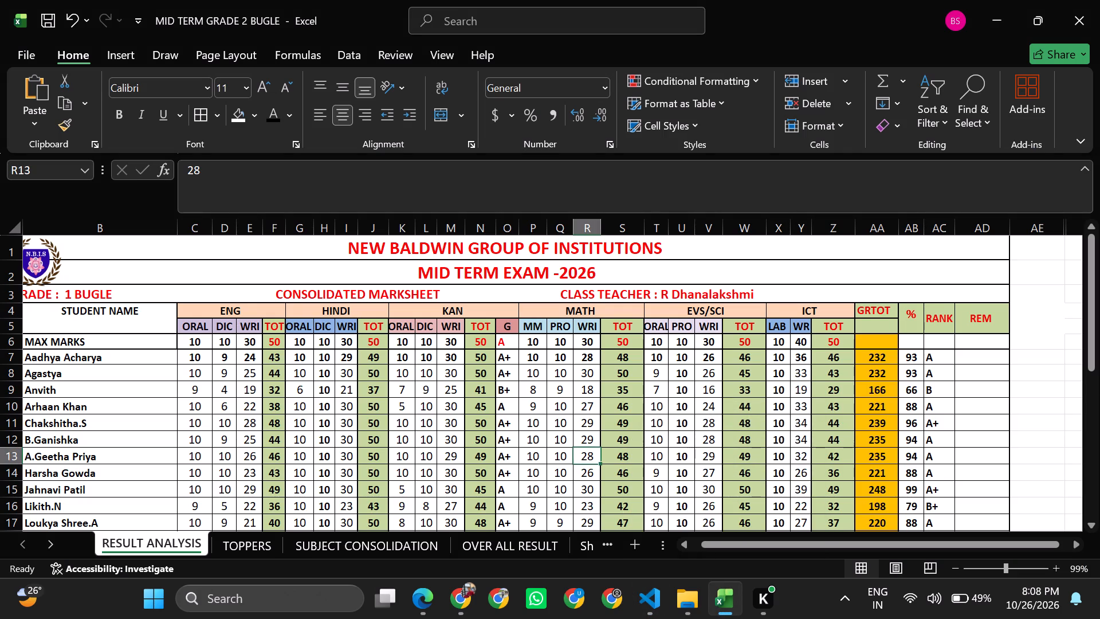
scroll(701, 363, down, 2)
scroll(701, 363, up, 2)
scroll(701, 363, down, 3)
scroll(701, 363, left, 1)
scroll(701, 363, right, 1)
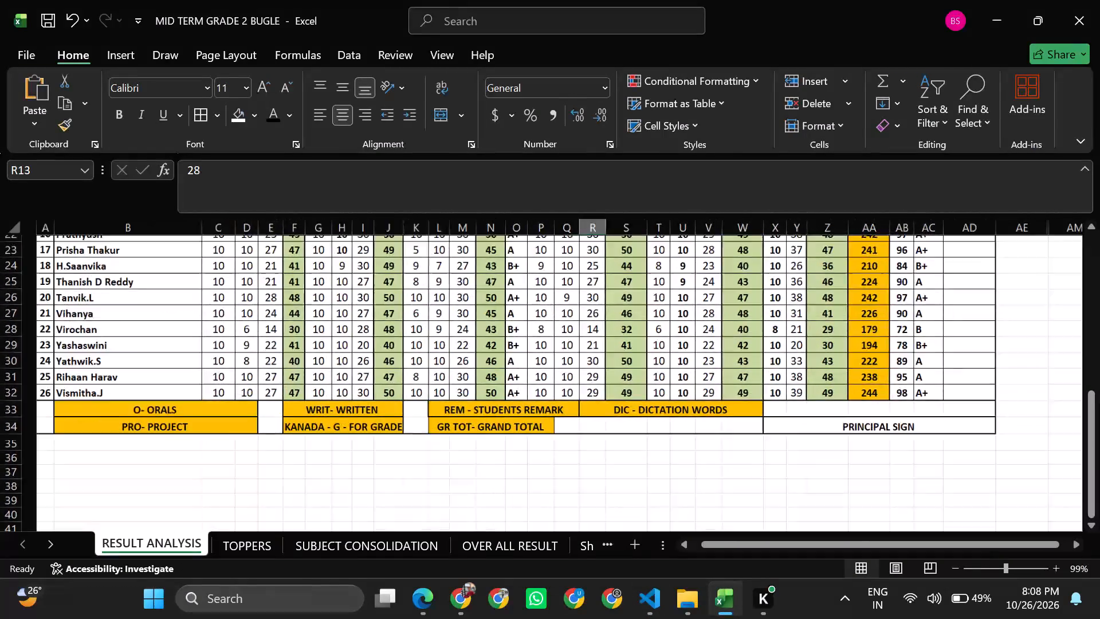
click(258, 544)
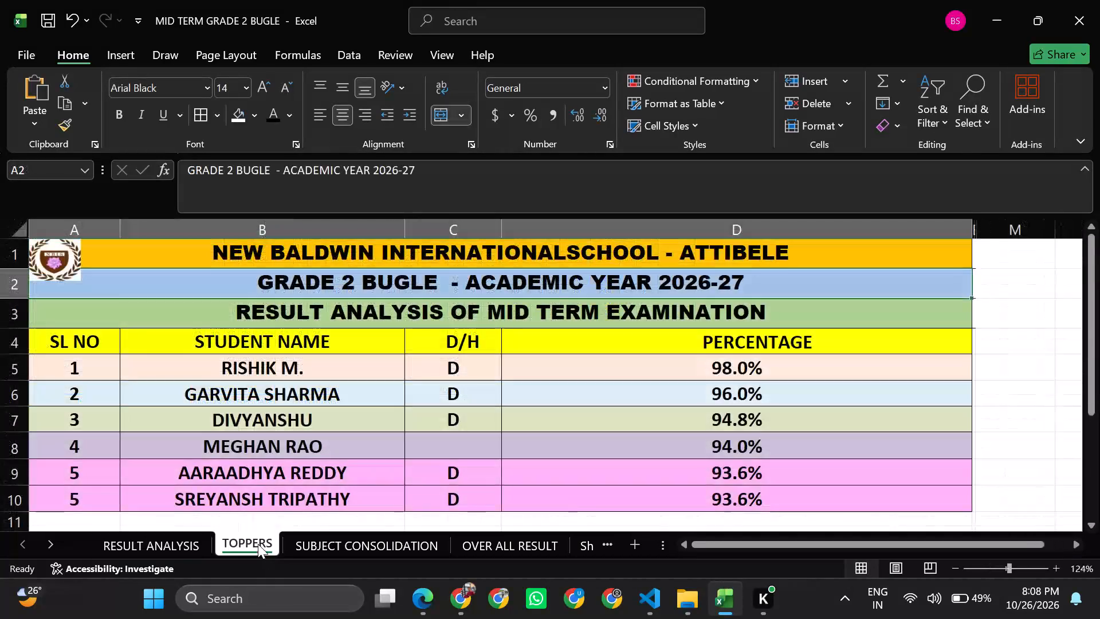
click(178, 539)
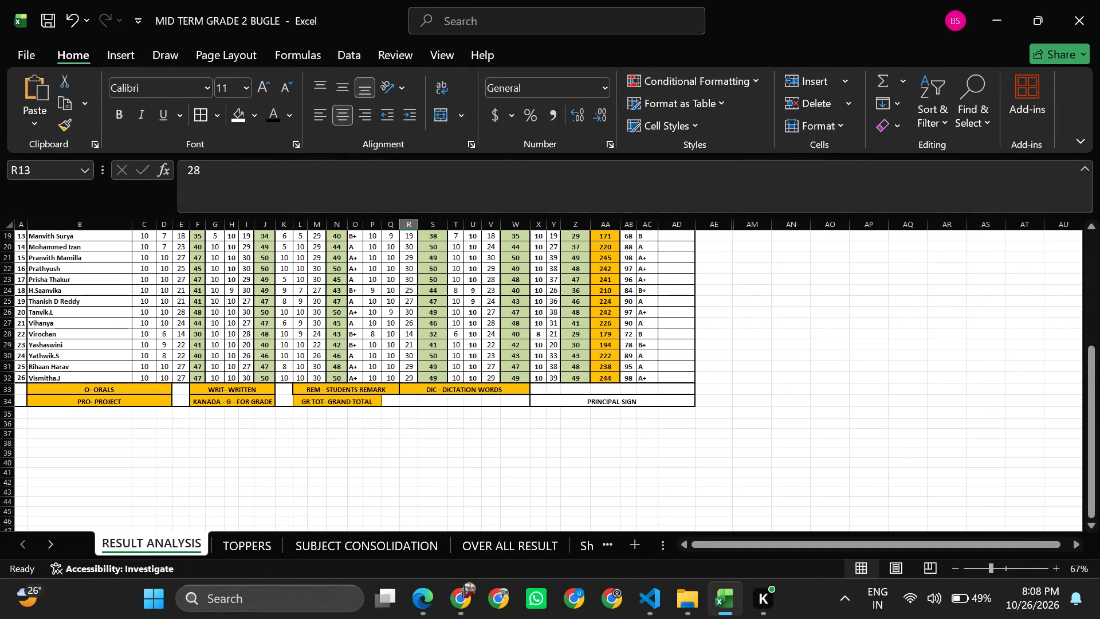
scroll(323, 456, up, 2)
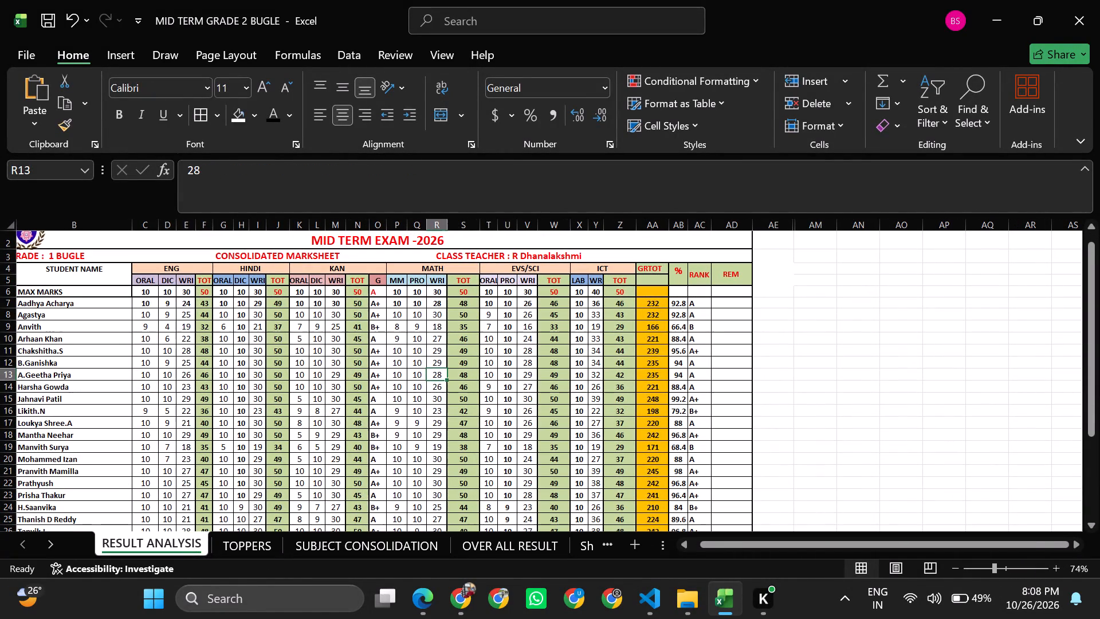
scroll(690, 400, down, 3)
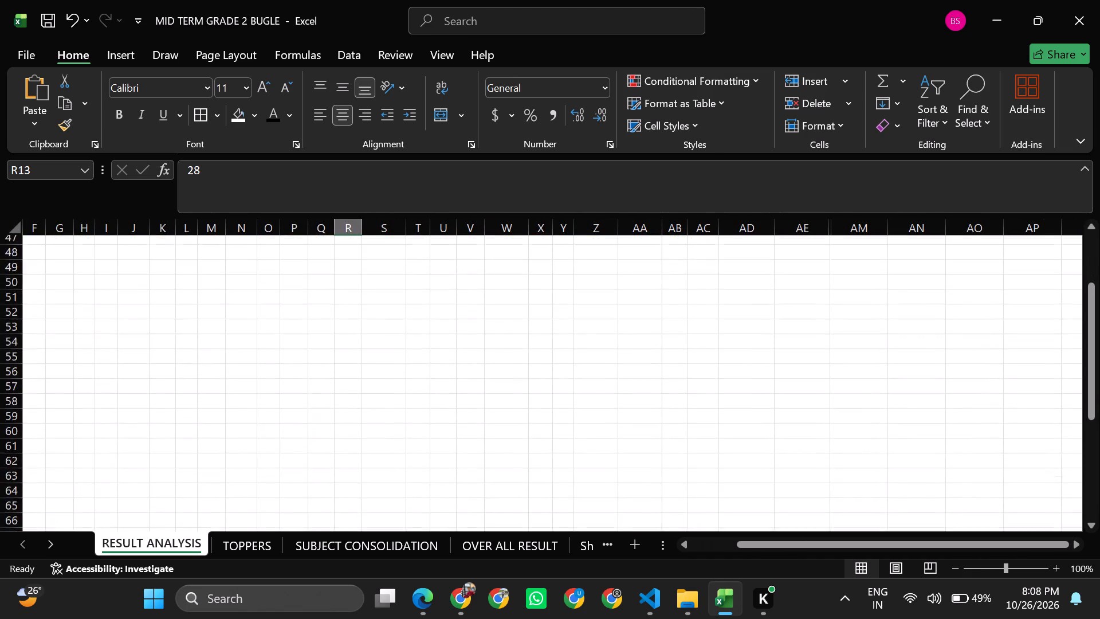
scroll(690, 400, up, 2)
scroll(678, 492, up, 1)
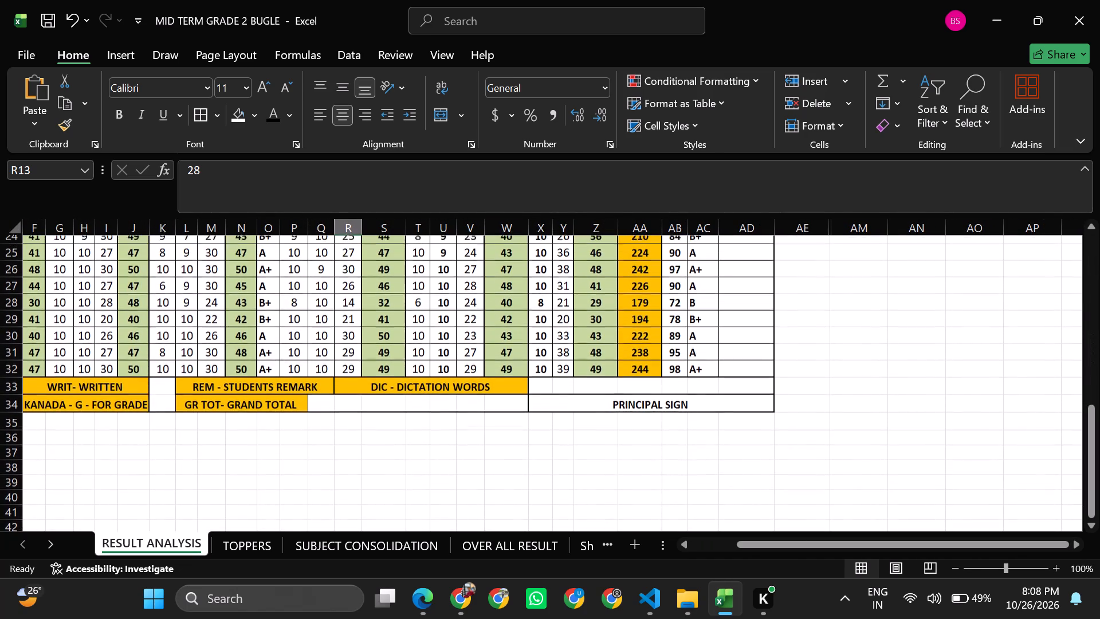
Examine the % column of the RESULT ANALYSIS sheet from row 32 up to the header for the top-scoring student.
click(675, 382)
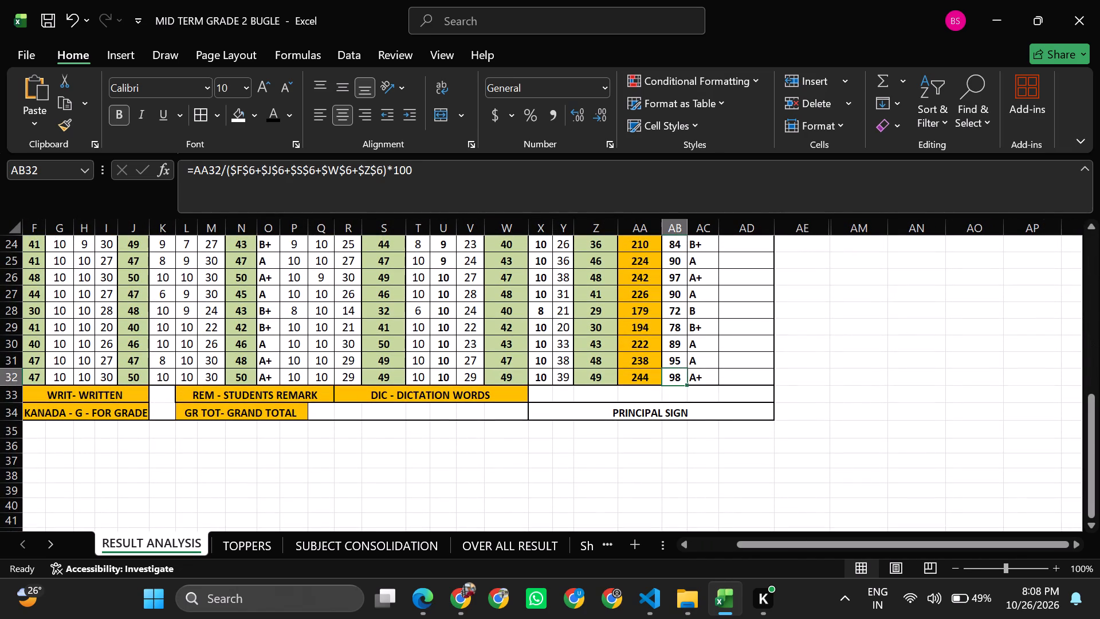
key(Up)
key(Up)
key(Up)
key(Up)
key(Up)
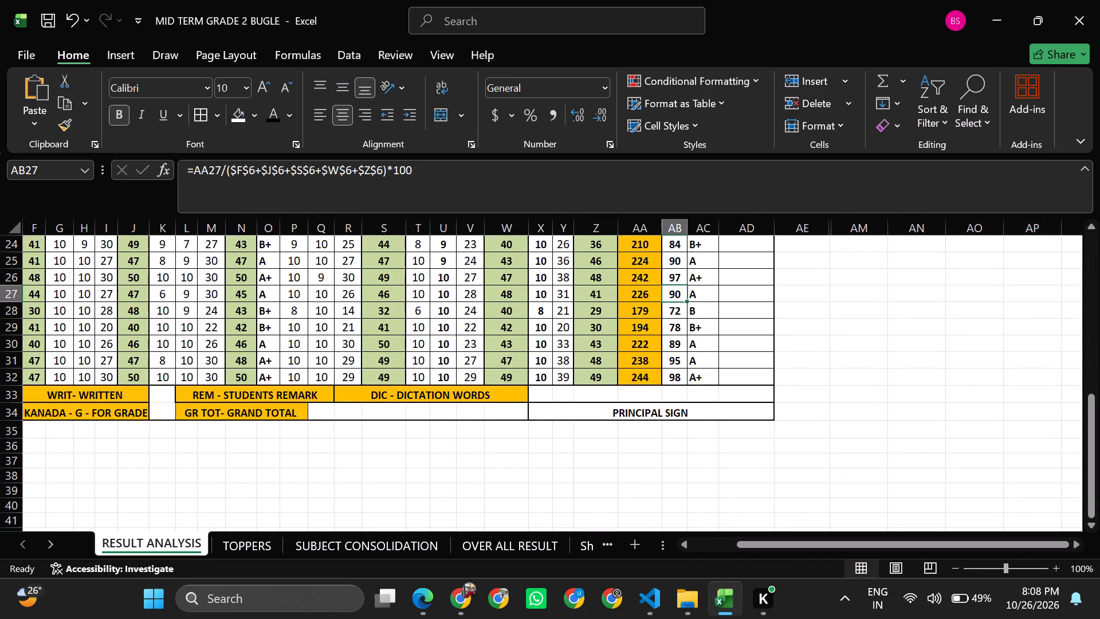
key(Up)
key(Up)
key(Up)
key(Up)
key(Up)
key(Up)
key(Up)
key(Up)
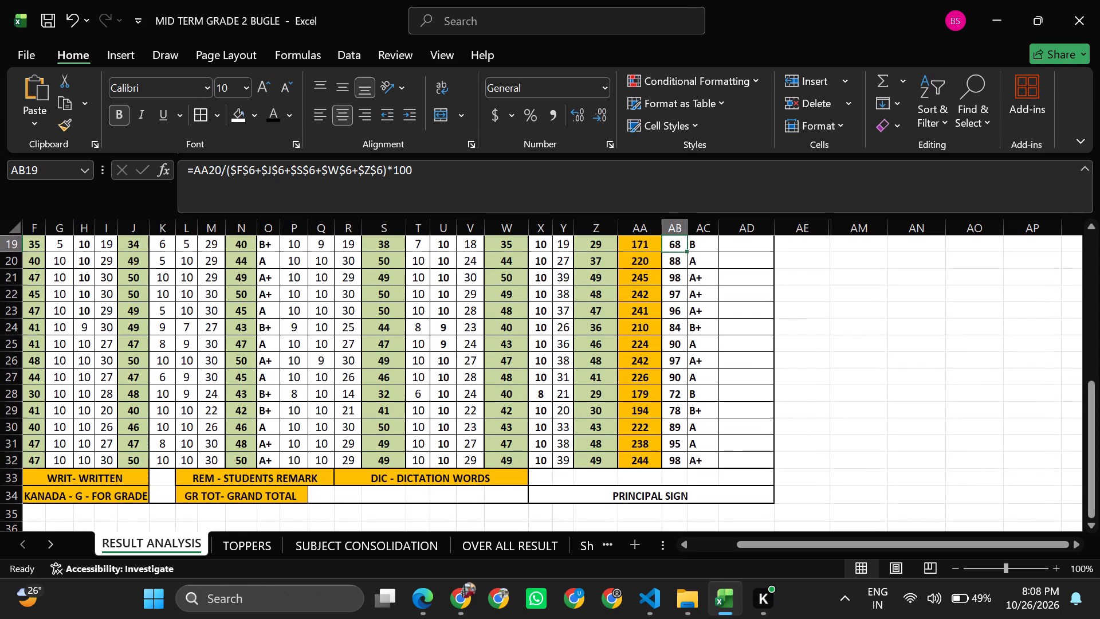
key(Down)
key(Down)
key(Up)
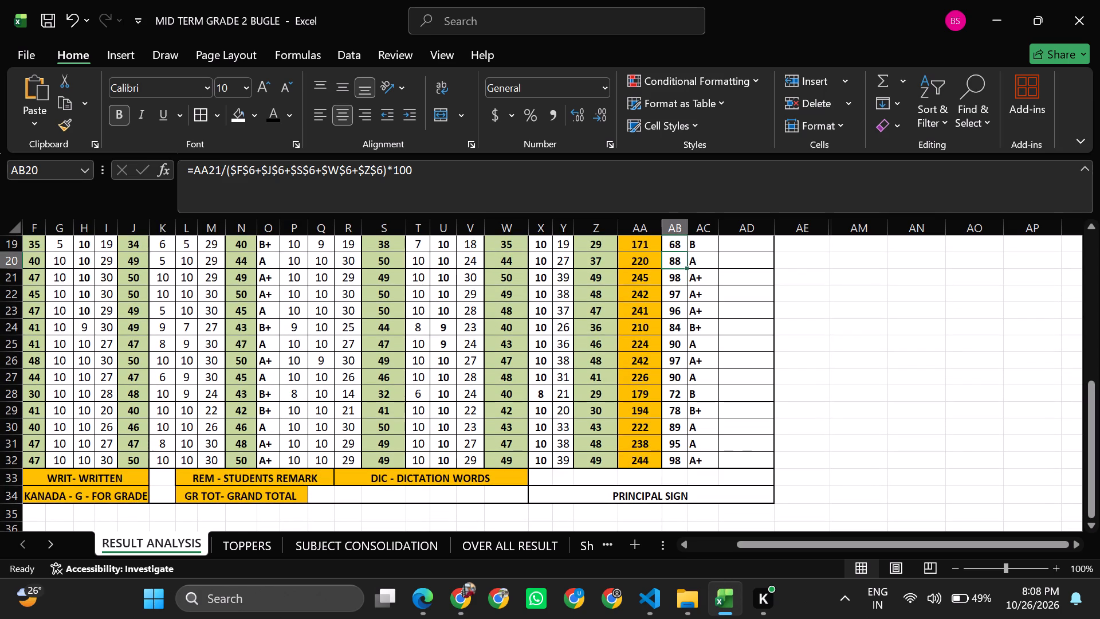
key(Up)
key(Up)
key(Up)
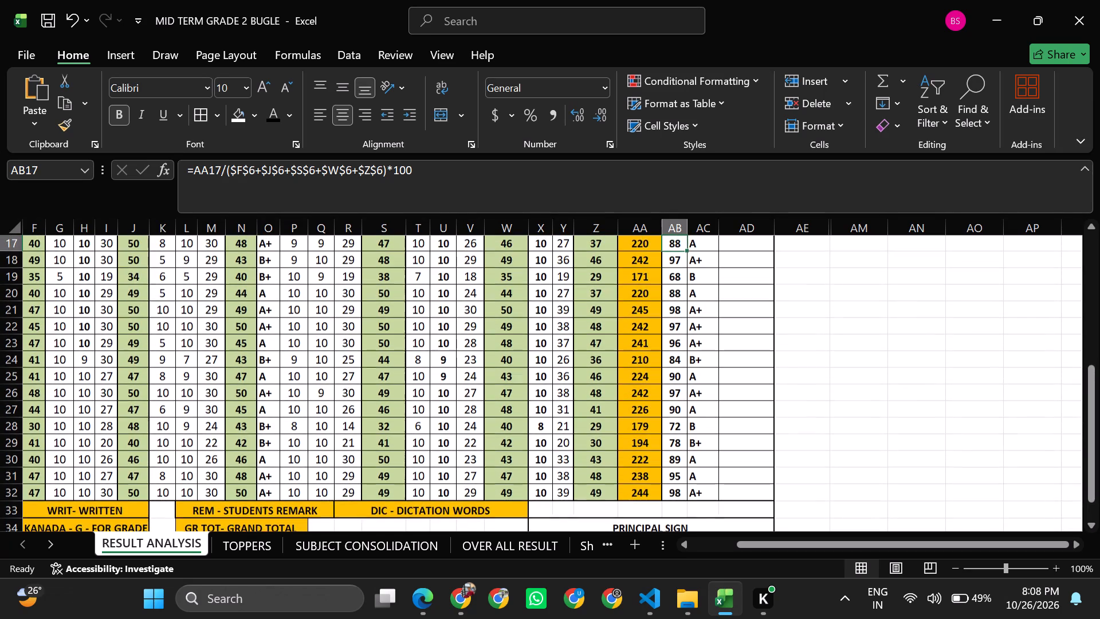
key(Up)
key(Up)
key(Up)
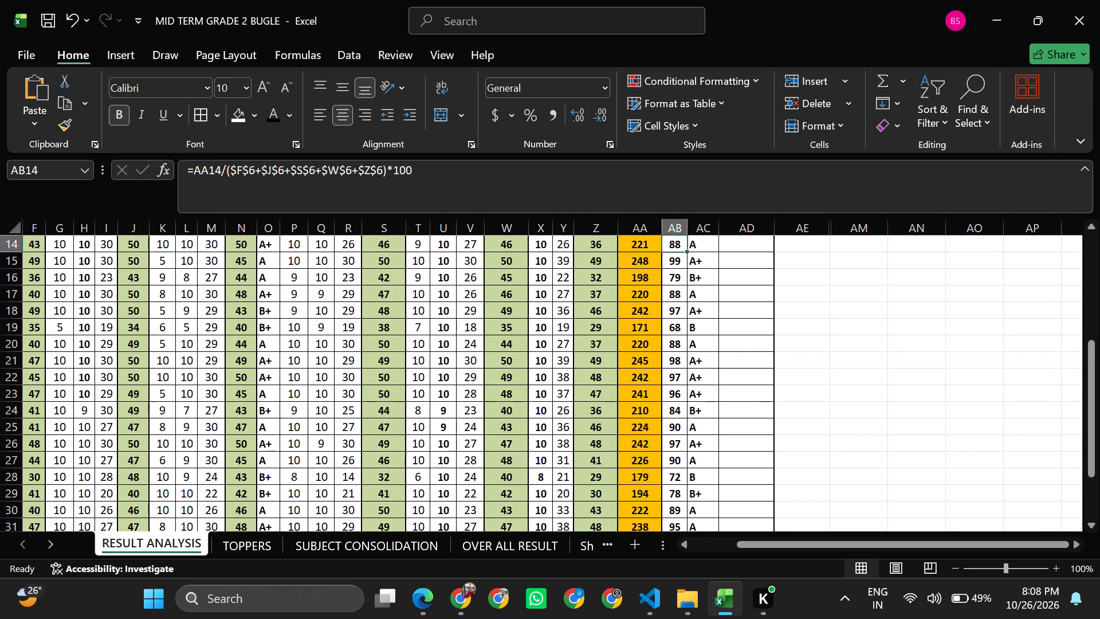
key(Up)
key(Up)
key(Up)
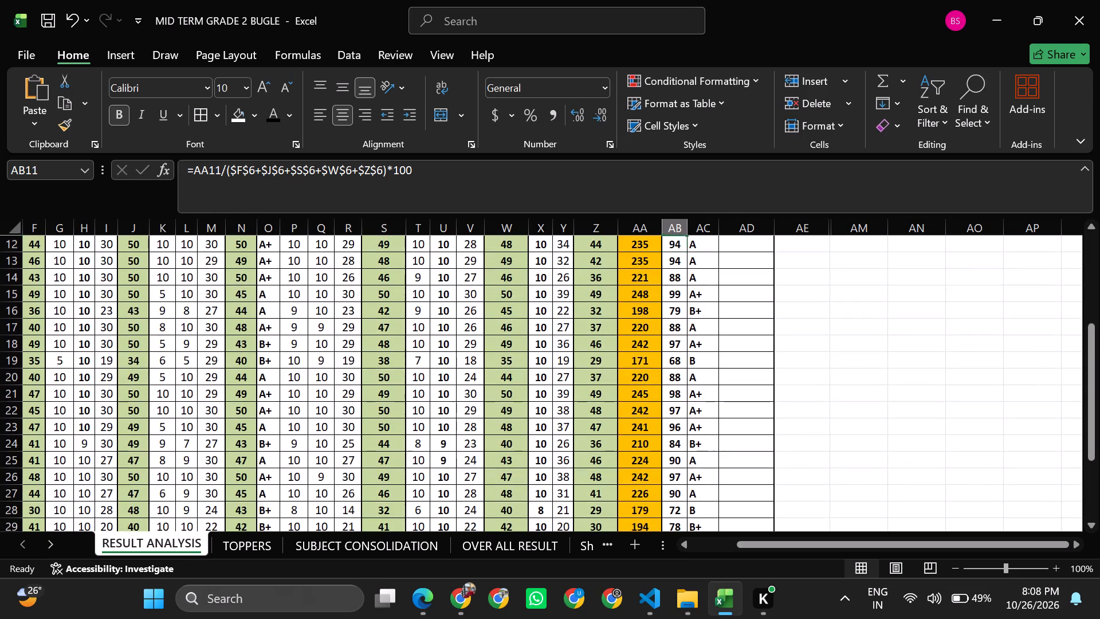
key(Up)
key(Up)
key(Up)
key(Up)
key(Up)
key(Up)
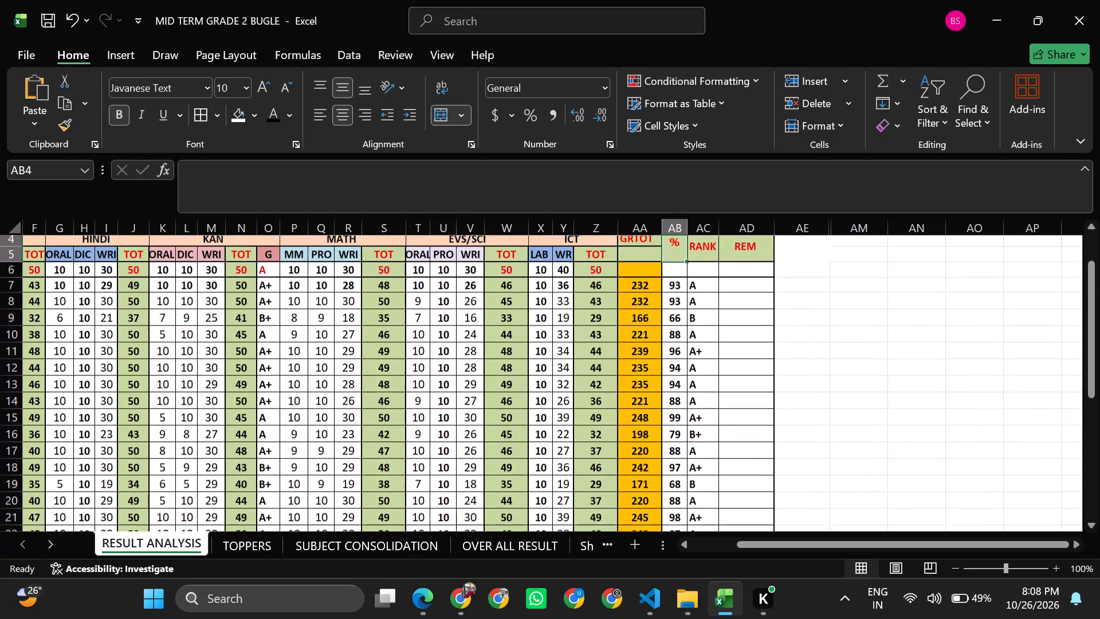
key(Down)
key(Down)
key(Down)
key(Down)
key(Down)
key(Down)
key(Down)
key(Down)
key(Down)
key(Down)
key(Down)
key(Down)
key(Down)
key(Down)
key(Down)
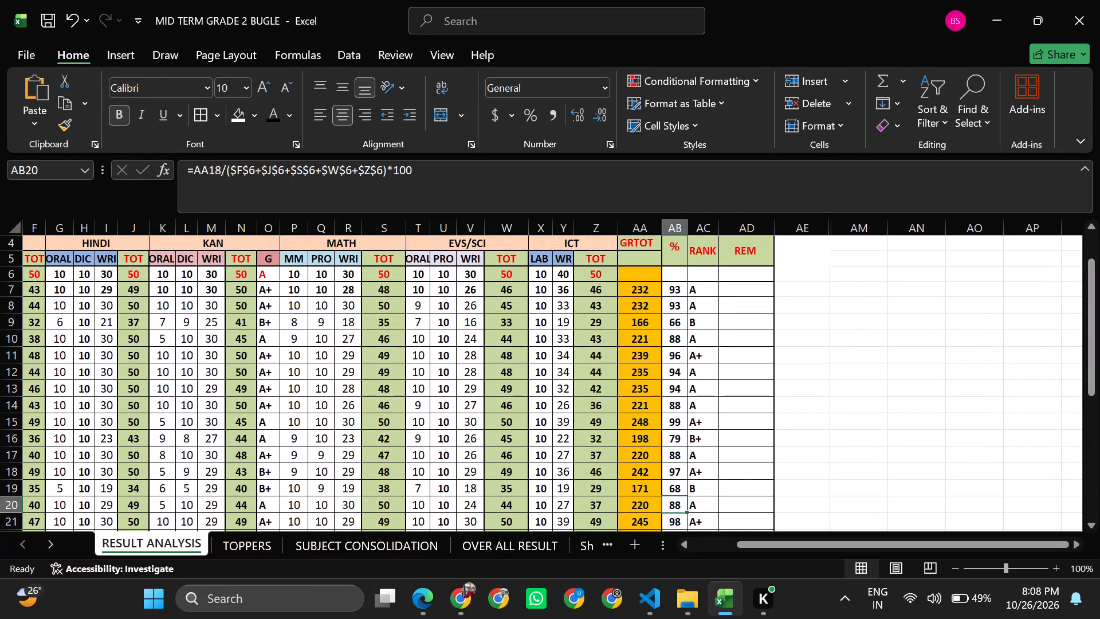
key(Up)
key(Up)
key(Up)
key(Up)
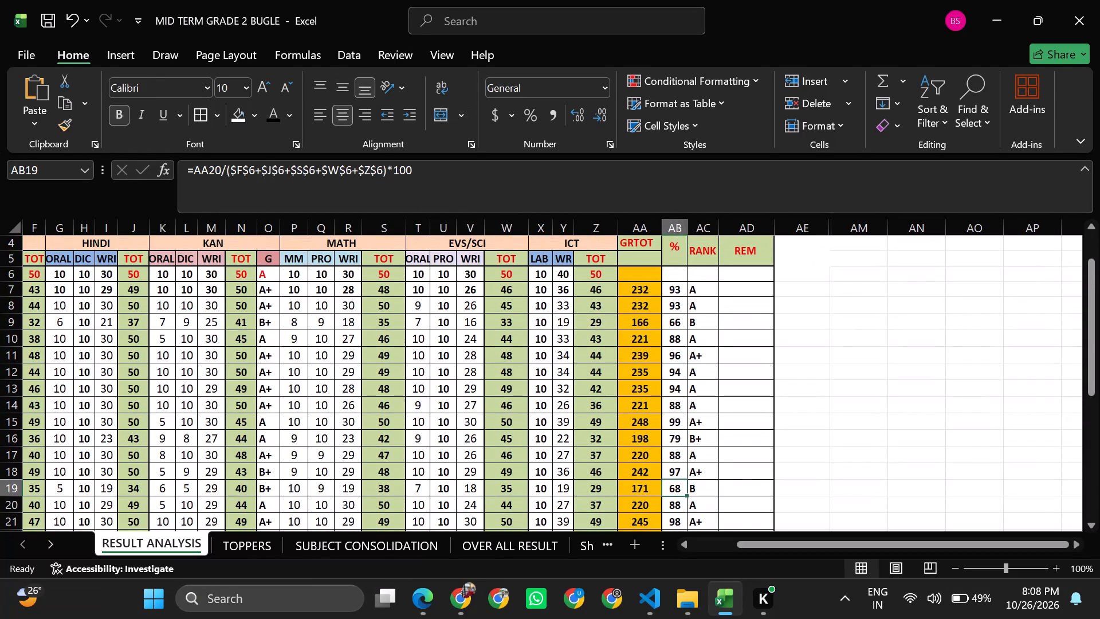
Copy the SL 9 student's name from RESULT ANALYSIS into the rank 1 name cell of the TOPPERS sheet.
key(Up)
key(Left)
key(Left)
key(Left)
key(Left)
key(Left)
key(Left)
key(Left)
key(Left)
key(Left)
key(Left)
key(Left)
key(Left)
key(Left)
key(Left)
key(Left)
key(Left)
key(Left)
key(Left)
key(Left)
key(Left)
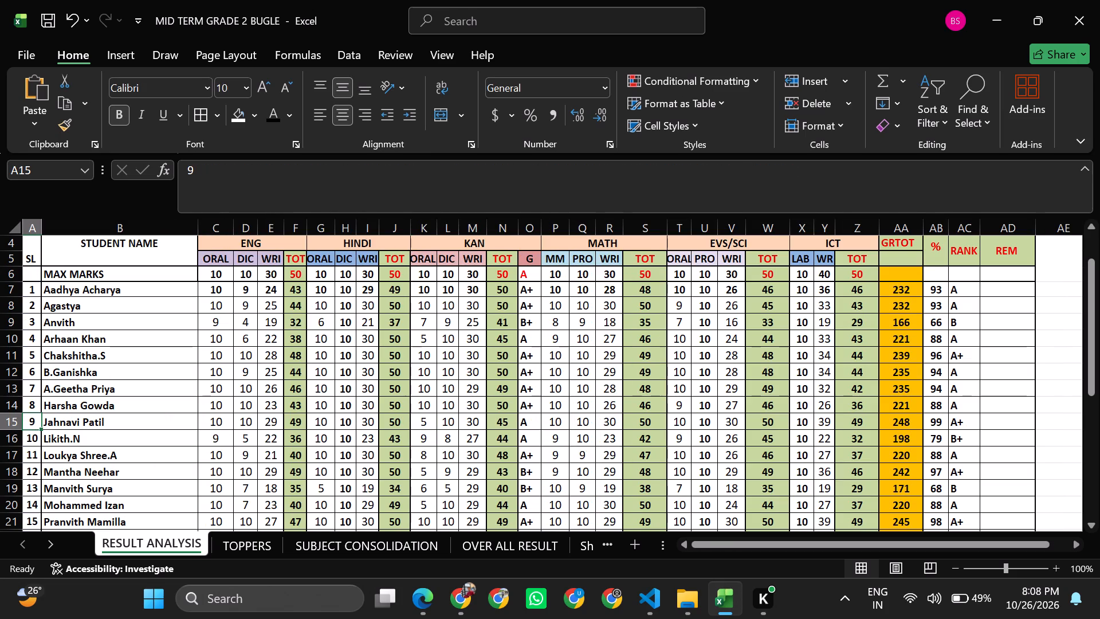
key(Right)
key(ctrl+c)
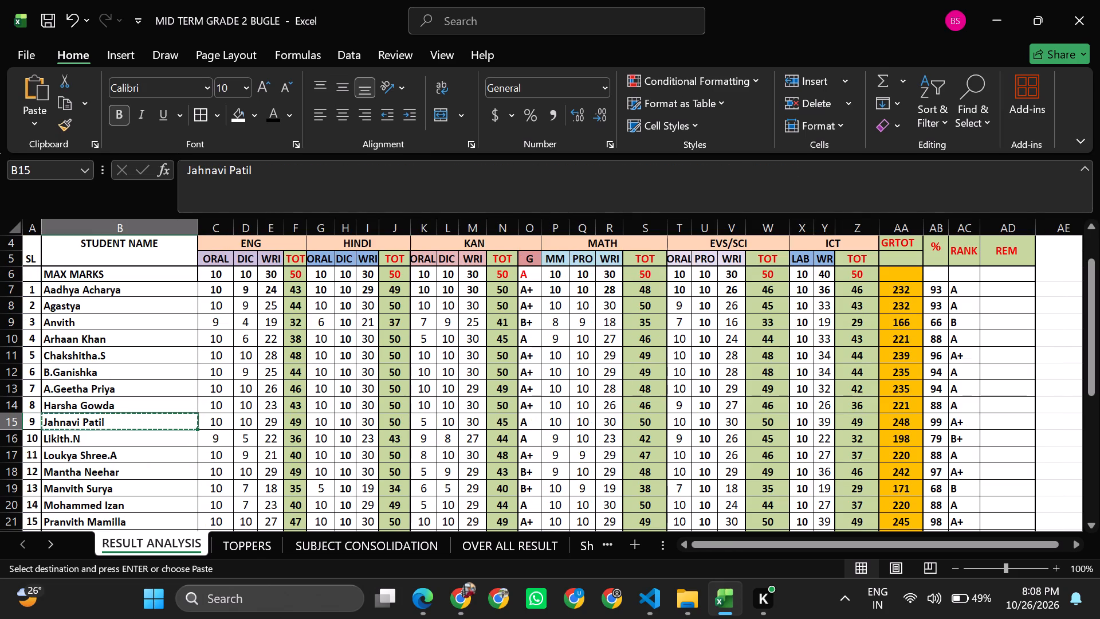
click(257, 544)
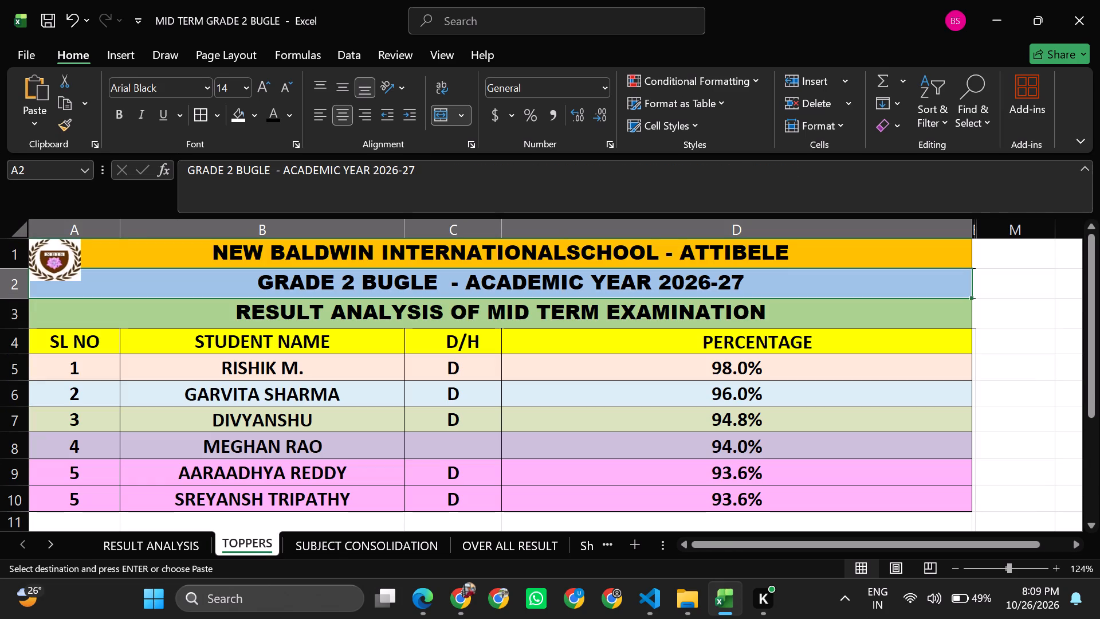
click(297, 378)
key(ctrl+v)
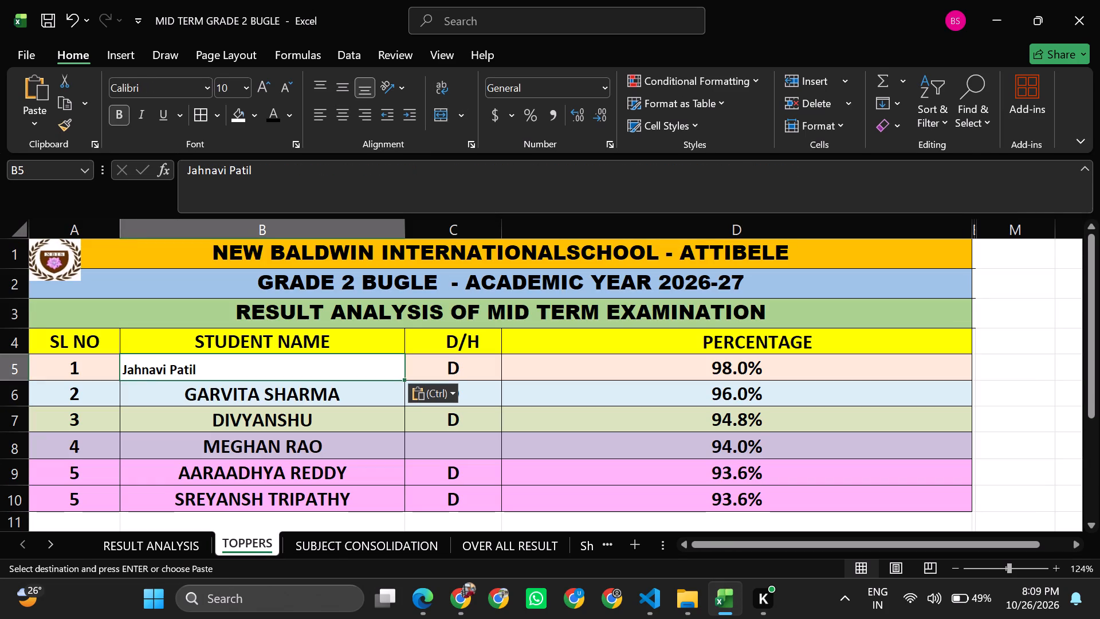
Set the rank 1 student's percentage on the TOPPERS sheet to 99%.
click(418, 422)
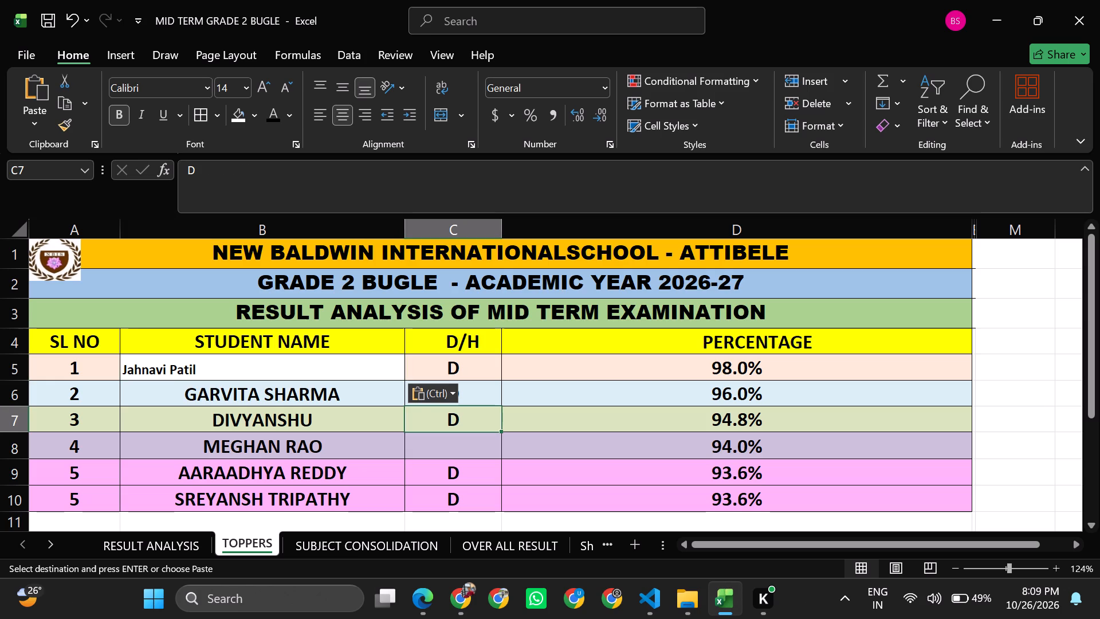
click(463, 367)
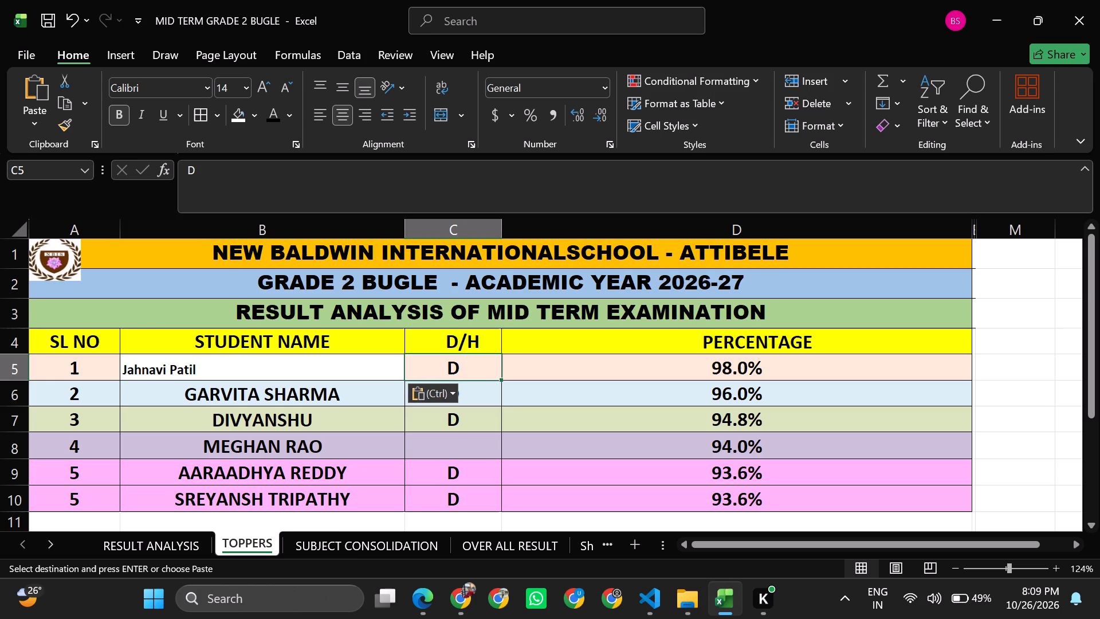
click(745, 370)
double_click(745, 370)
key(BackSpace)
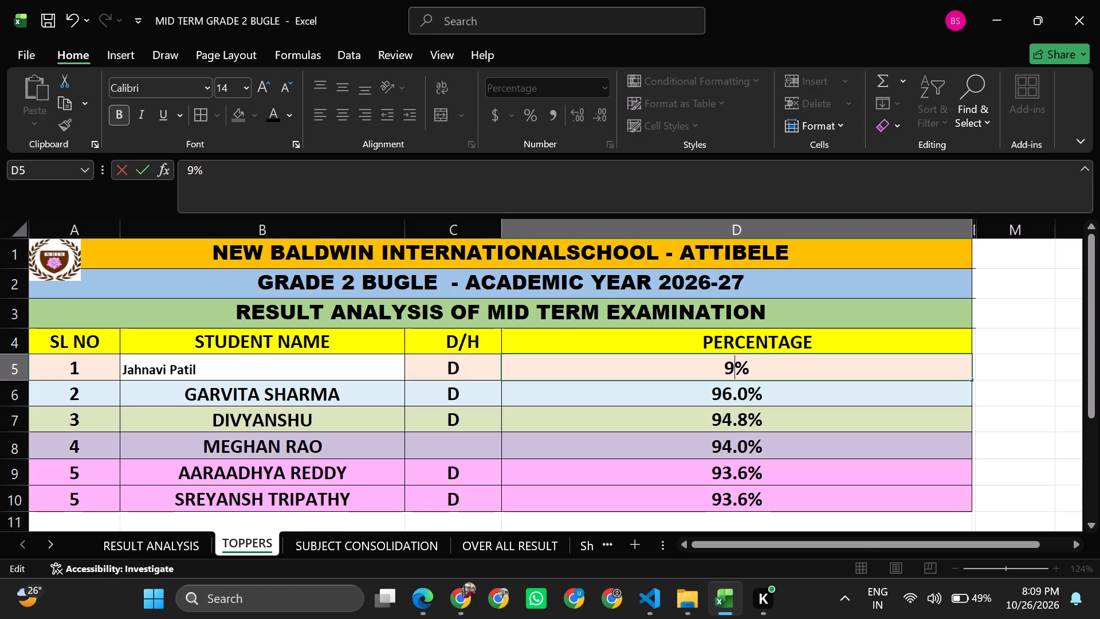
key(9)
click(739, 385)
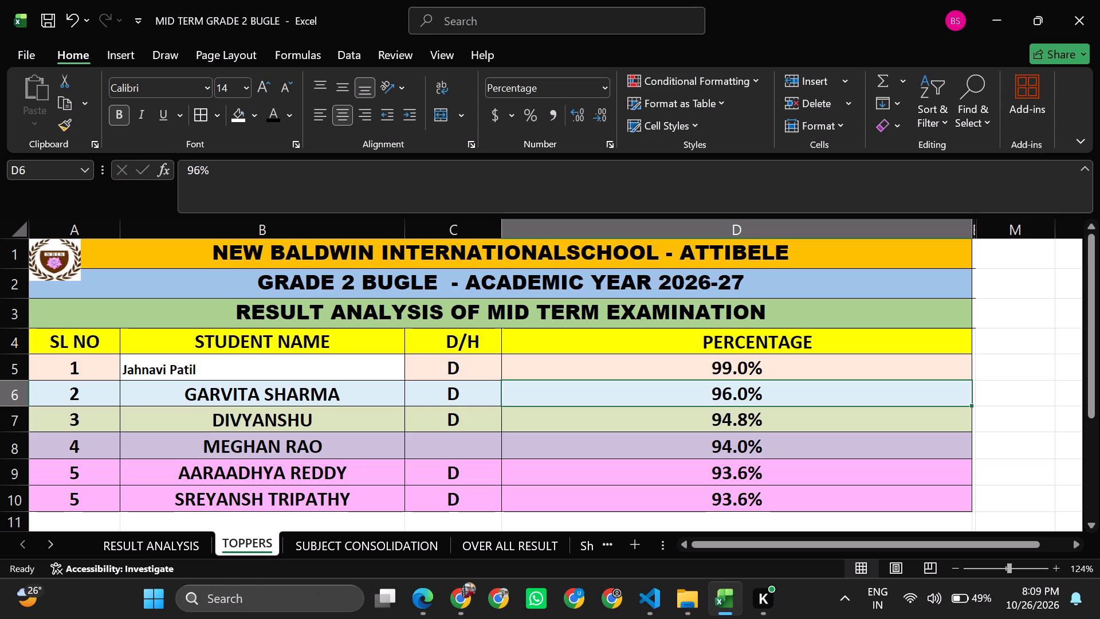
Return to the RESULT ANALYSIS sheet and examine the % column for the second-highest scorer.
click(165, 546)
click(480, 414)
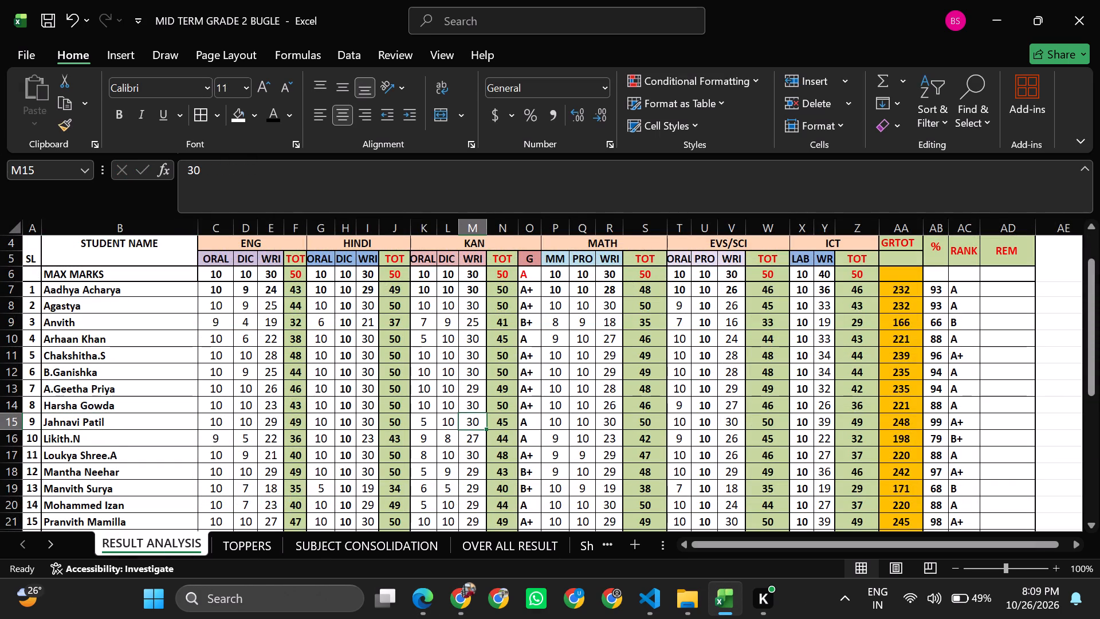
click(945, 377)
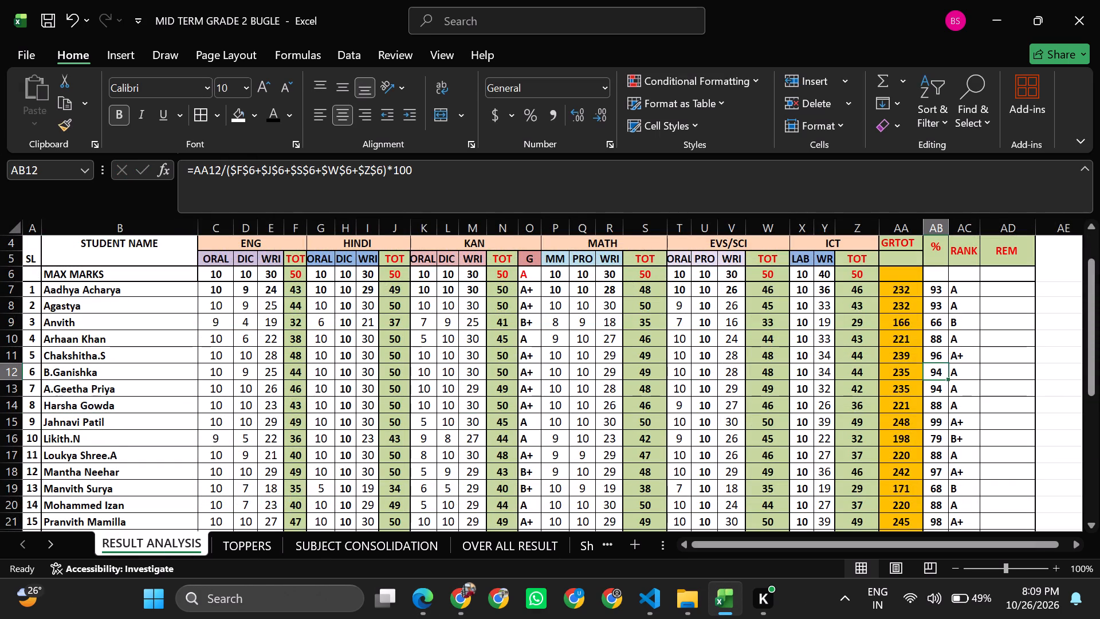
key(Down)
key(Up)
key(Up)
key(Down)
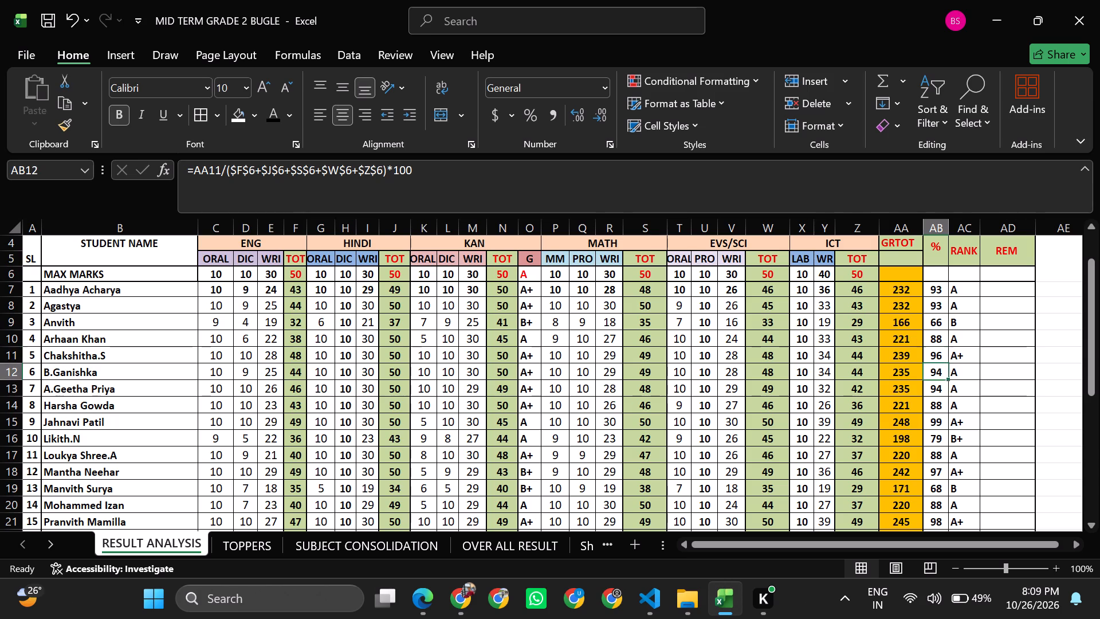
key(Down)
key(Down)
key(Down)
key(Down)
key(Down)
key(Down)
key(Down)
key(Down)
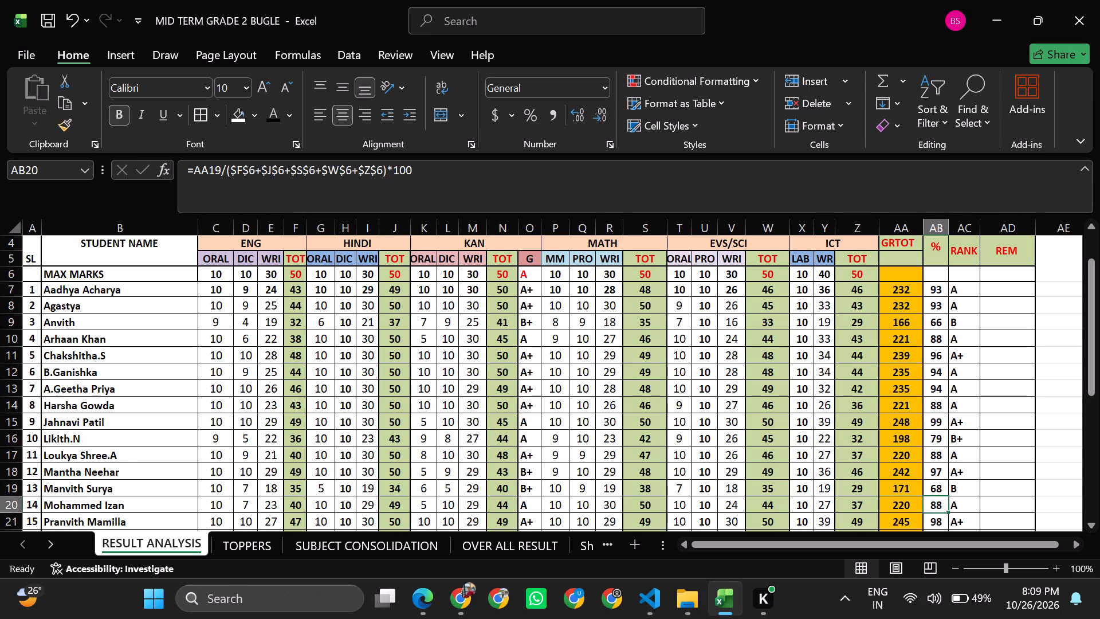
key(Down)
Copy the SL 15 student's name from RESULT ANALYSIS into the rank 2 name cell of the TOPPERS sheet.
key(Left)
key(Left)
key(Left)
key(Left)
key(Left)
key(Left)
key(Left)
key(Left)
key(Left)
key(Left)
key(Left)
key(Left)
key(Left)
key(Left)
key(Left)
key(Left)
key(Left)
key(Left)
key(Left)
key(Left)
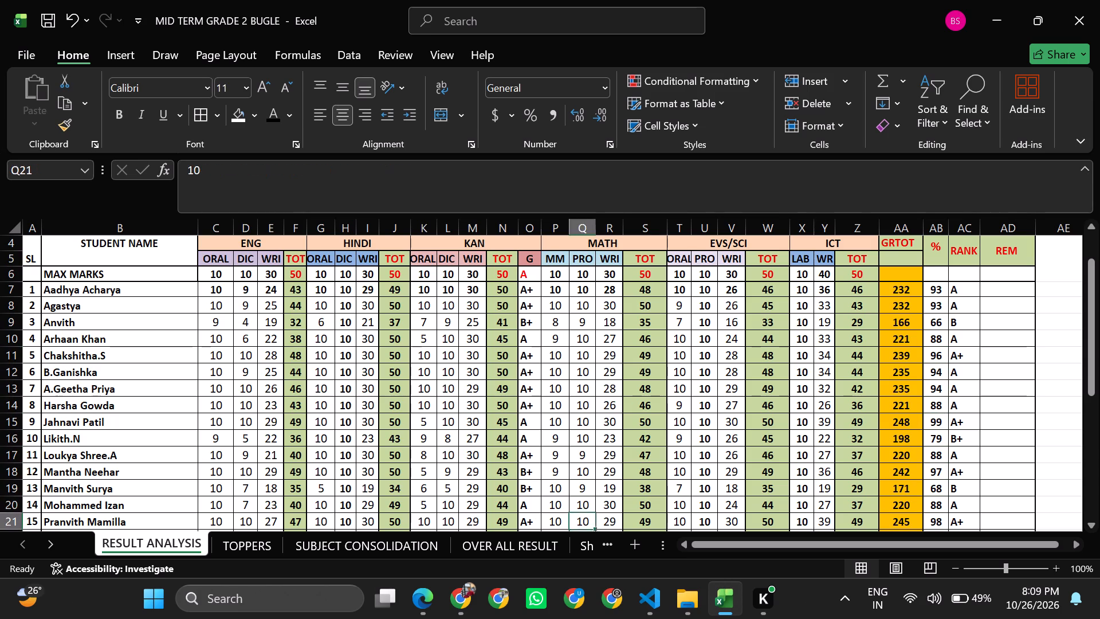
key(Left)
key(Left)
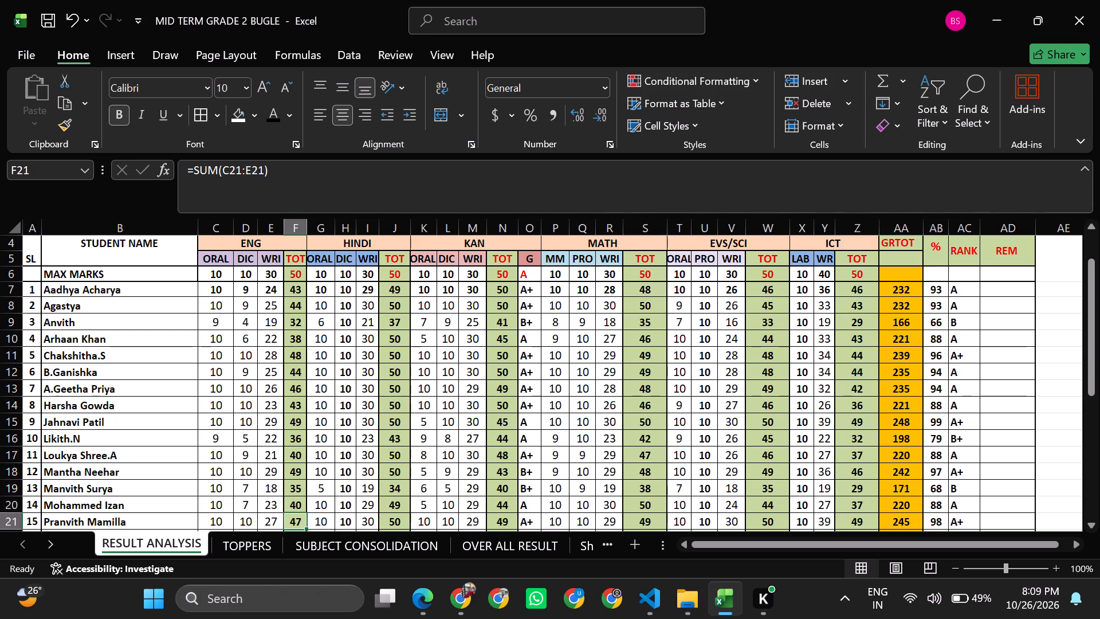
key(Left)
key(Left)
key(Left)
key(Left)
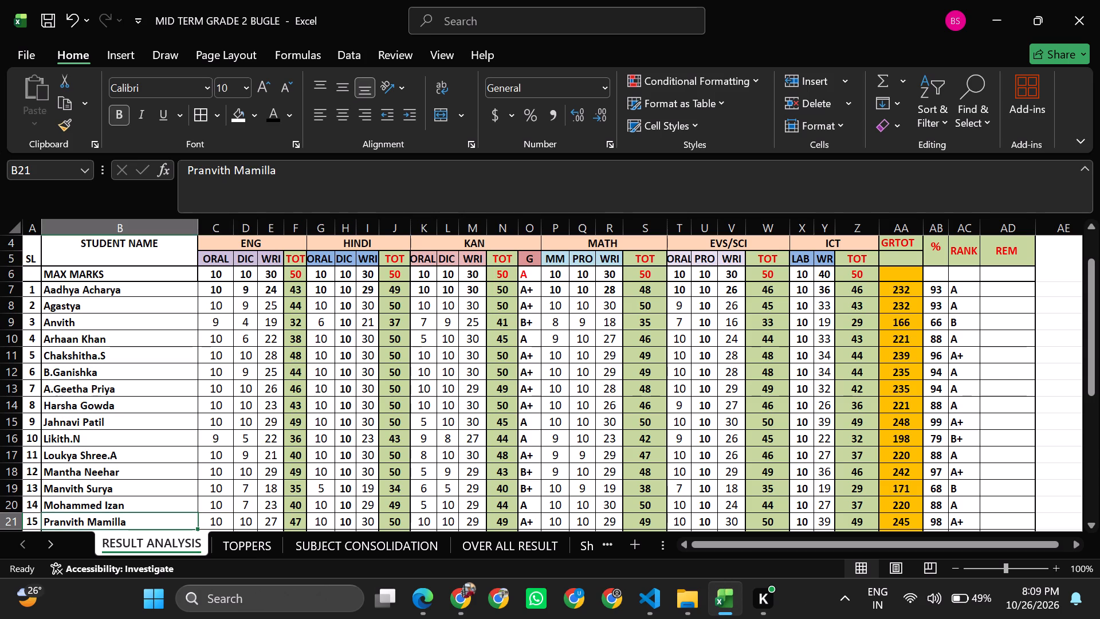
key(ctrl+c)
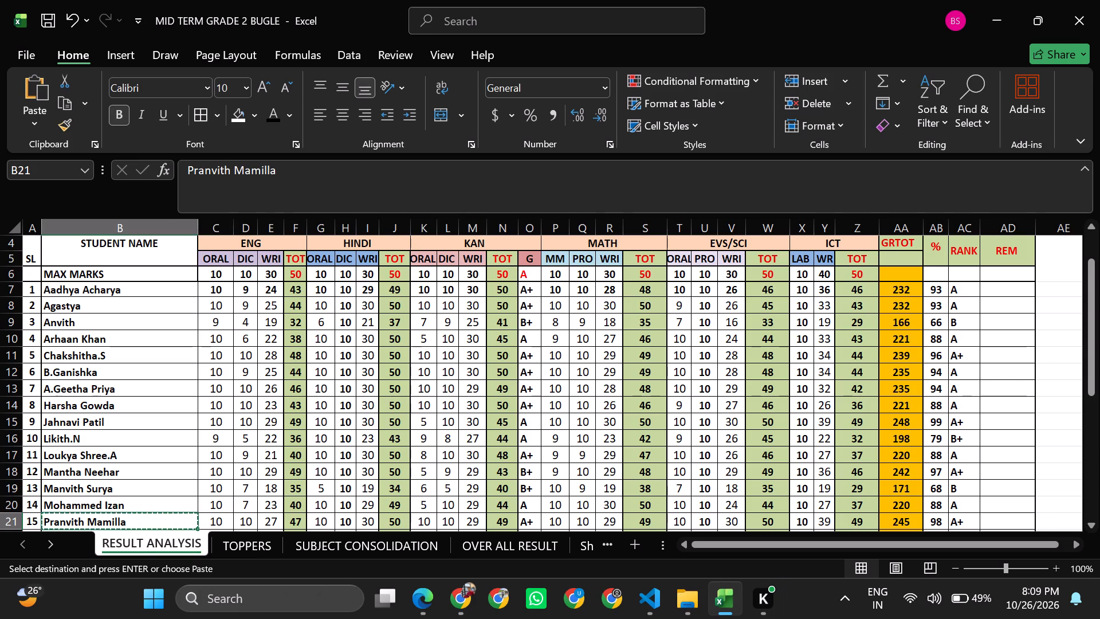
click(274, 556)
click(324, 433)
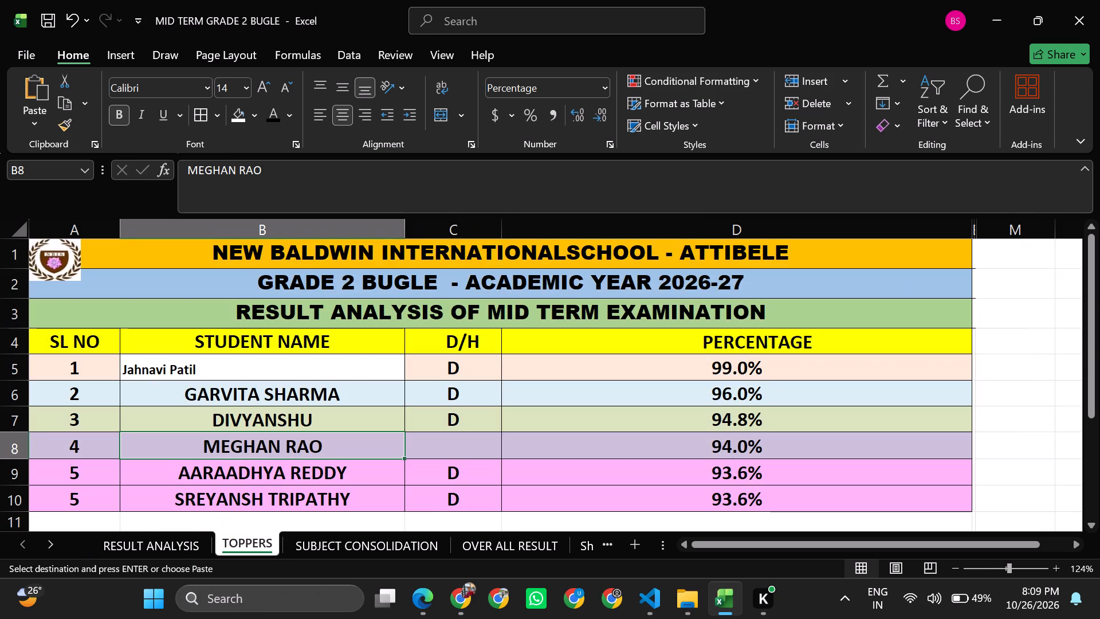
click(349, 385)
key(ctrl+v)
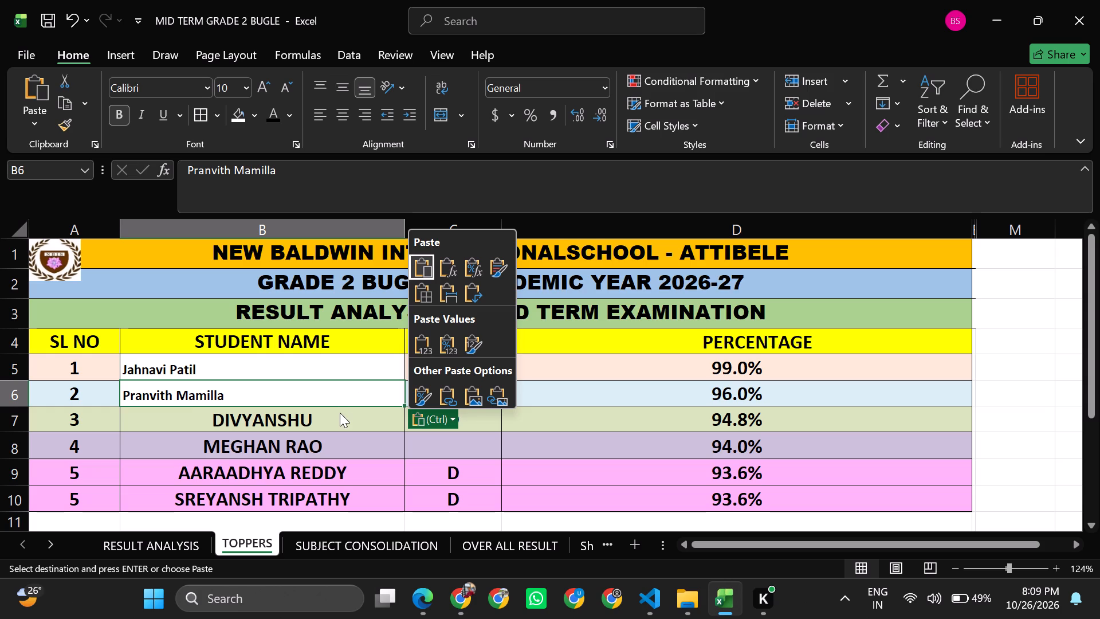
Return to the RESULT ANALYSIS sheet and examine the % column from SL 15 down to SL 26 for the next-highest scorer.
click(172, 542)
click(172, 543)
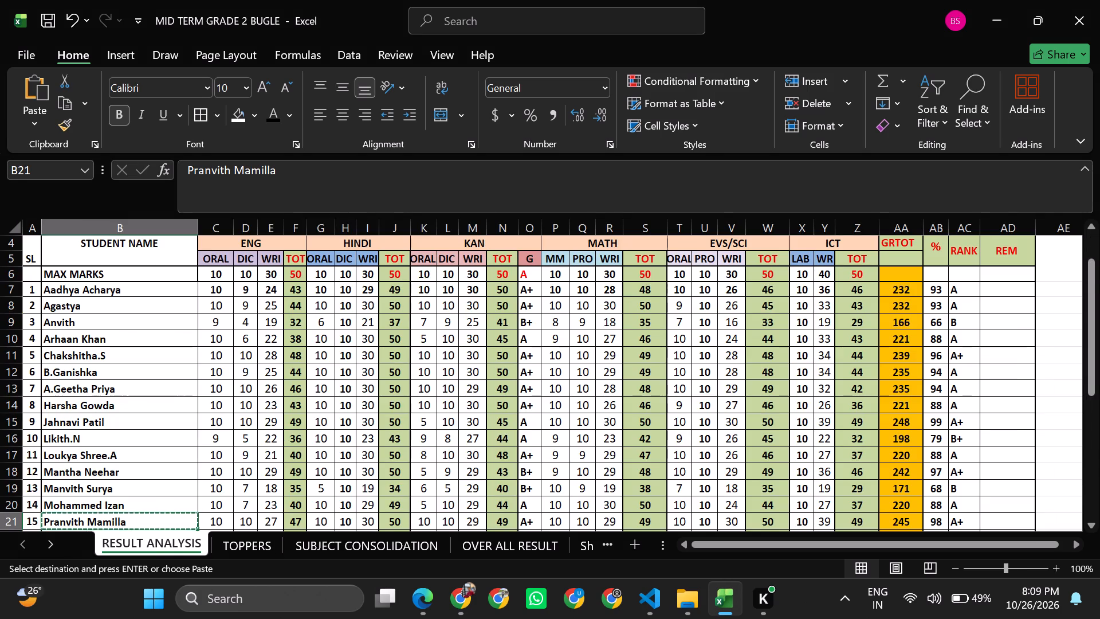
key(Right)
key(Right)
key(Right)
key(Right)
key(Right)
key(Right)
key(Right)
key(Right)
key(Right)
key(Right)
key(Right)
key(Right)
key(Right)
key(Right)
key(Right)
key(Right)
key(Right)
key(Right)
key(Right)
key(Right)
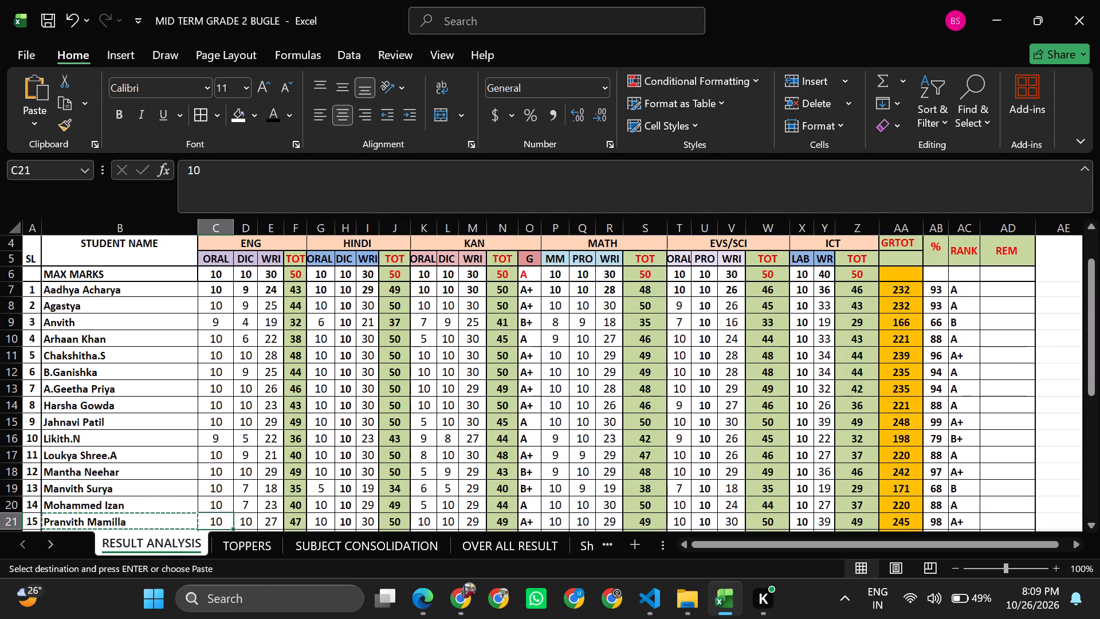
key(Right)
key(Right)
key(Down)
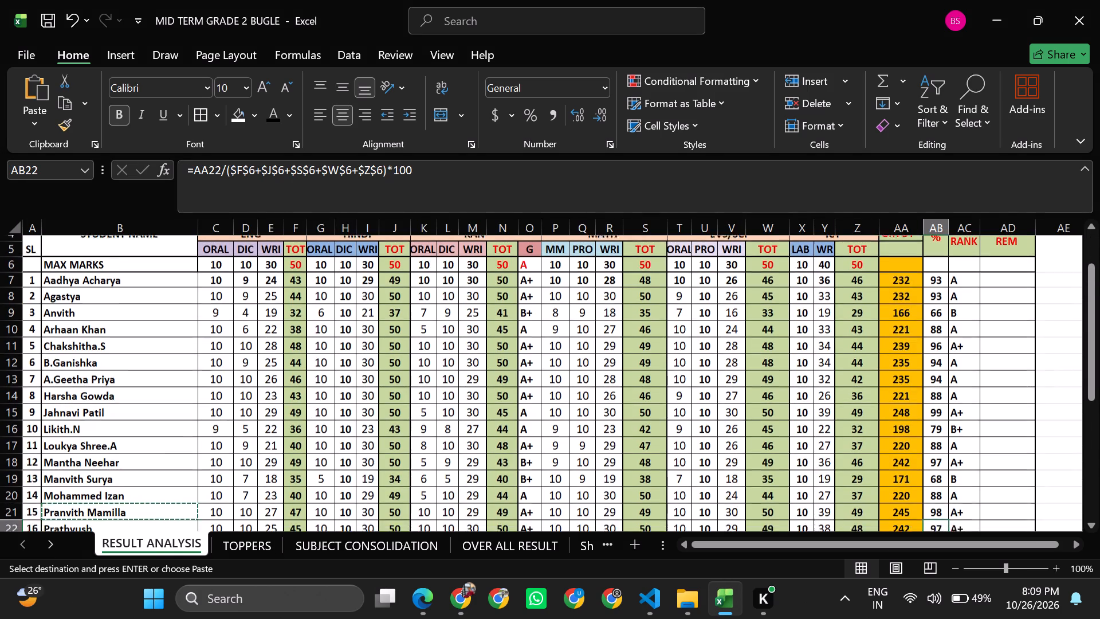
key(Down)
key(Down)
key(Down)
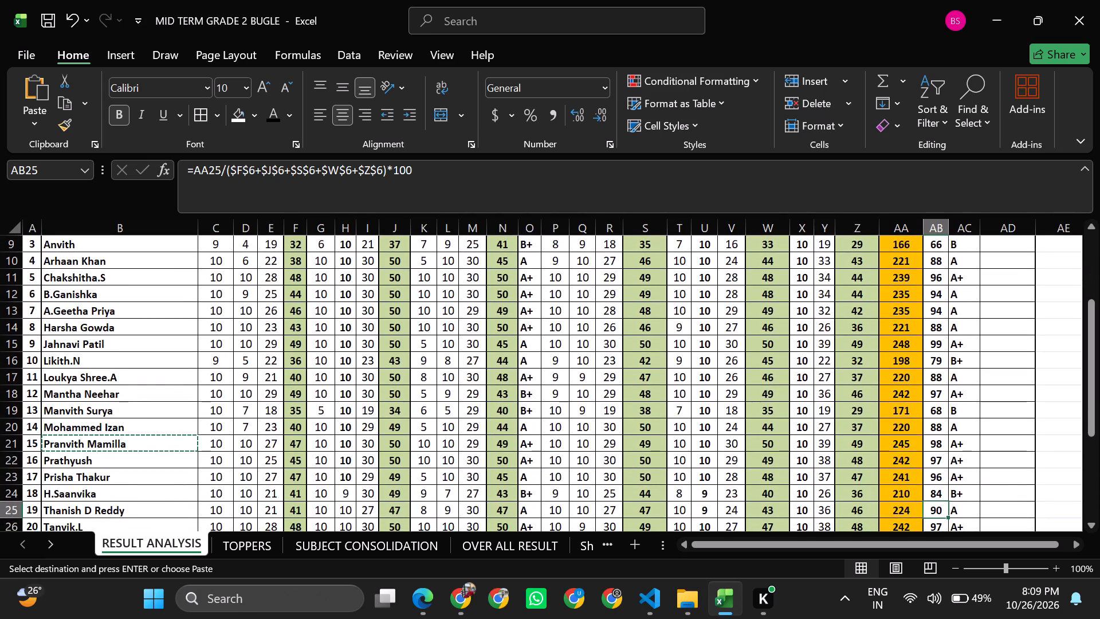
key(Down)
key(Down)
key(Down)
key(Down)
key(Down)
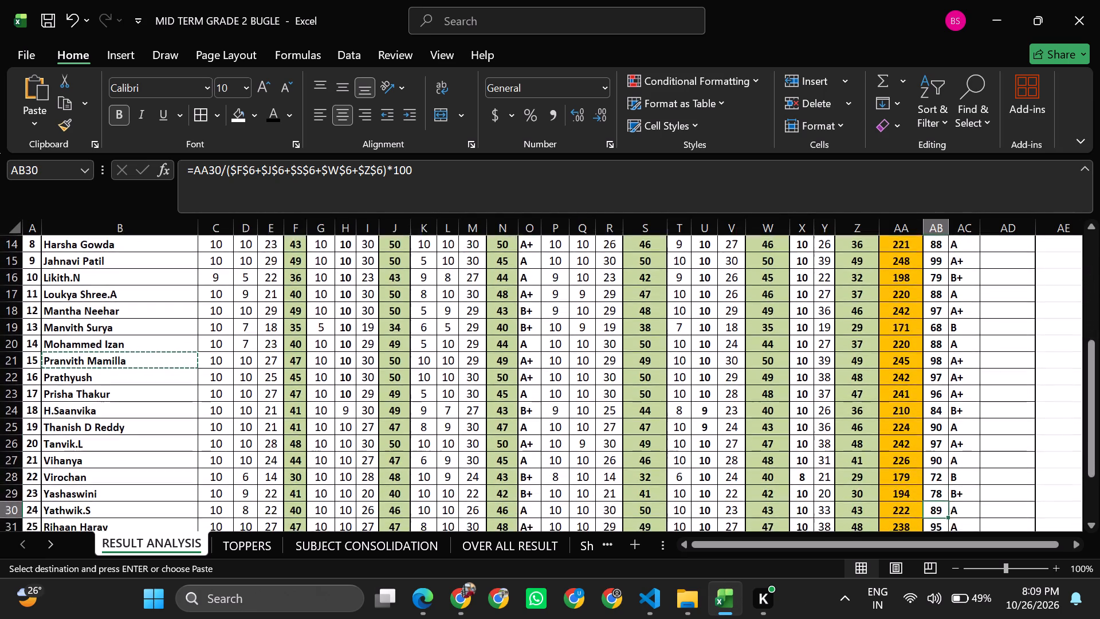
key(Down)
key(Down)
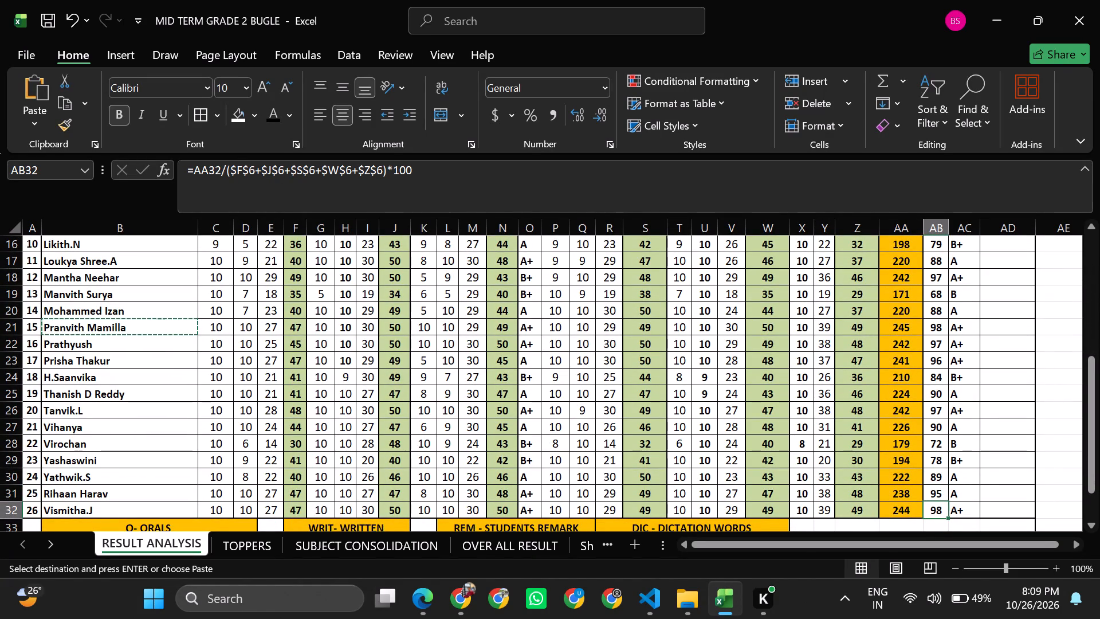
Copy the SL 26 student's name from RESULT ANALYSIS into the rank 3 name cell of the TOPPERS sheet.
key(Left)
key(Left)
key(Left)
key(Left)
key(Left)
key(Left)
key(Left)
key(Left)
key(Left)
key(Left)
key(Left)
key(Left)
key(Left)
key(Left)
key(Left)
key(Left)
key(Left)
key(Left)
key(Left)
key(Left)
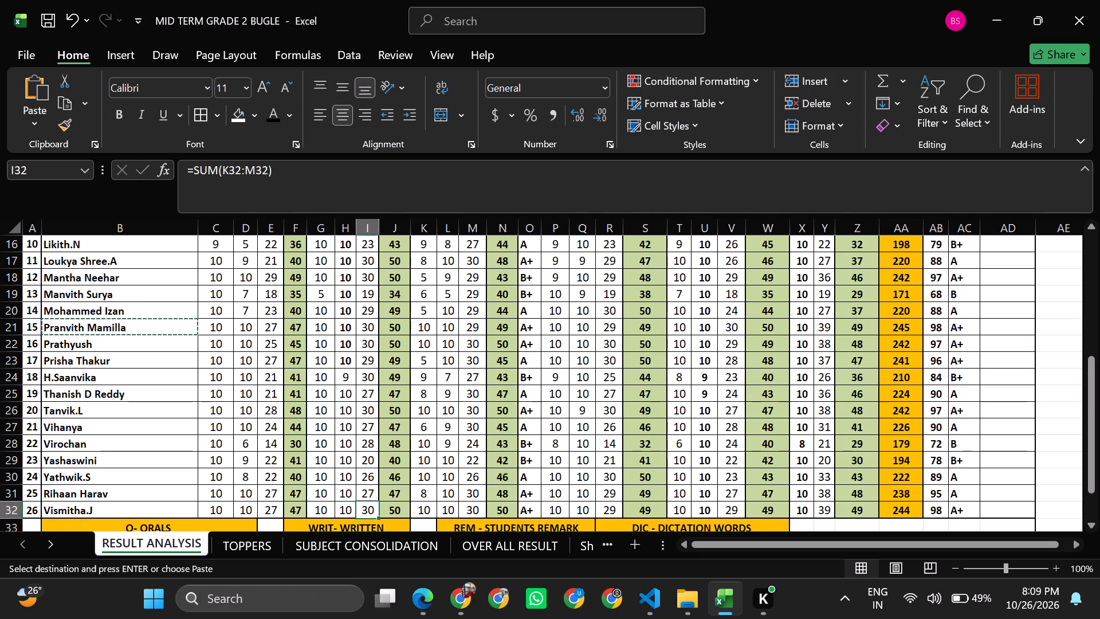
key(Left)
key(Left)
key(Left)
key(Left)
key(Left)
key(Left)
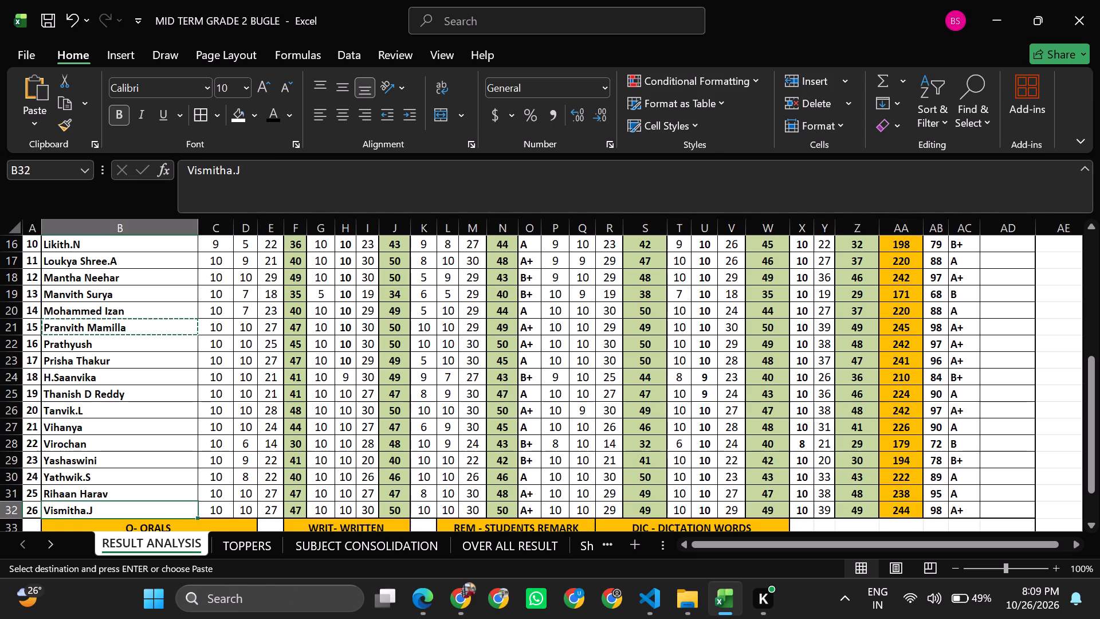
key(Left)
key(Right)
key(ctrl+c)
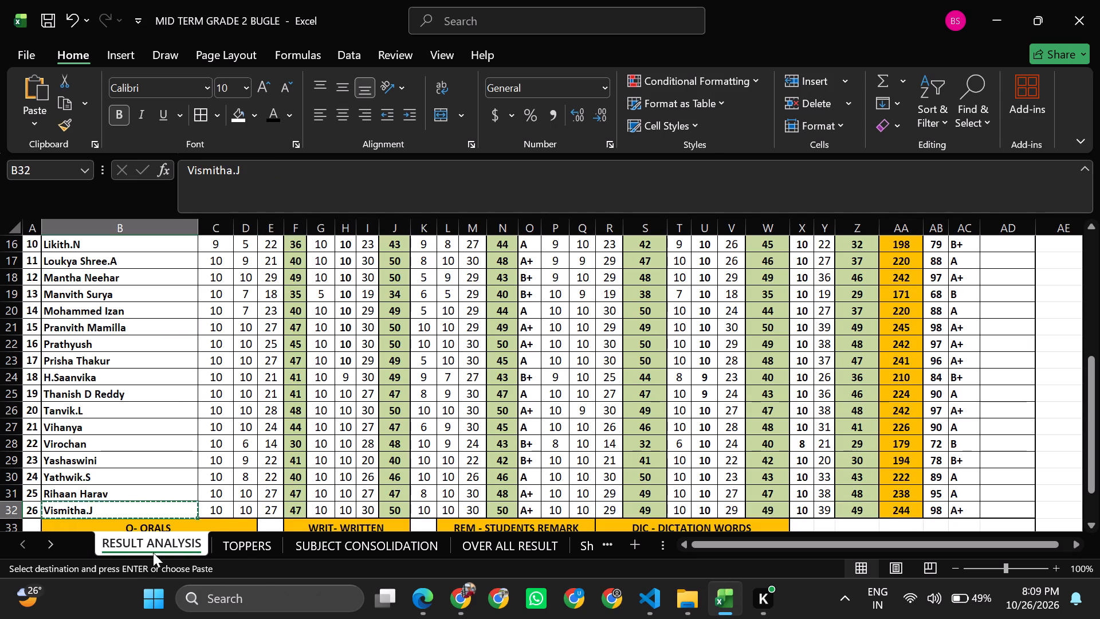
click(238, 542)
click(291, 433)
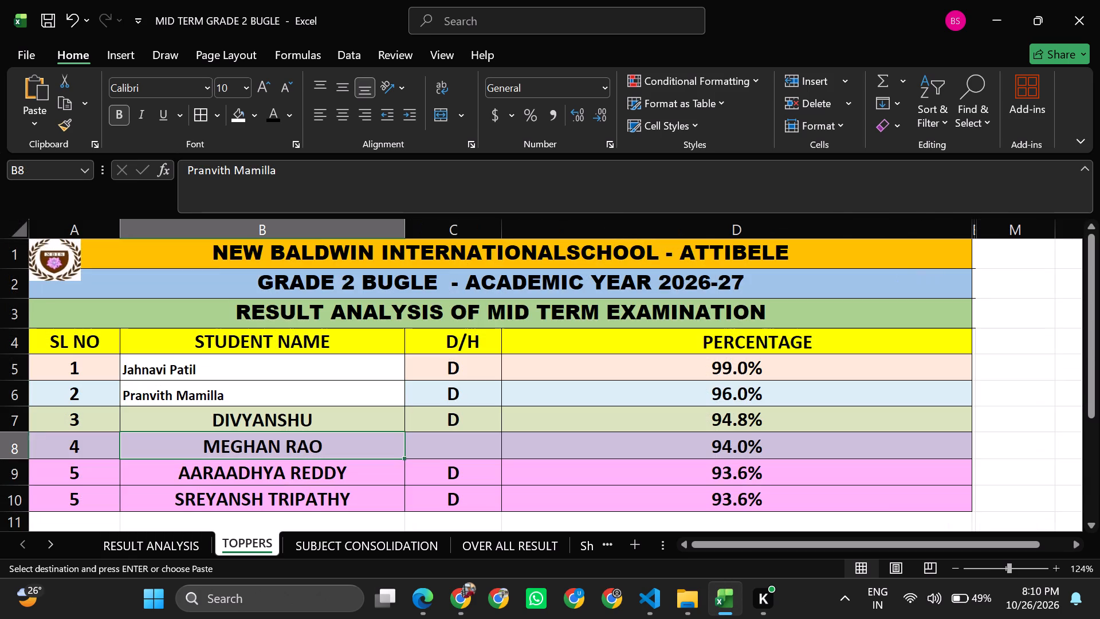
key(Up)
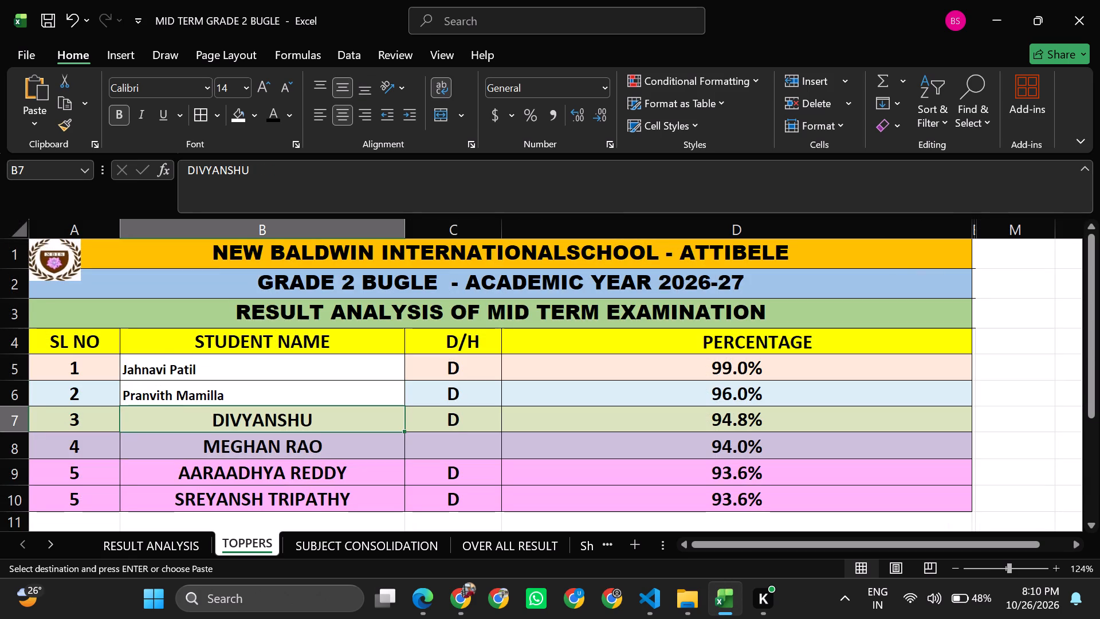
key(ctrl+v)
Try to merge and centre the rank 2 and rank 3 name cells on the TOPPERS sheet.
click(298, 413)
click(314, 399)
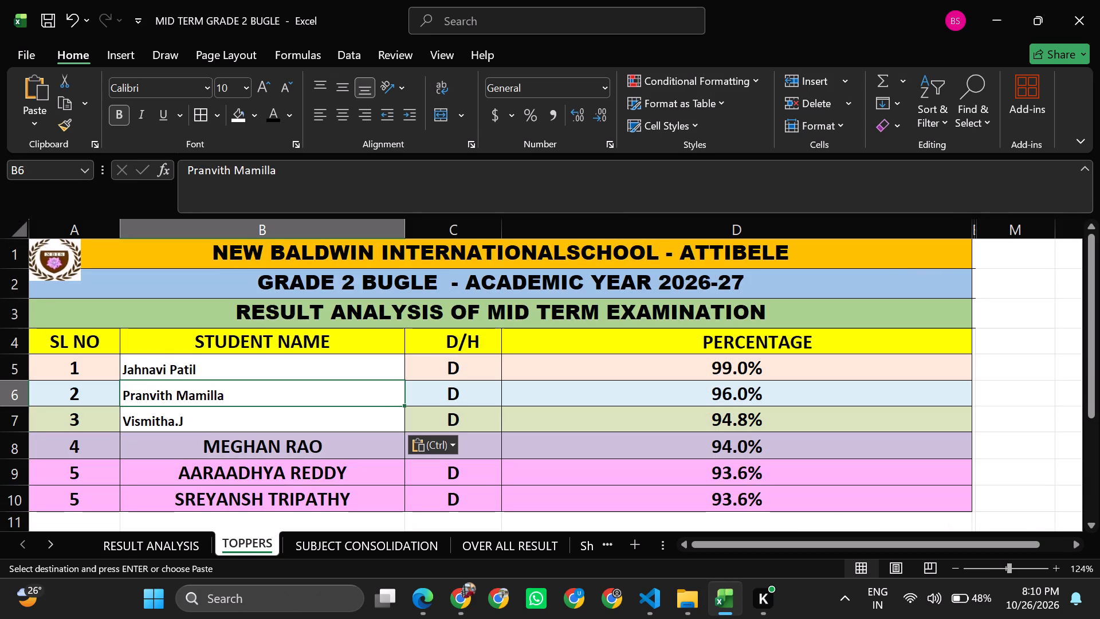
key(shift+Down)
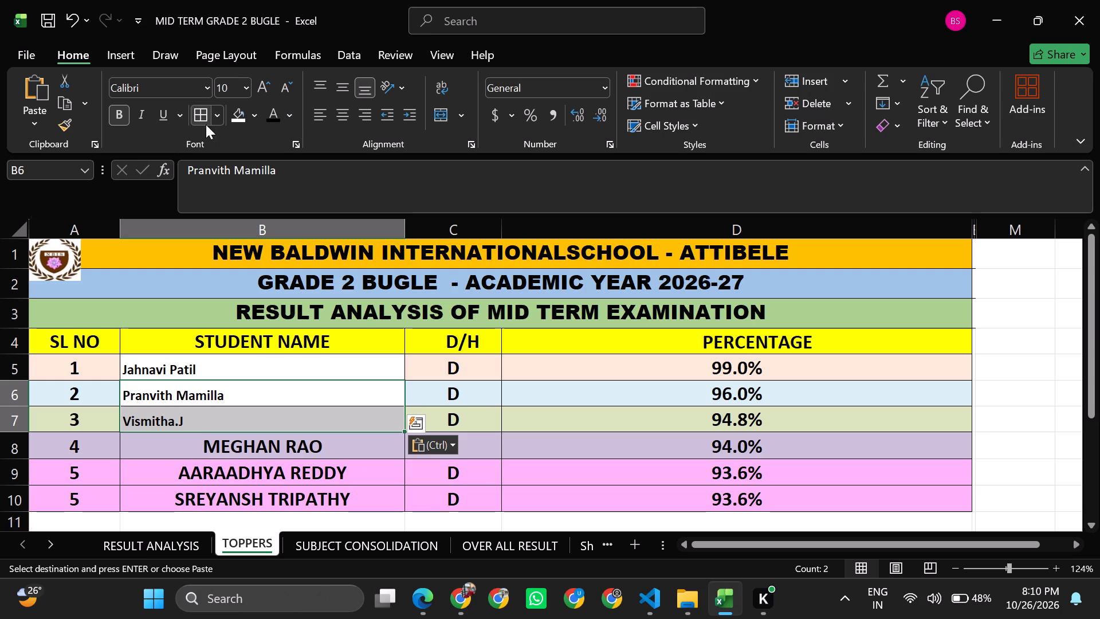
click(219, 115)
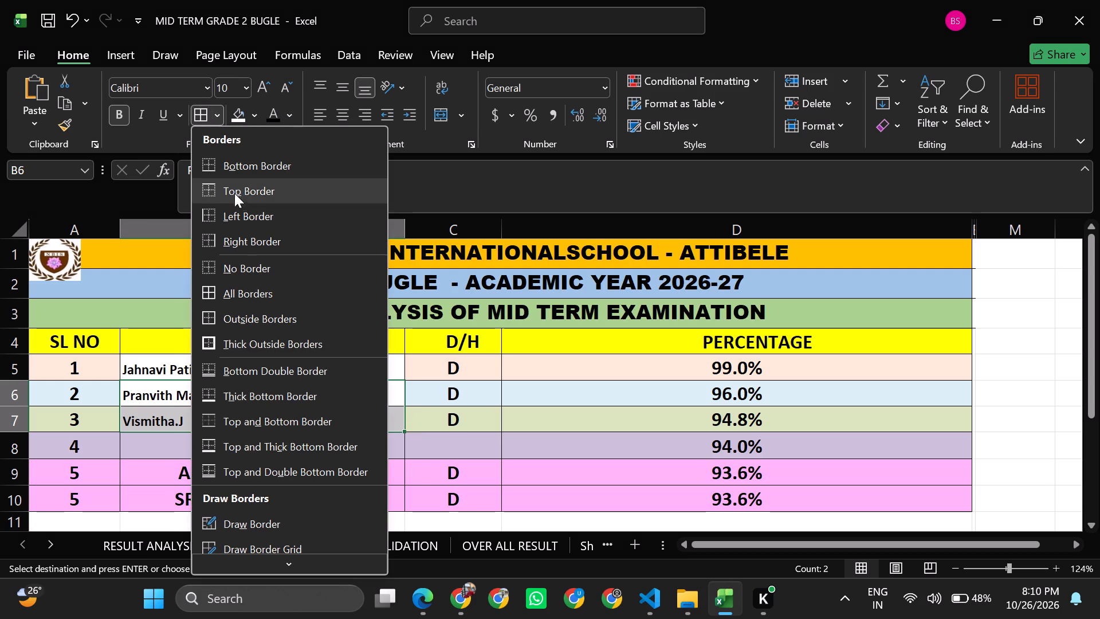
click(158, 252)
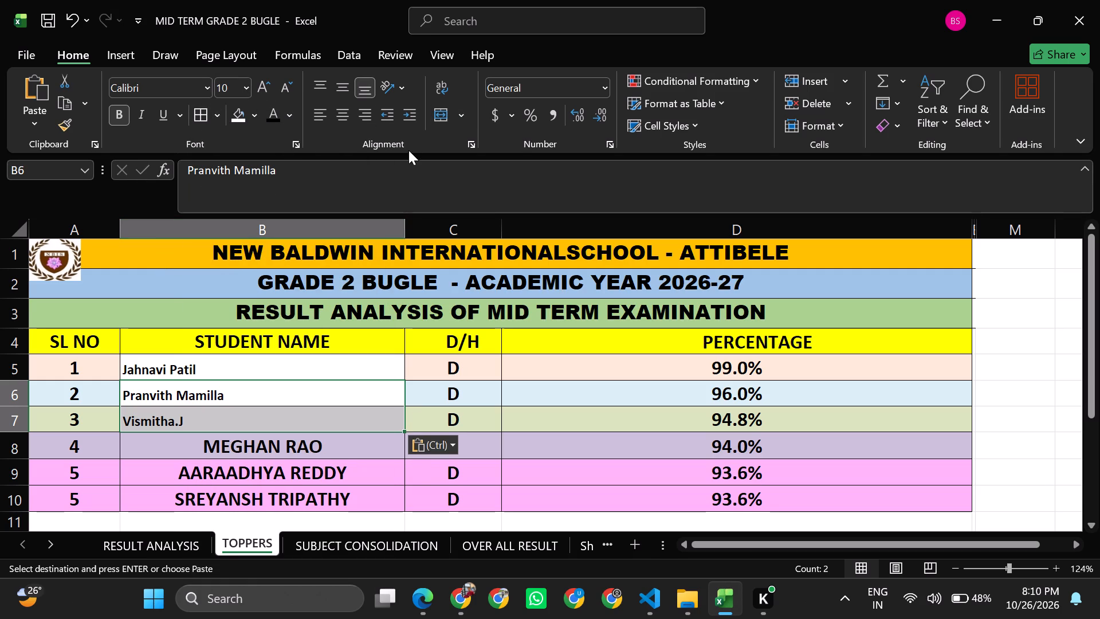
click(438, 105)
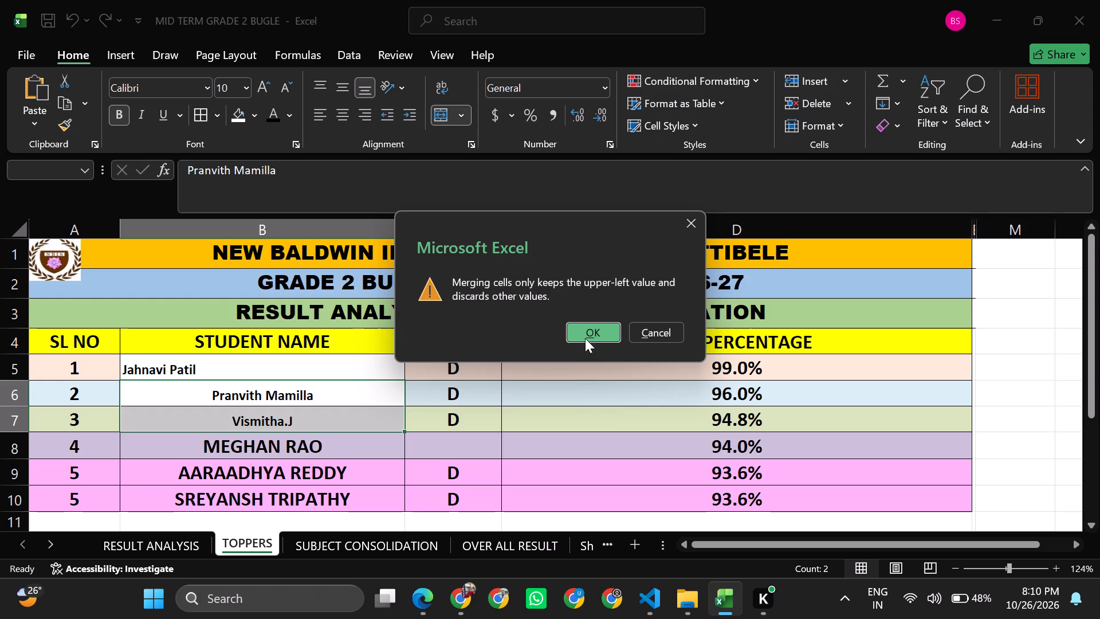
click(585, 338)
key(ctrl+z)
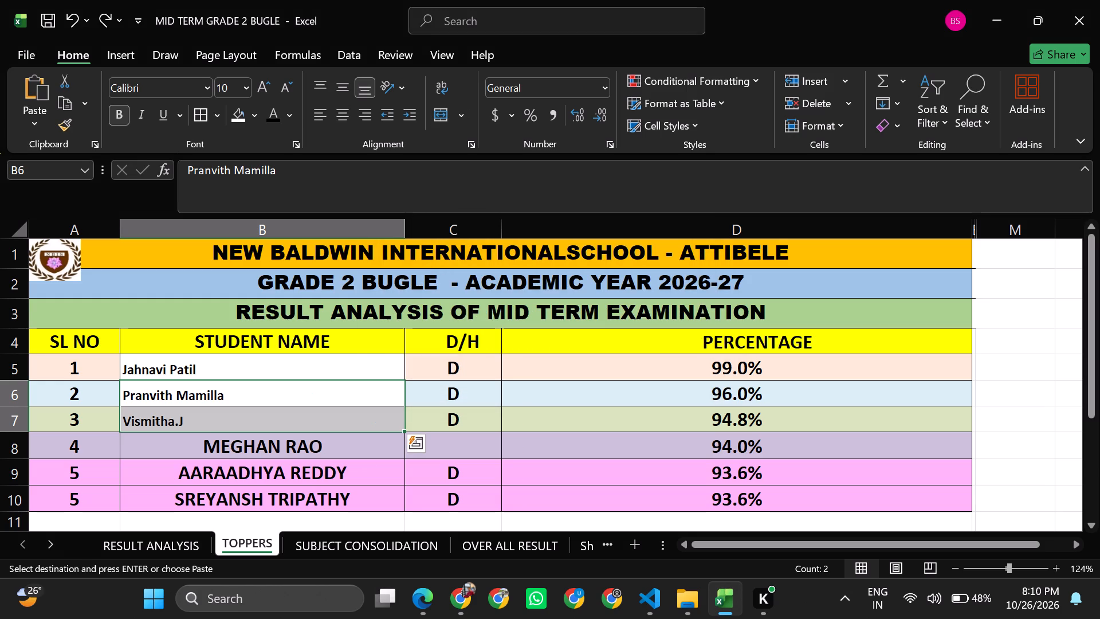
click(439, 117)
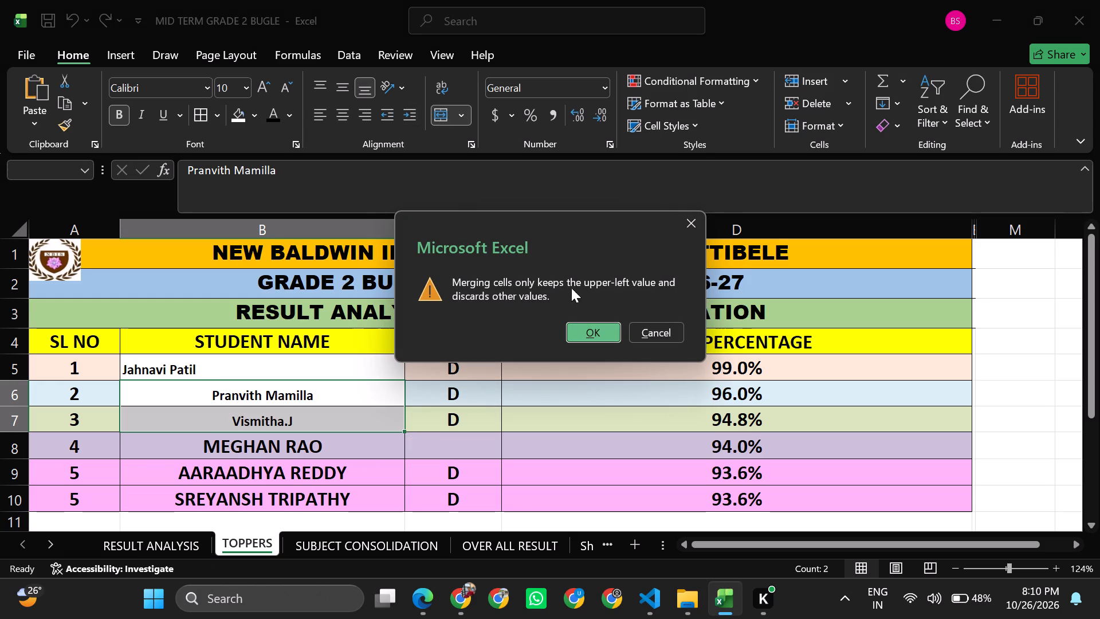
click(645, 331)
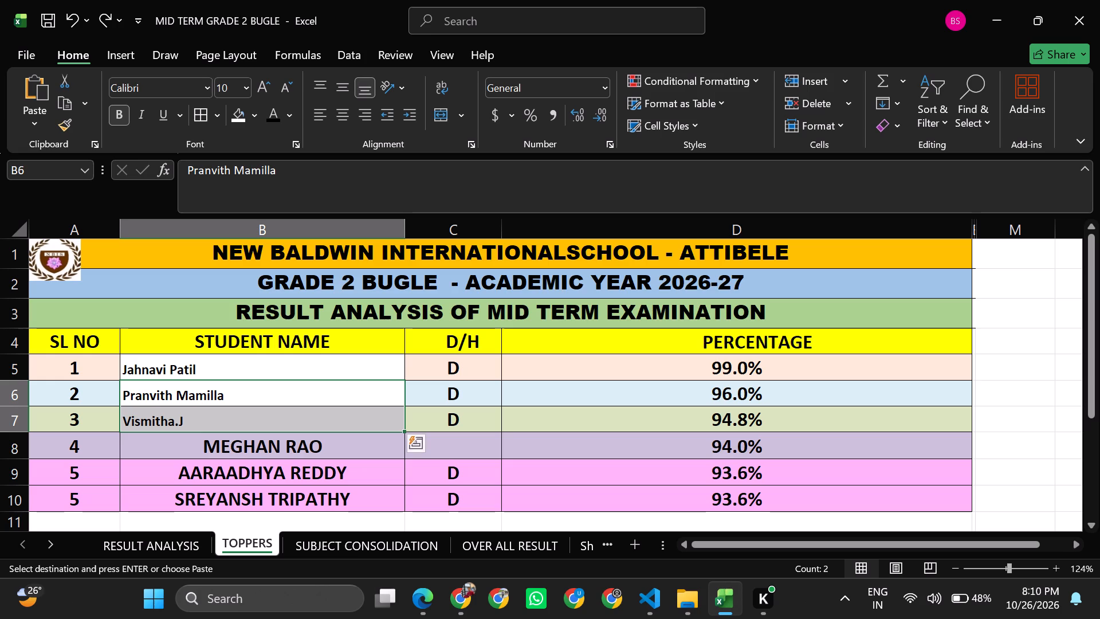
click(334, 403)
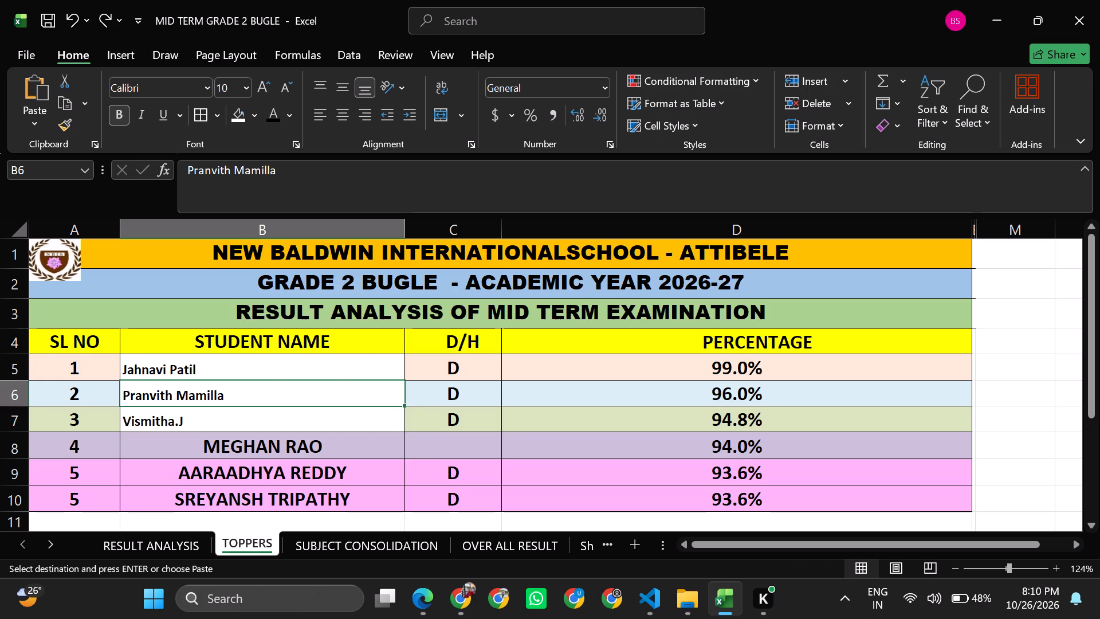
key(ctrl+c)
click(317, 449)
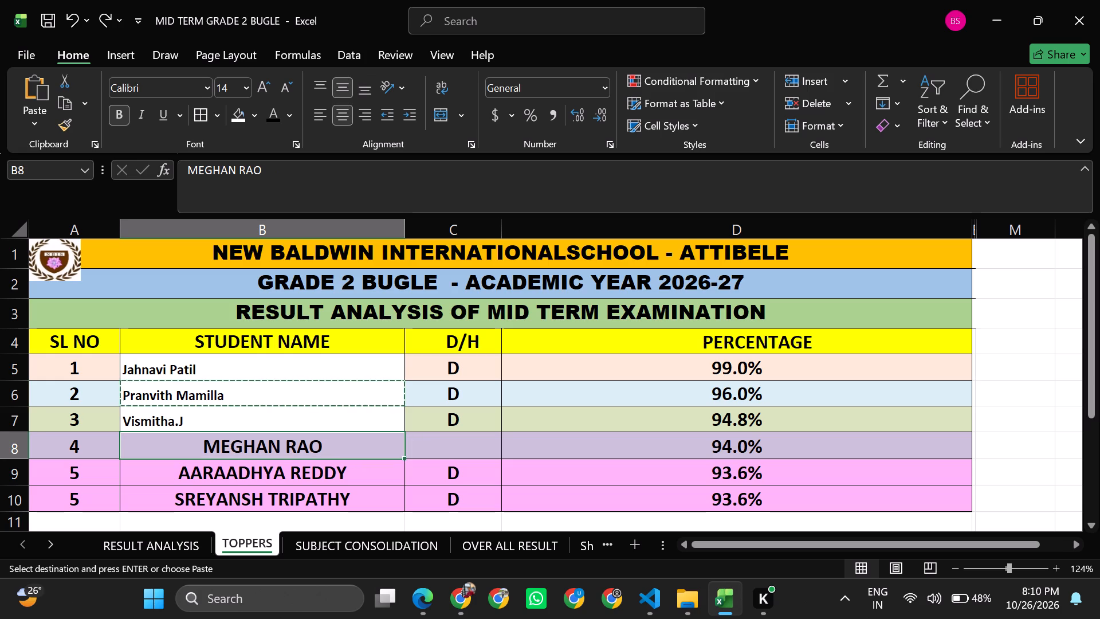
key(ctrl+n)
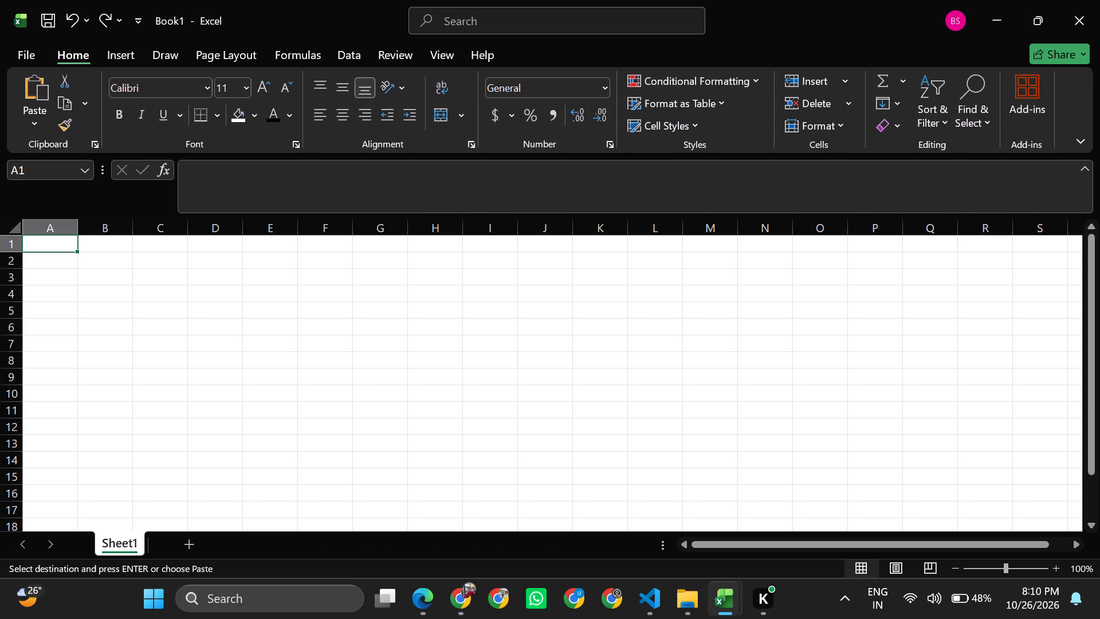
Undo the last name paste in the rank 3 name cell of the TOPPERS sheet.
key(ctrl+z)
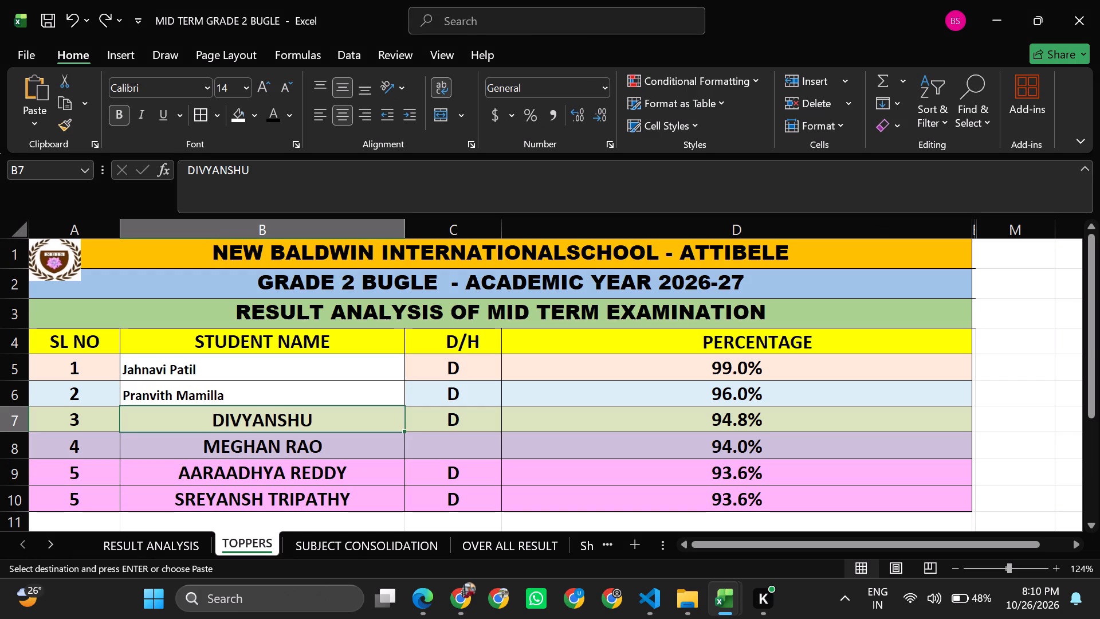
Copy the rank 1 student's name into the rank 3 name cell of the TOPPERS sheet.
click(342, 371)
key(ctrl+c)
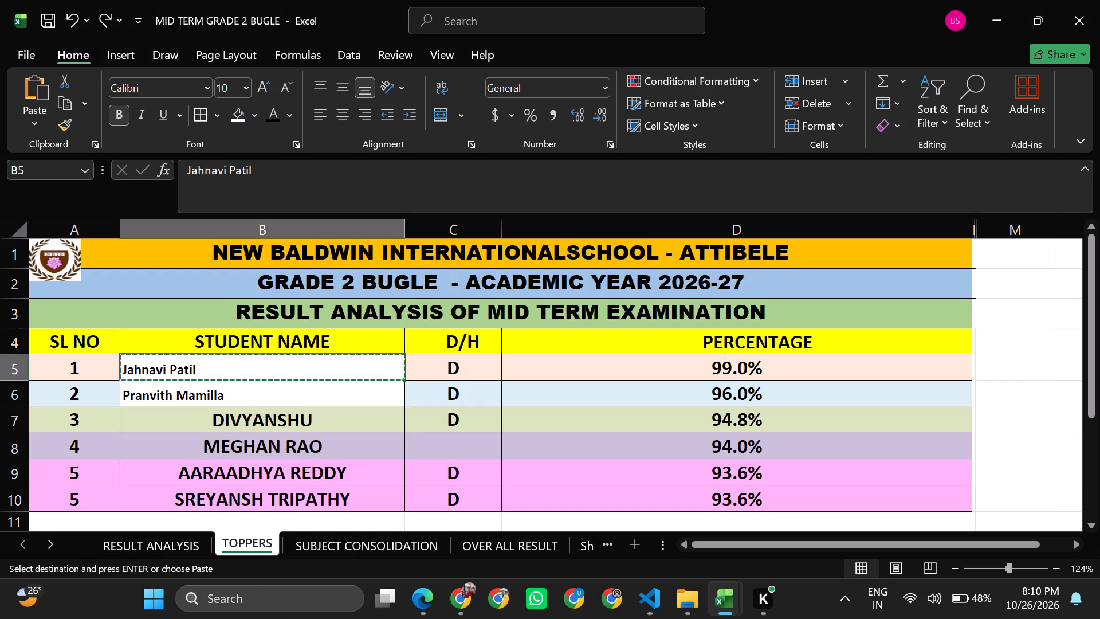
click(319, 414)
key(ctrl+v)
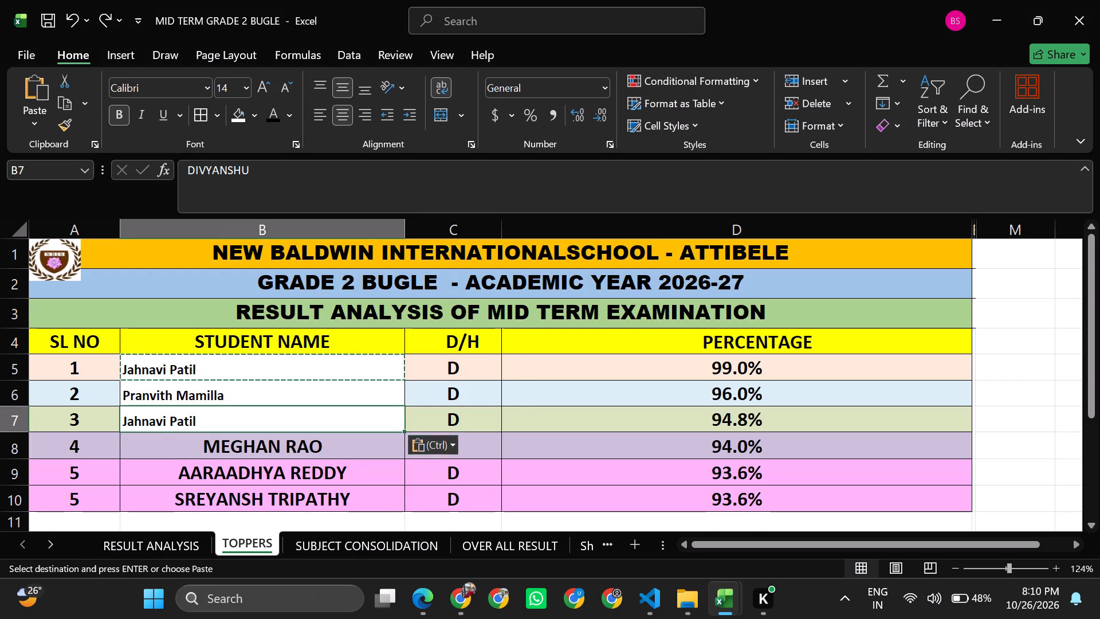
Copy the rank 2 student's name into the rank 4 name cell of the TOPPERS sheet.
click(290, 385)
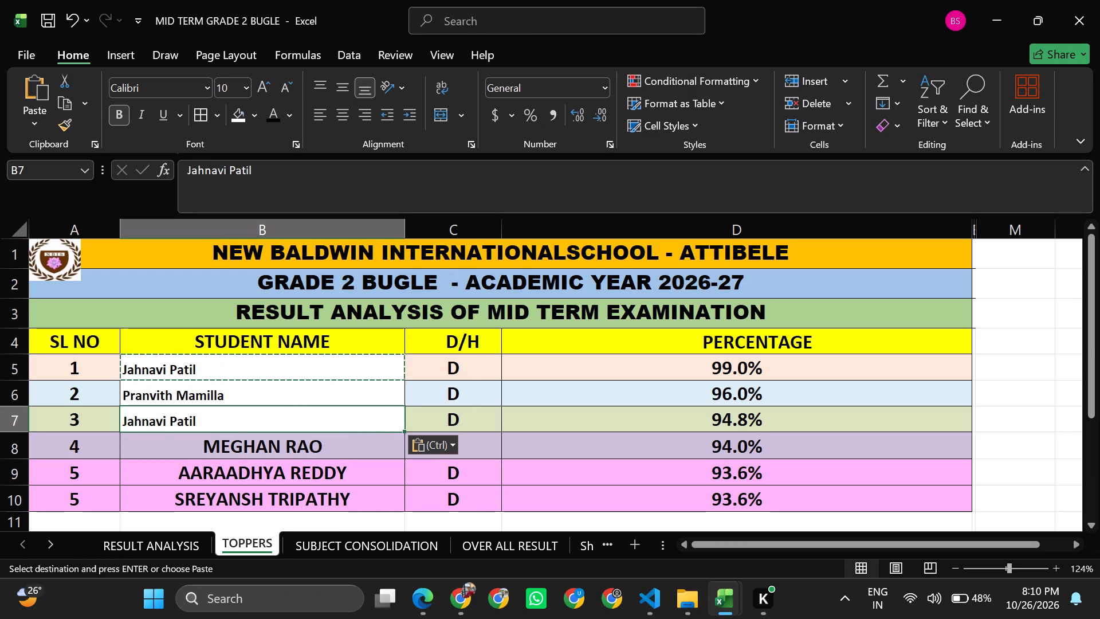
click(276, 401)
key(ctrl+c)
click(264, 439)
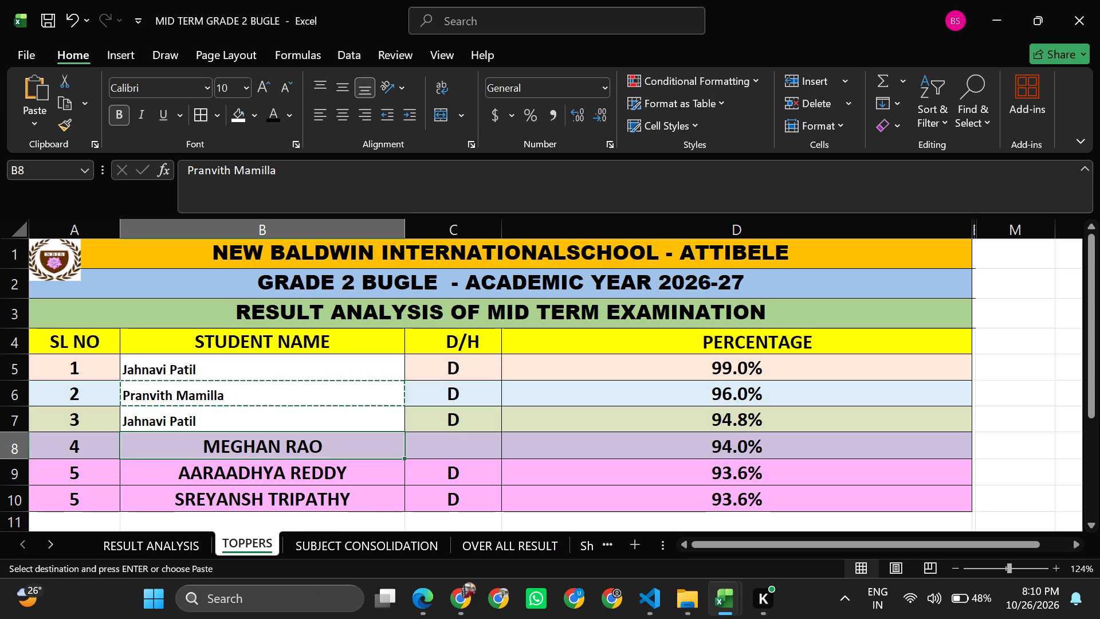
key(ctrl+v)
Merge and centre the rank 1 and rank 2 name cells, keeping only the upper name.
click(315, 371)
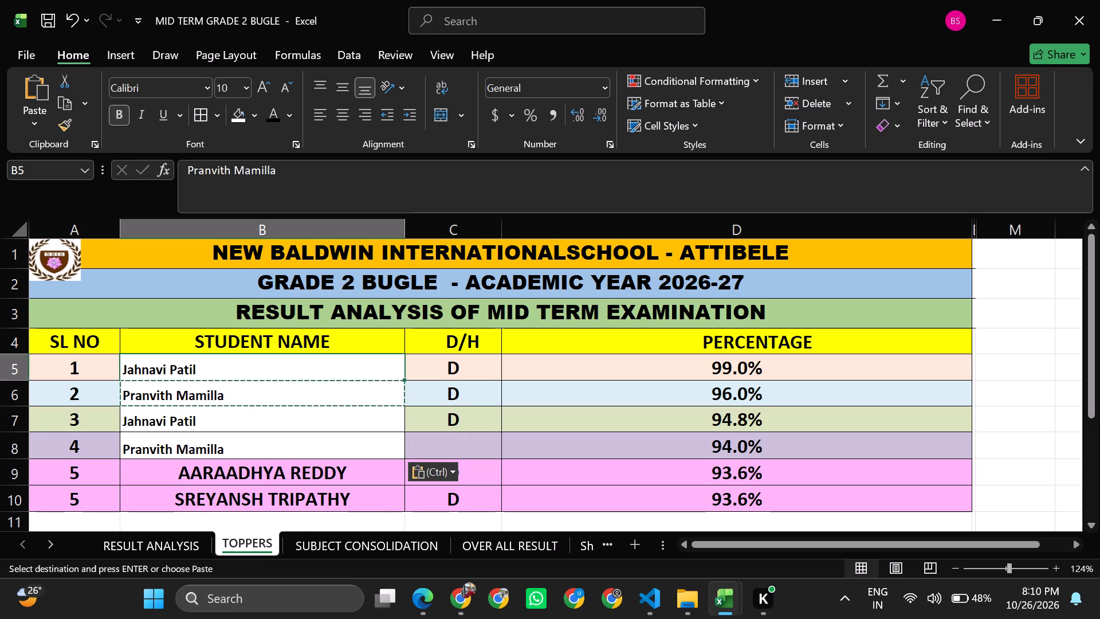
key(shift+Down)
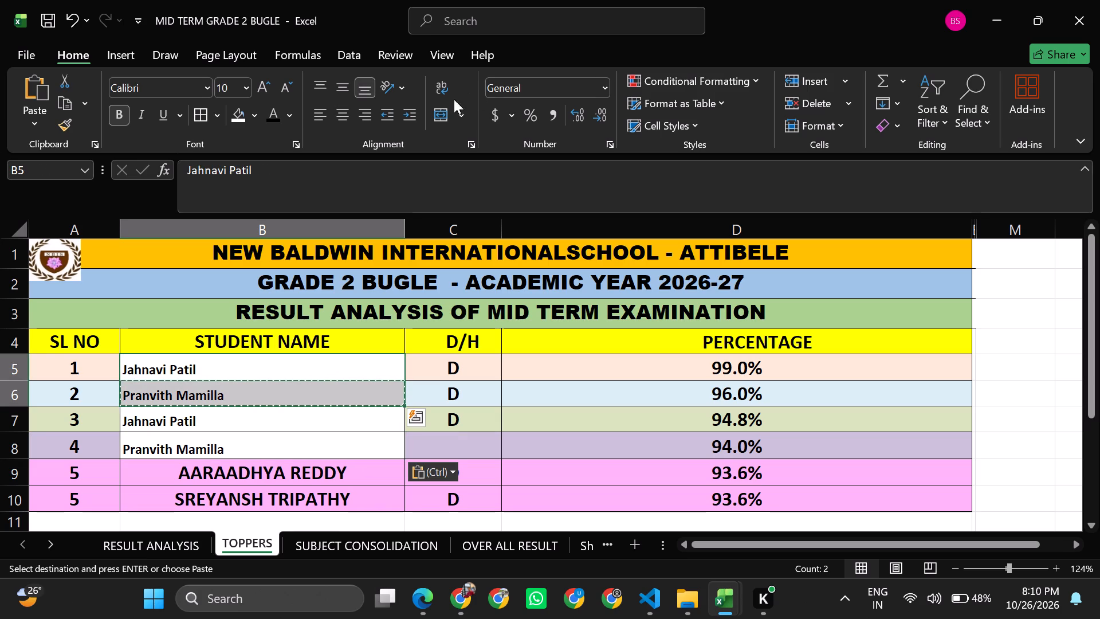
drag(430, 115, 436, 117)
click(436, 117)
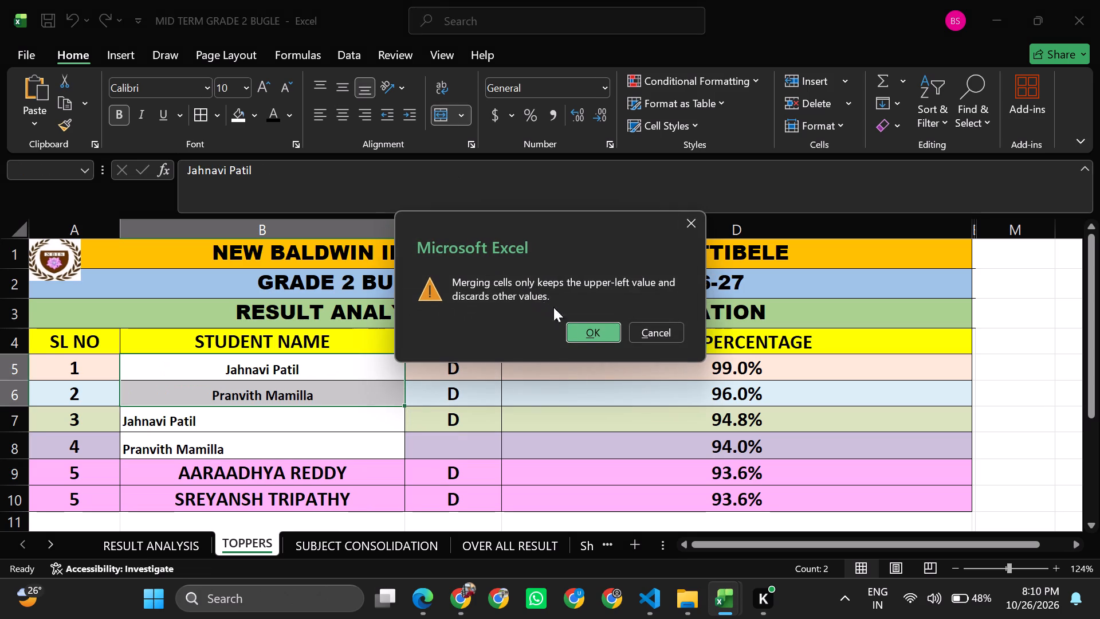
click(598, 335)
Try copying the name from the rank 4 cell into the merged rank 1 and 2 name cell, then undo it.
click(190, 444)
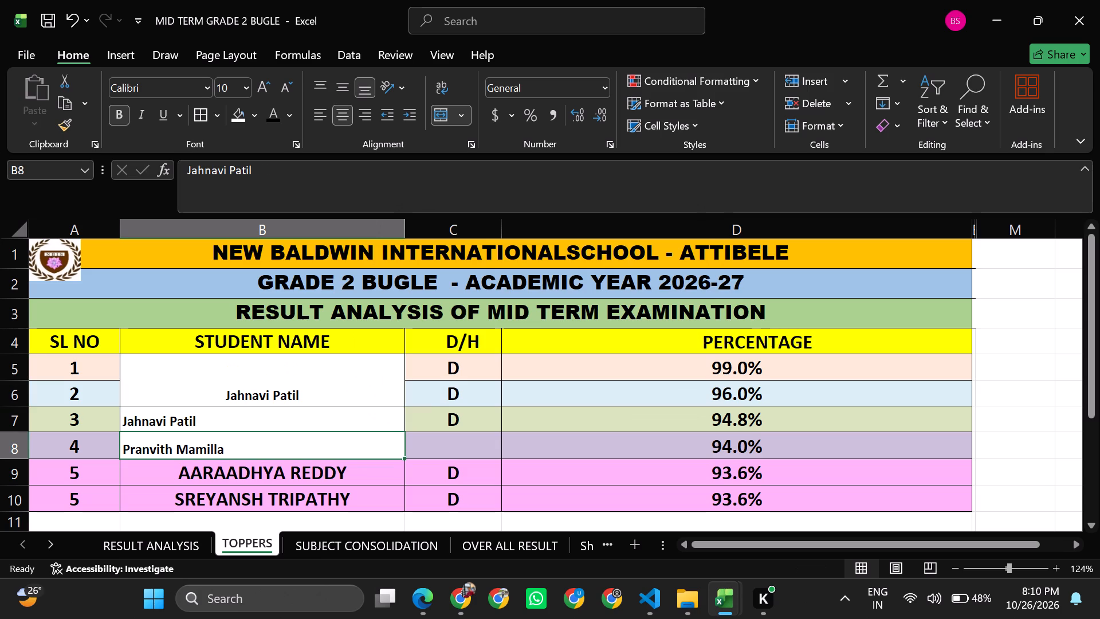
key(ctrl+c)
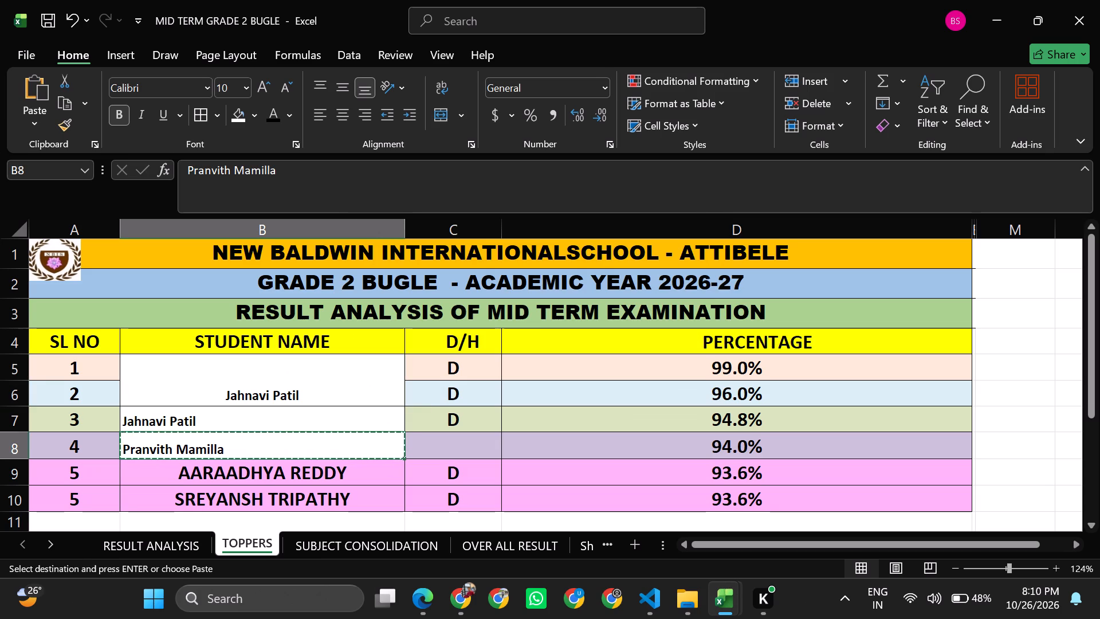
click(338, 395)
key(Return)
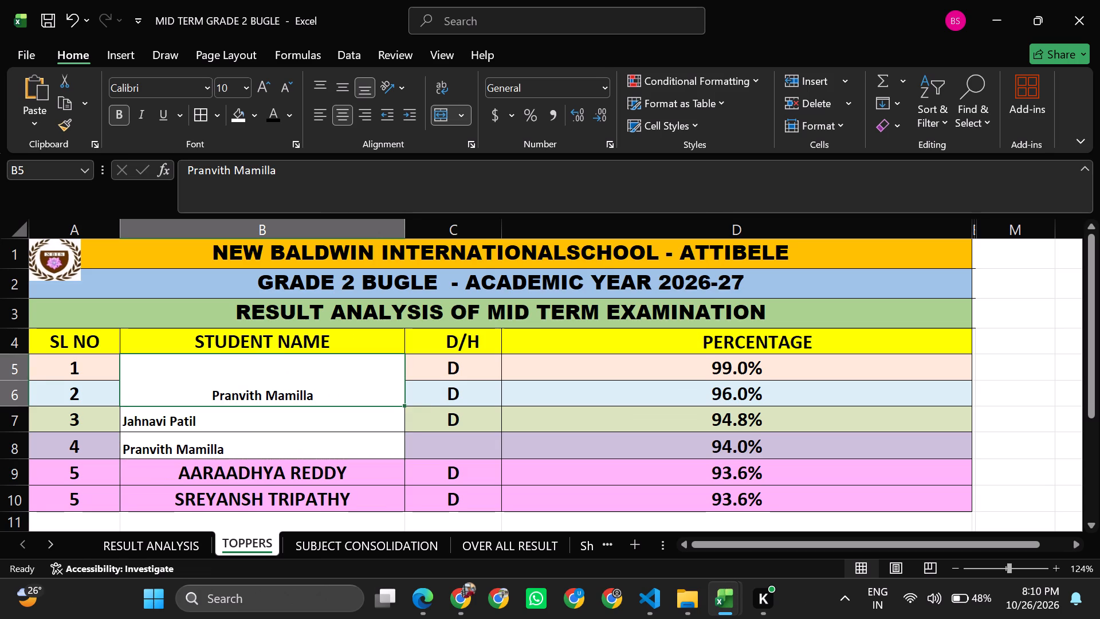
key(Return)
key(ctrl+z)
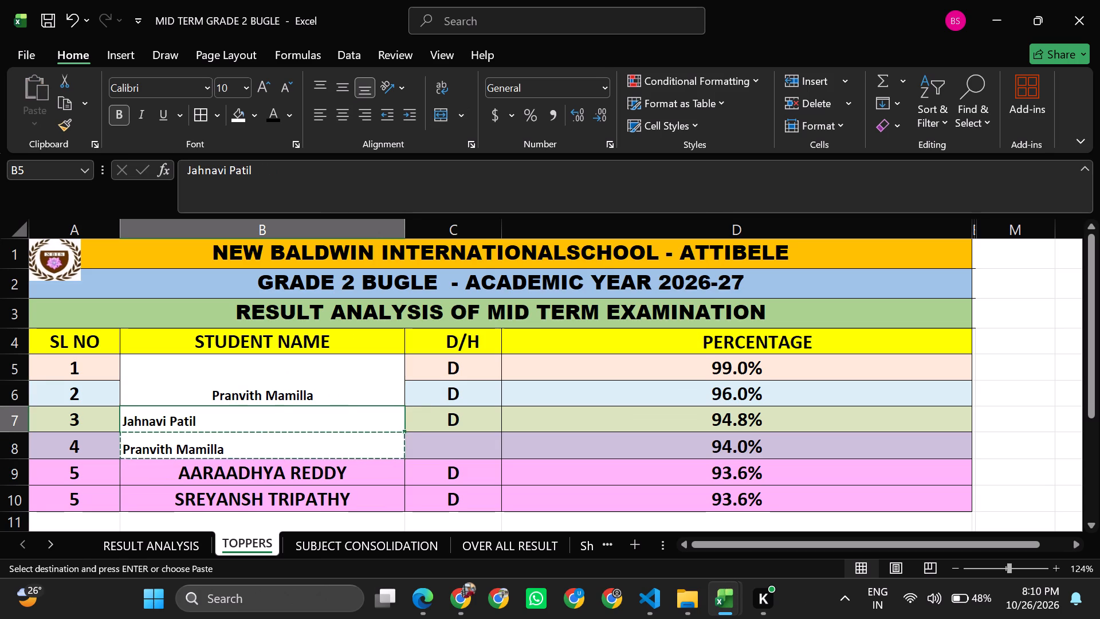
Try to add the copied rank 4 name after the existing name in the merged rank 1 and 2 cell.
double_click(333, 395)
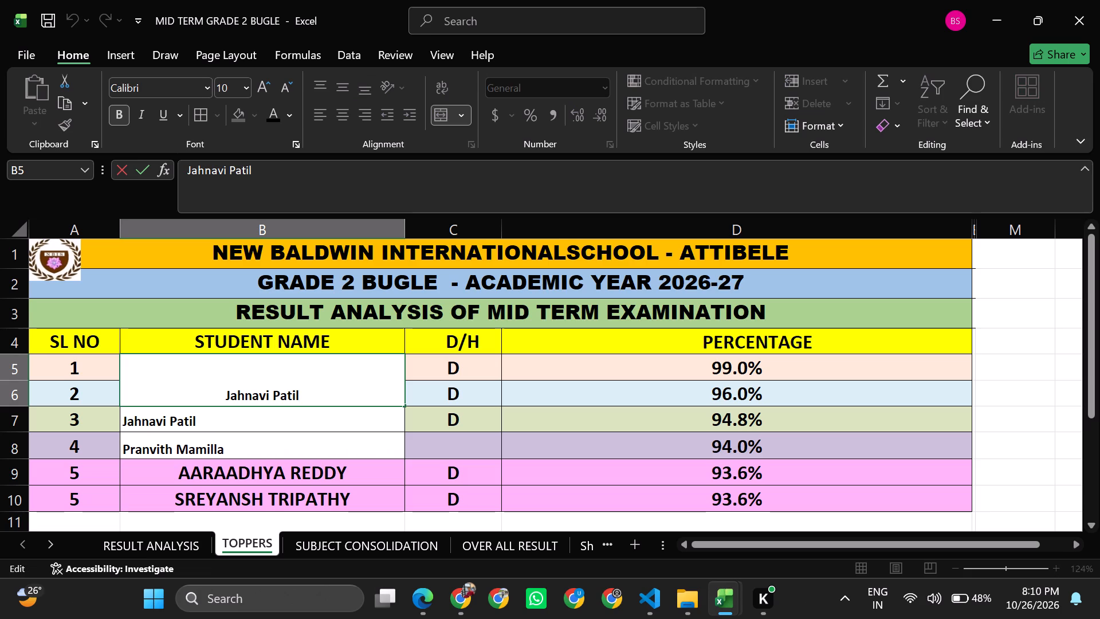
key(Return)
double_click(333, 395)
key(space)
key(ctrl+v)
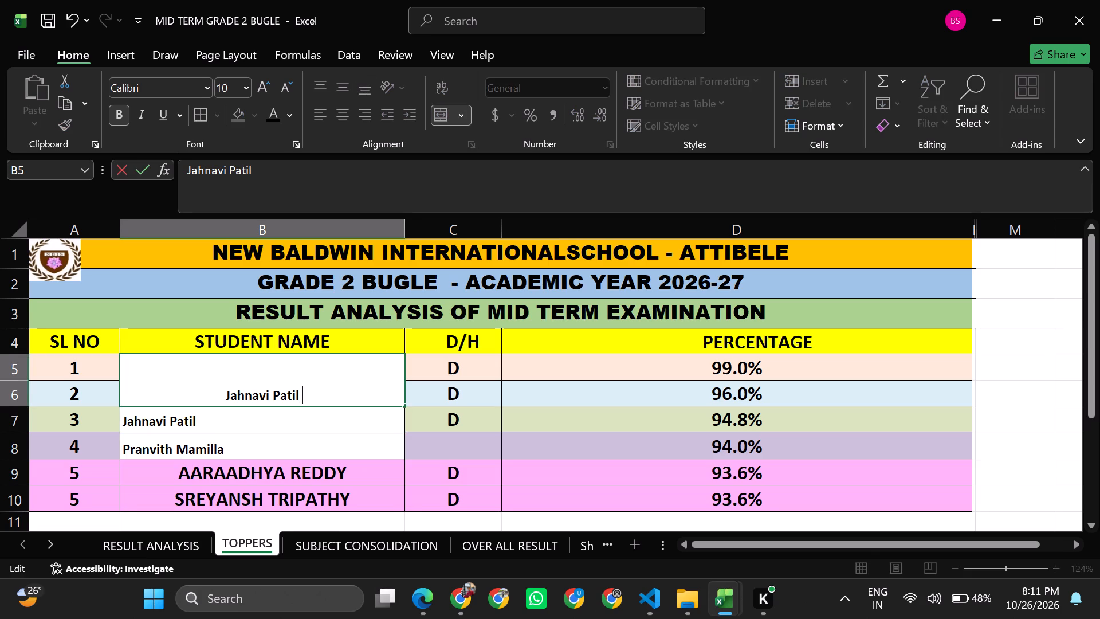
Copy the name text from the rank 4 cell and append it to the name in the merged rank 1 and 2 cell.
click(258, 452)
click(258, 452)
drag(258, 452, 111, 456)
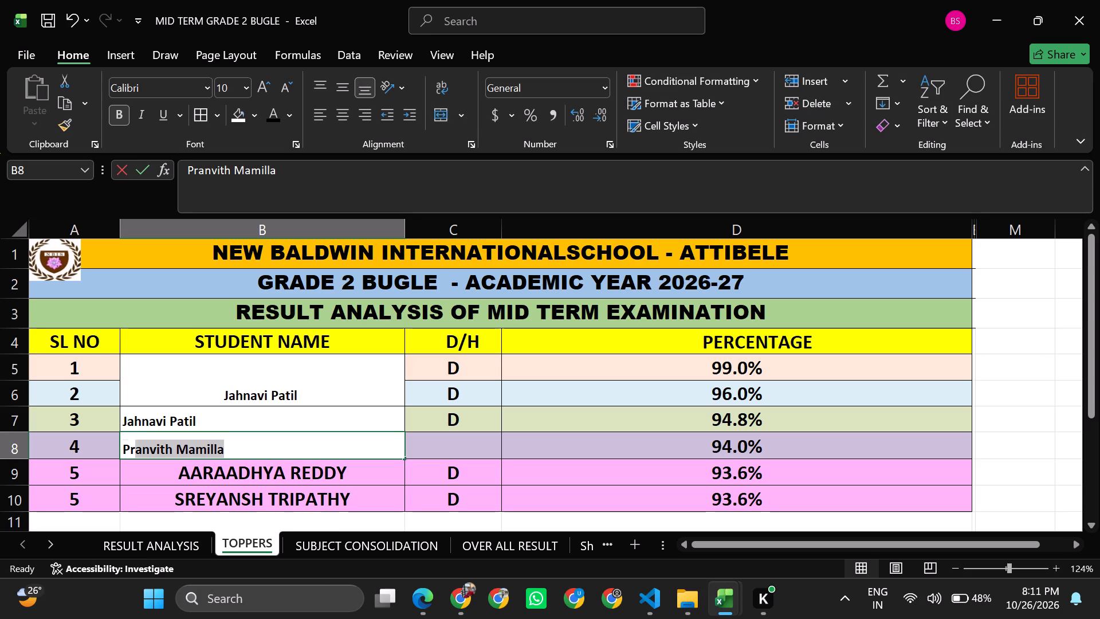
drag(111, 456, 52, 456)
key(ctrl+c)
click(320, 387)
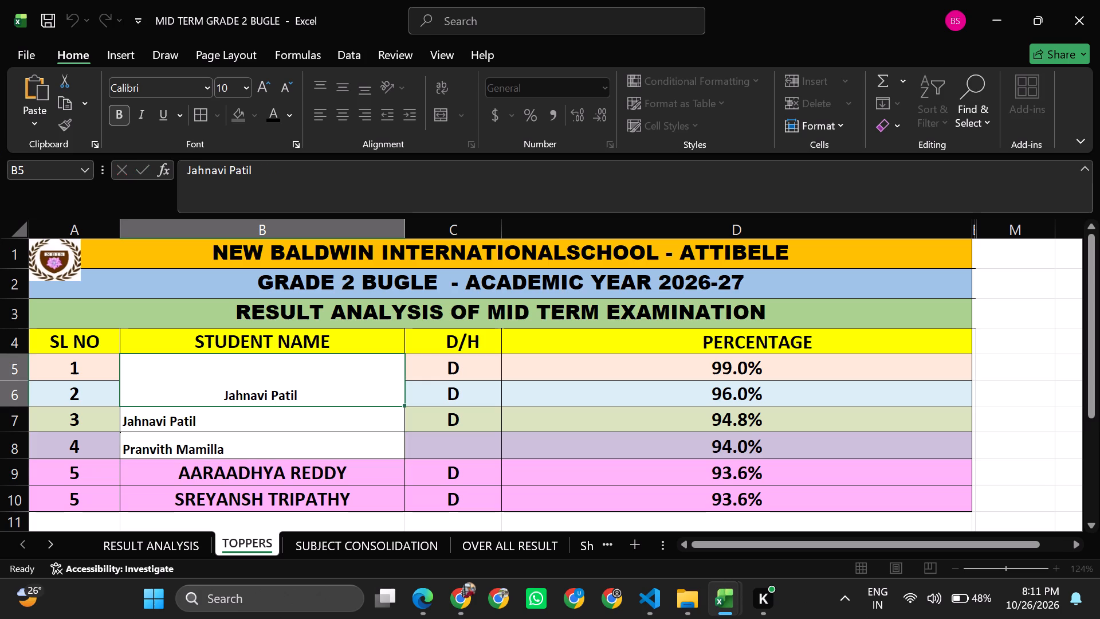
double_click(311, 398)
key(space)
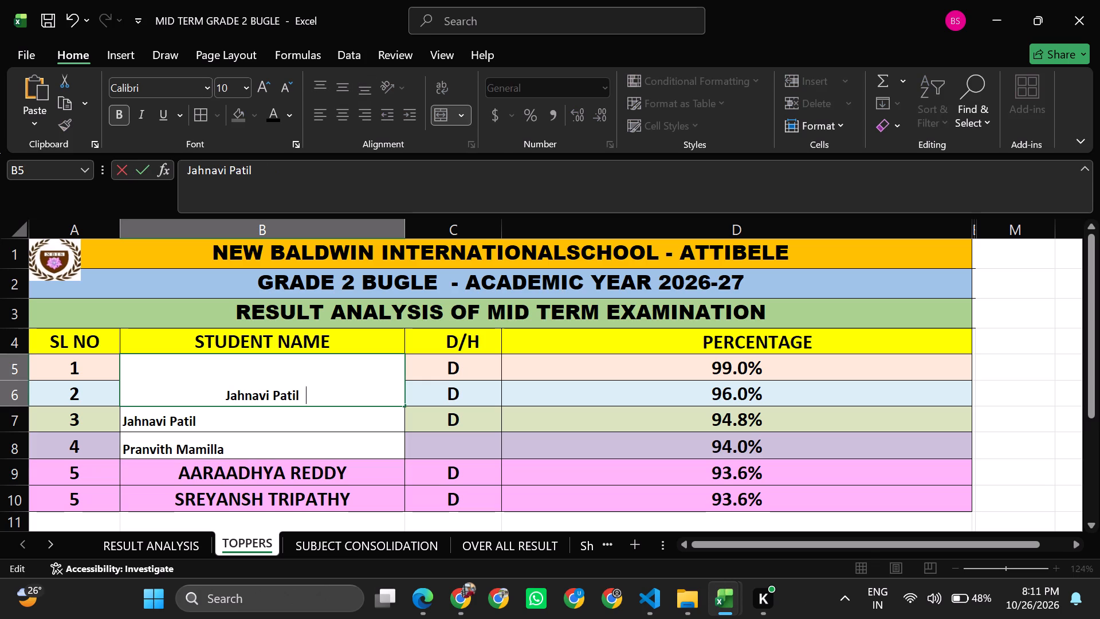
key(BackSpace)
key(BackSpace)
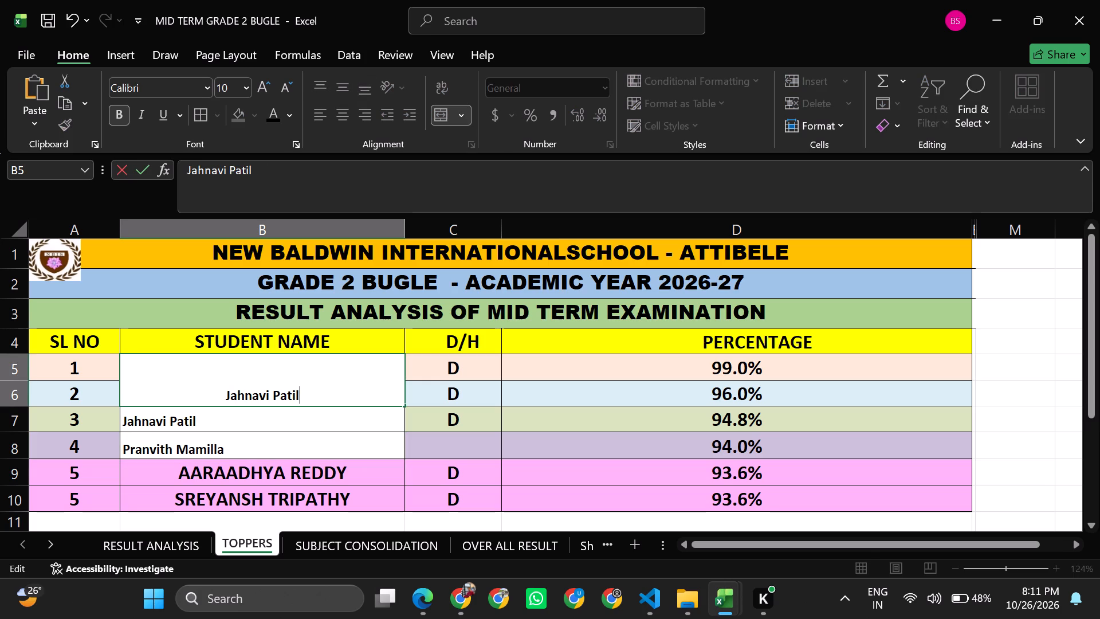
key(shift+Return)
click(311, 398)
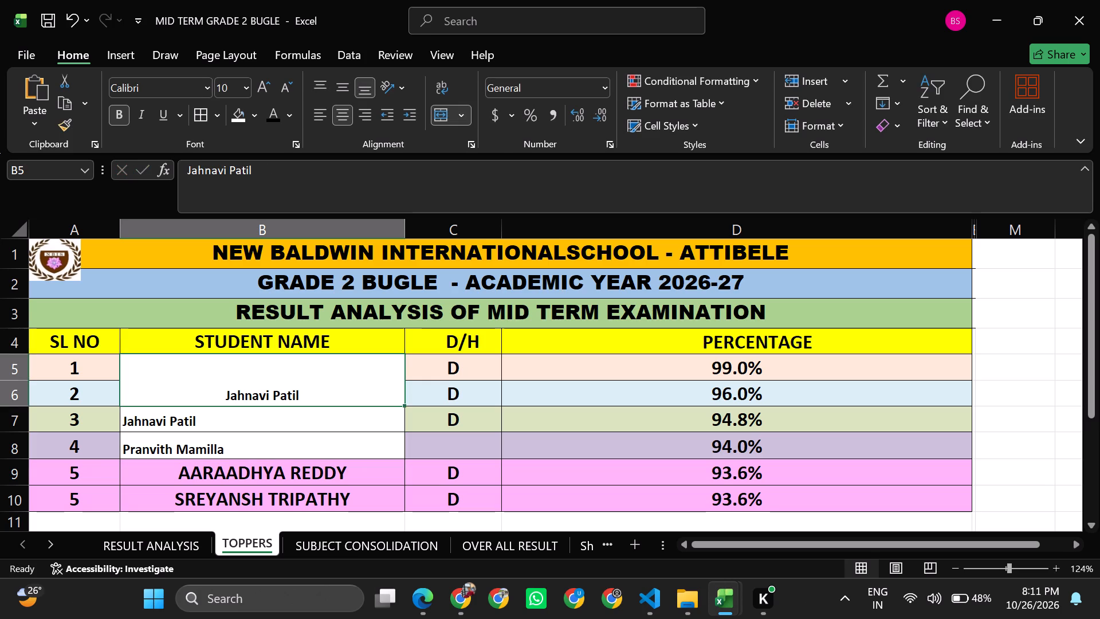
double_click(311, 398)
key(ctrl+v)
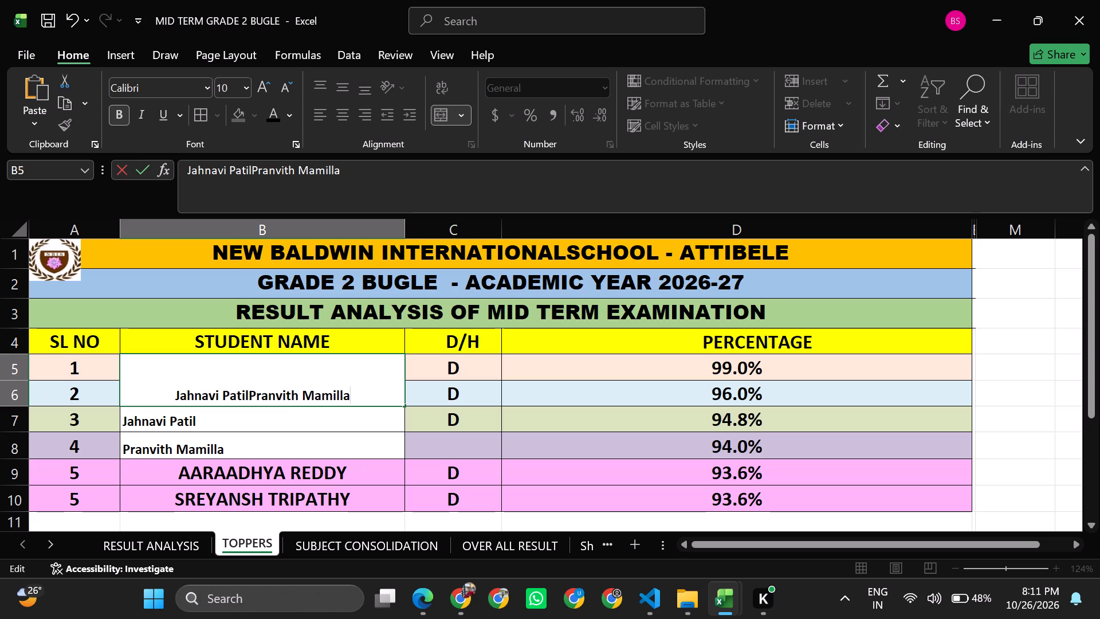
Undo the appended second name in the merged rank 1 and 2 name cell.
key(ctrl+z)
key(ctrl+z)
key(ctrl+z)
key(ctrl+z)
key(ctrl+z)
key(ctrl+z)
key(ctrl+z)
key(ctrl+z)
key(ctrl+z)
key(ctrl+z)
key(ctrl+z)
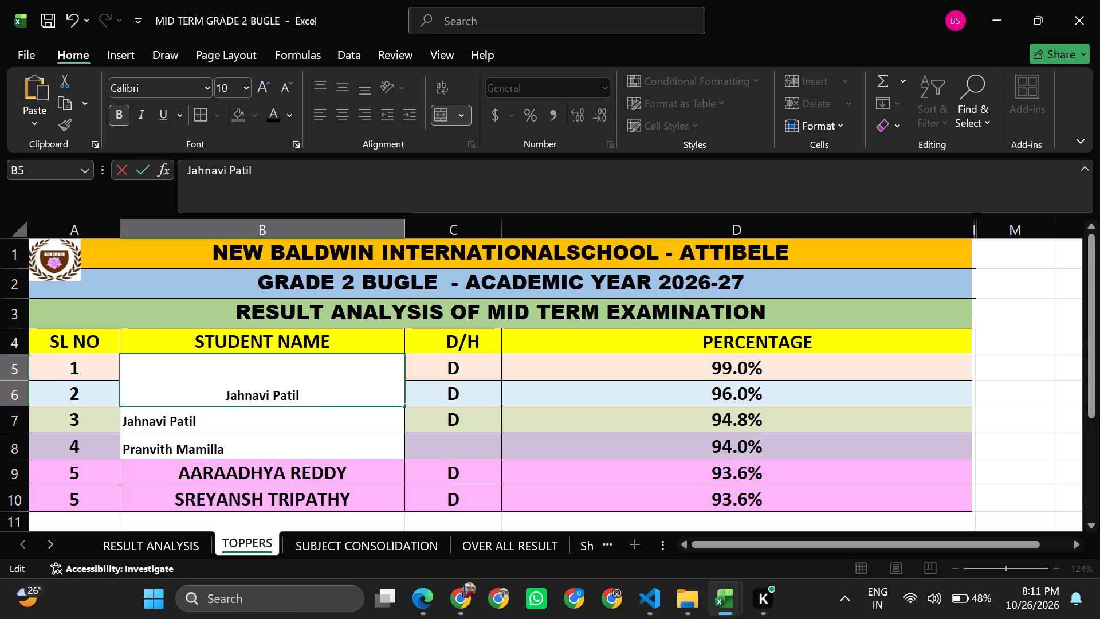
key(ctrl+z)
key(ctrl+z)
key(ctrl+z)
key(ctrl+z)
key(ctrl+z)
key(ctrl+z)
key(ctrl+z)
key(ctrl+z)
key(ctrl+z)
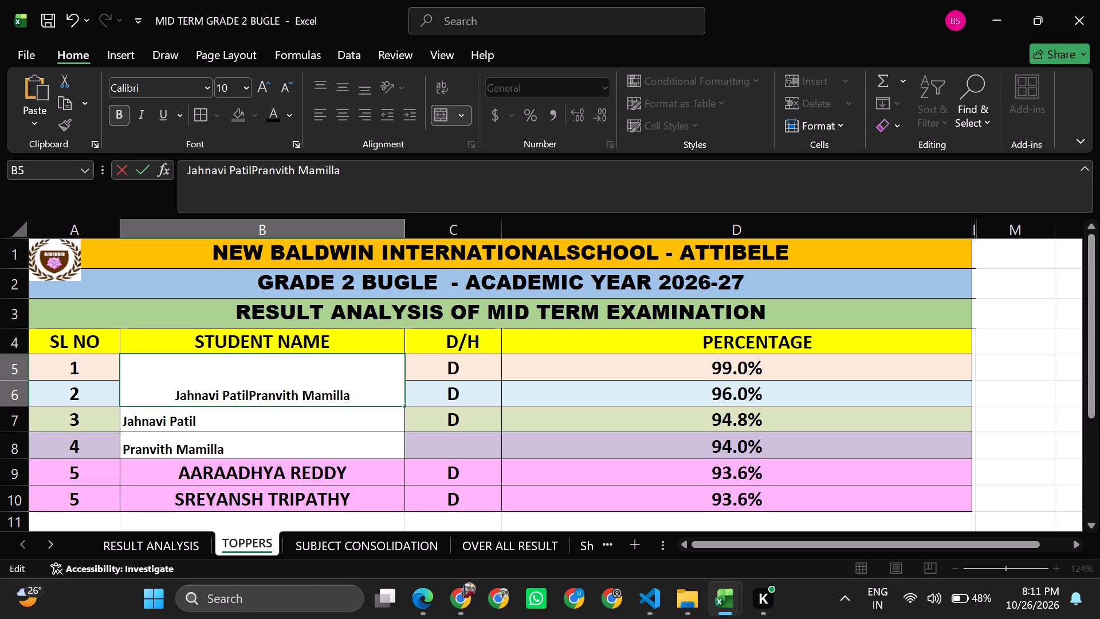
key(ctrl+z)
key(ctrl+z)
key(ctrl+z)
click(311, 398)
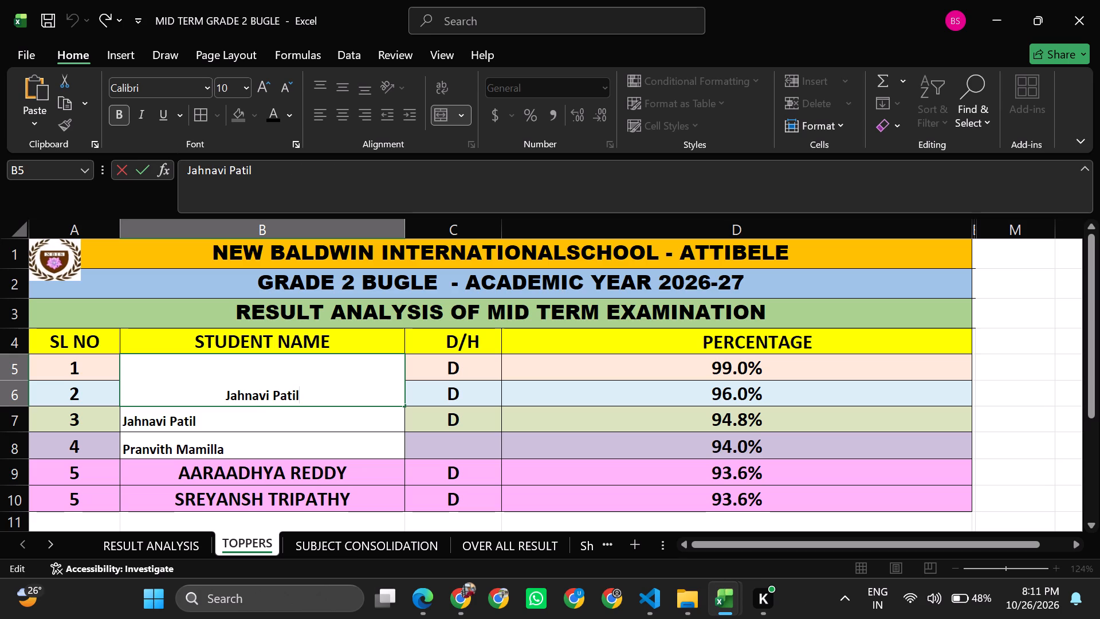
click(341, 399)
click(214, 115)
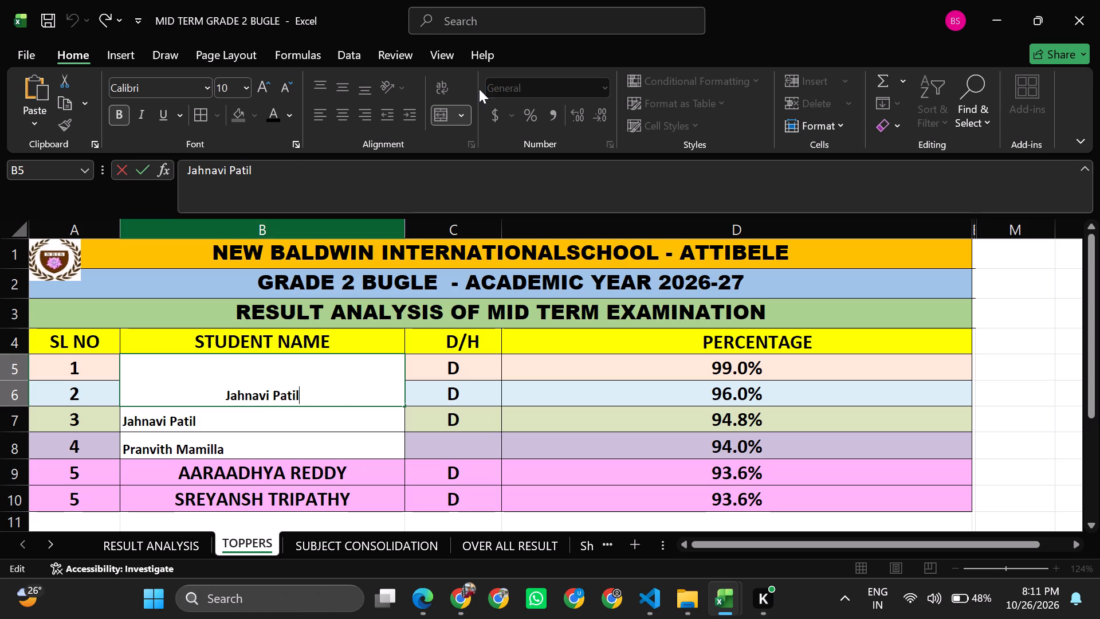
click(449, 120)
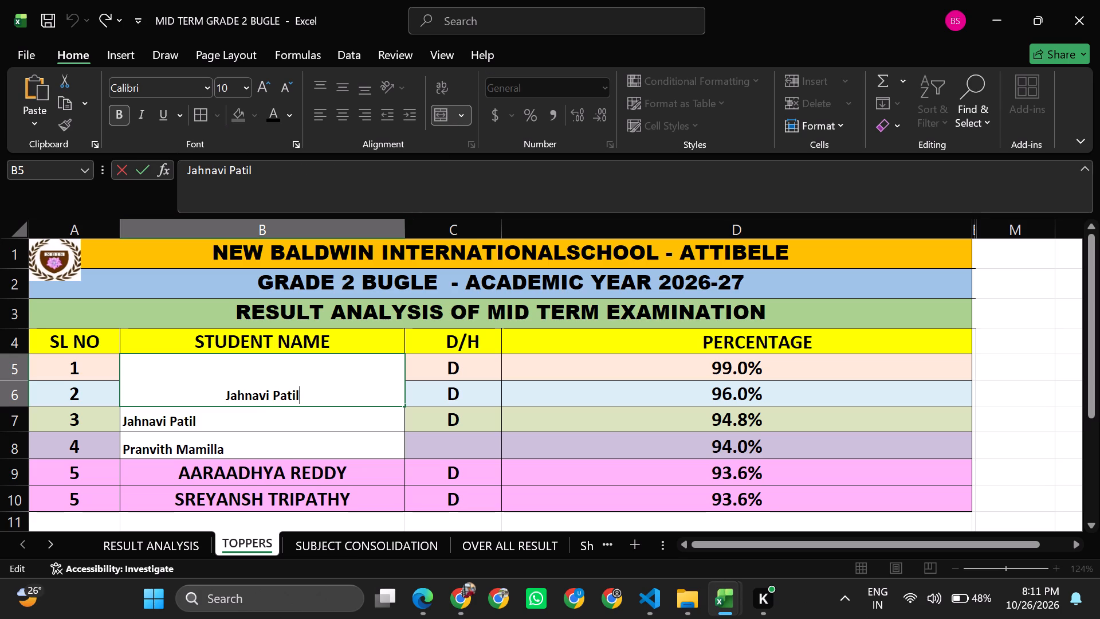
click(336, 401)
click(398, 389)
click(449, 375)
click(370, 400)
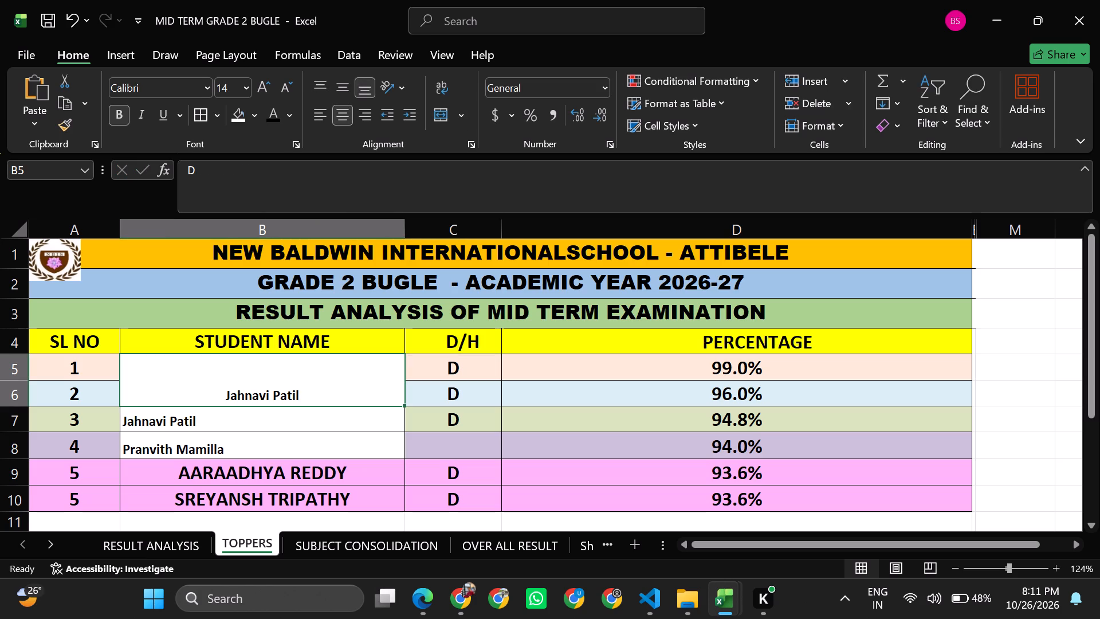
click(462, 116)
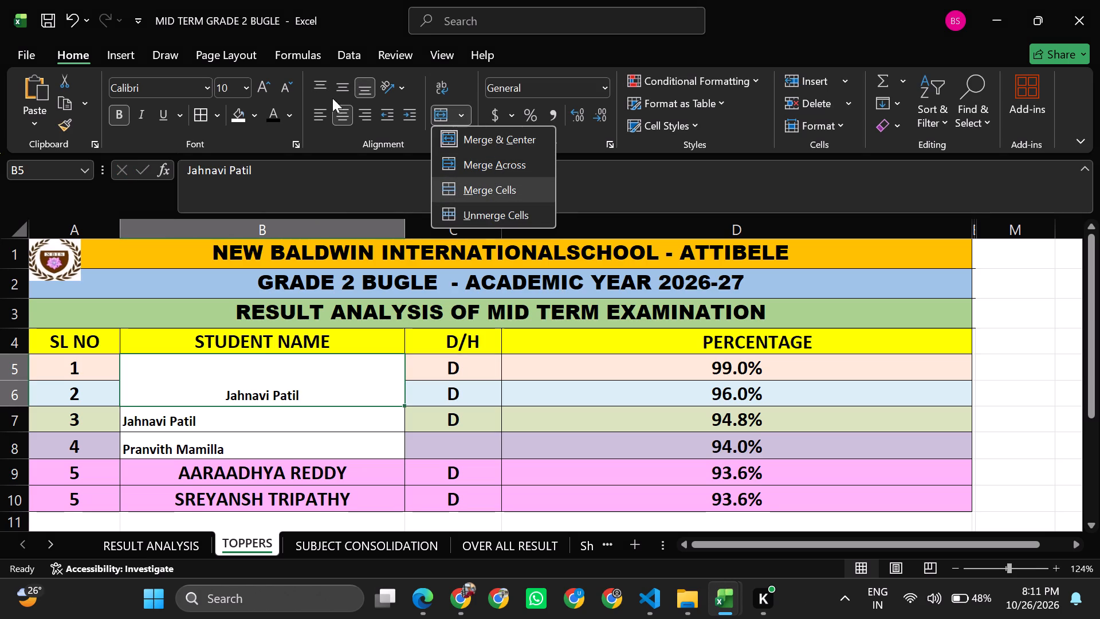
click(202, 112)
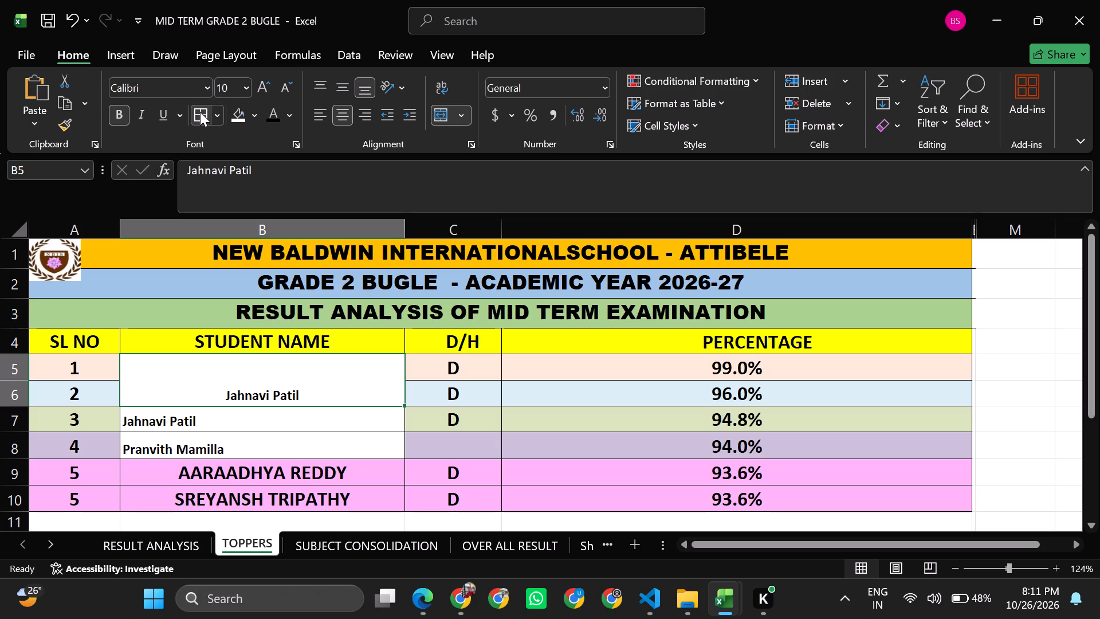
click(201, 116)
Clear the name from the merged rank 1 and 2 cell of the TOPPERS sheet.
click(323, 398)
key(Delete)
key(Delete)
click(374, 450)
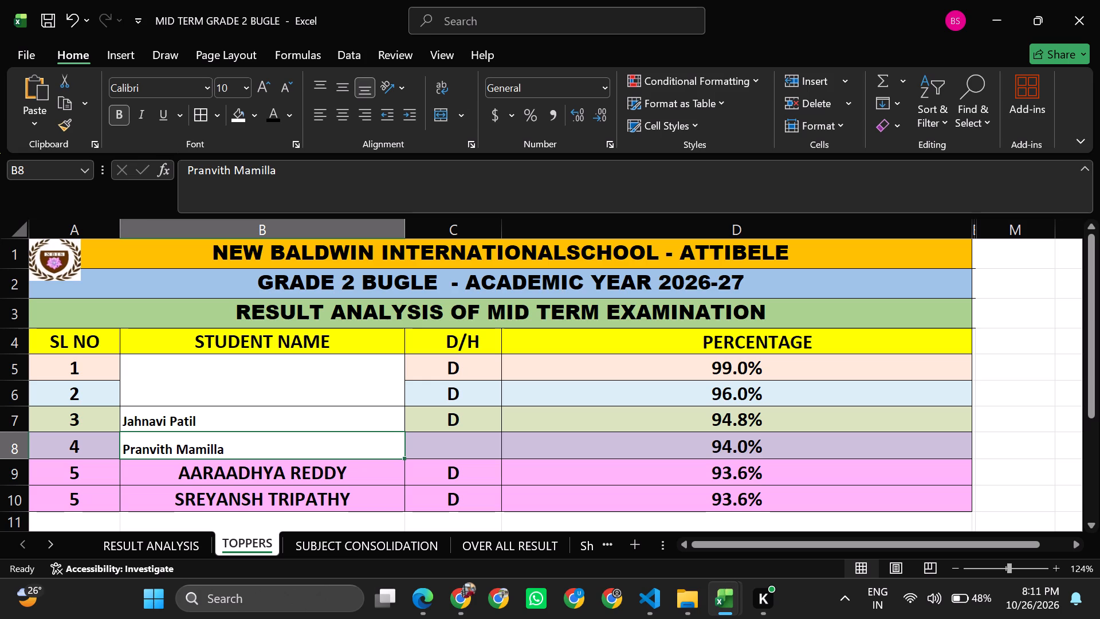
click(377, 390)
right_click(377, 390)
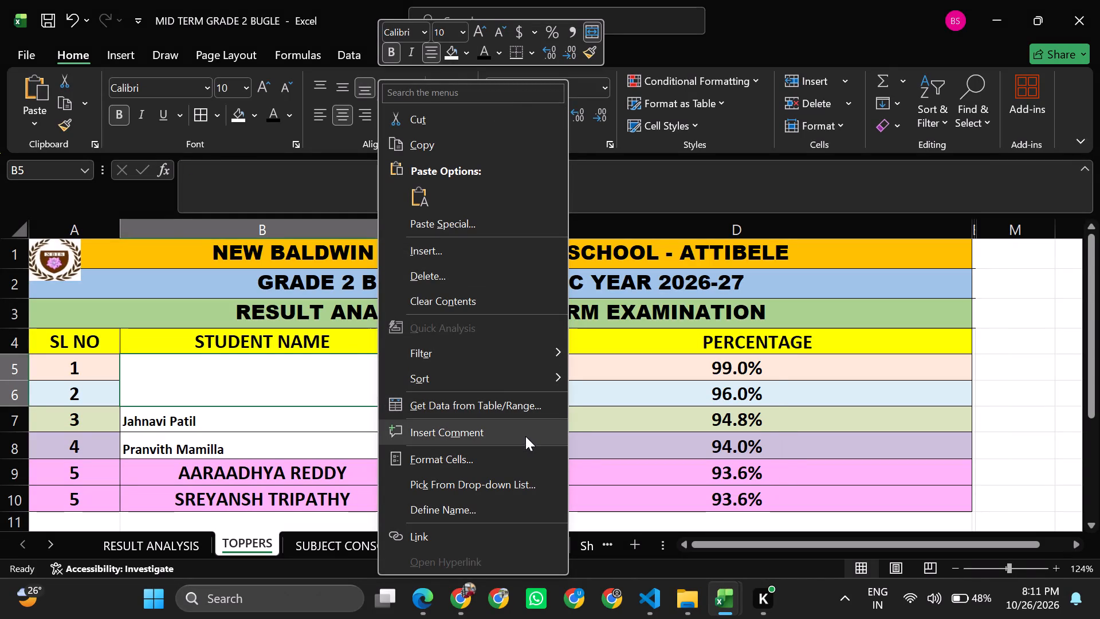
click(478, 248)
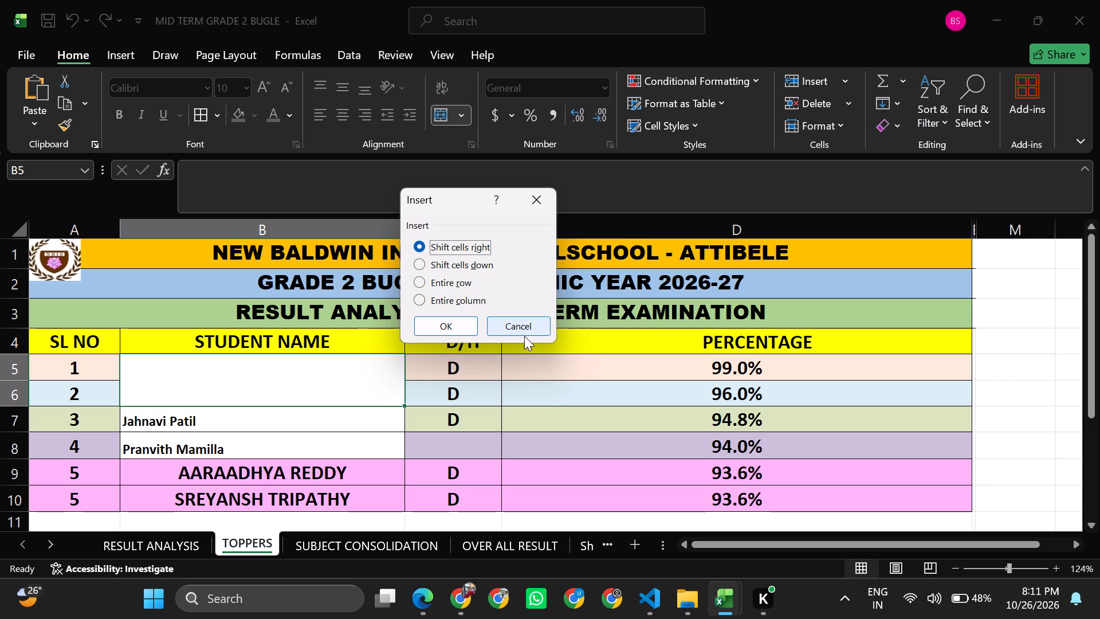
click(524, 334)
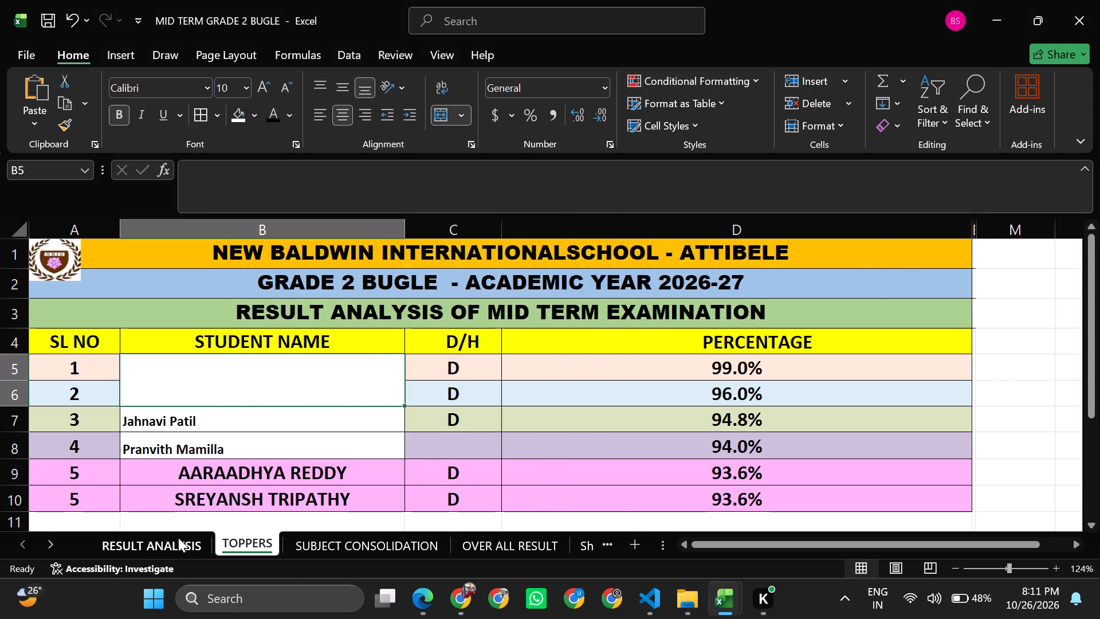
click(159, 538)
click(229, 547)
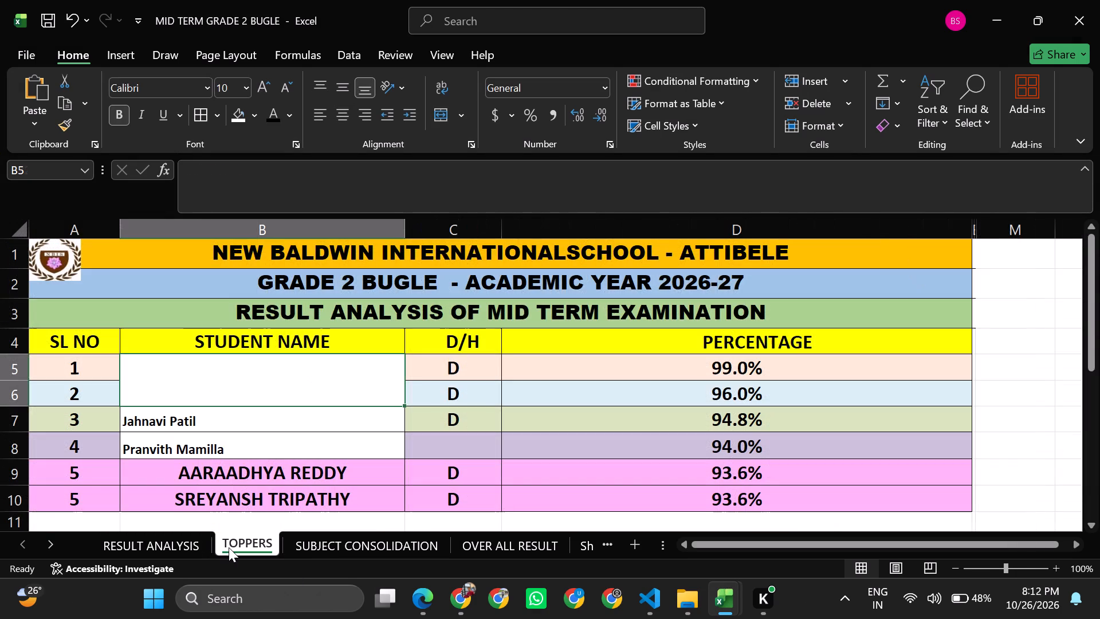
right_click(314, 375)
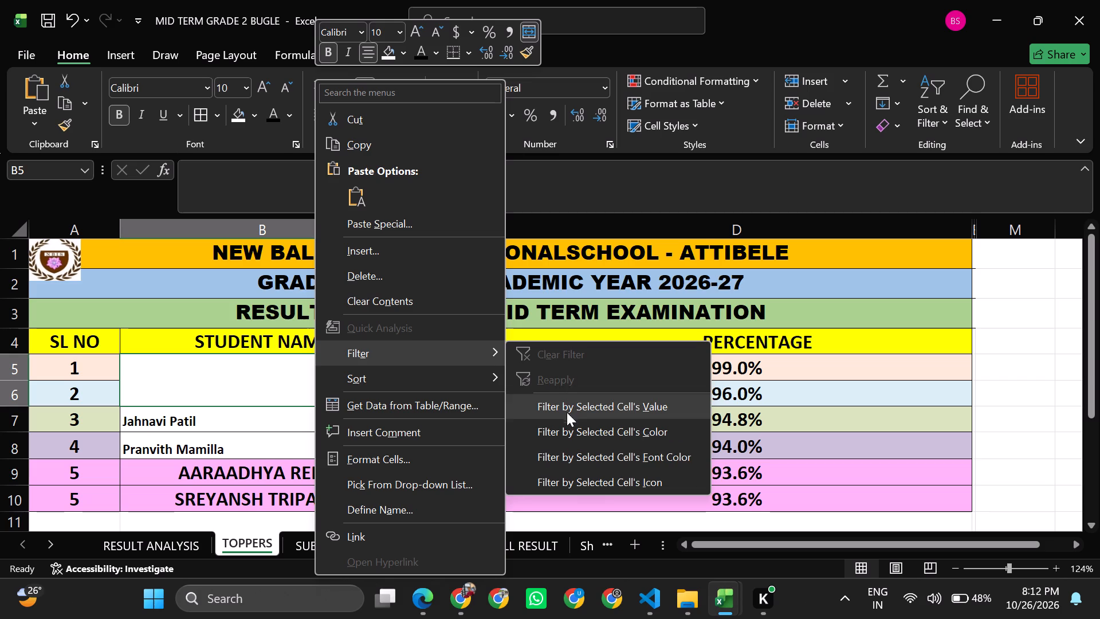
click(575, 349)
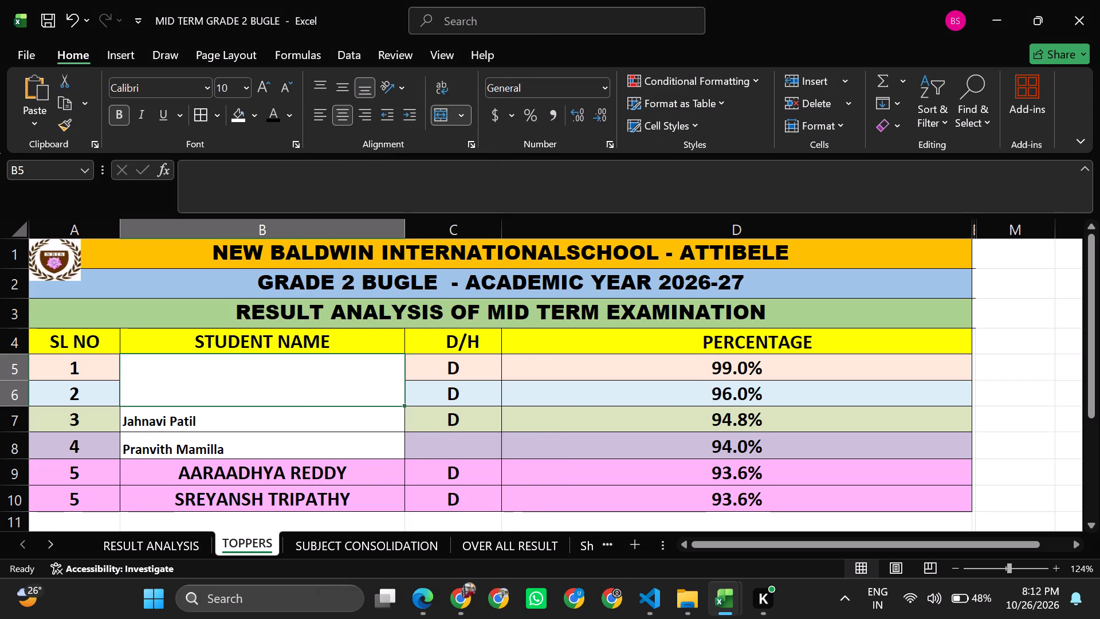
Unmerge the empty rank 1 and 2 name cell back into separate cells.
click(360, 382)
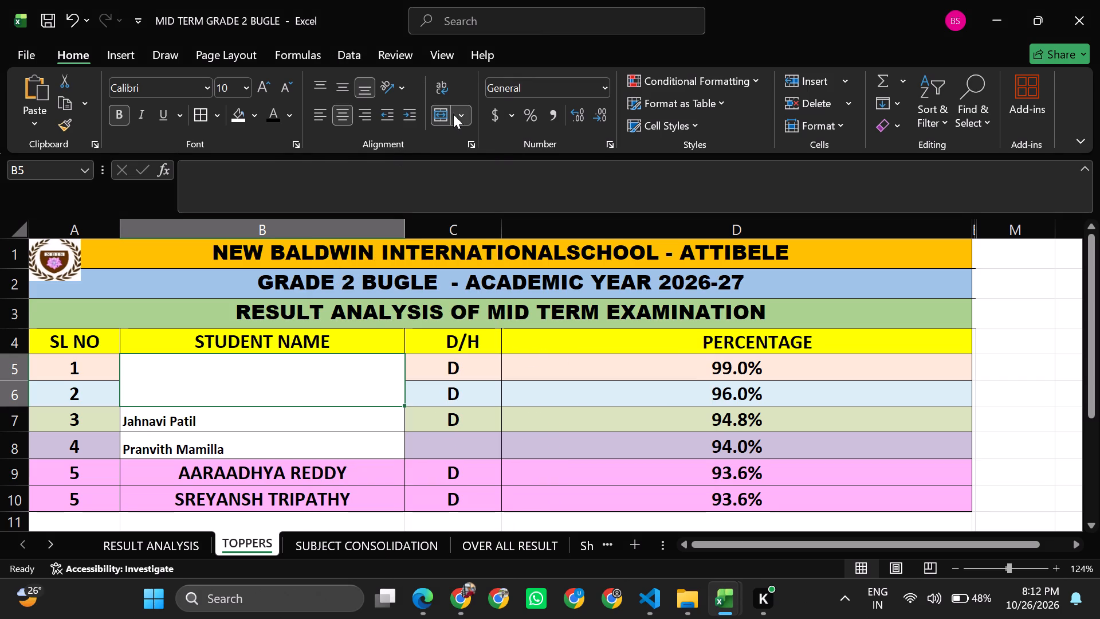
click(463, 112)
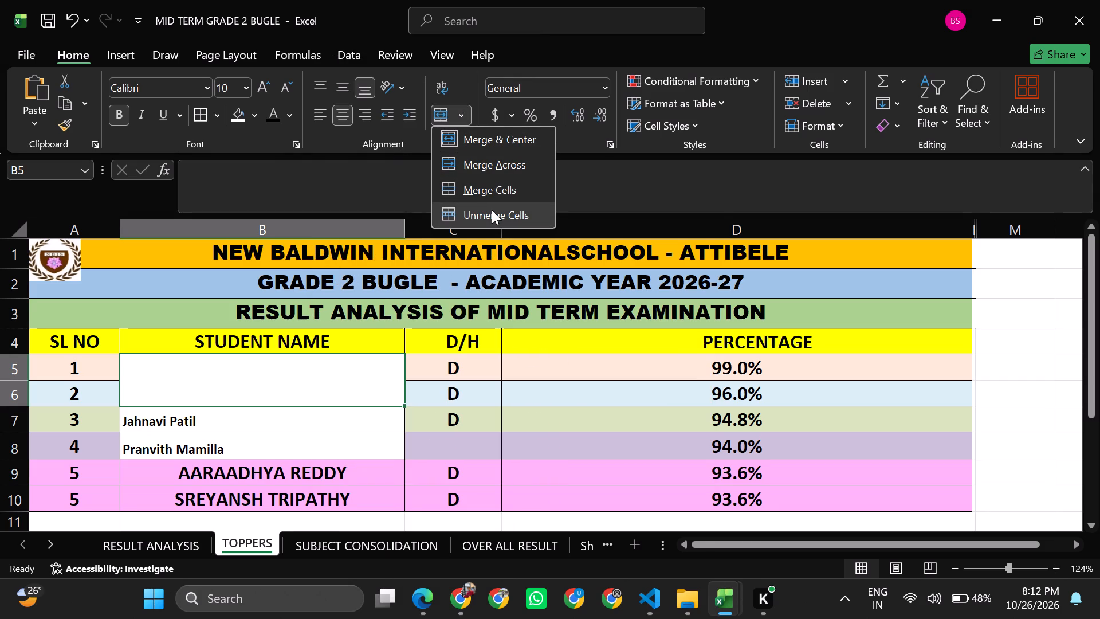
click(492, 210)
Move the student's name from the rank 3 cell into the rank 1 name cell.
click(361, 460)
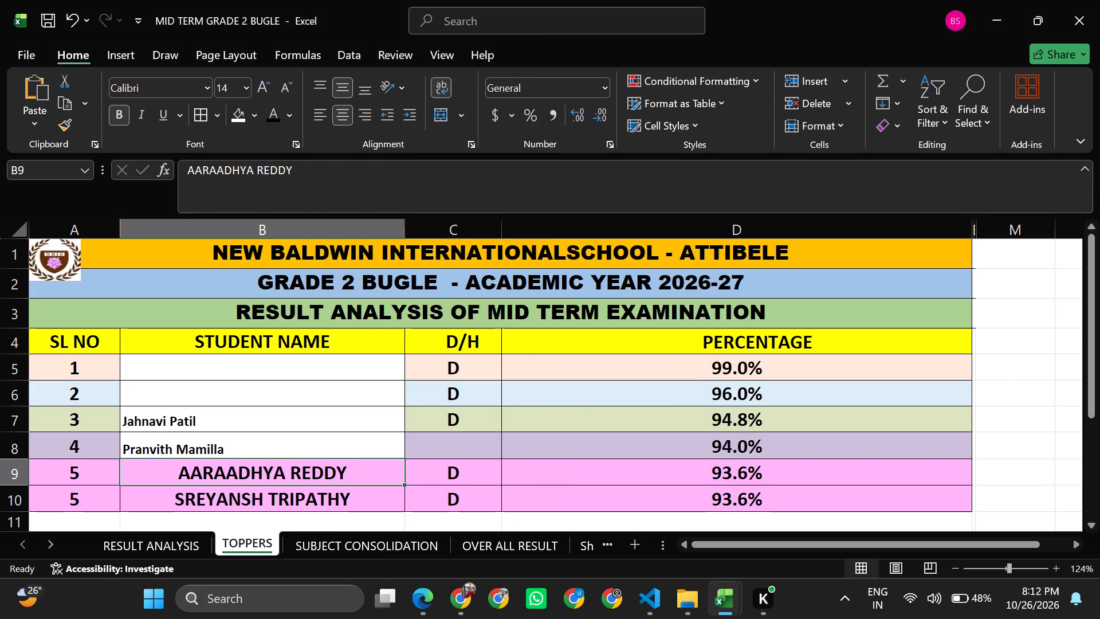
click(332, 430)
key(ctrl+x)
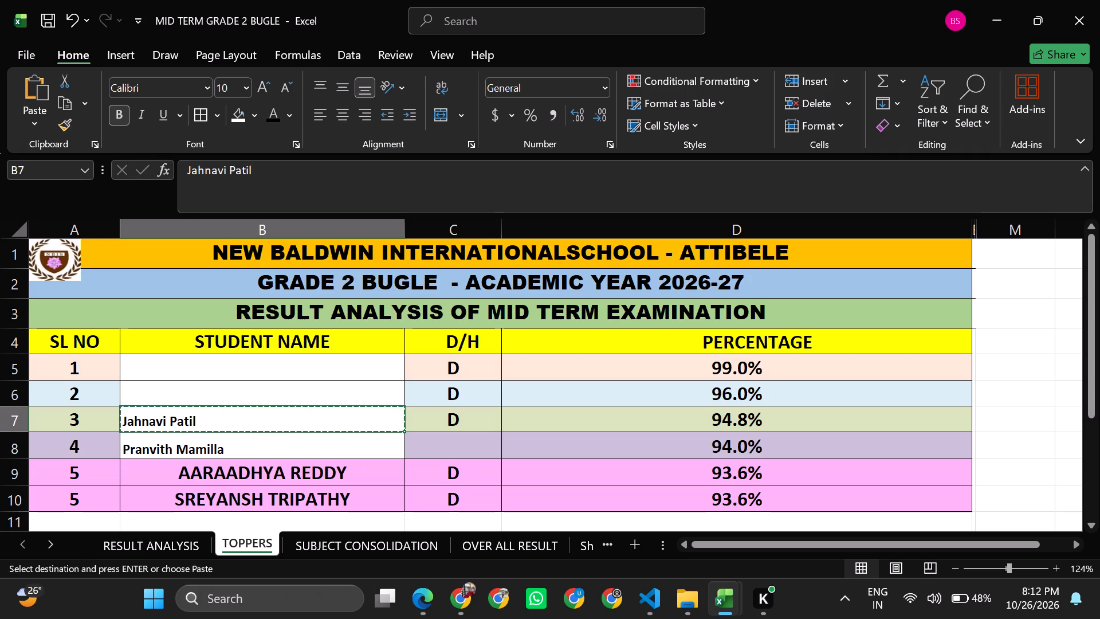
click(336, 371)
key(ctrl+v)
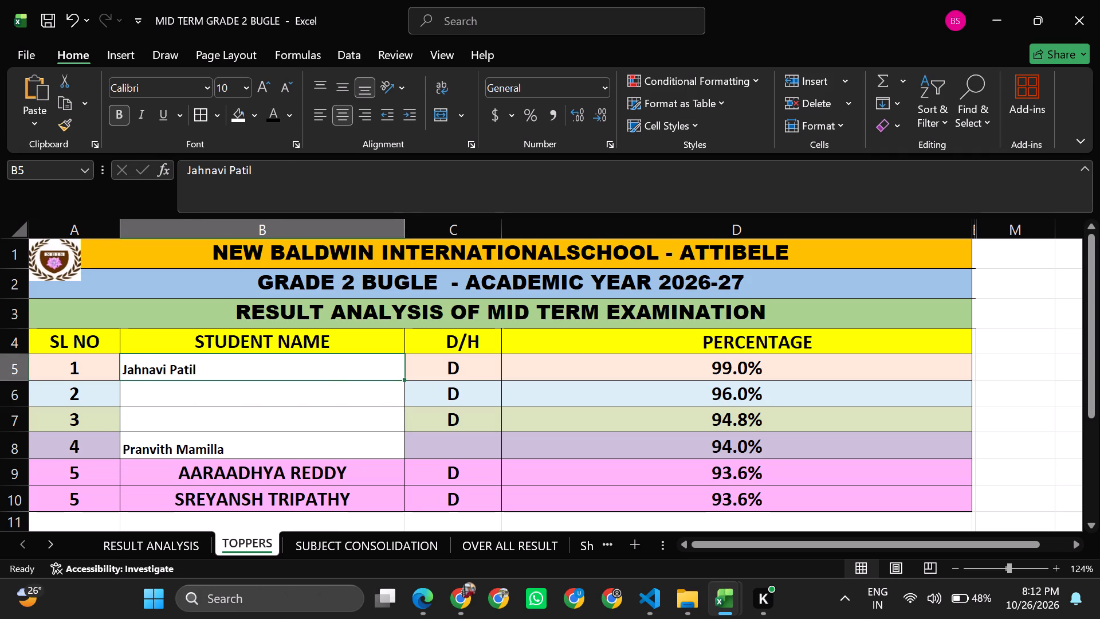
Move the student's name from the rank 4 cell into the rank 2 name cell.
click(317, 394)
click(258, 462)
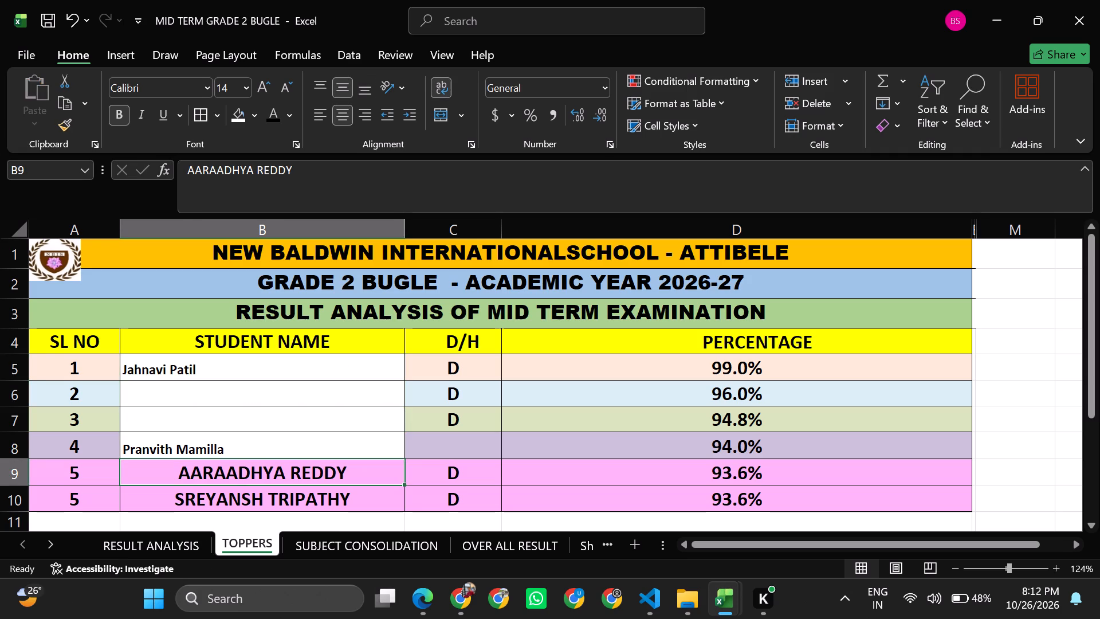
key(Up)
key(ctrl+x)
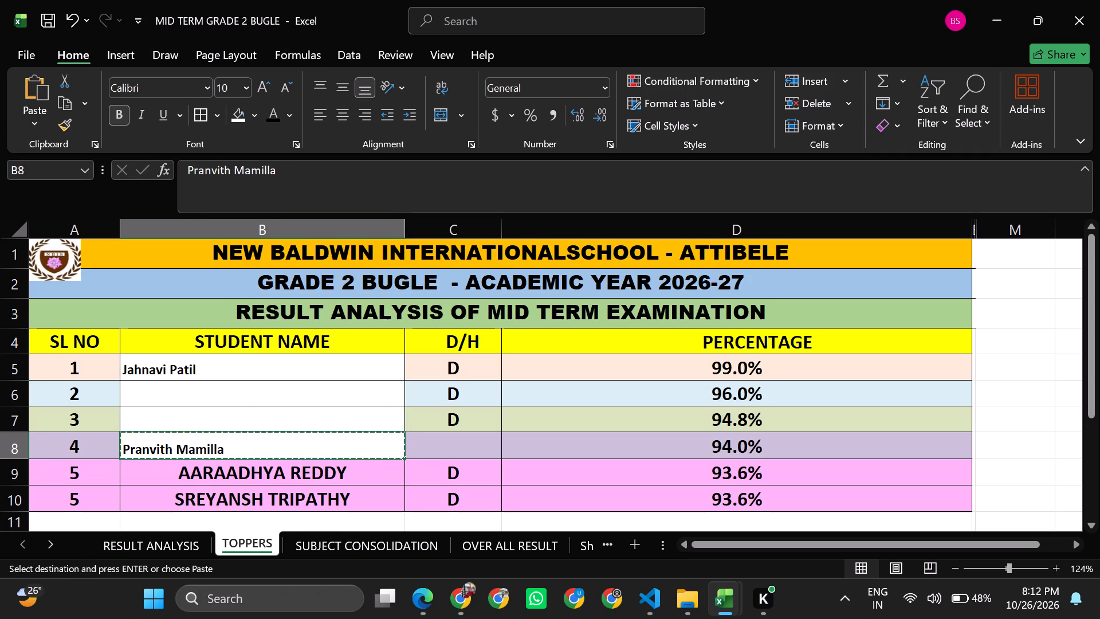
click(219, 402)
key(ctrl+v)
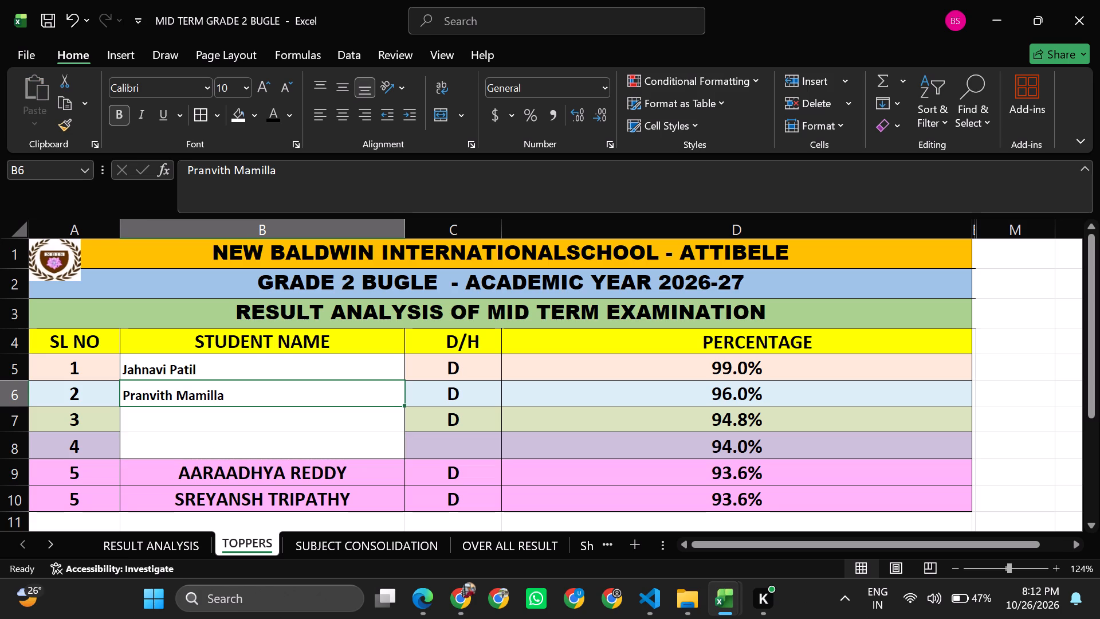
Undo the moves of the two students' names into the rank 1 and 2 name cells of TOPPERS.
click(104, 381)
click(226, 448)
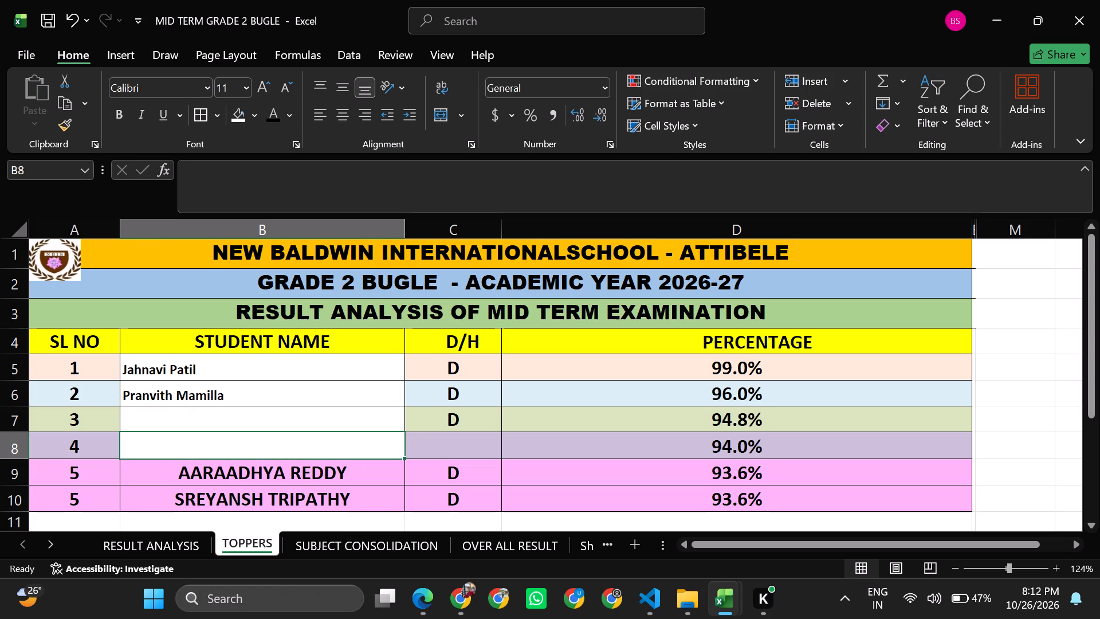
key(ctrl+z)
key(ctrl+z)
key(ctrl+z)
key(ctrl+z)
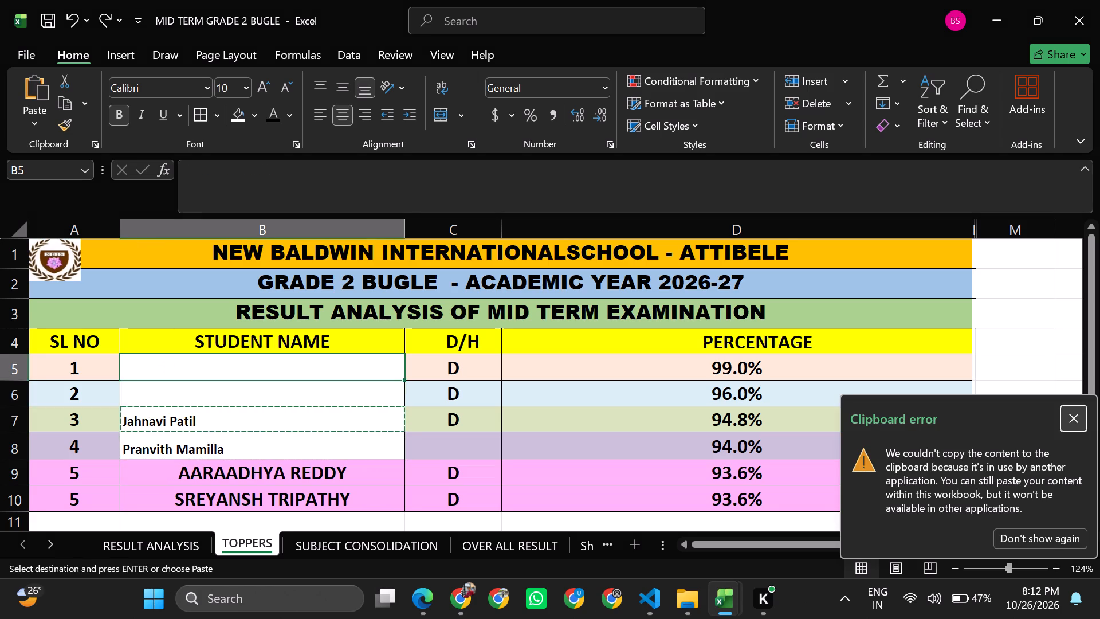
click(333, 377)
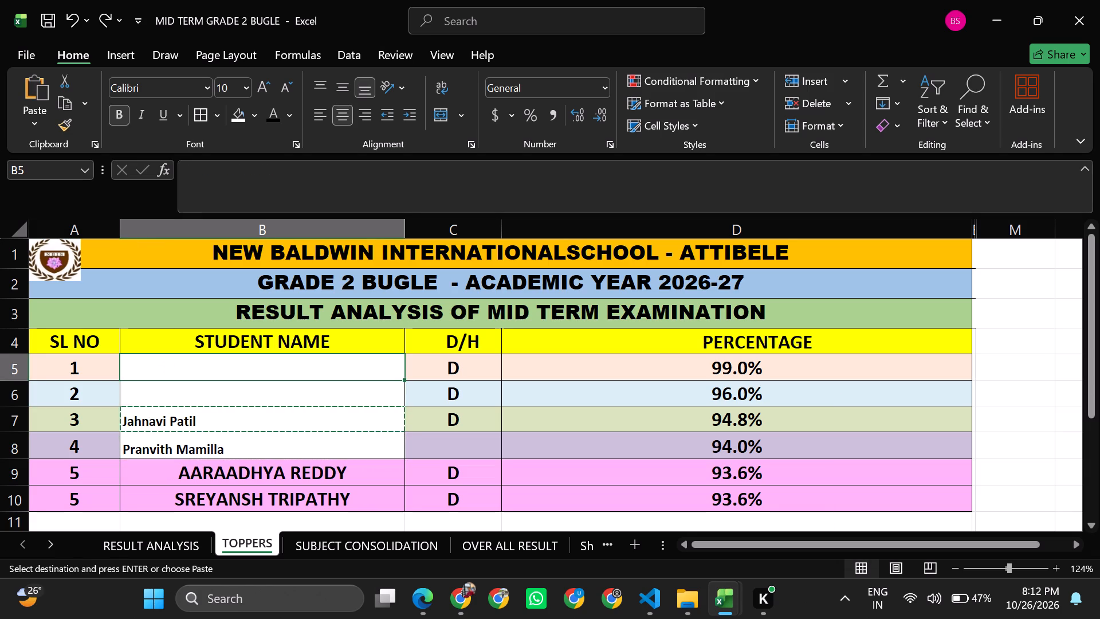
Move the student's name from the rank 3 cell into the rank 2 name cell.
click(314, 410)
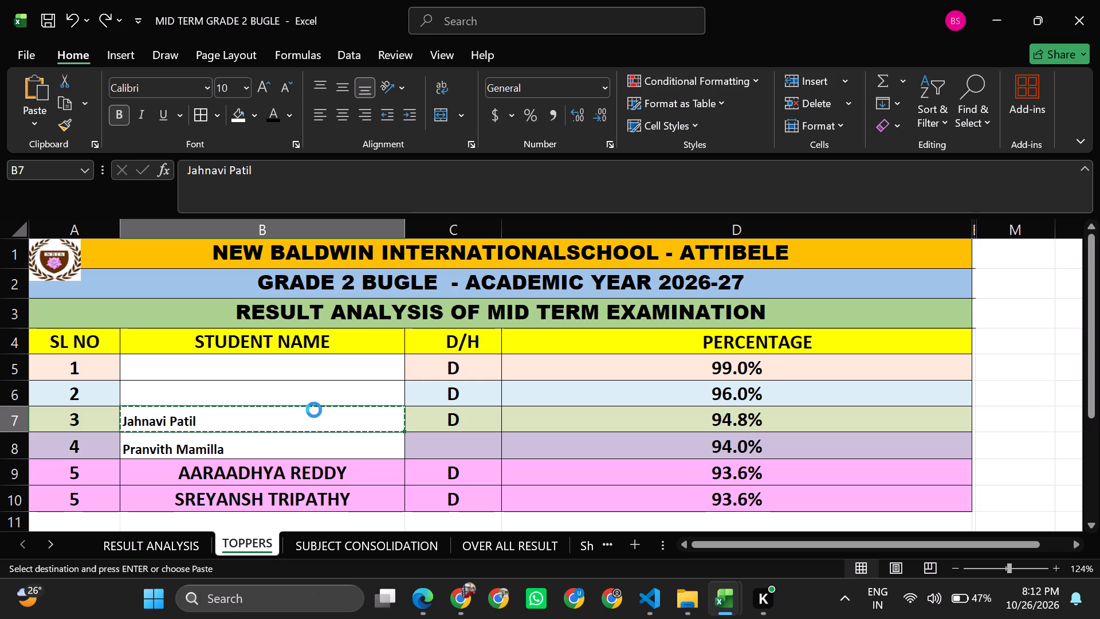
key(ctrl+x)
click(309, 401)
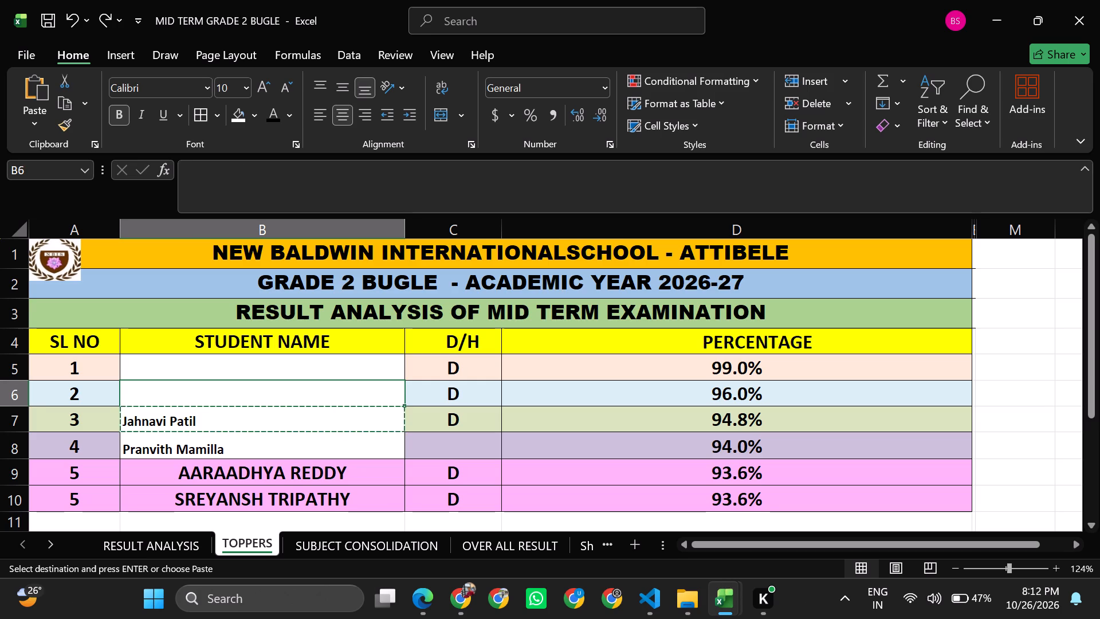
key(ctrl+v)
Move the student's name from the rank 4 cell into the rank 3 name cell.
click(294, 449)
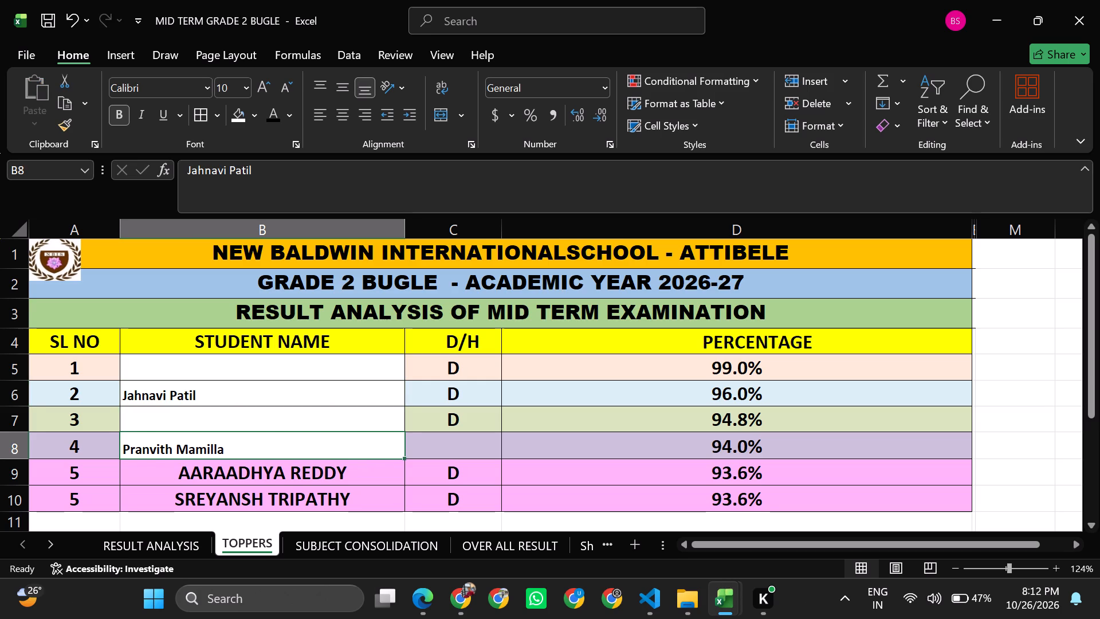
key(ctrl+x)
click(288, 426)
key(ctrl+v)
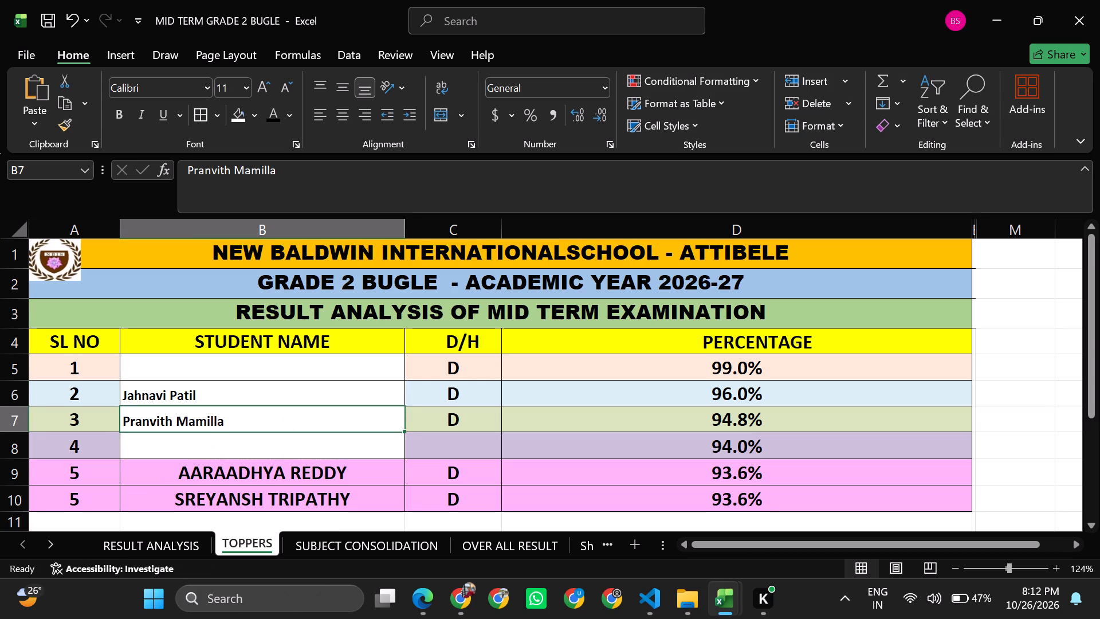
Merge and center the SL NO cells of ranks 2 and 3 into one cell, keeping 2.
click(67, 392)
key(shift+Down)
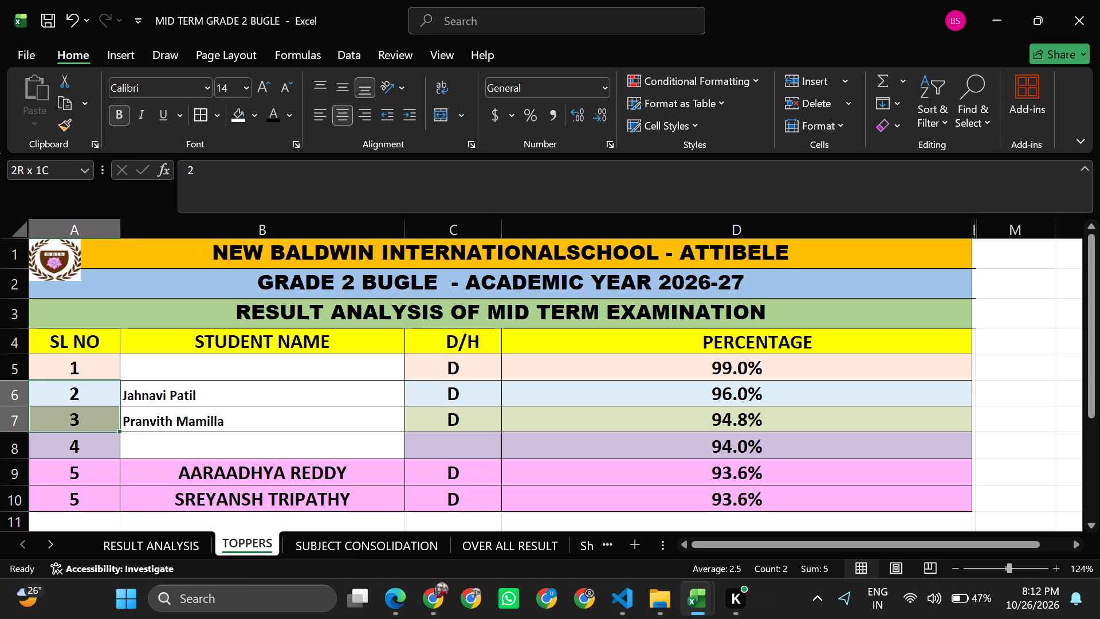
click(440, 110)
click(600, 329)
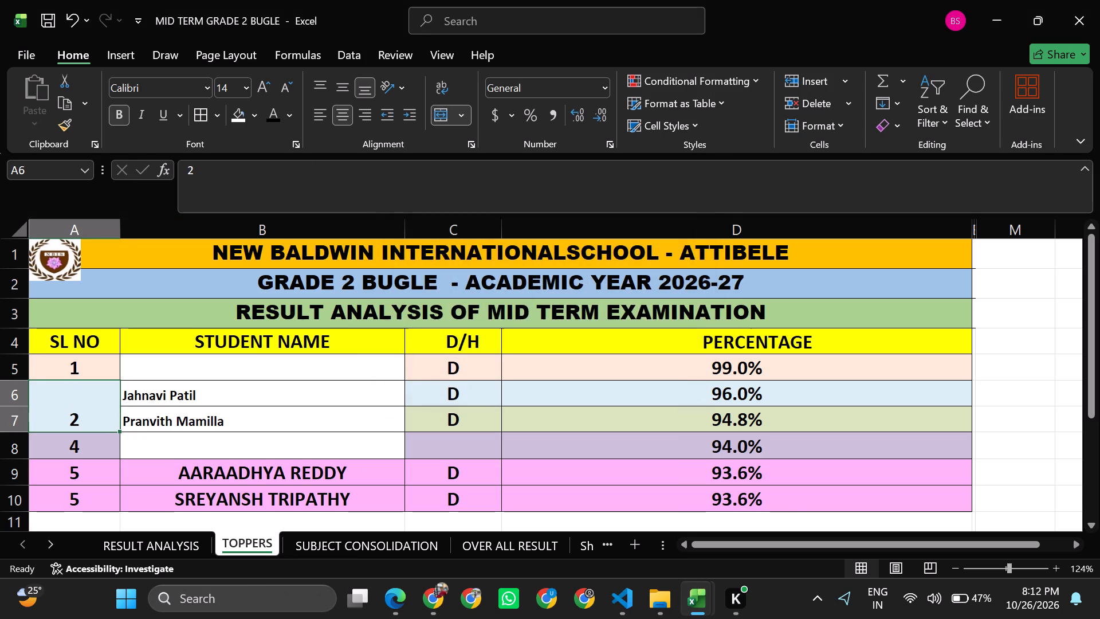
Merge and center the D/H cells of rows 6 and 7 into one cell, keeping D.
click(488, 397)
key(shift+Down)
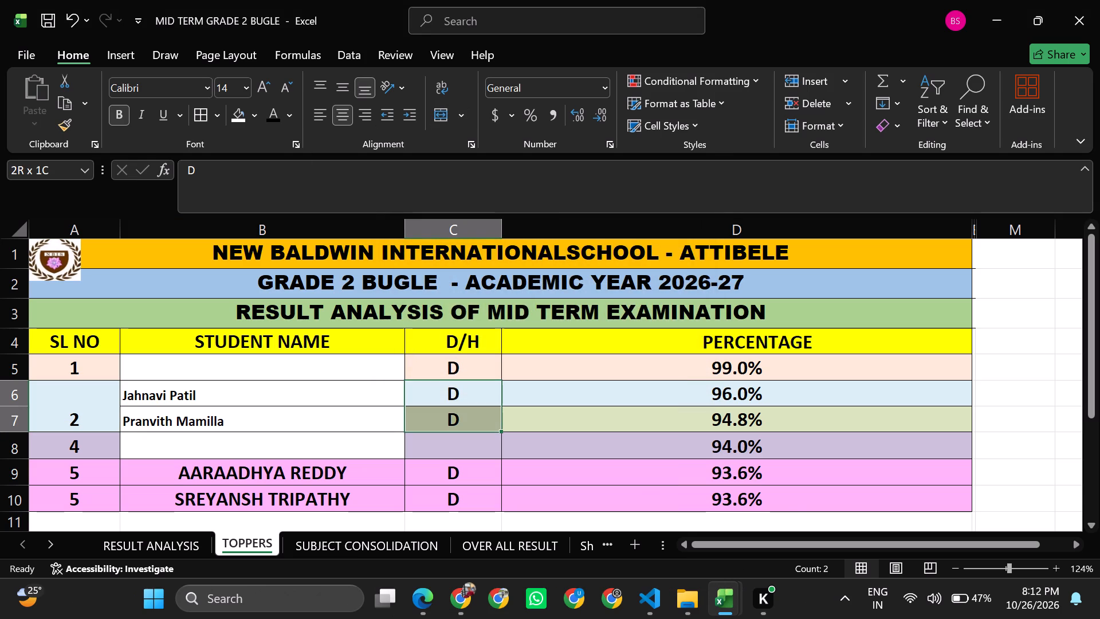
click(446, 109)
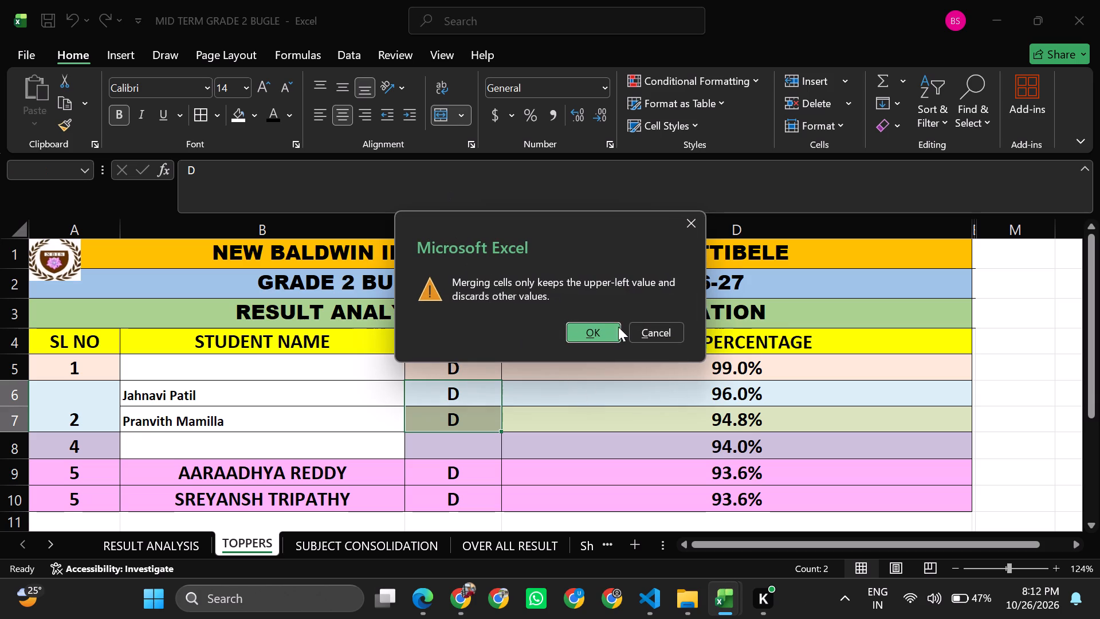
click(610, 327)
Merge and center the PERCENTAGE cells of rows 6 and 7 into one cell, keeping 96.0%.
click(643, 395)
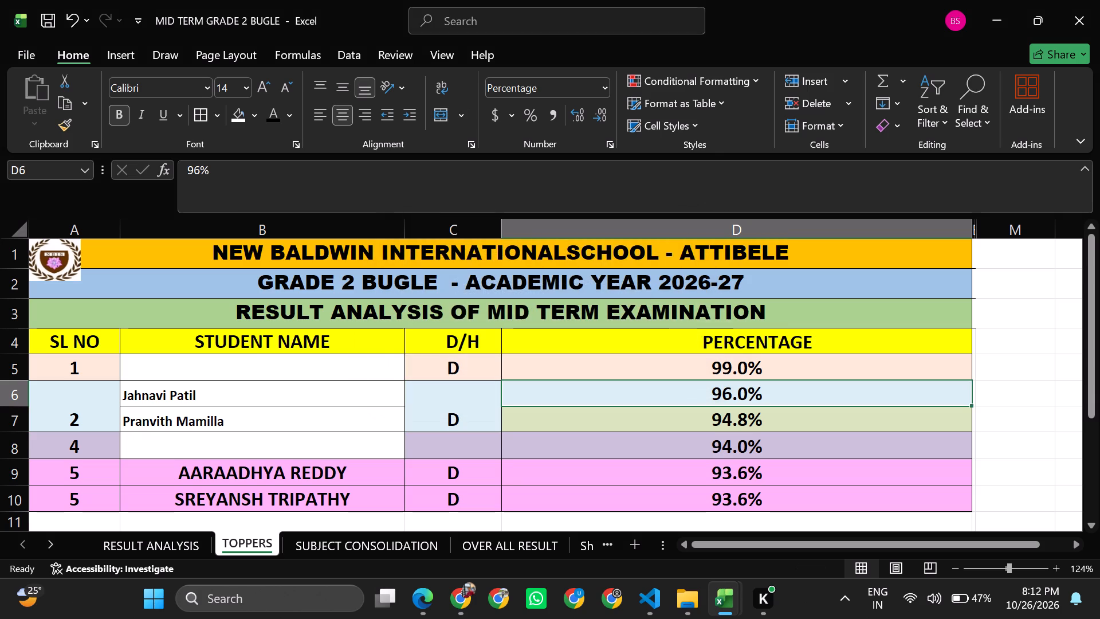
key(shift+Down)
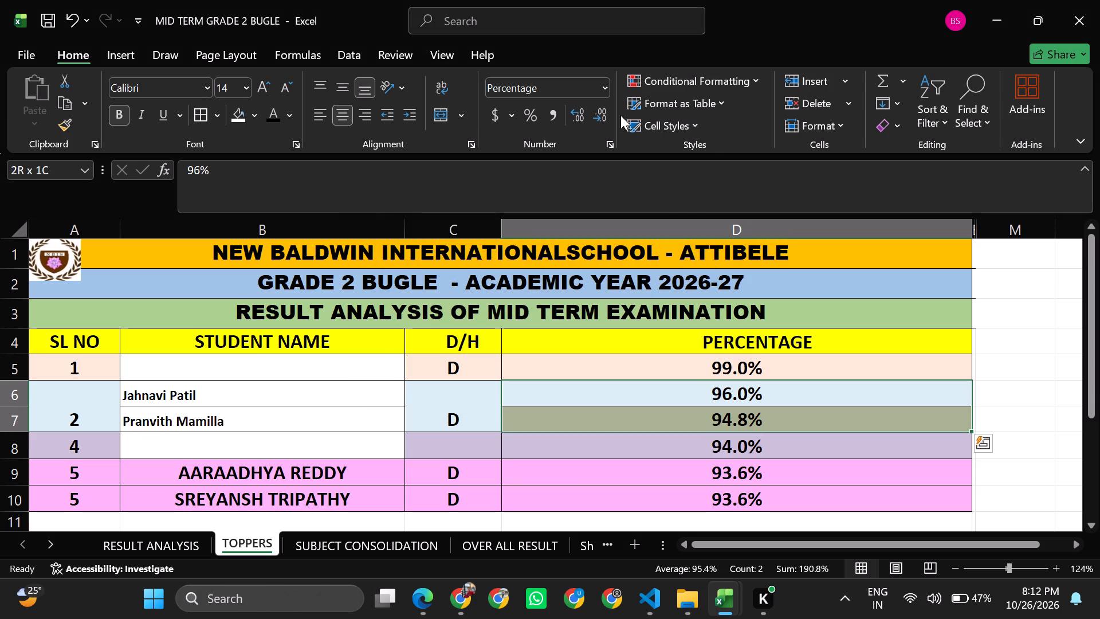
click(447, 115)
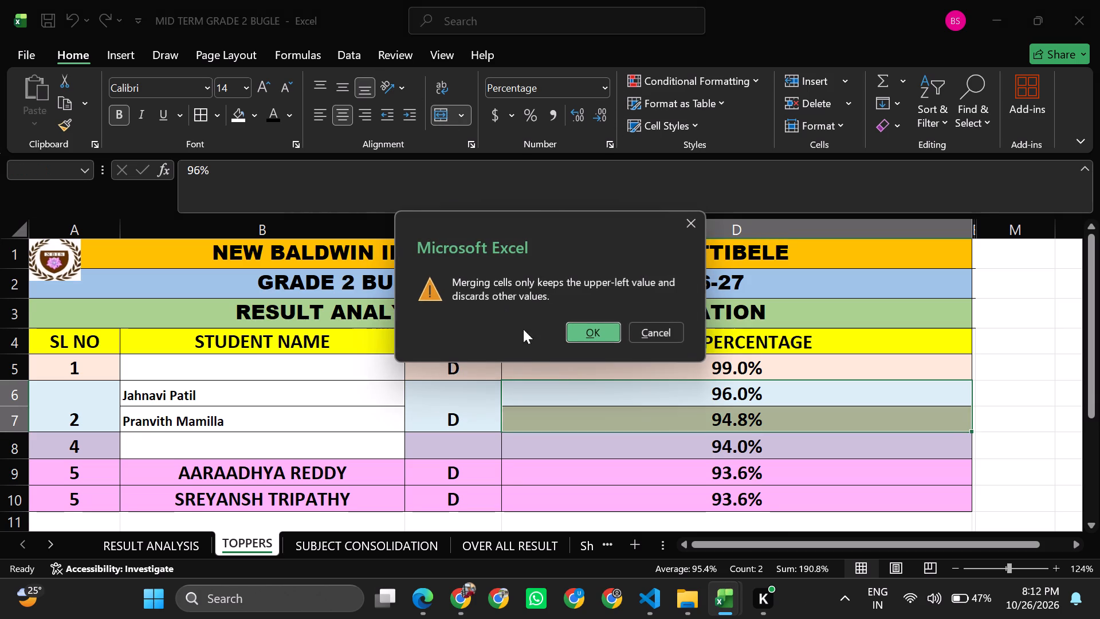
click(611, 335)
click(604, 418)
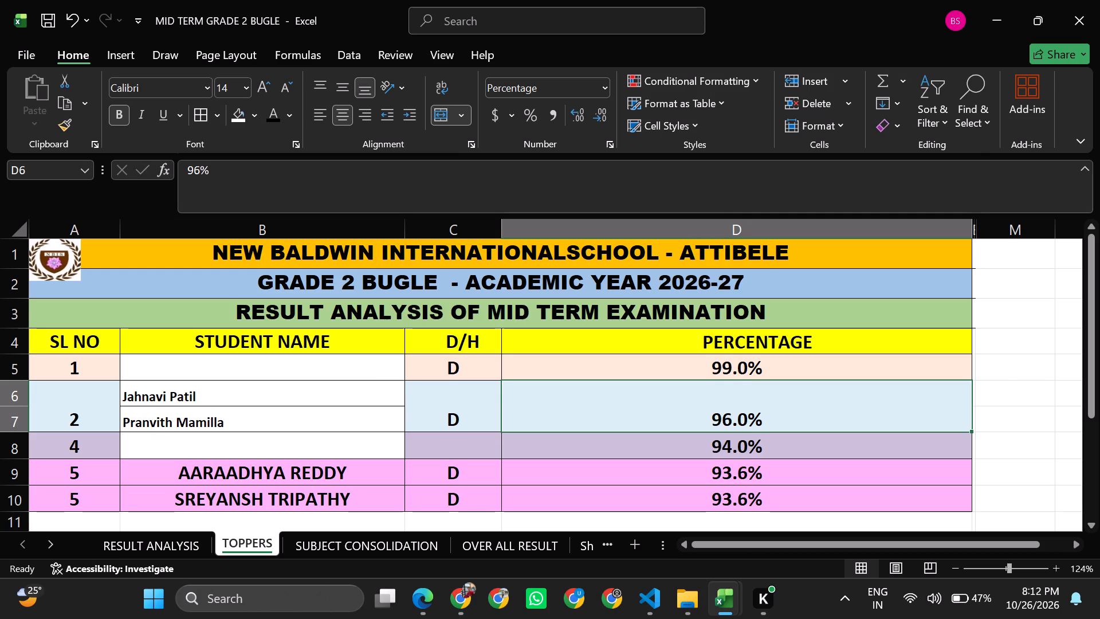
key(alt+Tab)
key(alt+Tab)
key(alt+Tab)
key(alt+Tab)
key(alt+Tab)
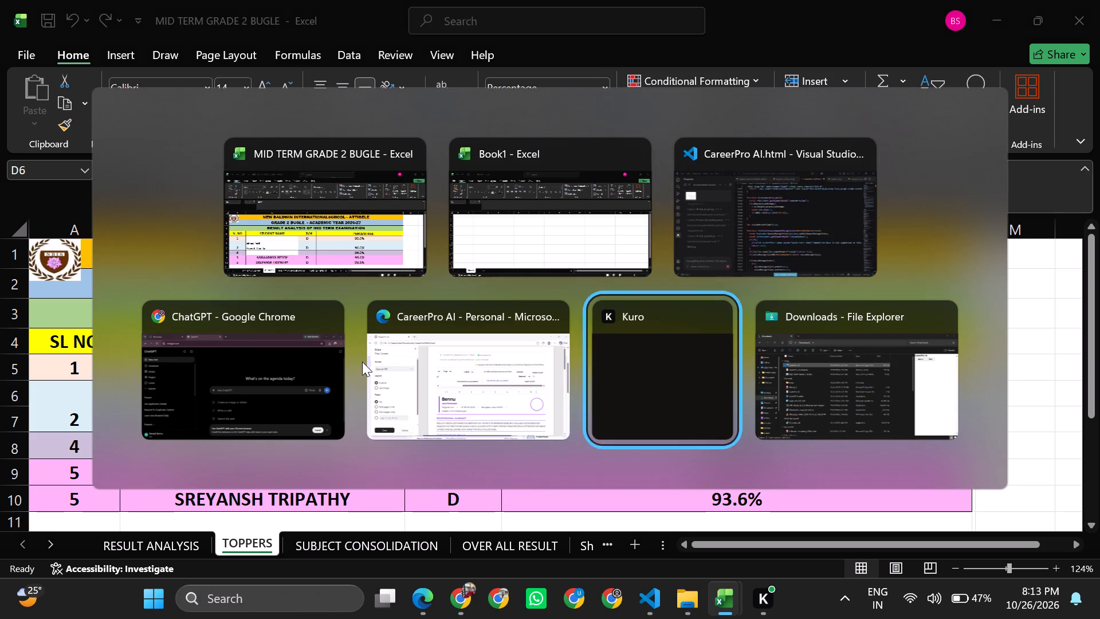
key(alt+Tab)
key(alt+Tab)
Copy the name of the student with 99% from row 15 of RESULT ANALYSIS into the rank 1 name cell of TOPPERS.
click(131, 532)
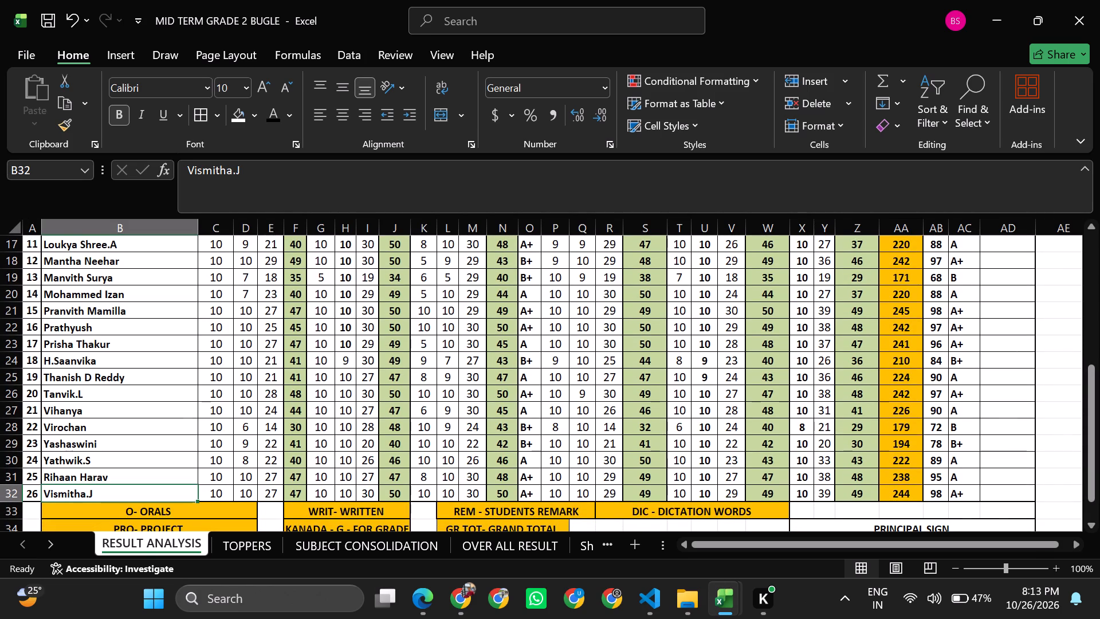
scroll(888, 279, up, 2)
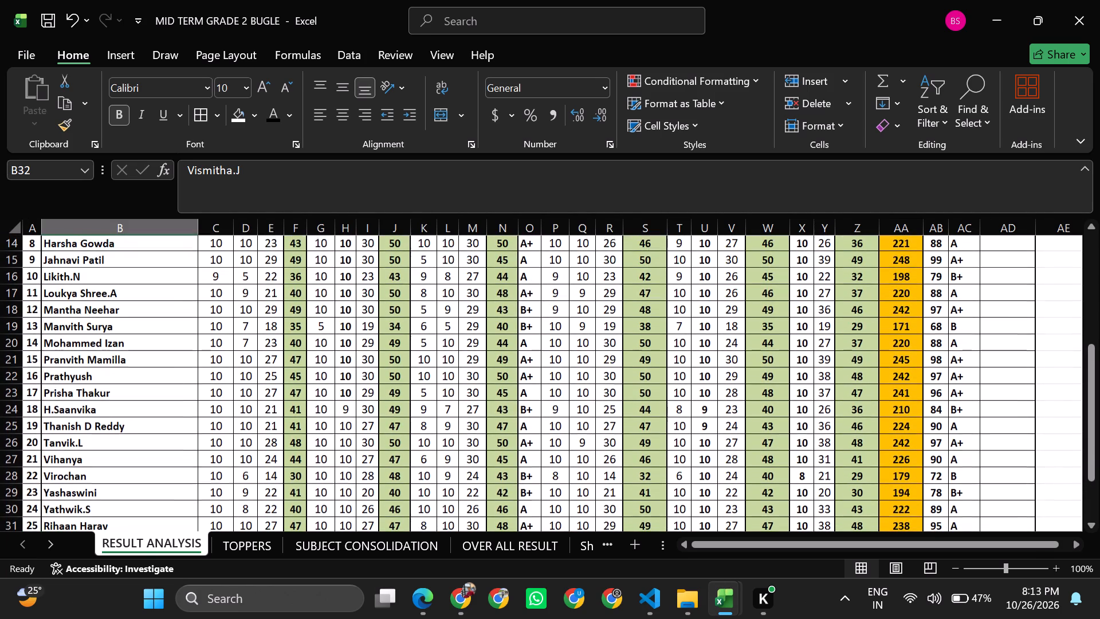
click(960, 259)
key(Left)
key(Left)
key(Left)
key(Left)
key(Left)
key(Left)
key(Left)
key(Left)
key(Left)
key(Left)
key(Left)
key(Left)
key(Left)
key(Left)
key(Left)
key(Left)
key(Left)
key(Left)
key(Left)
key(Left)
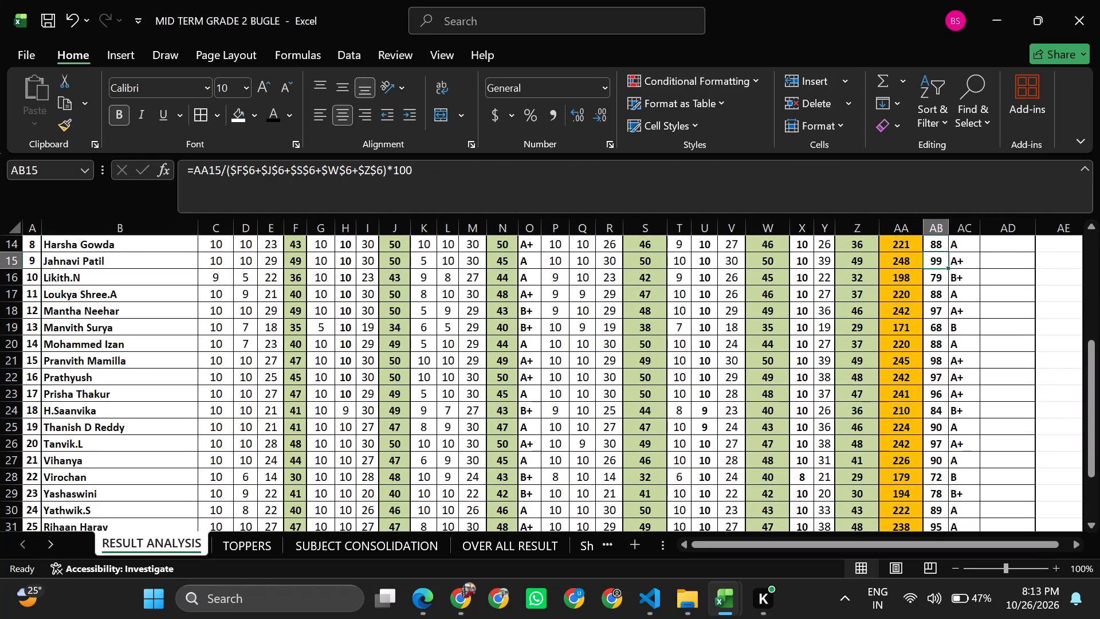
key(Left)
key(Left)
key(Left)
key(Left)
key(Left)
key(Left)
key(Left)
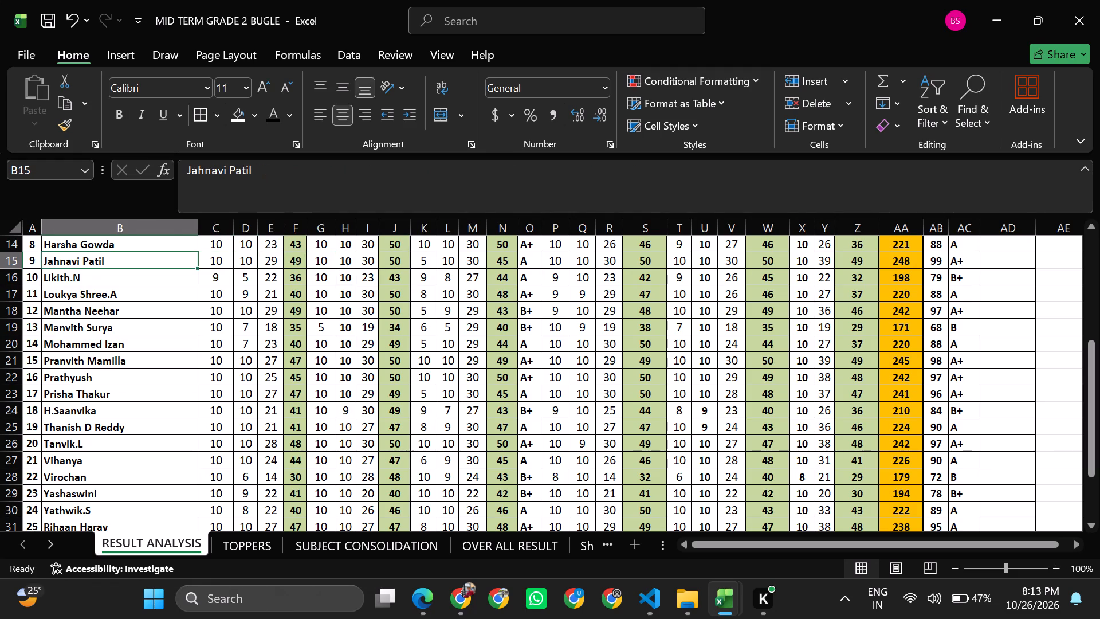
key(ctrl+c)
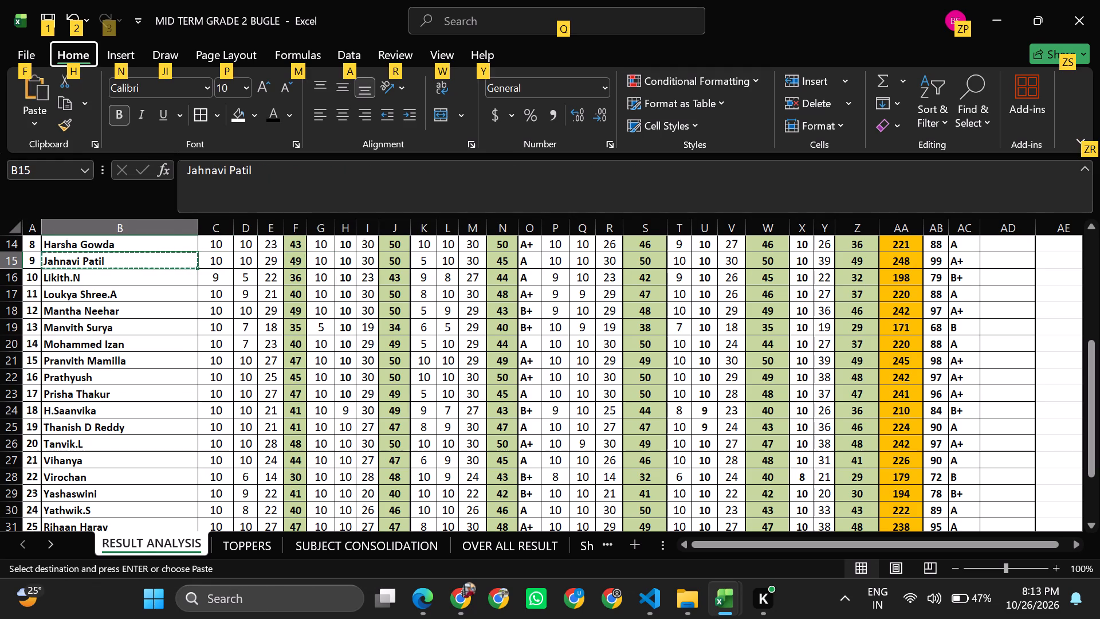
click(265, 547)
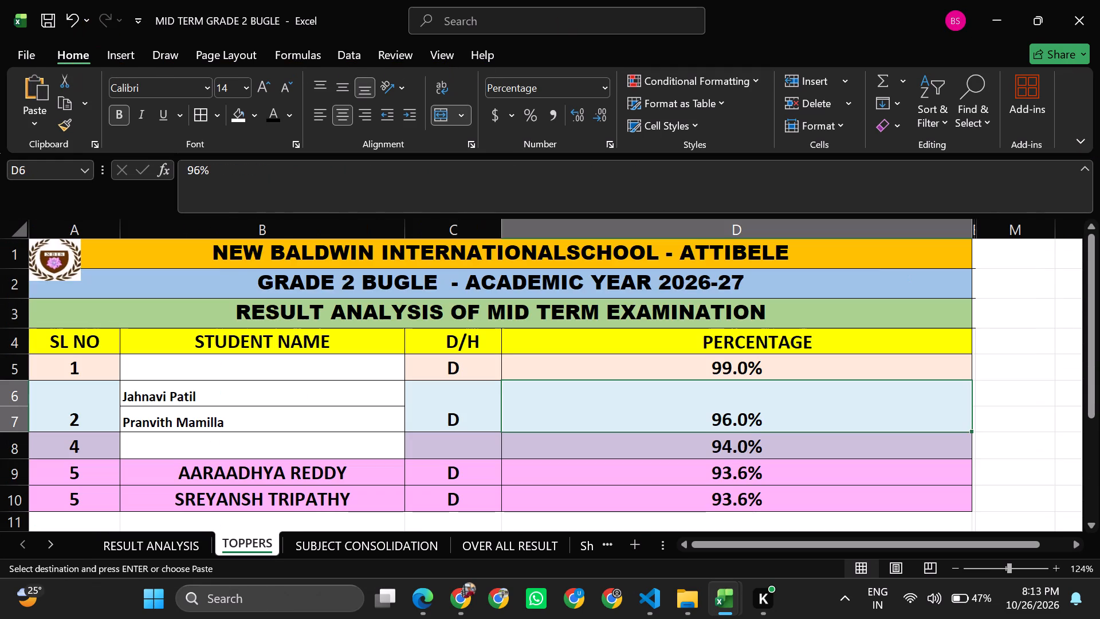
click(296, 374)
key(ctrl+v)
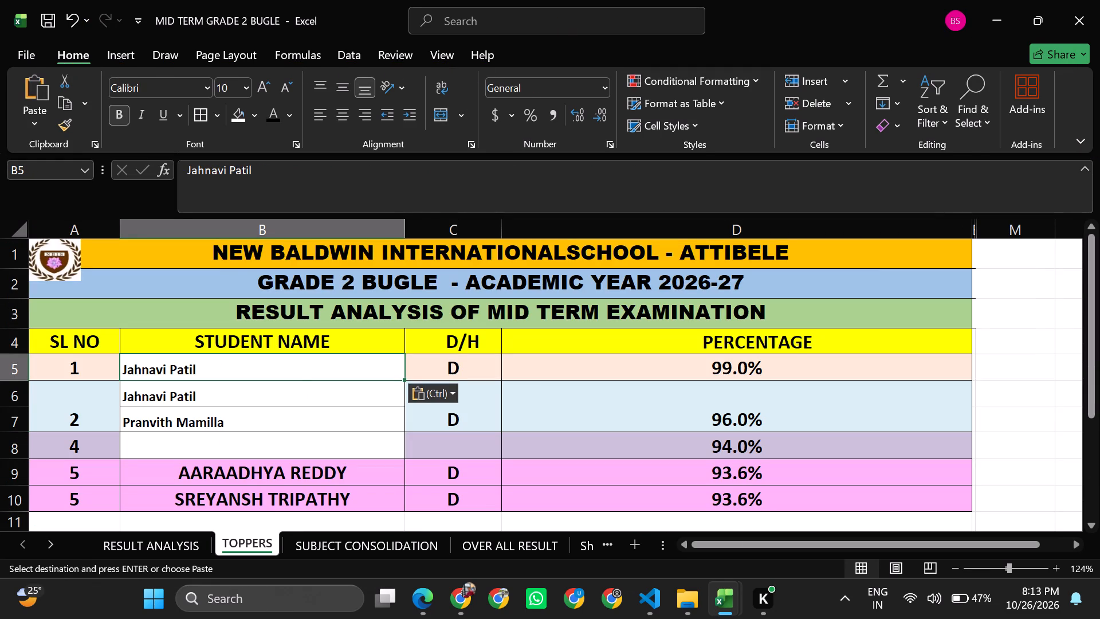
Copy the name of the student with 98% from row 21 of RESULT ANALYSIS into the row 6 name cell of TOPPERS.
click(269, 415)
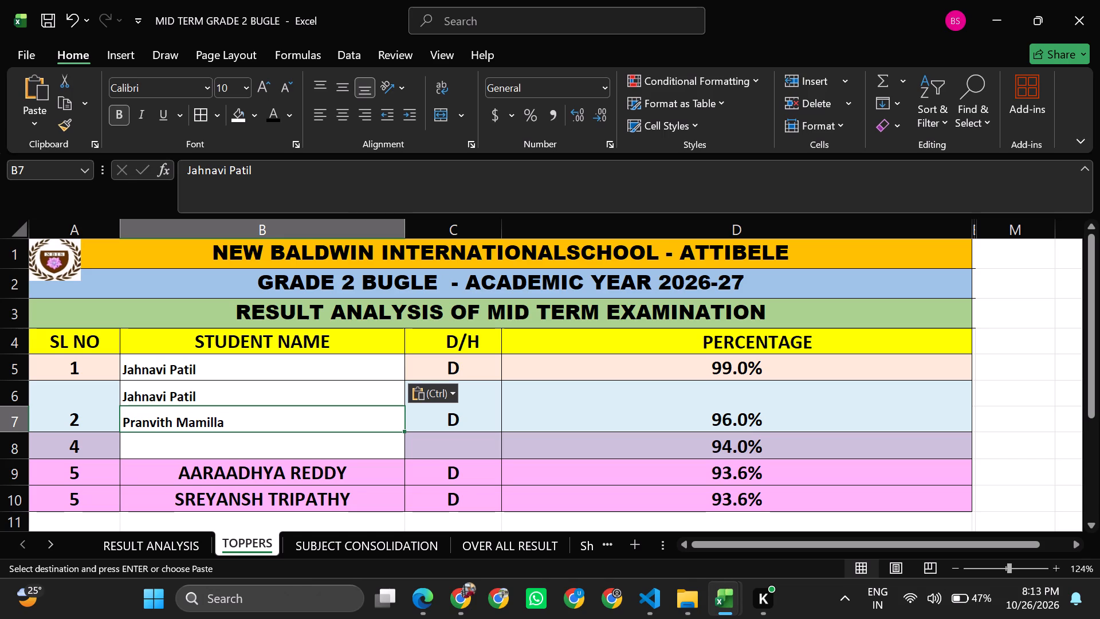
click(166, 554)
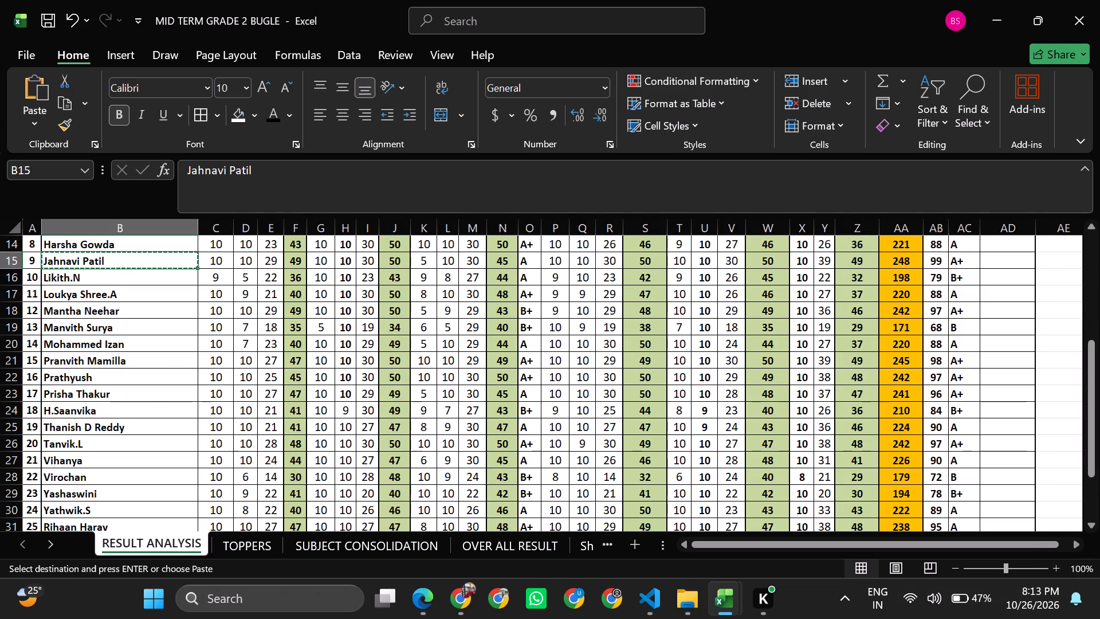
scroll(657, 397, down, 1)
scroll(764, 386, up, 1)
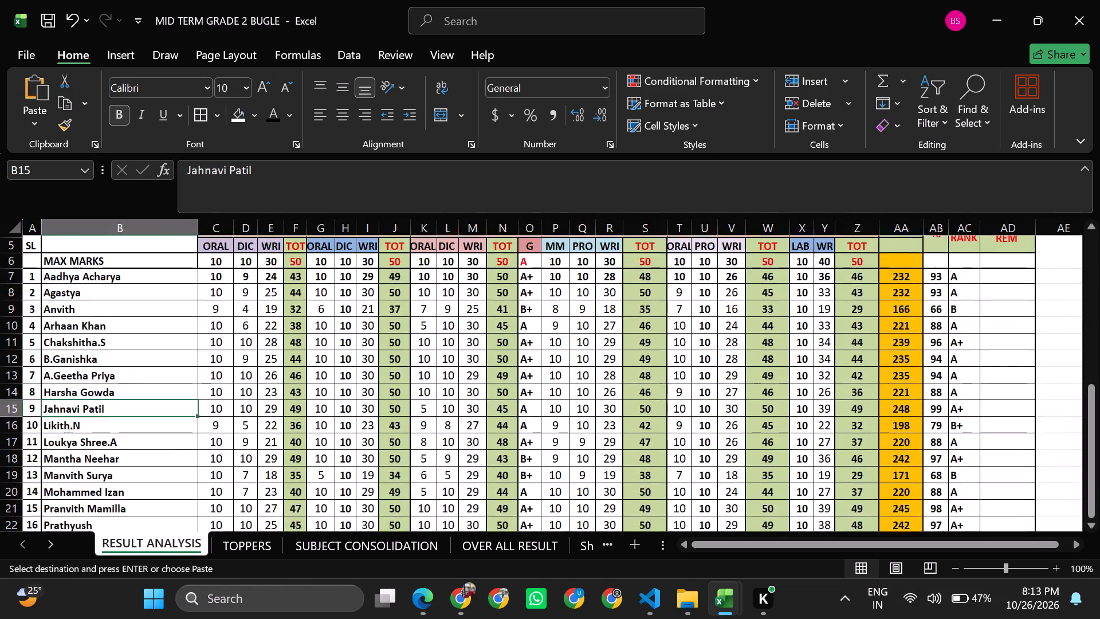
scroll(764, 386, up, 1)
click(943, 407)
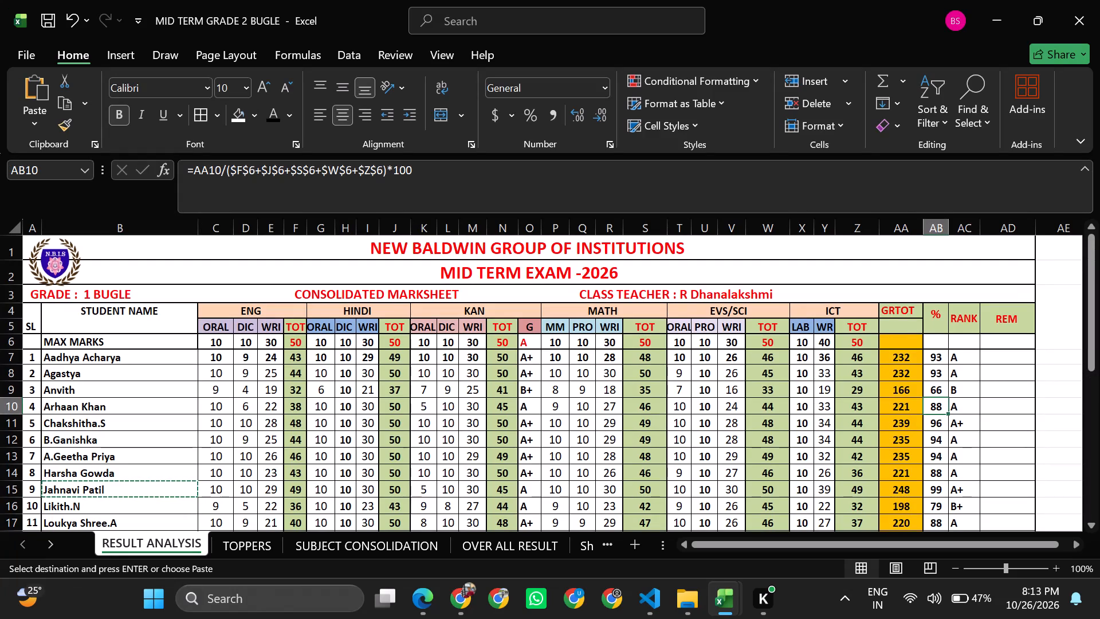
key(Down)
key(Down)
key(Down)
key(Down)
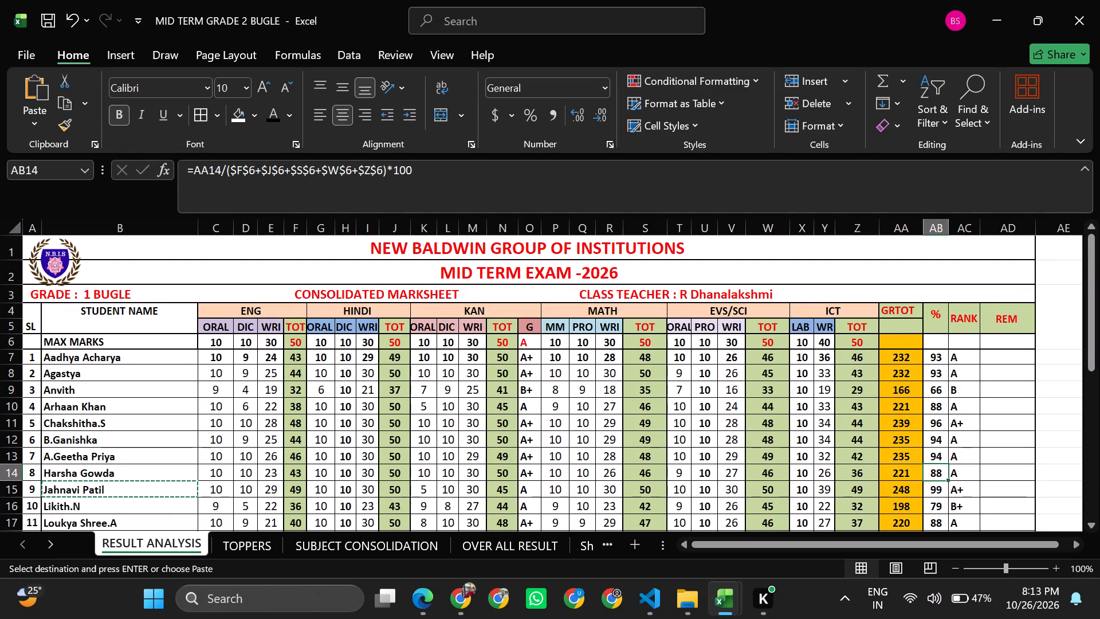
key(Down)
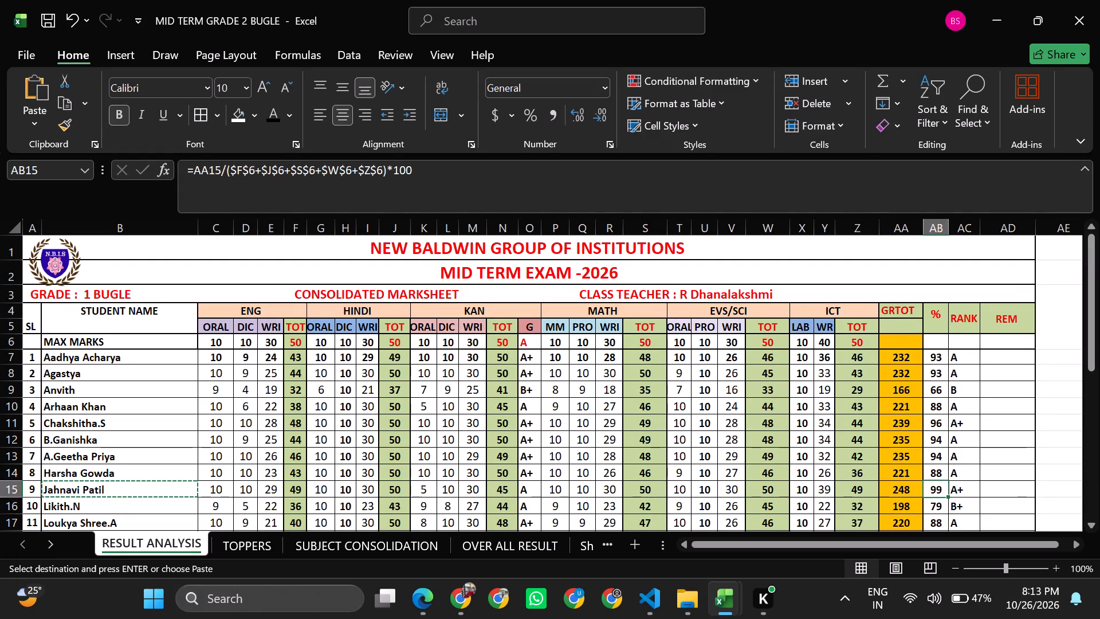
key(Down)
key(Down)
key(Down)
key(Down)
key(Down)
key(Down)
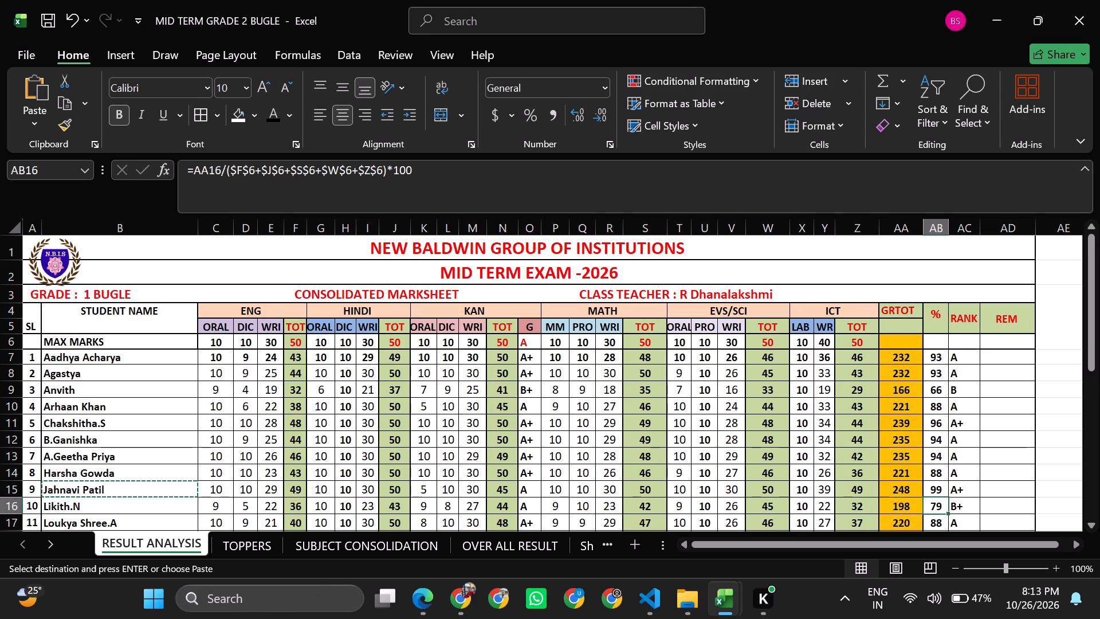
key(Left)
key(Left)
key(Left)
key(Left)
key(Left)
key(Left)
key(Left)
key(Left)
key(Left)
key(Left)
key(Left)
key(Left)
key(Left)
key(Left)
key(Left)
key(Left)
key(Left)
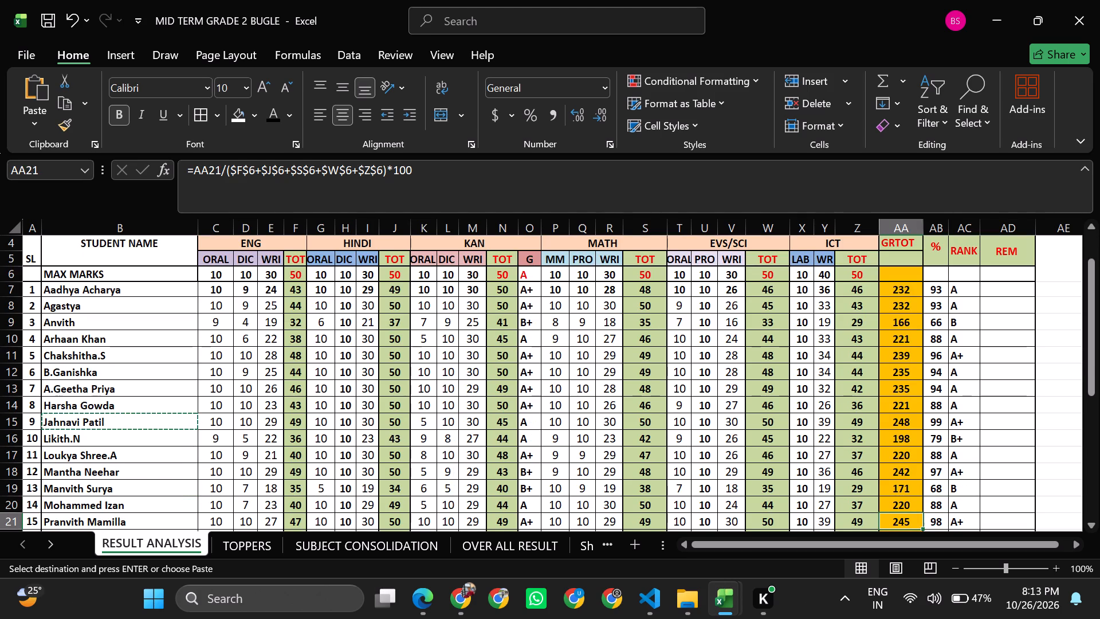
key(Left)
key(Left)
key(Left)
key(Left)
key(Left)
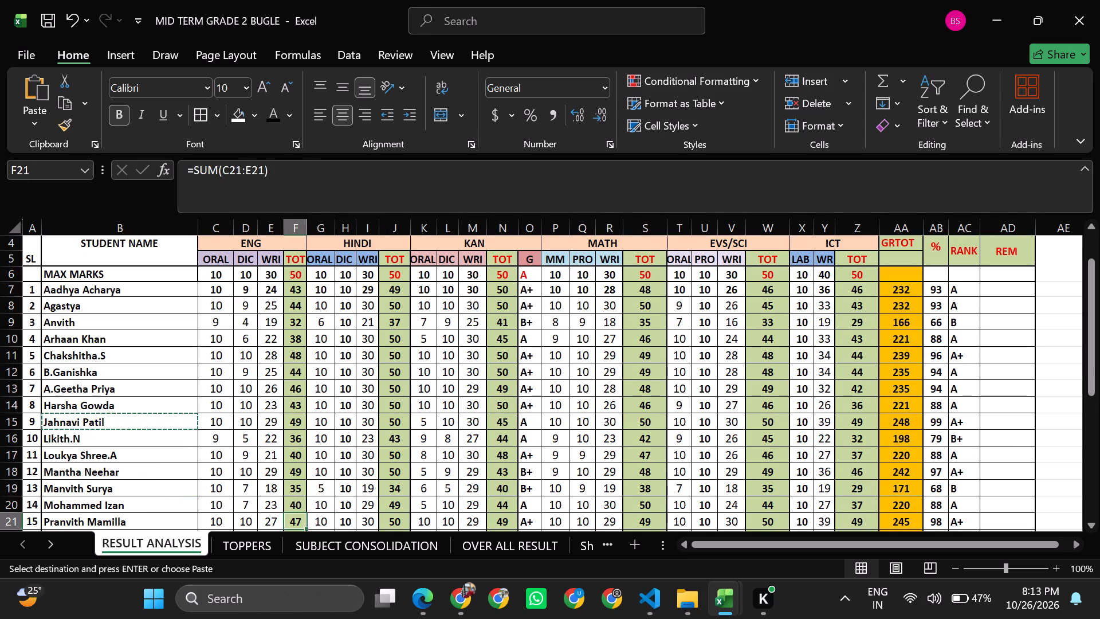
key(Left)
key(Left)
key(Left)
key(Left)
key(ctrl+c)
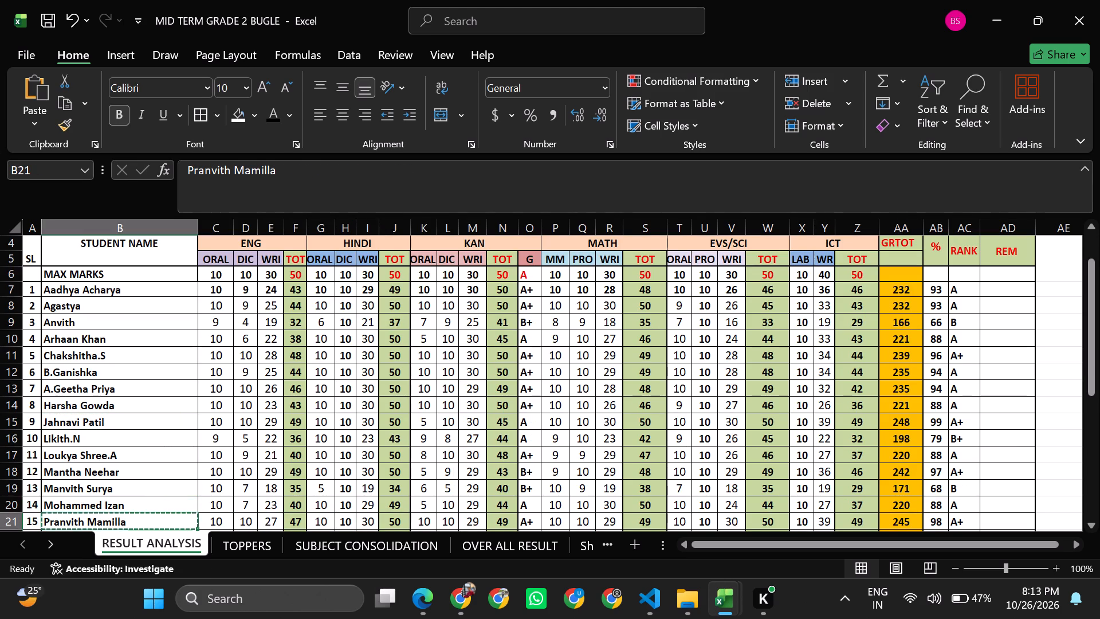
click(276, 536)
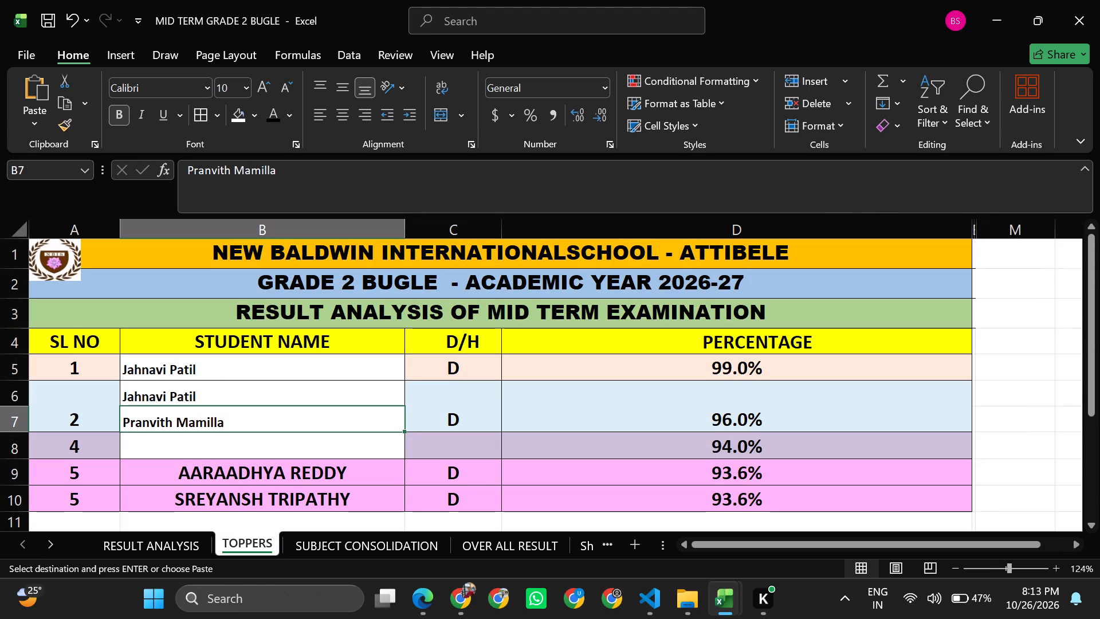
click(247, 394)
key(ctrl+v)
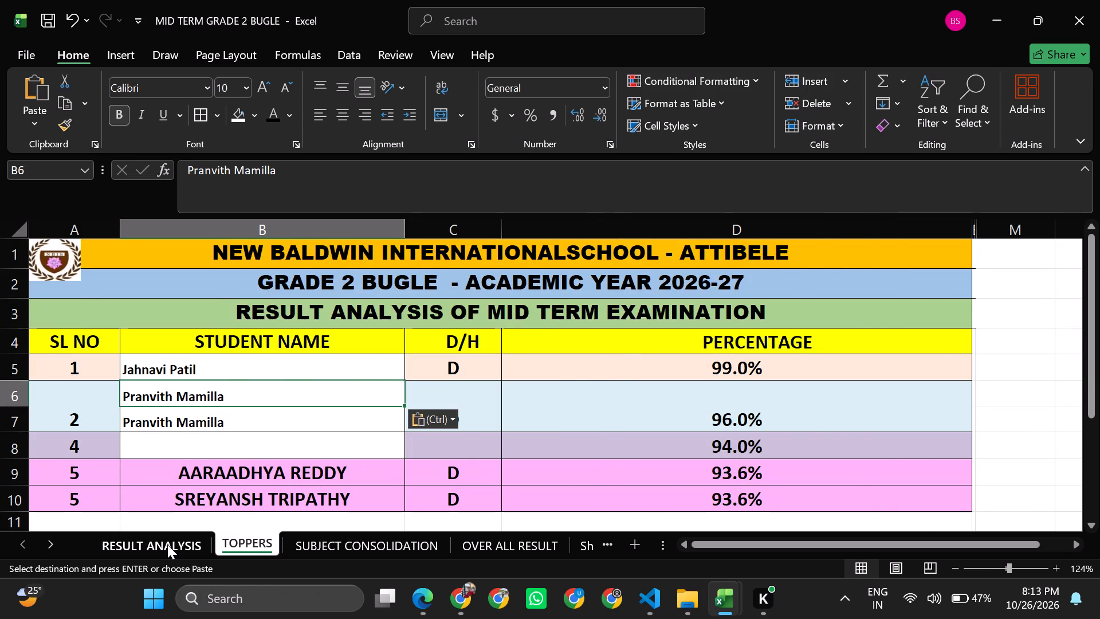
Copy the name of the student with 98% from row 32 of RESULT ANALYSIS into the row 7 name cell of TOPPERS.
click(163, 544)
key(Down)
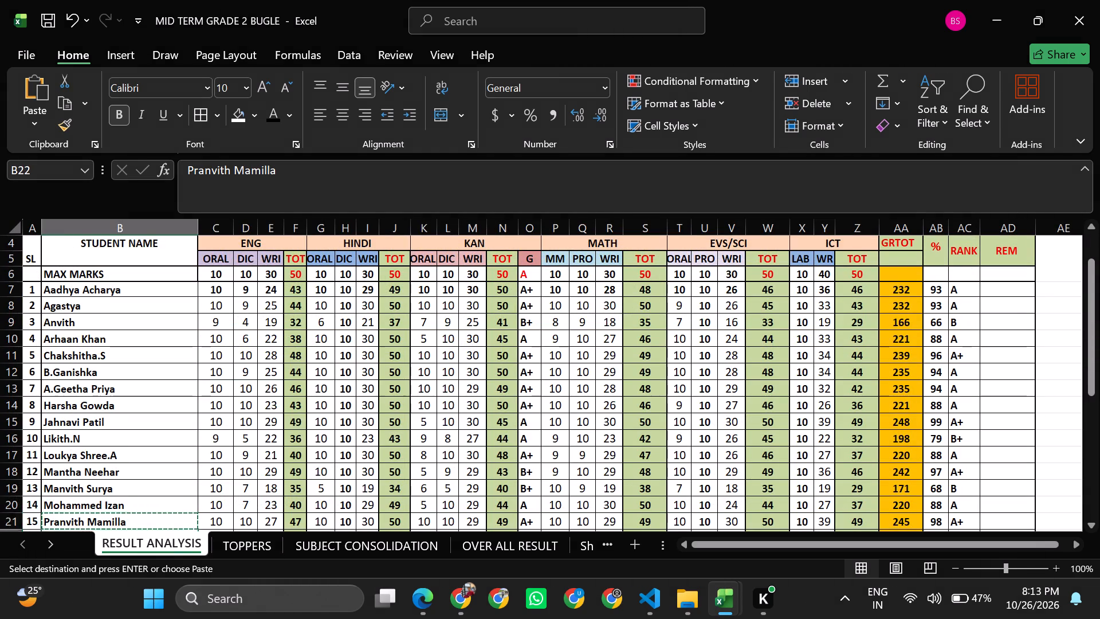
key(Down)
key(Down)
key(Down)
key(Down)
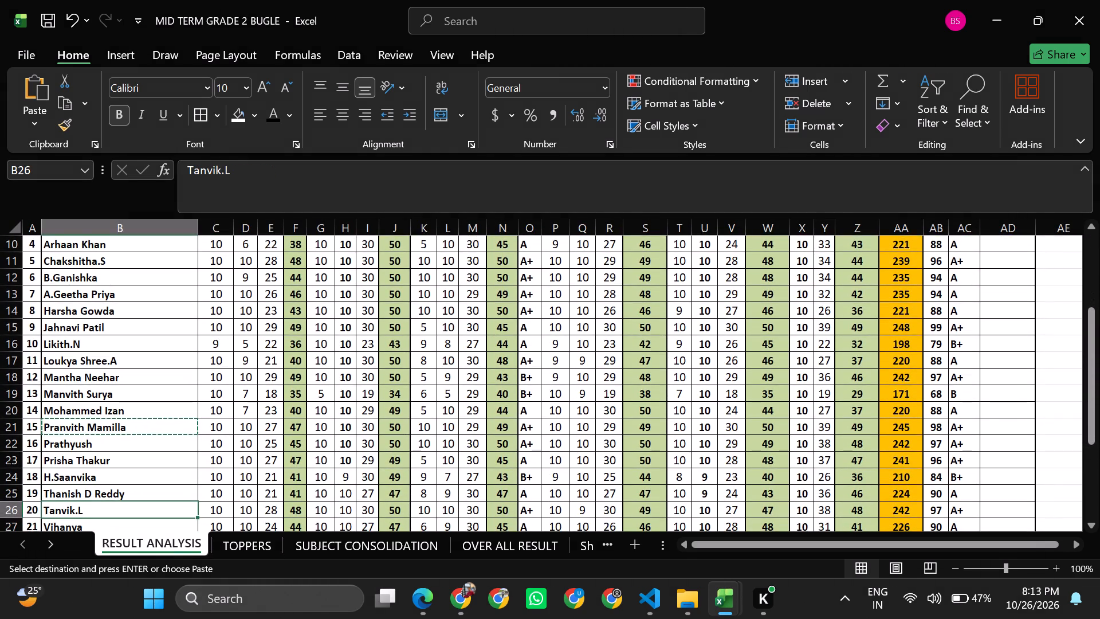
key(Down)
key(Down)
key(Down)
key(Down)
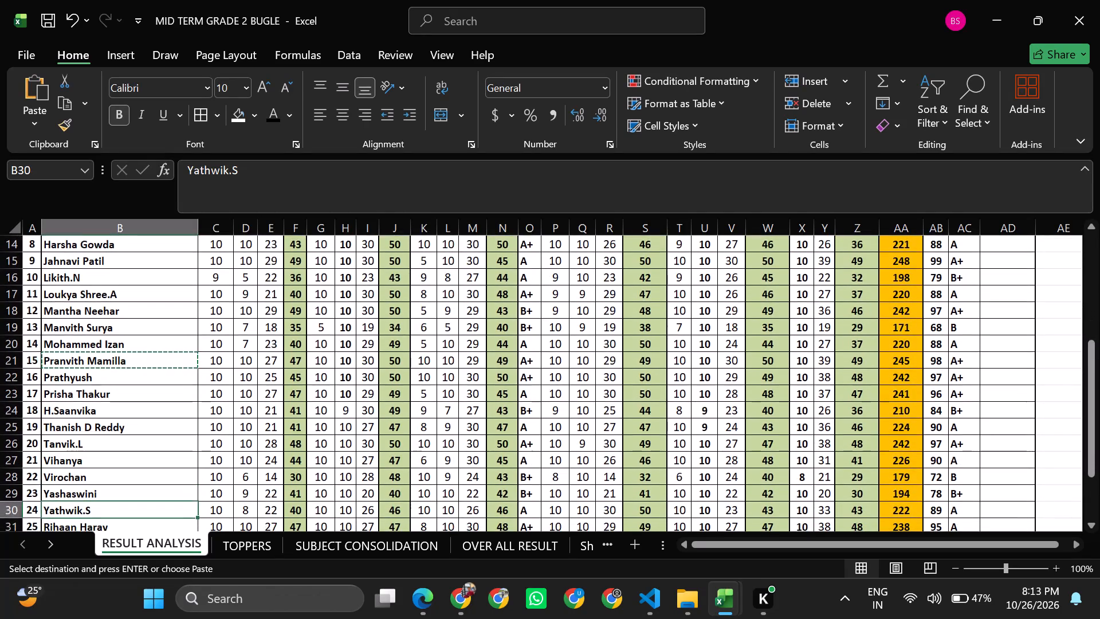
key(Down)
key(Down)
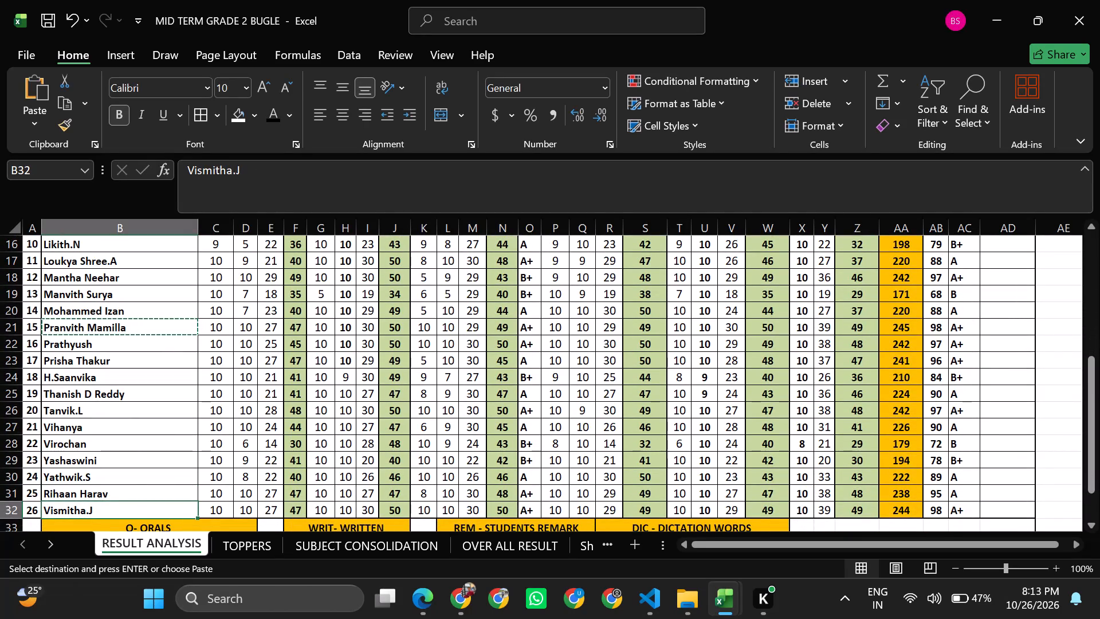
key(ctrl+c)
click(237, 535)
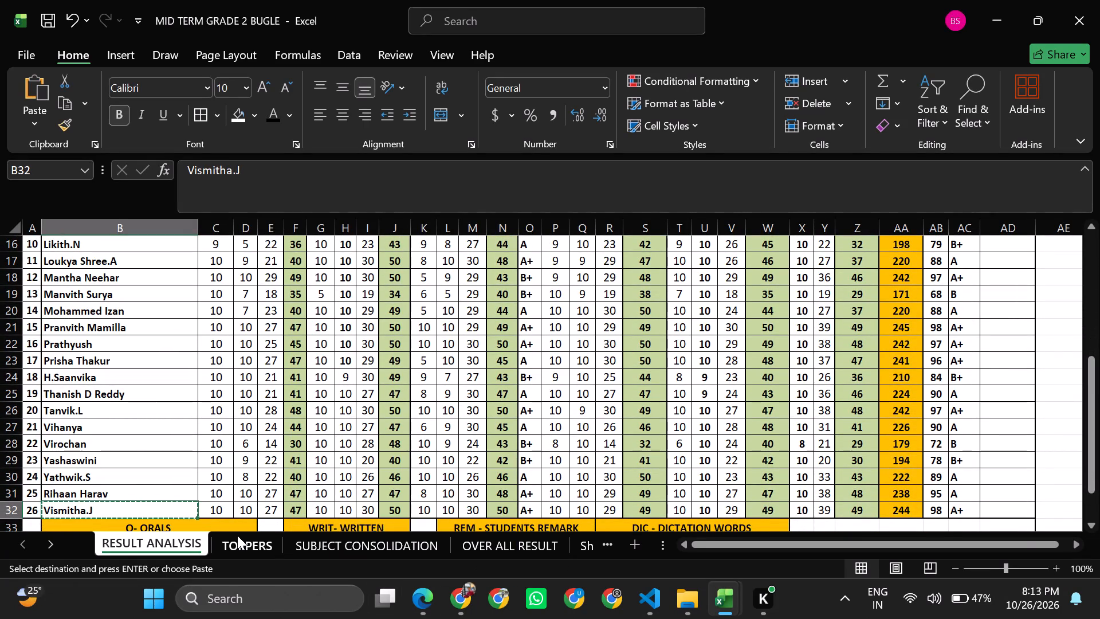
click(236, 446)
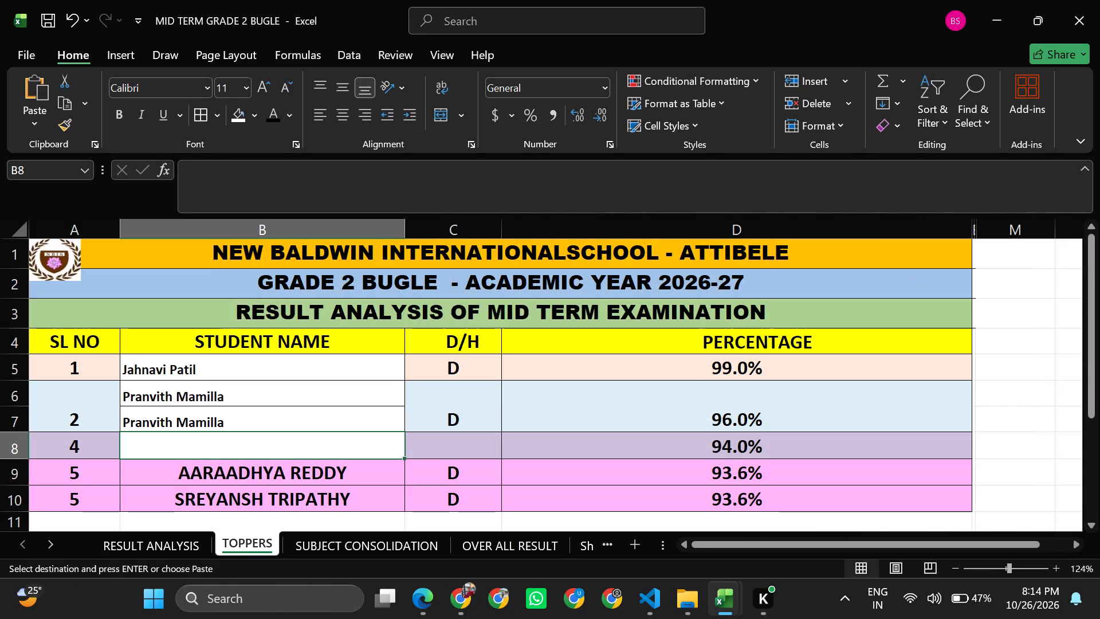
click(253, 423)
key(ctrl+v)
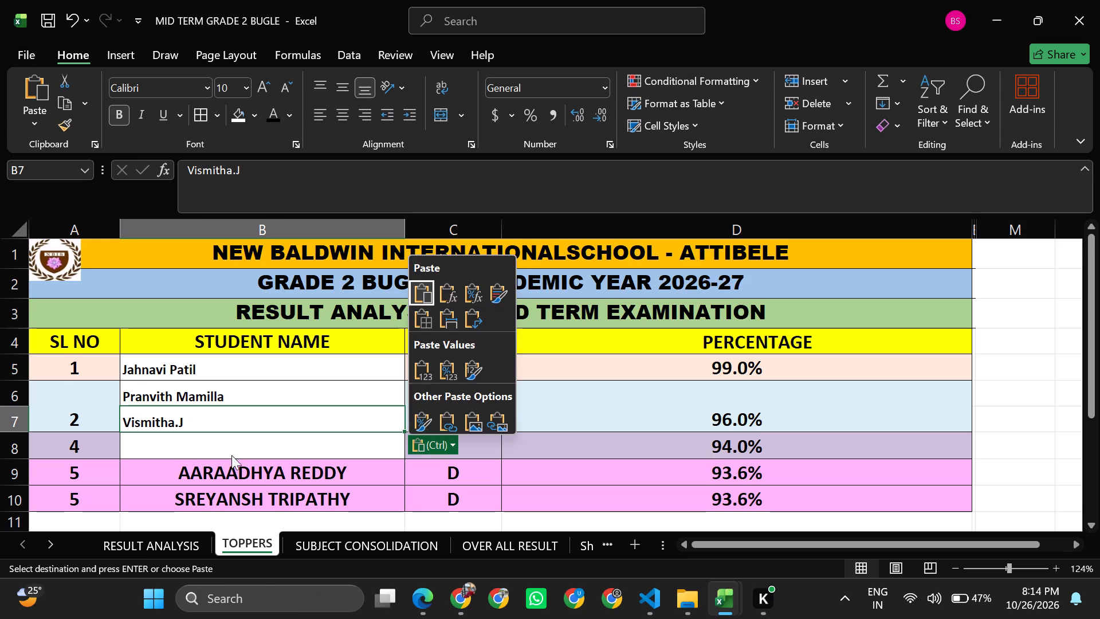
click(228, 460)
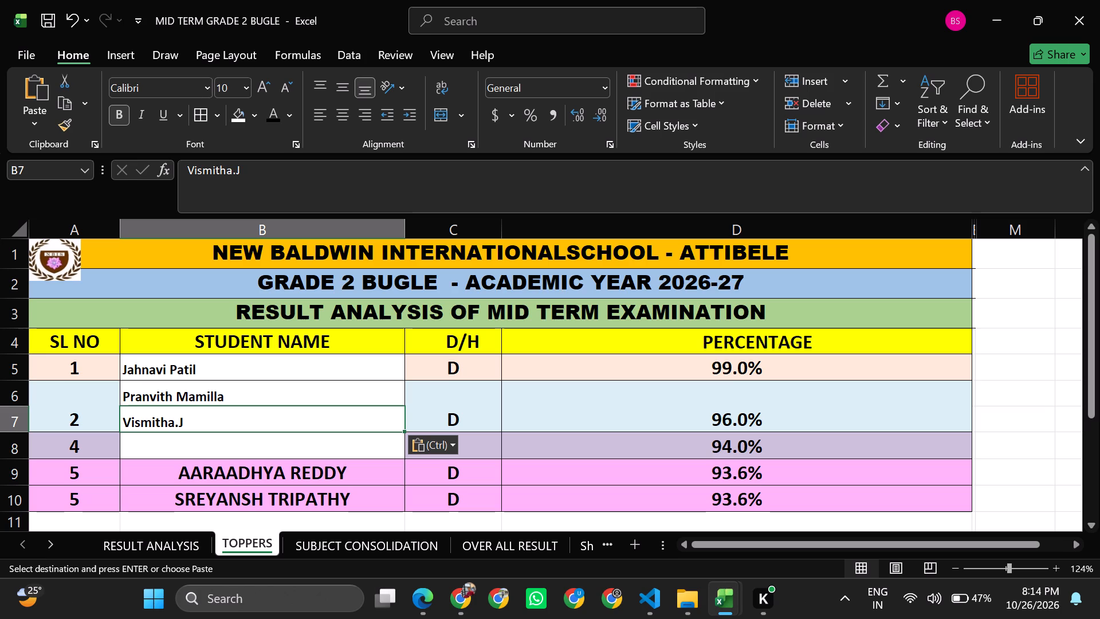
Set the merged rank 2 PERCENTAGE cell of TOPPERS to 98%.
click(722, 428)
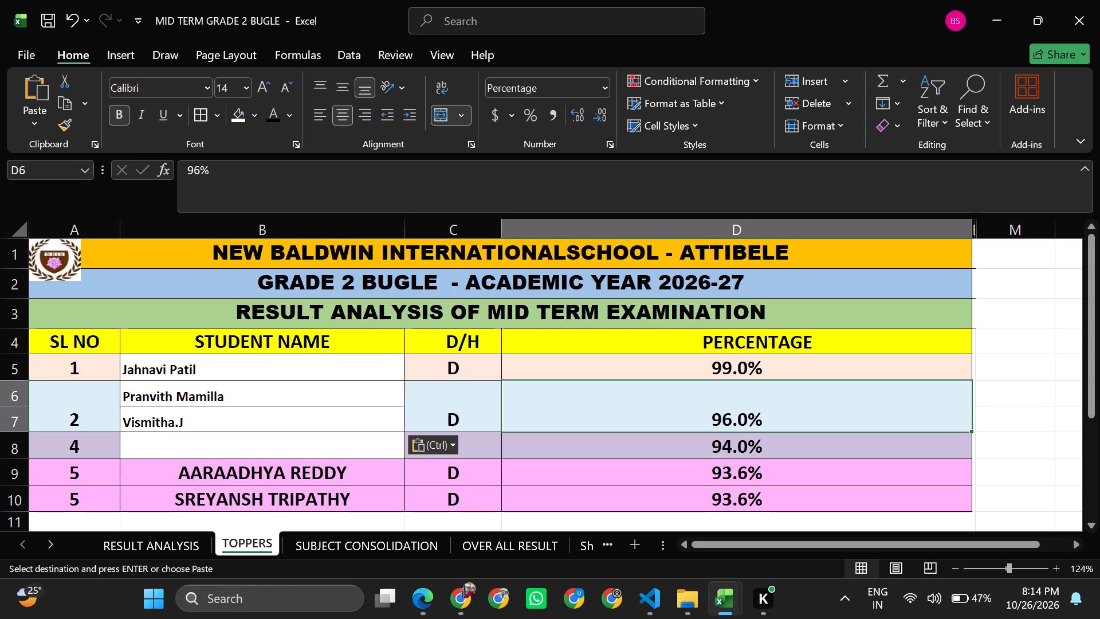
click(734, 420)
double_click(734, 420)
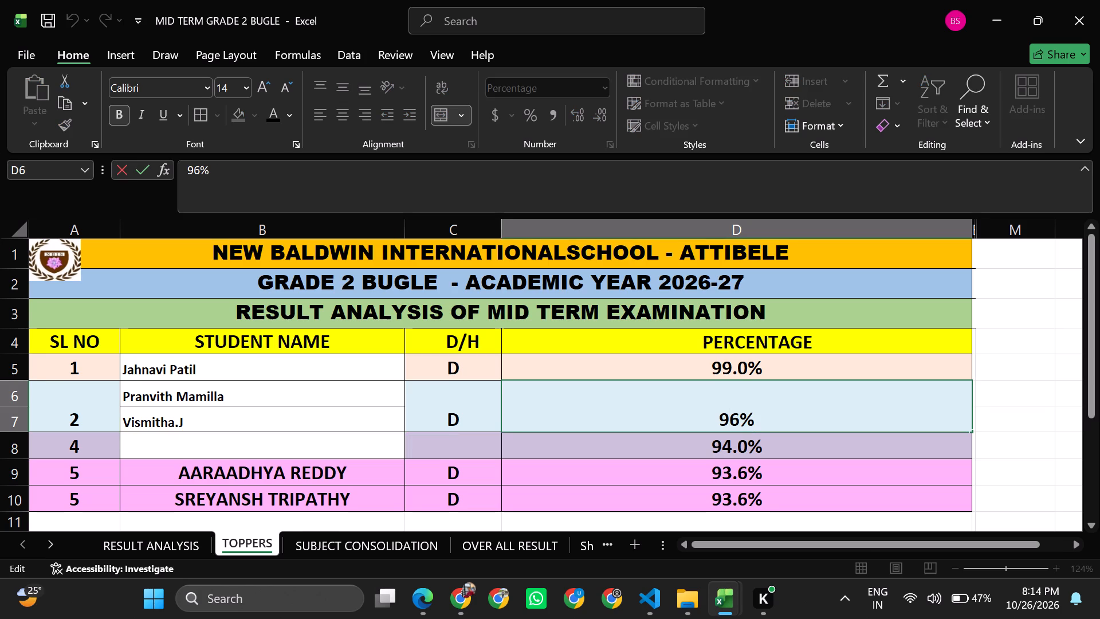
key(Right)
key(BackSpace)
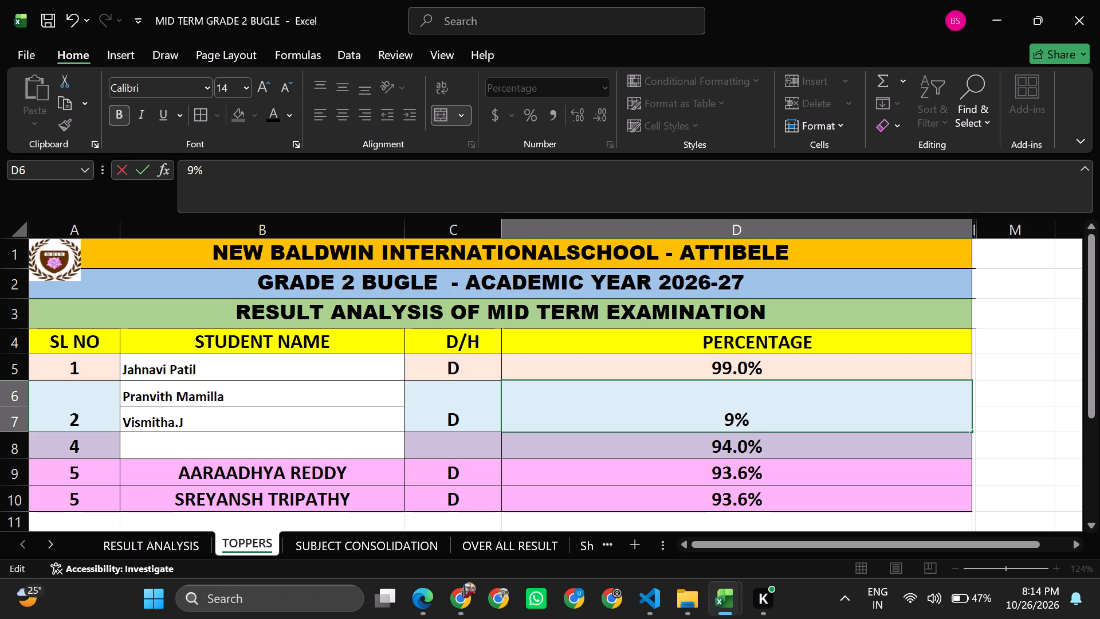
key(8)
click(370, 454)
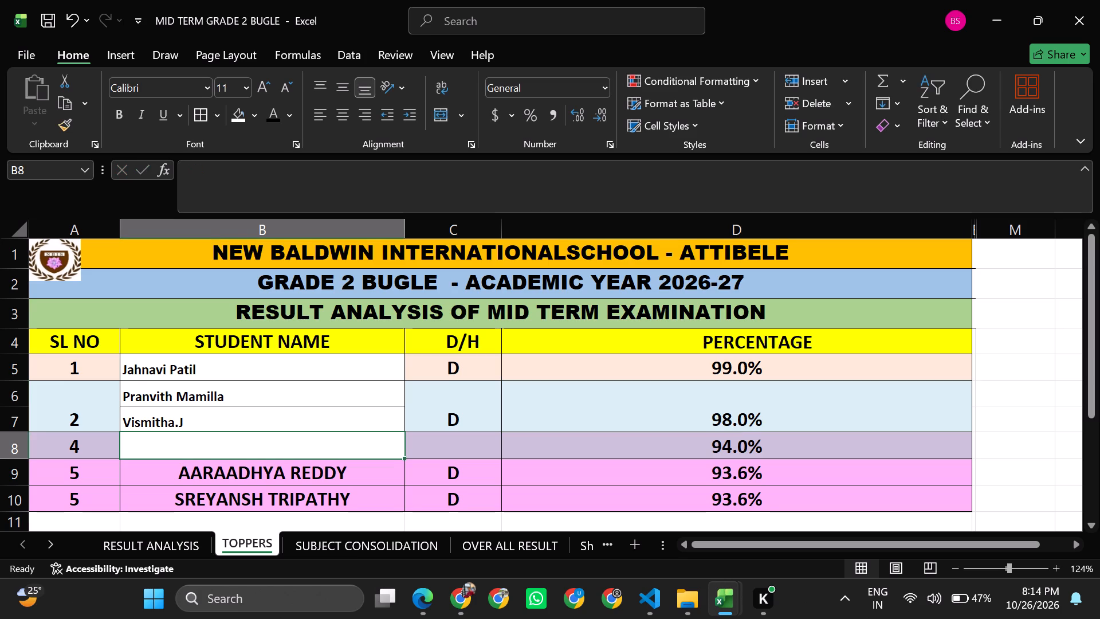
Examine the percentage column of RESULT ANALYSIS for the highest-scoring students below 98%.
click(164, 544)
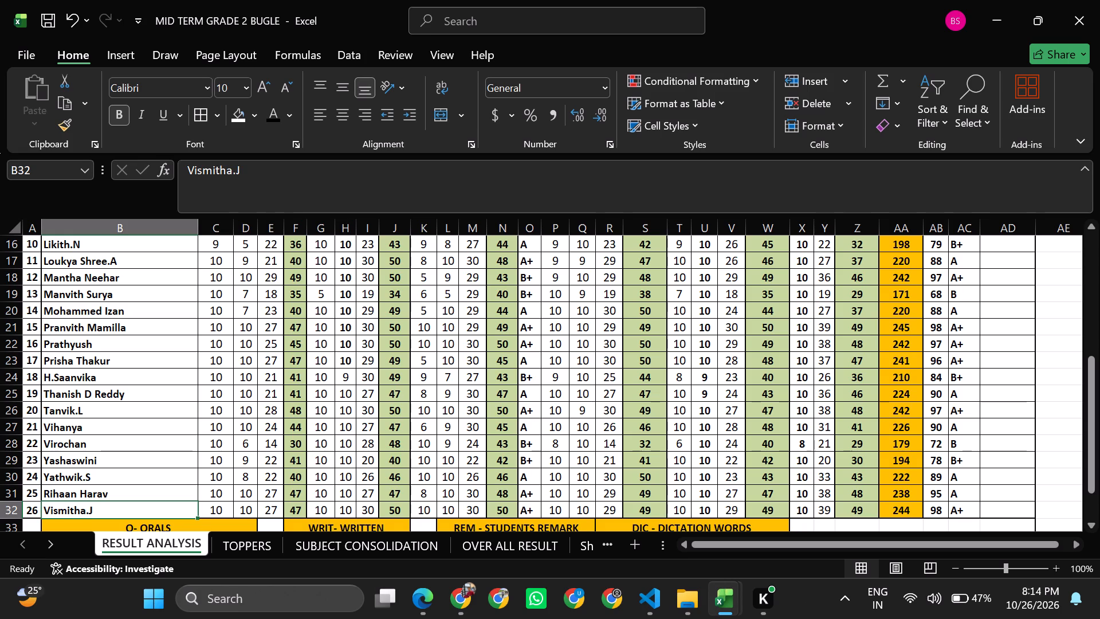
click(936, 516)
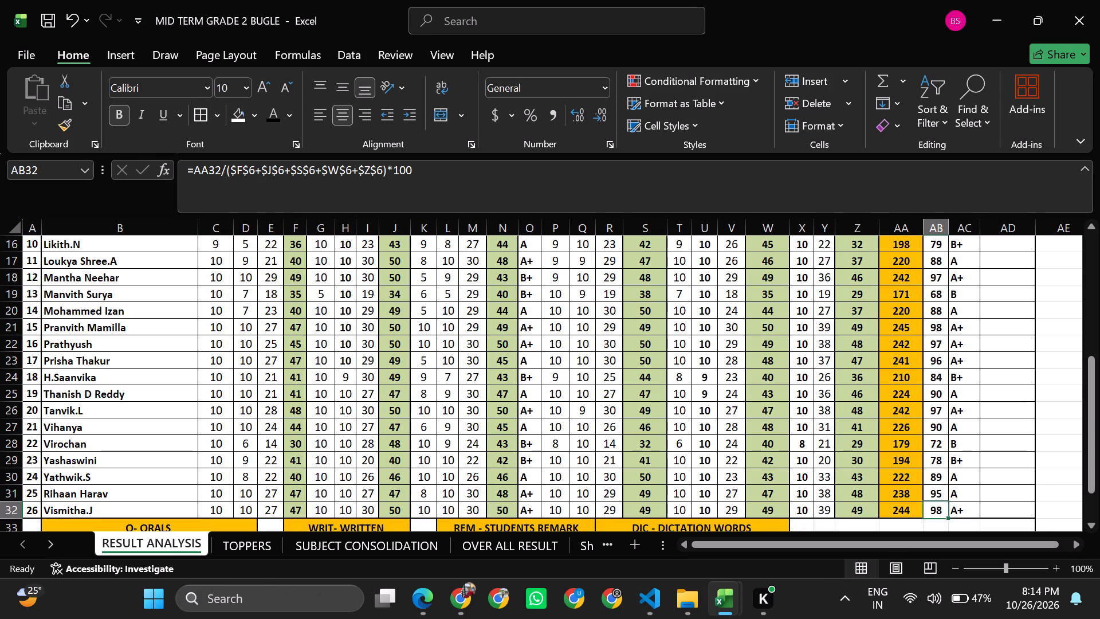
key(Up)
key(Up)
key(Up)
key(Up)
key(Up)
key(Up)
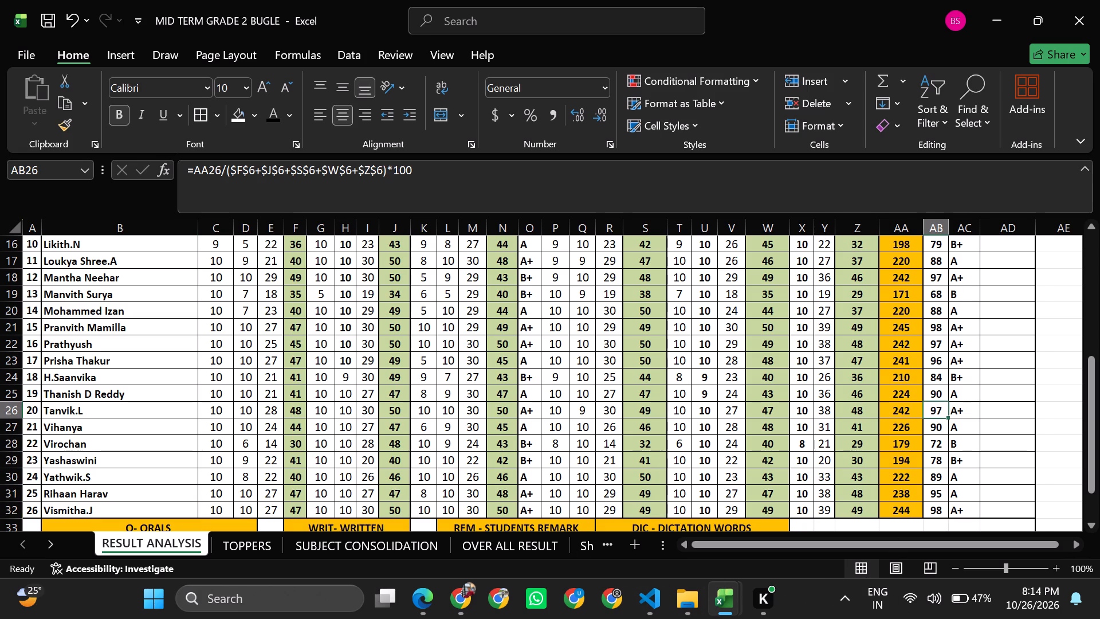
key(Up)
key(Up)
key(Up)
key(Up)
key(Up)
key(Up)
key(Up)
key(Up)
key(Up)
key(Up)
key(Up)
key(Up)
key(Up)
key(Up)
key(Up)
key(Up)
key(Up)
key(Up)
key(Up)
key(Up)
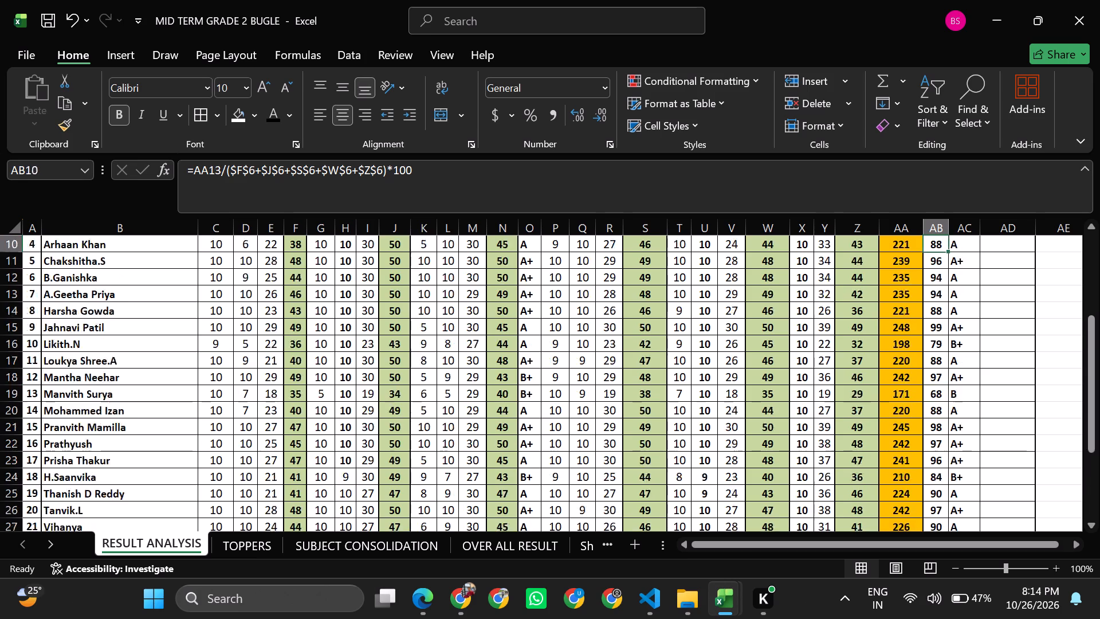
key(Down)
key(Down)
key(Down)
key(Down)
key(Down)
key(Down)
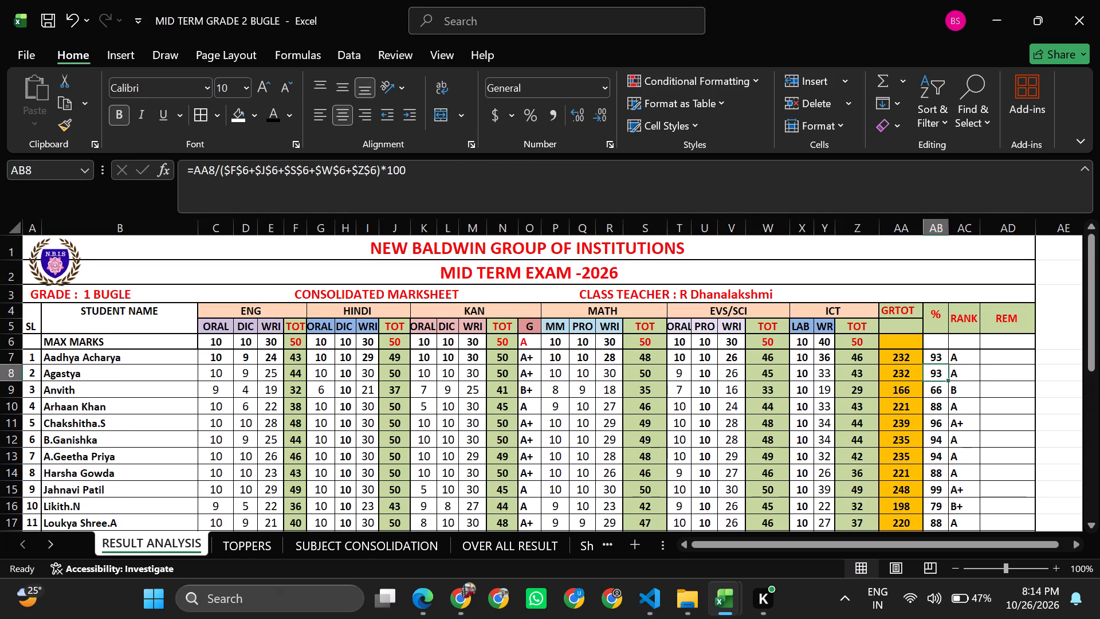
key(Right)
key(Up)
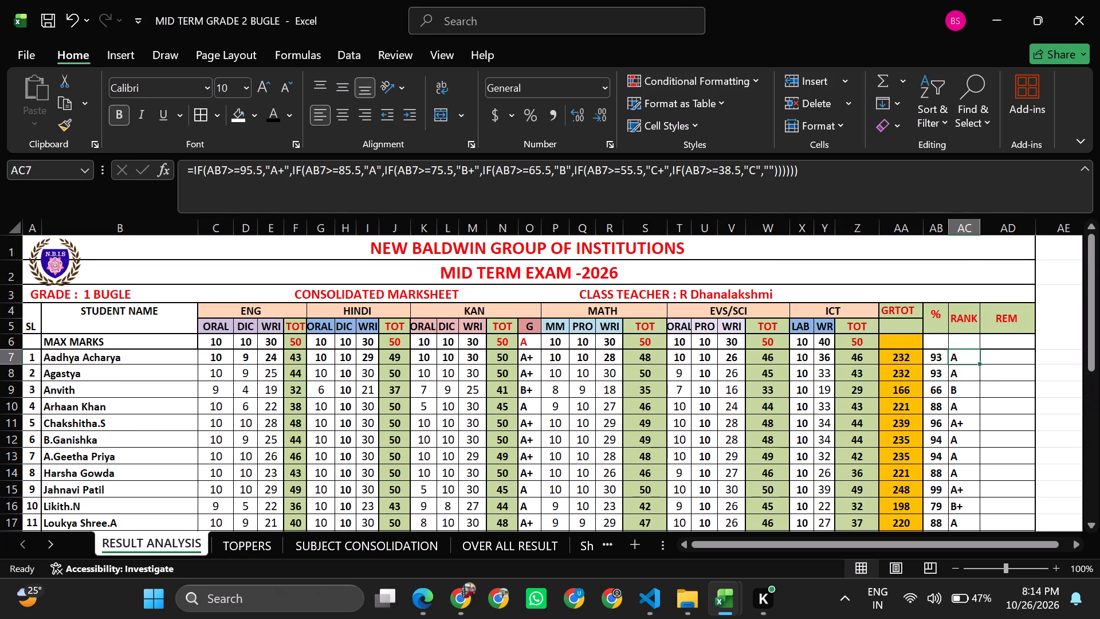
key(Left)
key(Down)
key(Down)
key(Down)
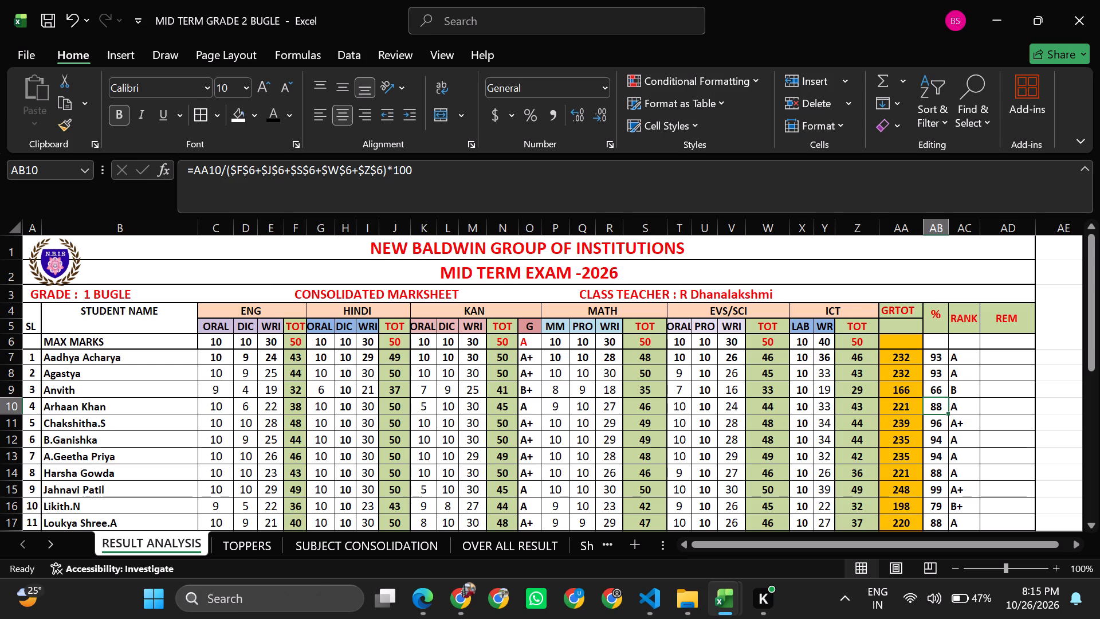
key(Down)
key(Down)
key(Down)
key(Down)
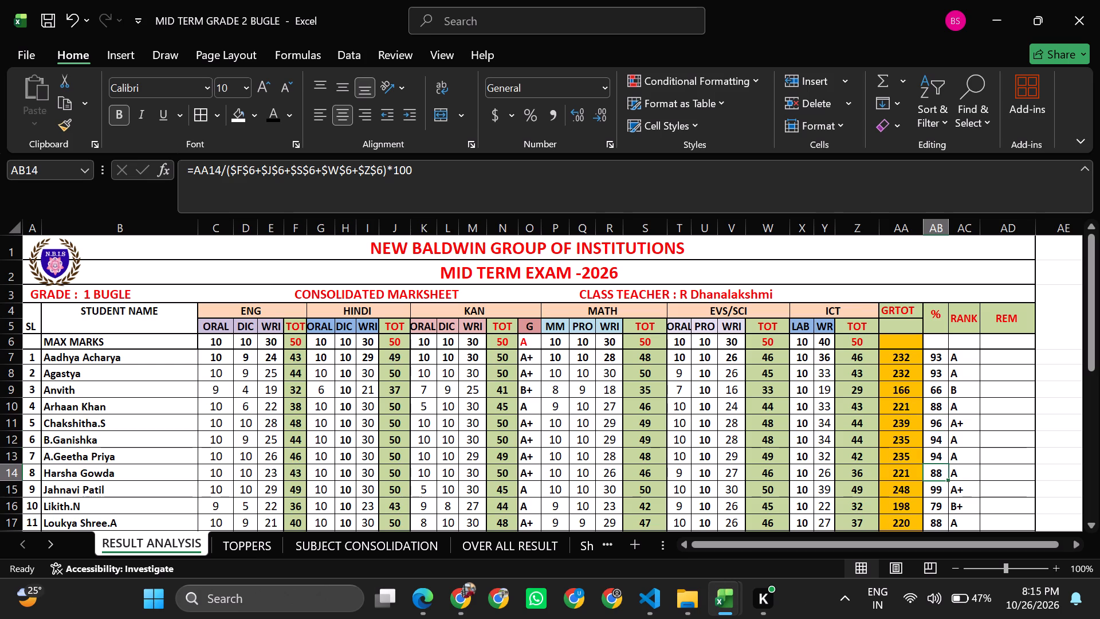
key(Down)
key(Down)
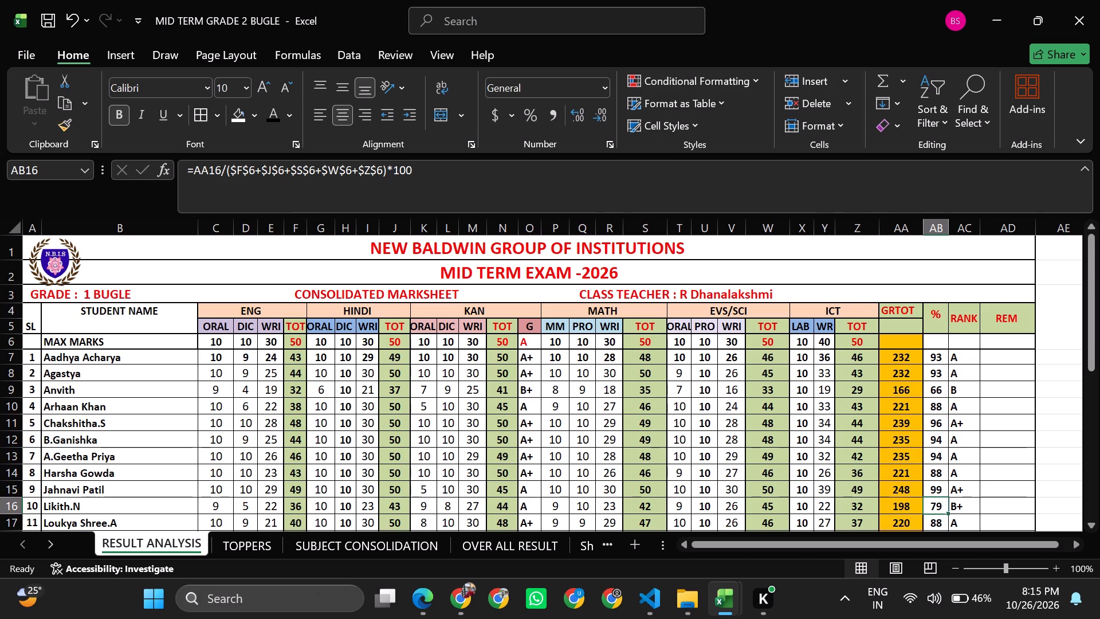
key(Up)
key(Left)
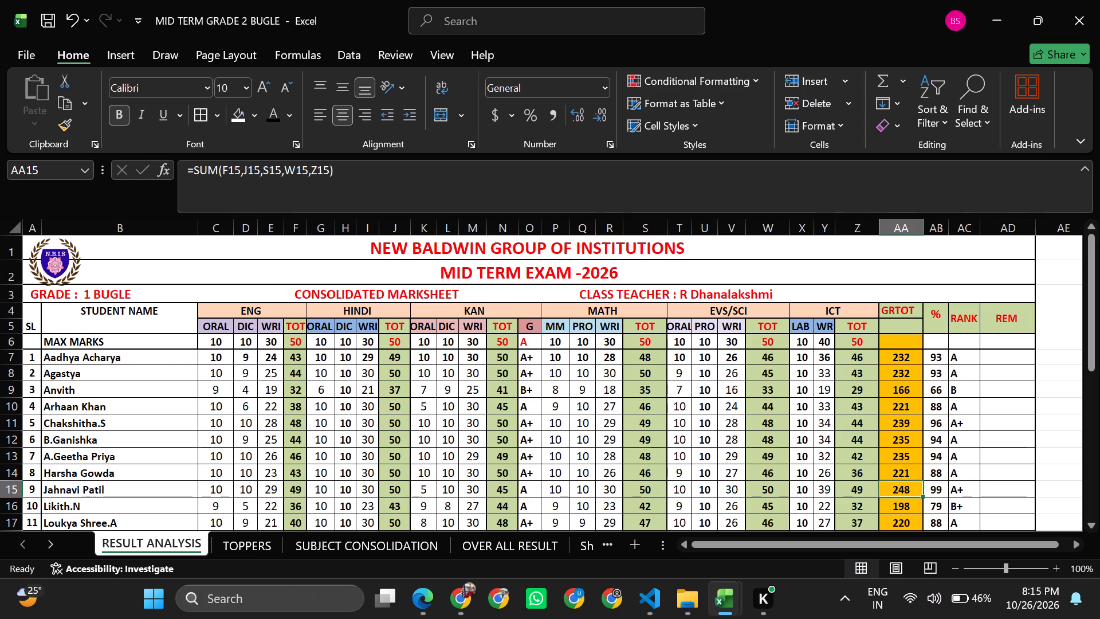
key(Right)
key(Down)
key(Down)
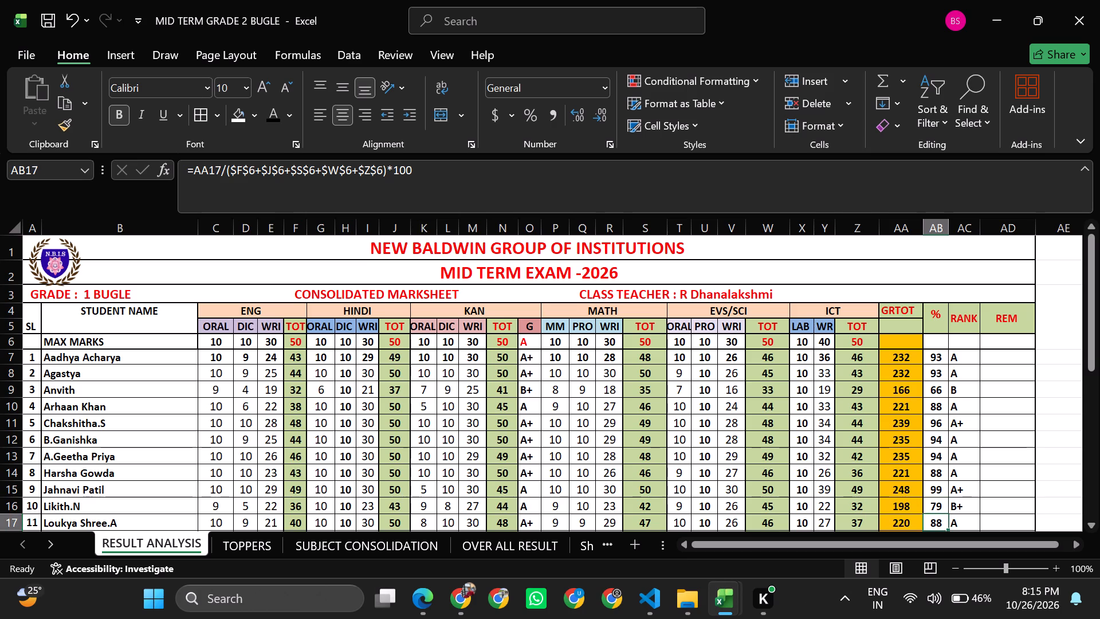
key(Down)
key(Down)
key(Down)
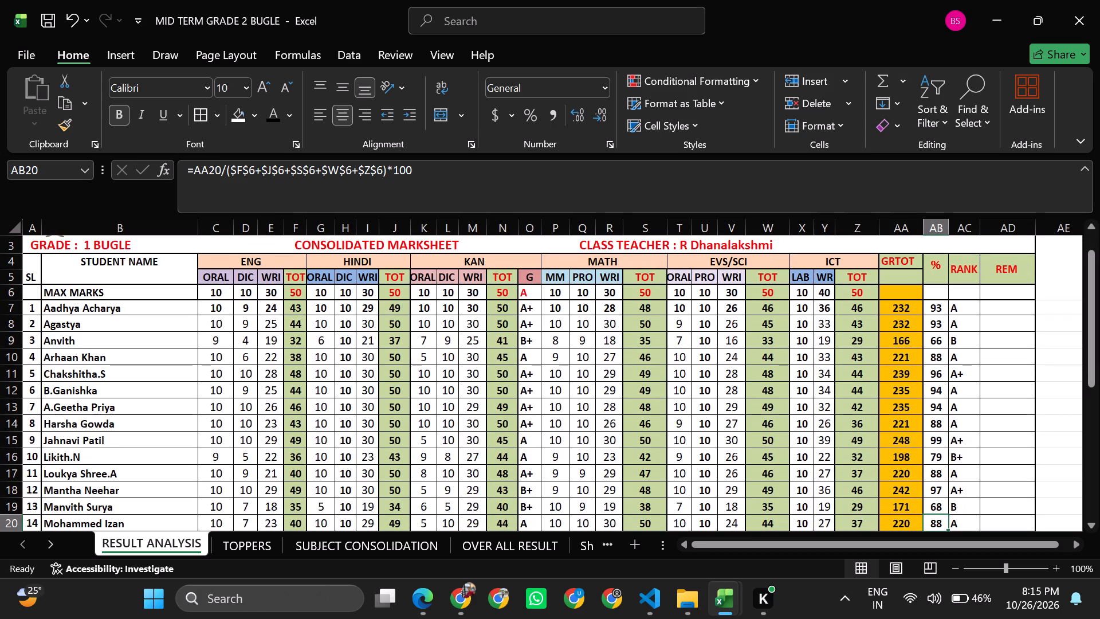
key(Up)
key(Up)
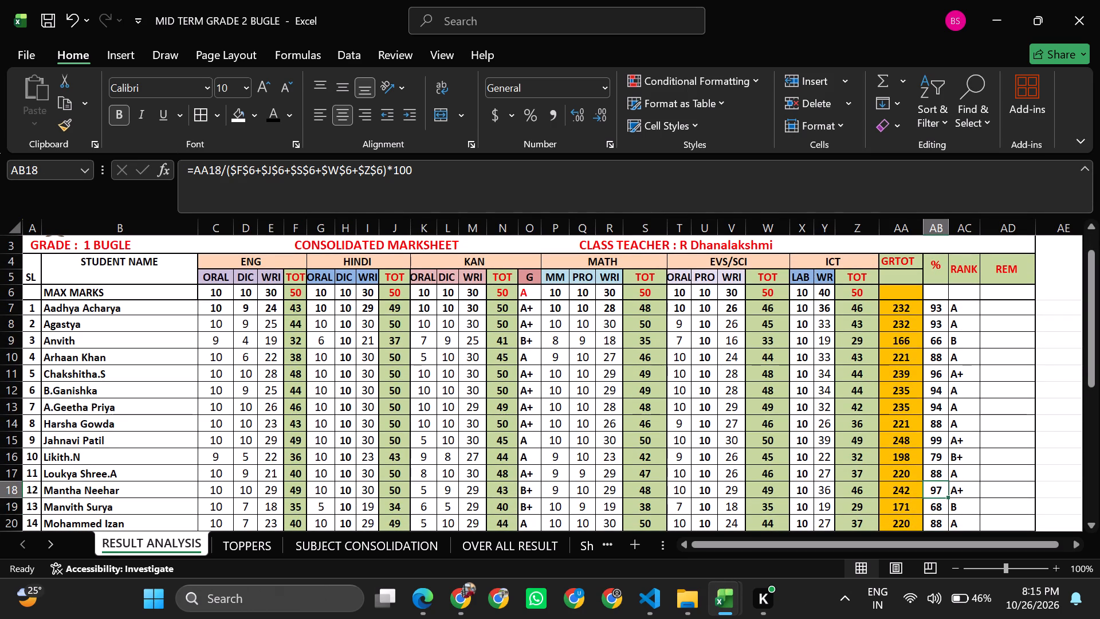
Copy the name of the student with 97% from row 18 of RESULT ANALYSIS into the row 8 name cell of TOPPERS.
key(Left)
key(Left)
key(Left)
key(Left)
key(Left)
key(Left)
key(Left)
key(Left)
key(Left)
key(Left)
key(Left)
key(Left)
key(Left)
key(Left)
key(Left)
key(Left)
key(Left)
key(Left)
key(Left)
key(Left)
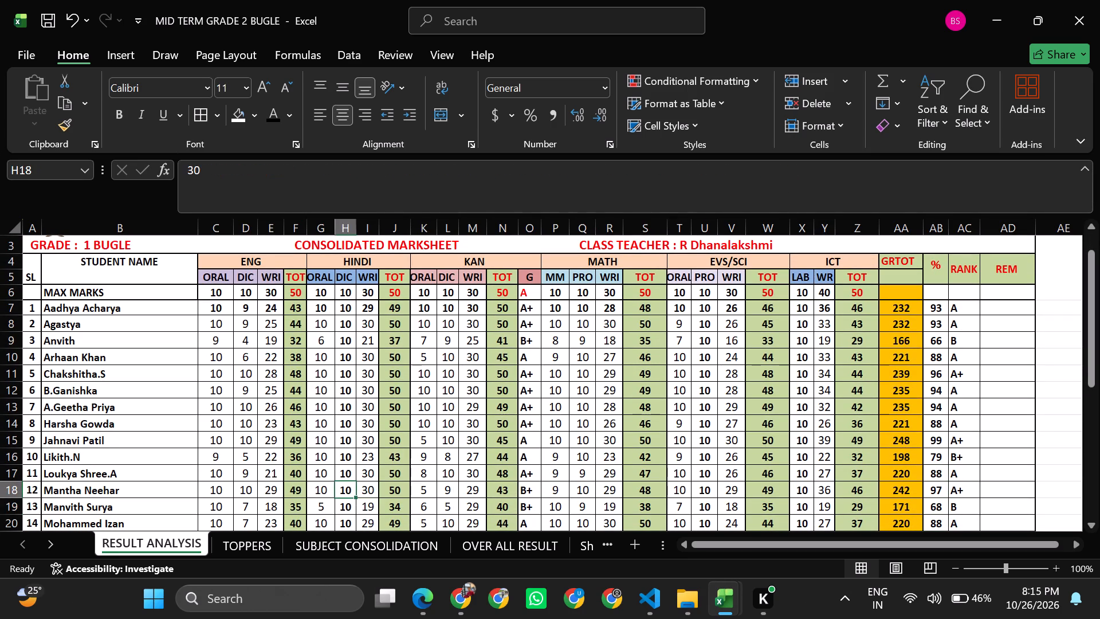
key(Left)
key(Left)
key(Left)
key(Left)
key(Left)
key(Left)
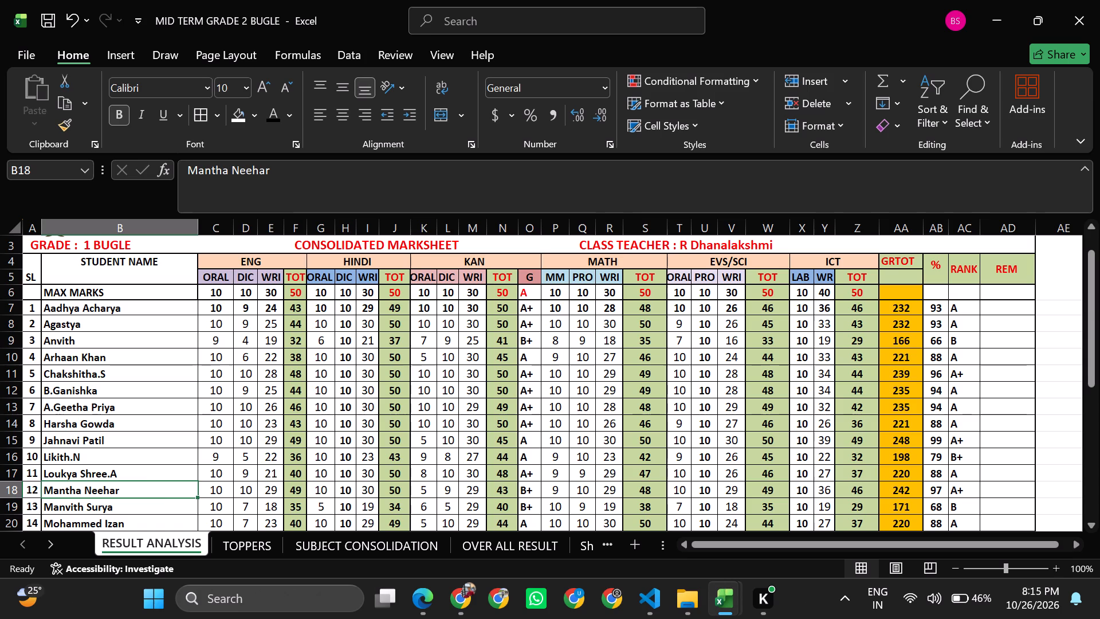
key(ctrl+c)
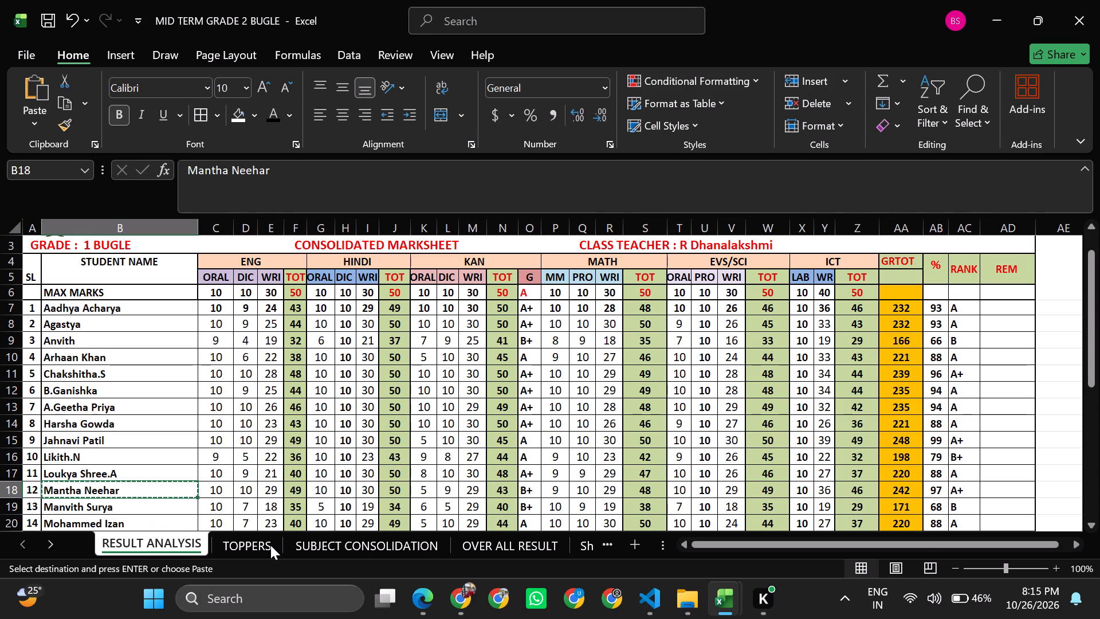
click(262, 544)
click(298, 450)
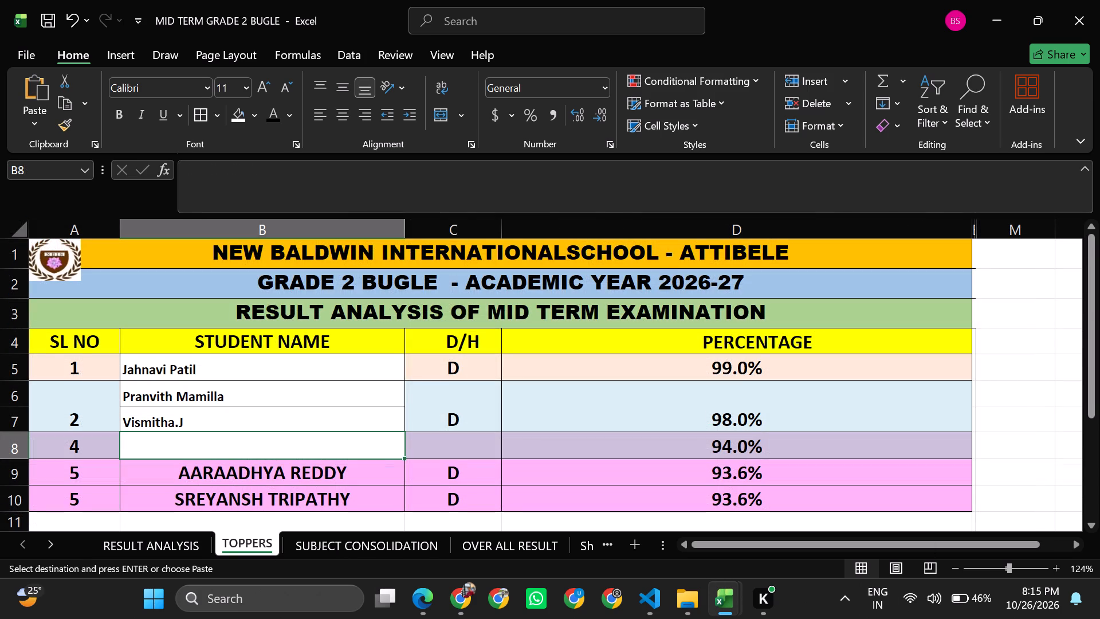
key(ctrl+v)
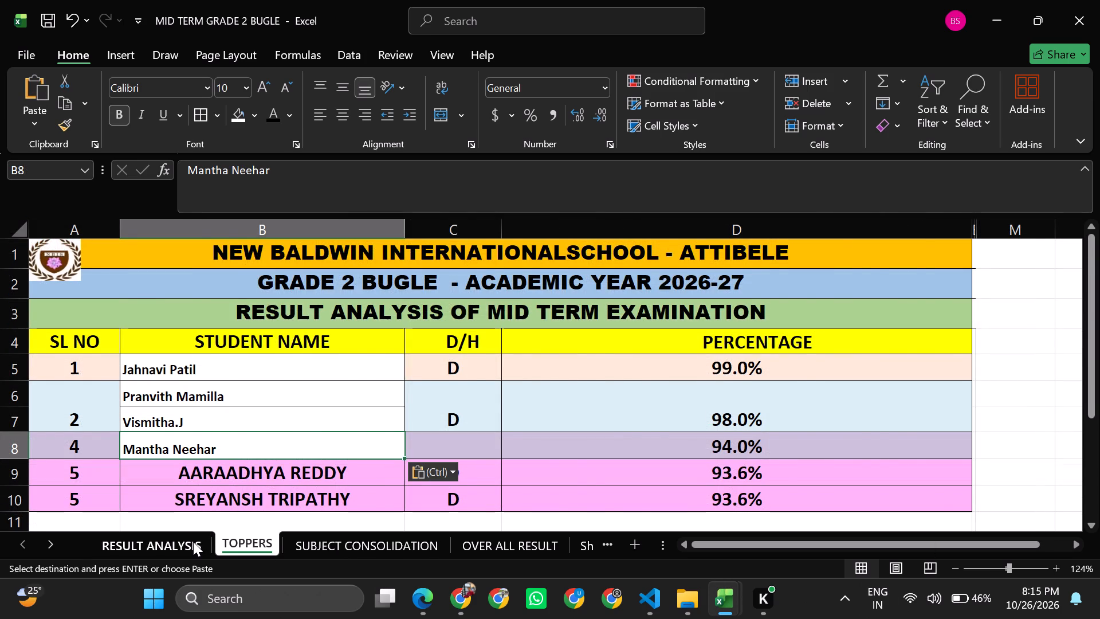
Copy the name of the student with 97% from row 22 of RESULT ANALYSIS into the row 9 name cell of TOPPERS.
click(192, 542)
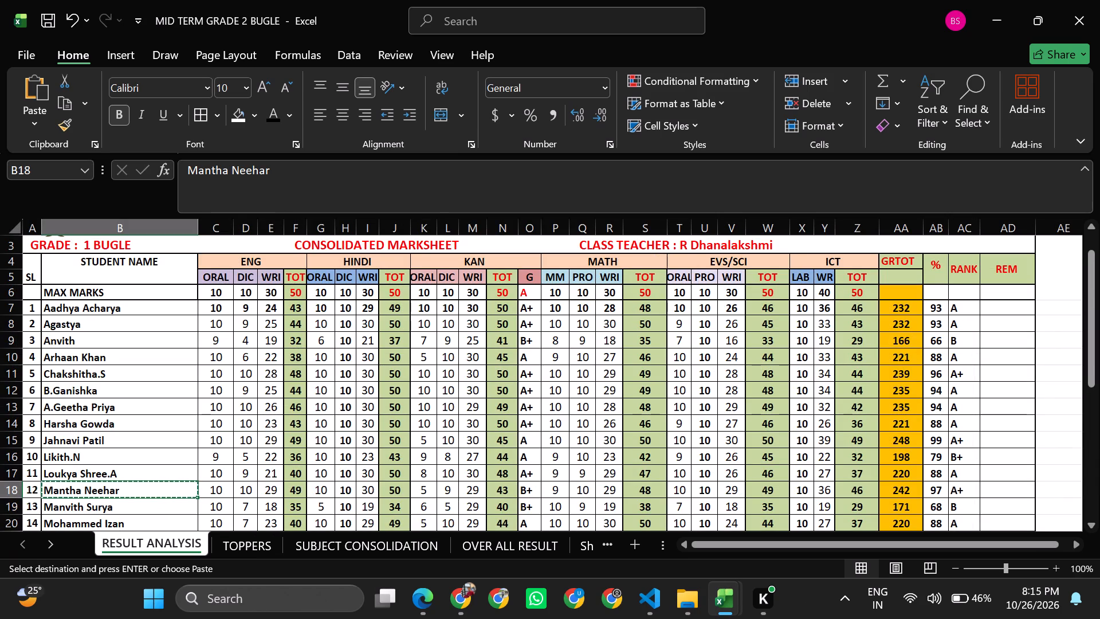
key(Down)
key(Down)
key(Down)
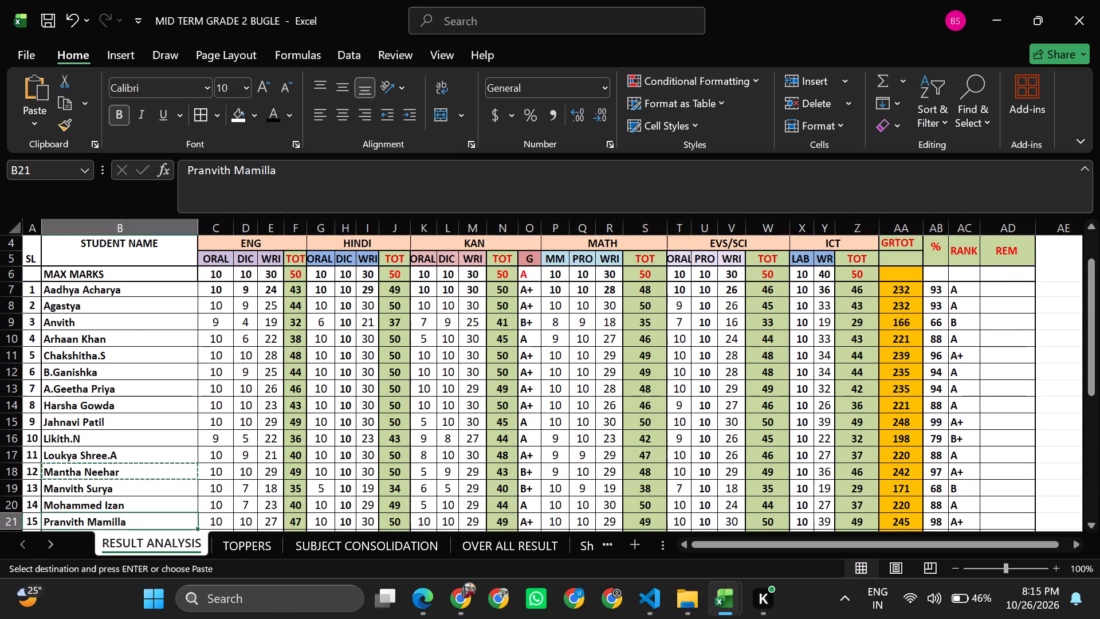
key(Down)
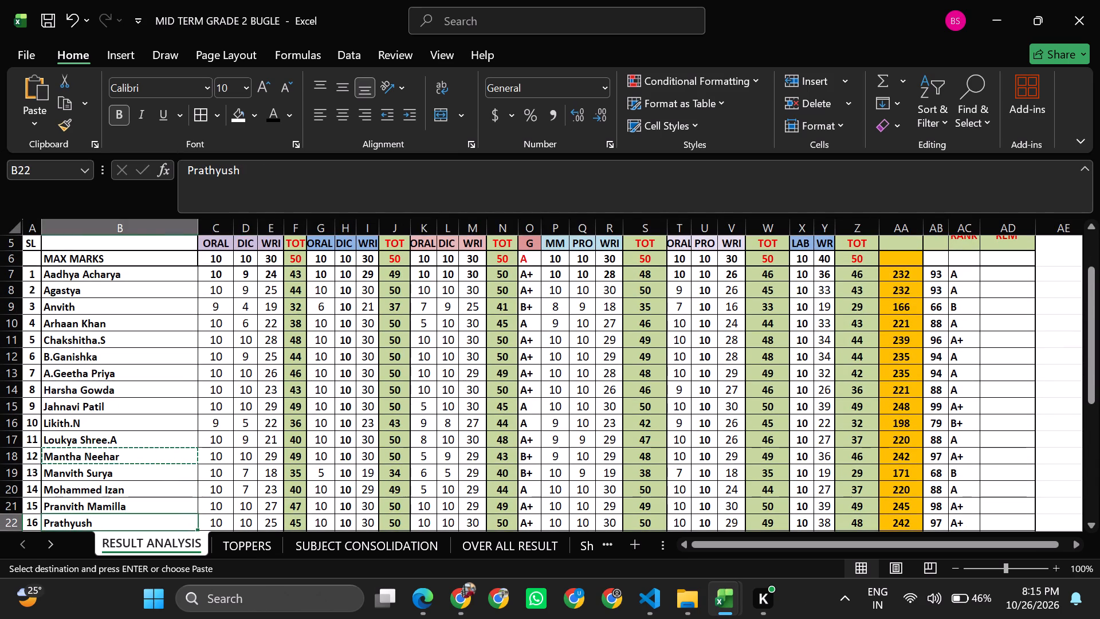
key(ctrl+c)
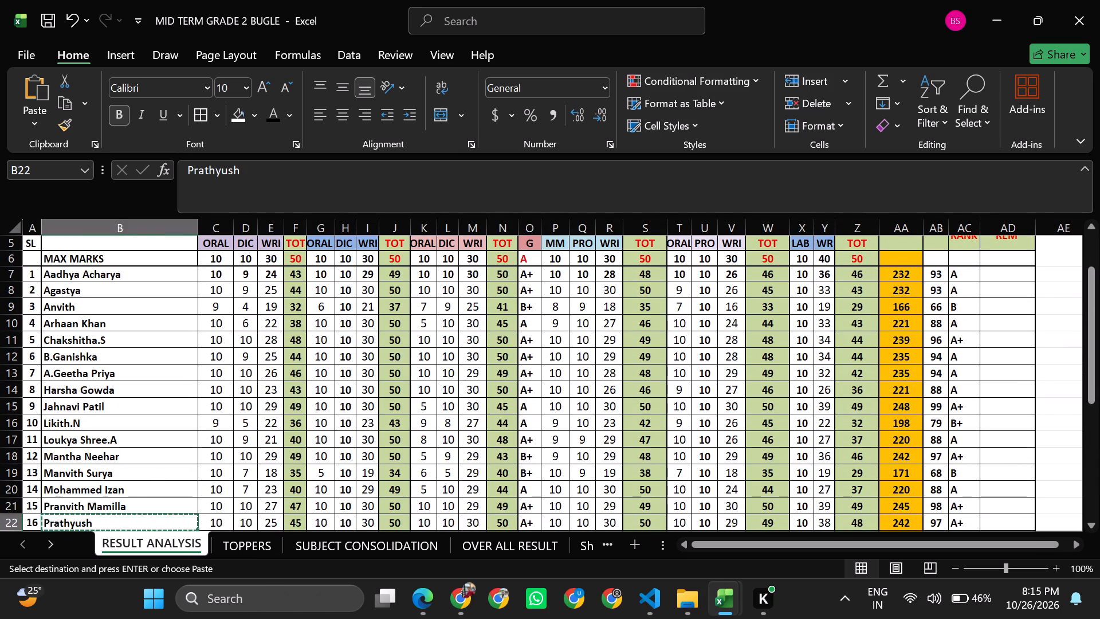
click(250, 539)
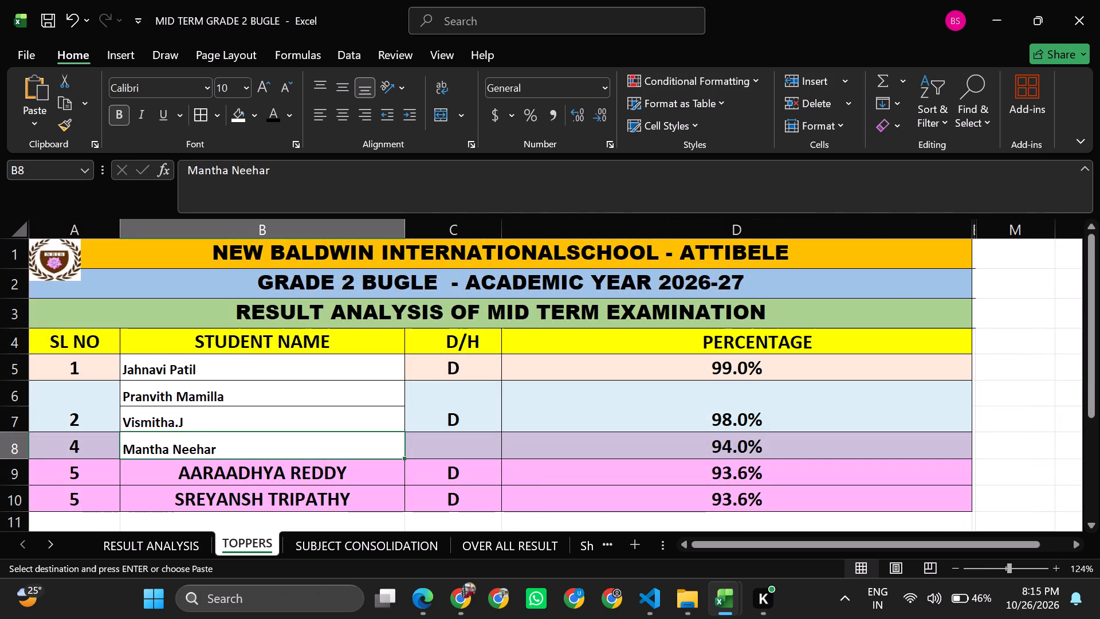
click(250, 471)
key(ctrl+v)
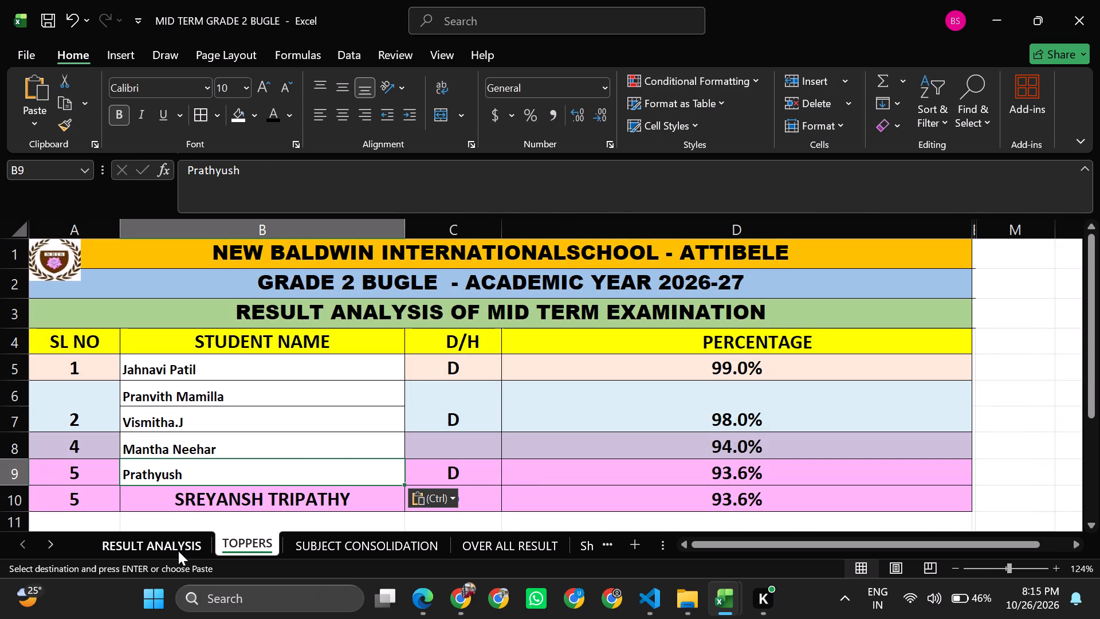
click(87, 453)
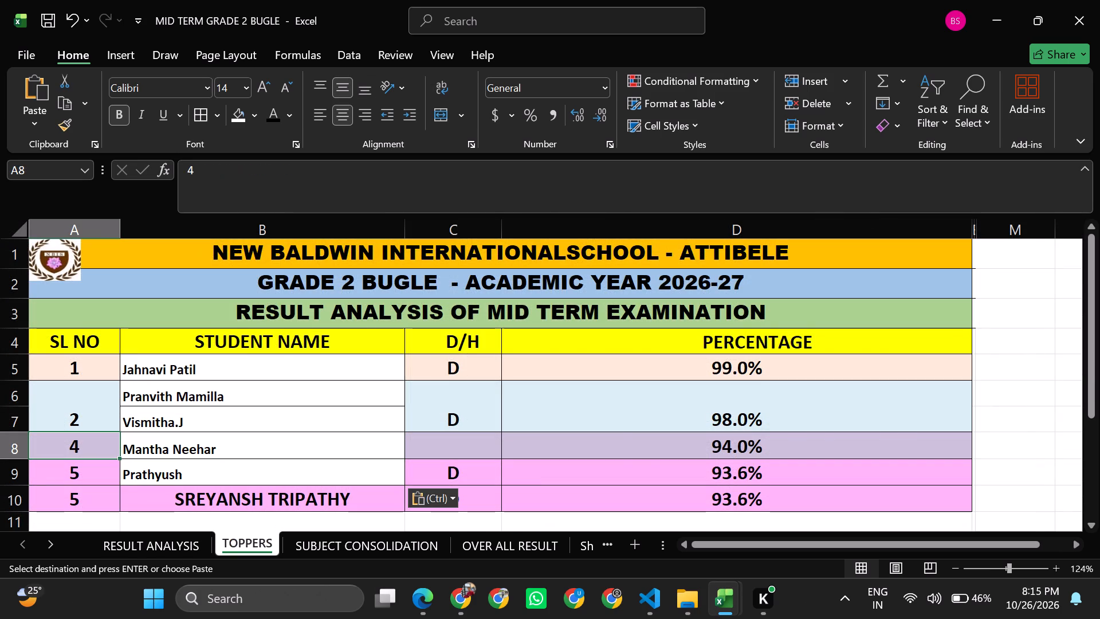
Examine the percentage column of RESULT ANALYSIS below row 22 for the next student with 97%.
click(166, 548)
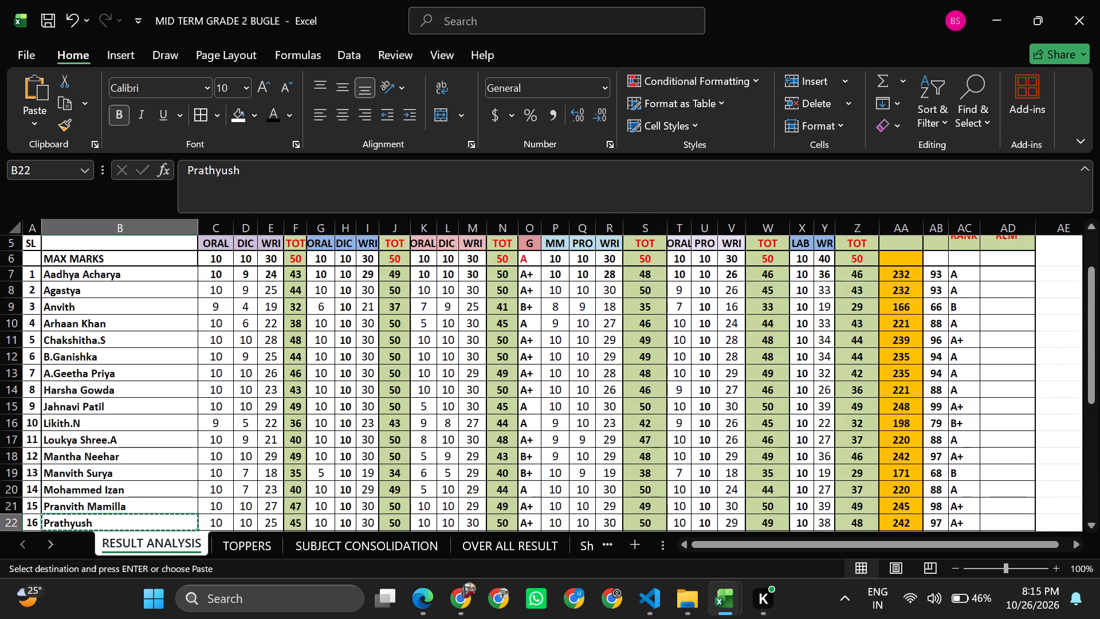
key(Down)
key(Down)
key(Down)
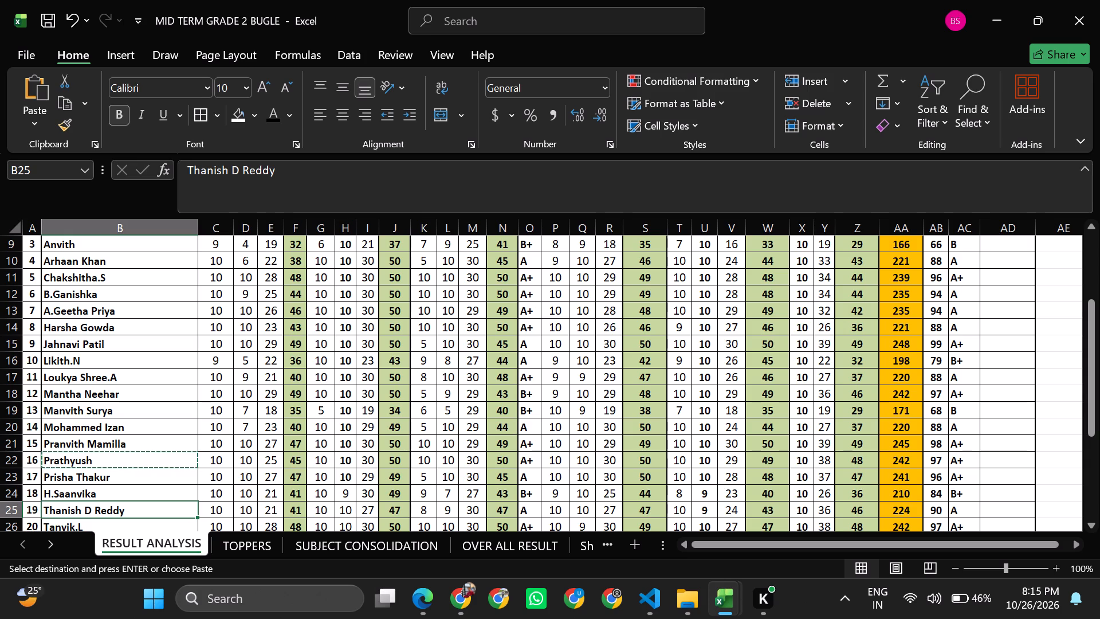
key(Up)
key(Up)
key(Up)
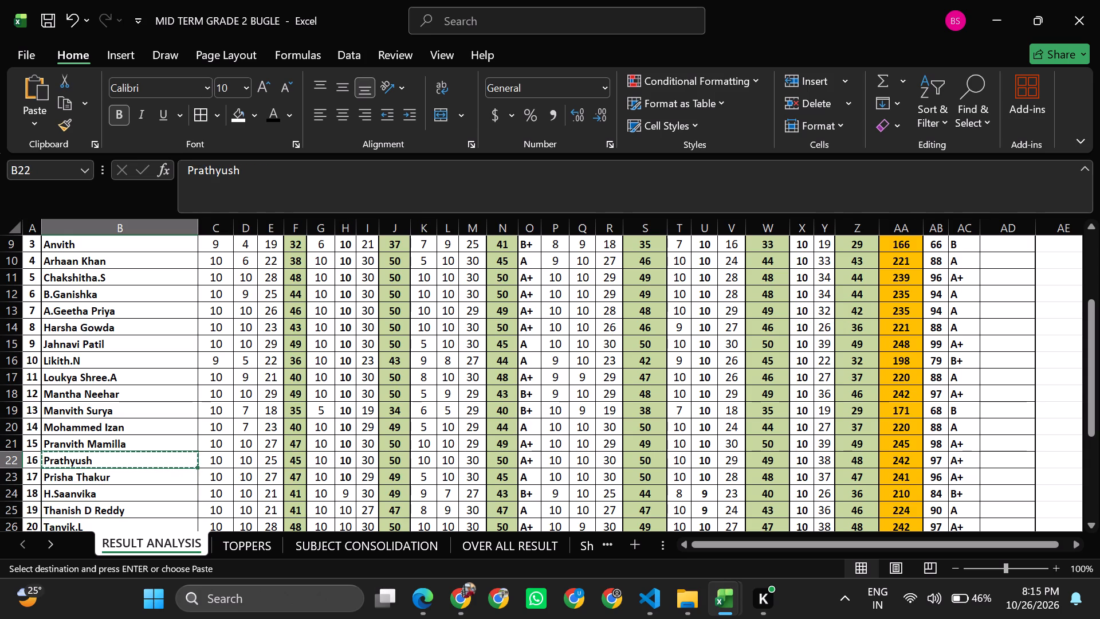
key(Right)
key(Right)
key(Right)
key(Right)
key(Right)
key(Right)
key(Right)
key(Right)
key(Right)
key(Right)
key(Right)
key(Right)
key(Right)
key(Right)
key(Right)
key(Right)
key(Right)
key(Right)
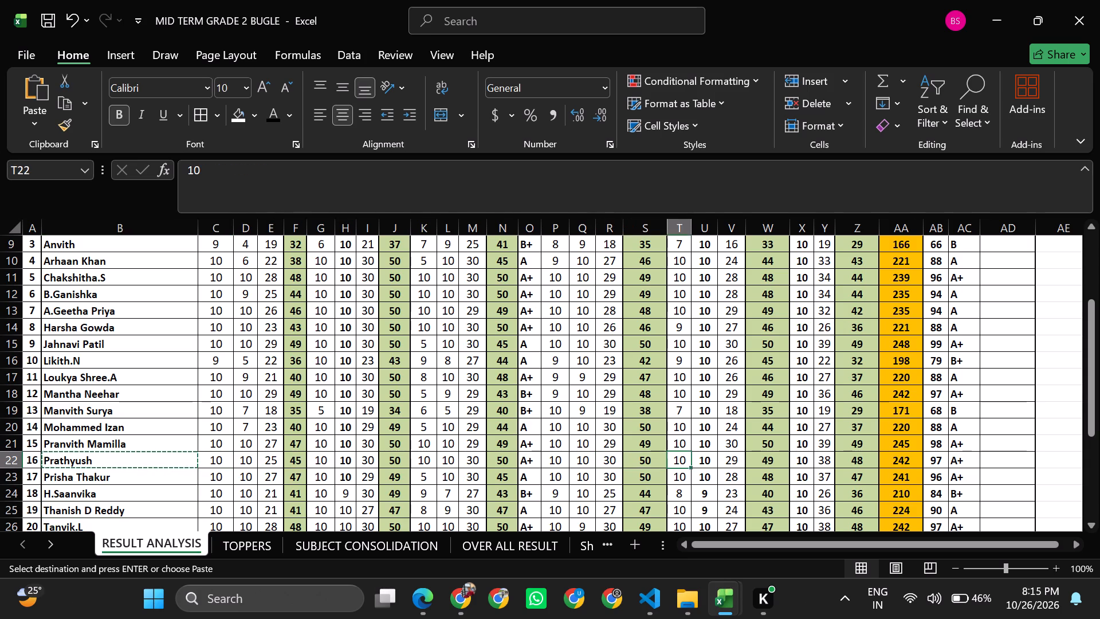
key(Right)
key(Right)
key(Right)
key(Right)
key(Right)
key(Right)
key(Right)
key(Right)
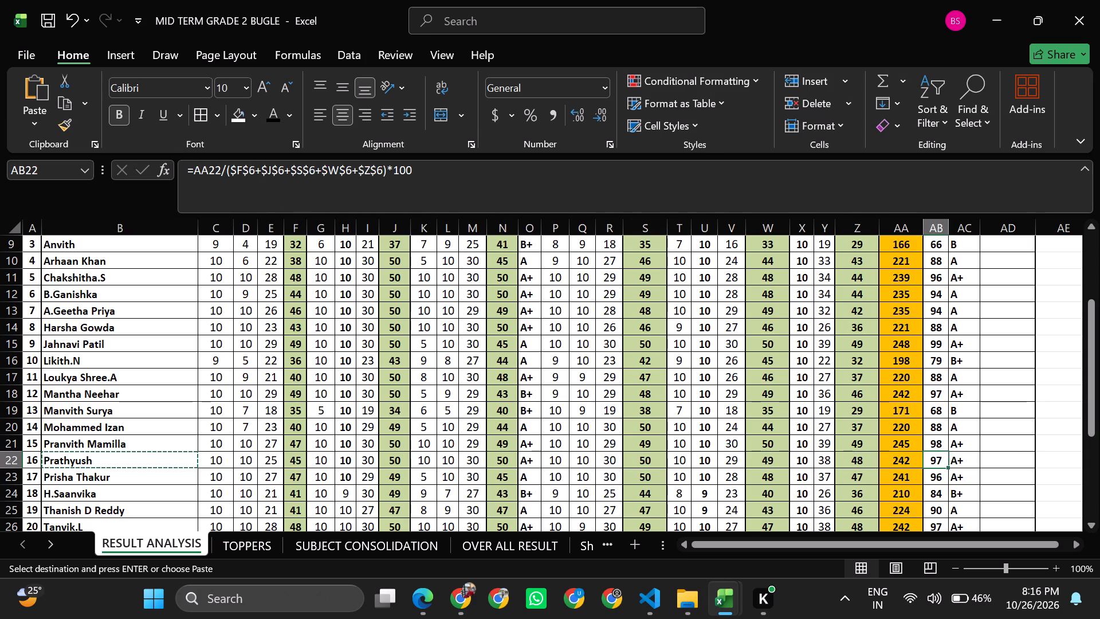
key(Down)
key(Down)
key(Down)
key(Down)
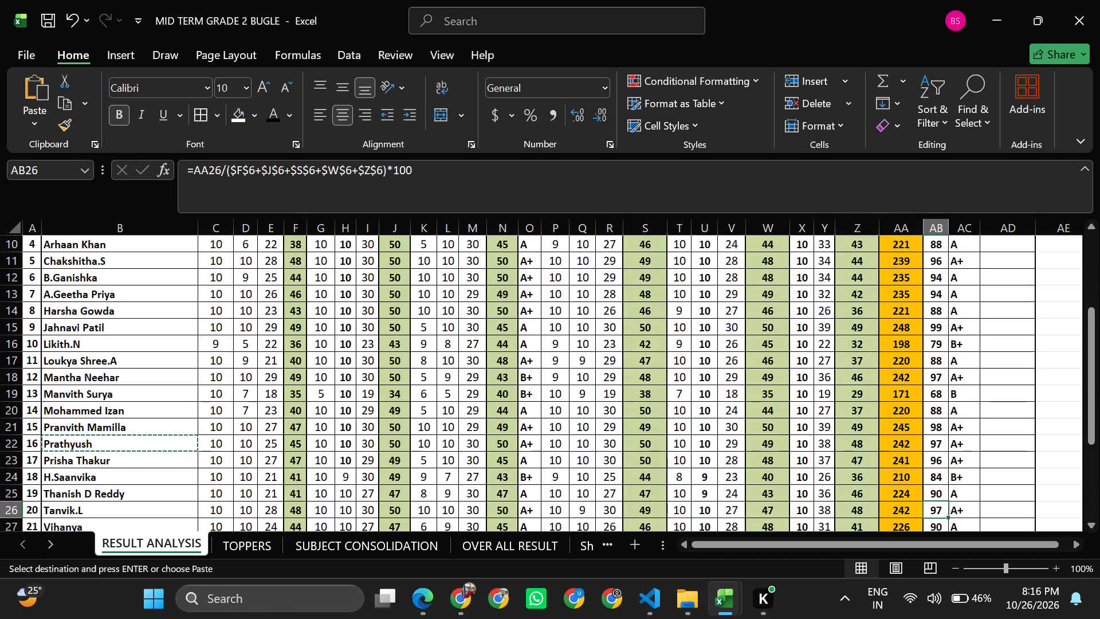
Copy the name of the student with 97% from row 26 of RESULT ANALYSIS into the row 10 name cell of TOPPERS.
key(Left)
key(Left)
key(Left)
key(Left)
key(Left)
key(Left)
key(Left)
key(Left)
key(Left)
key(Left)
key(Left)
key(Left)
key(Left)
key(Left)
key(Left)
key(Left)
key(Left)
key(Left)
key(Left)
key(Left)
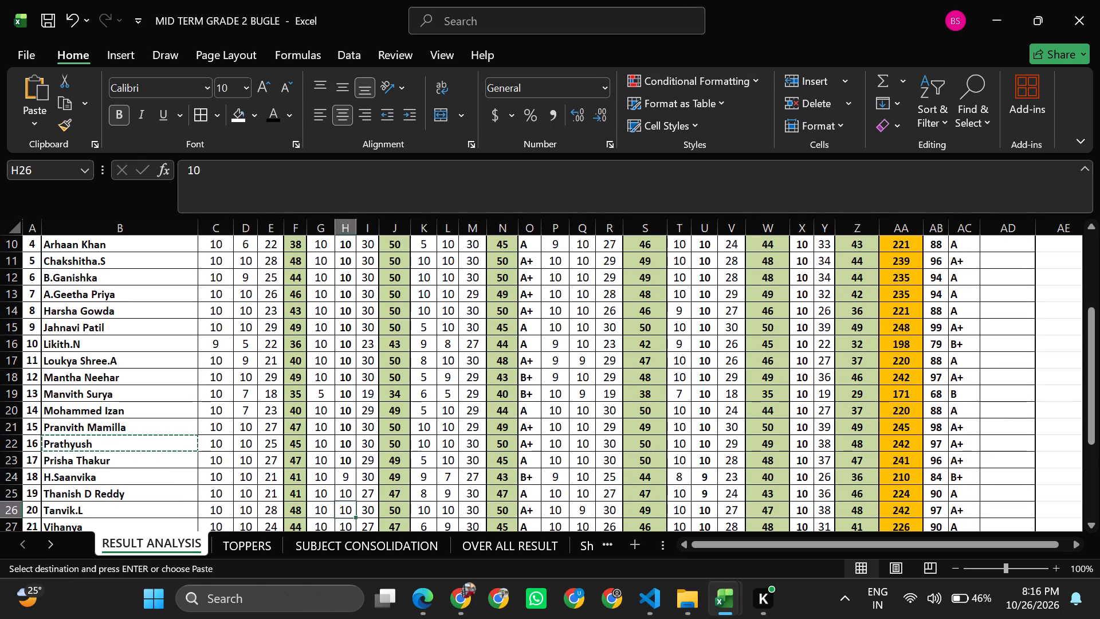
key(Left)
key(Left)
key(Left)
key(Left)
key(ctrl+c)
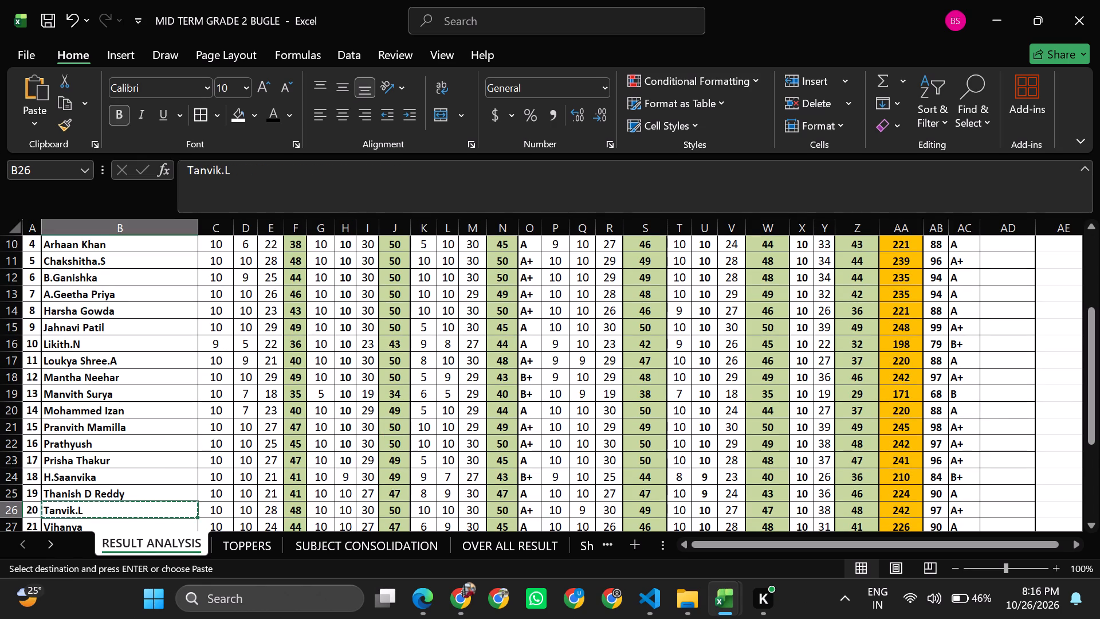
click(255, 546)
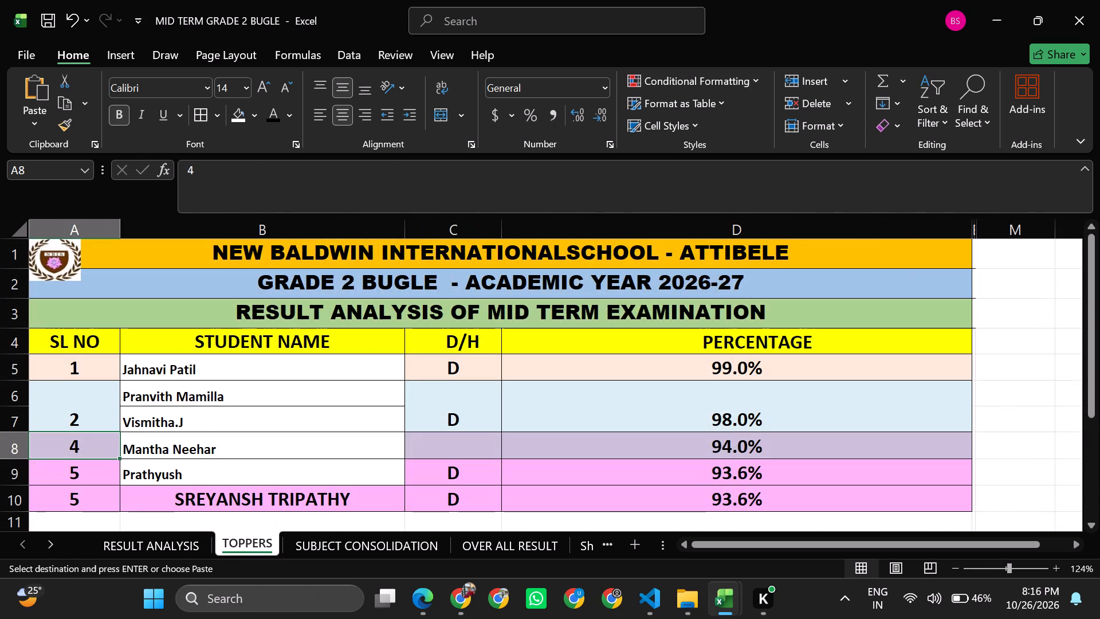
click(282, 500)
key(ctrl+v)
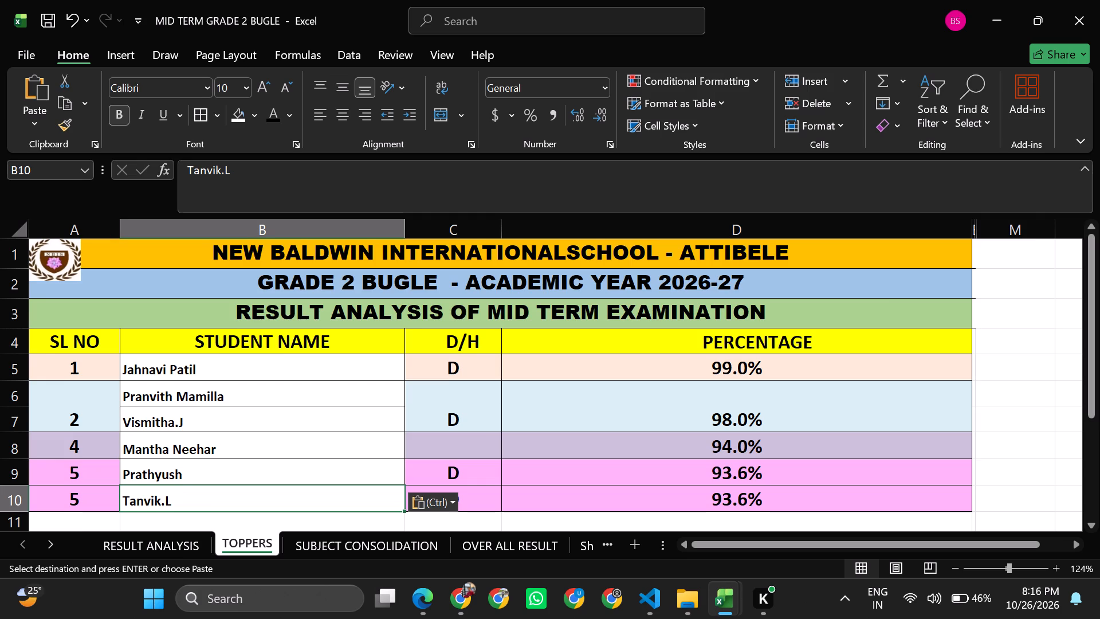
Check the remaining student rows of RESULT ANALYSIS, down to row 32, for any other 97% scorers.
click(167, 552)
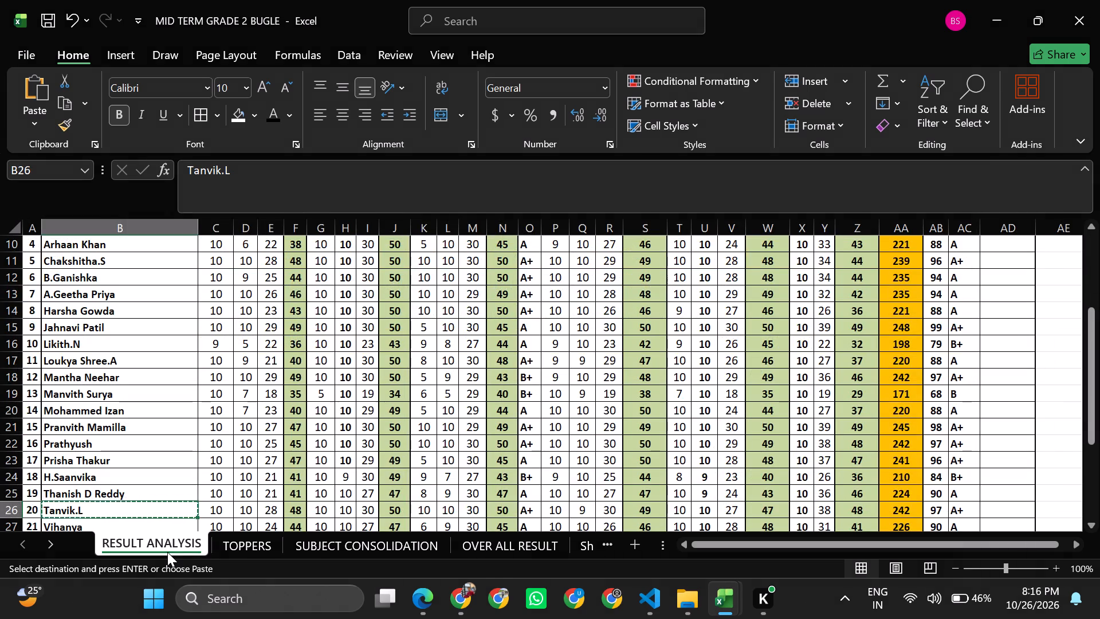
key(Down)
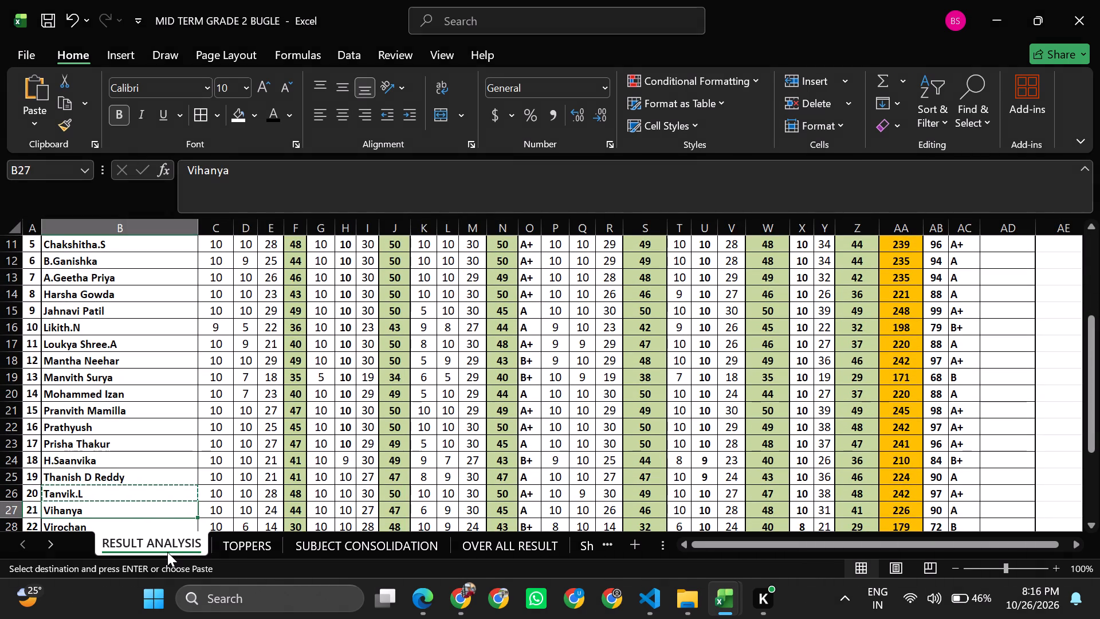
key(Down)
key(Down)
key(Down)
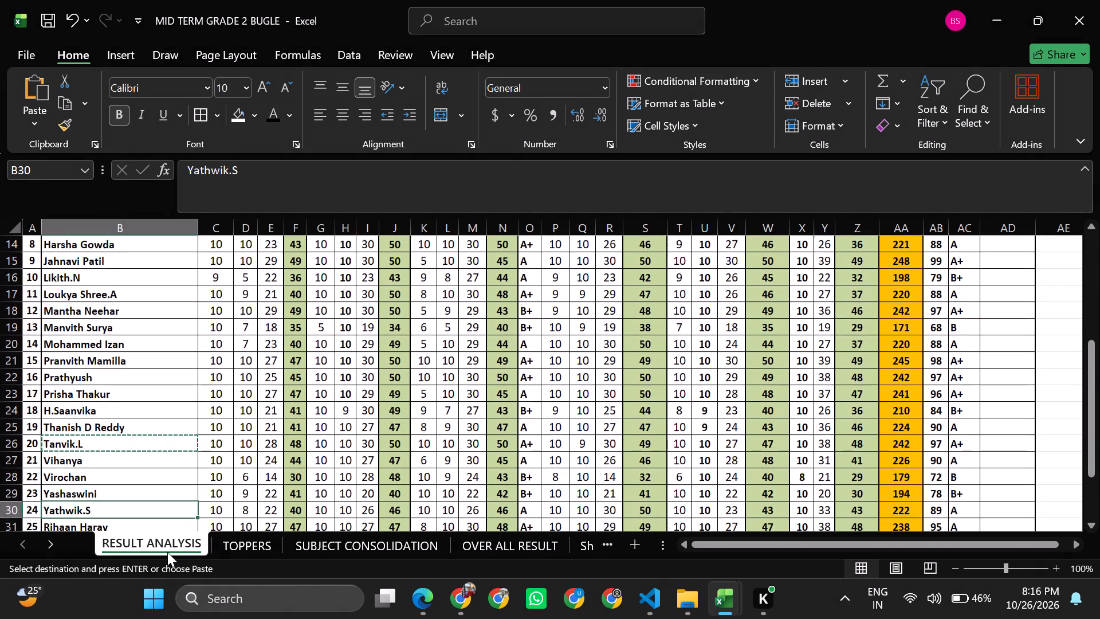
key(Down)
key(Down)
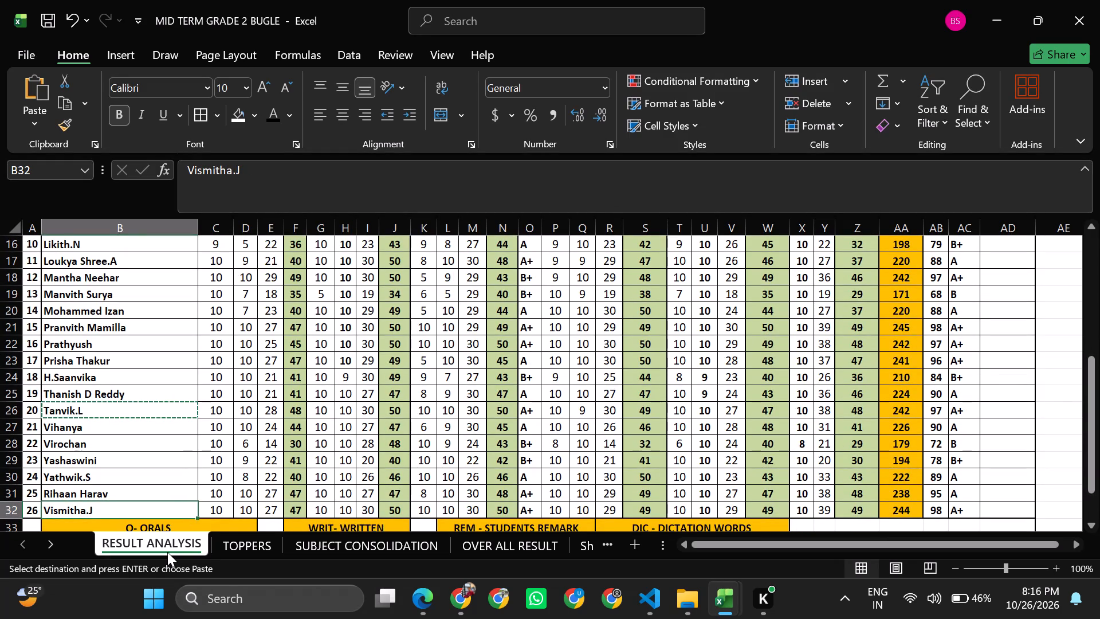
Merge the D/H cells C8 to C10 of TOPPERS into one cell.
click(252, 539)
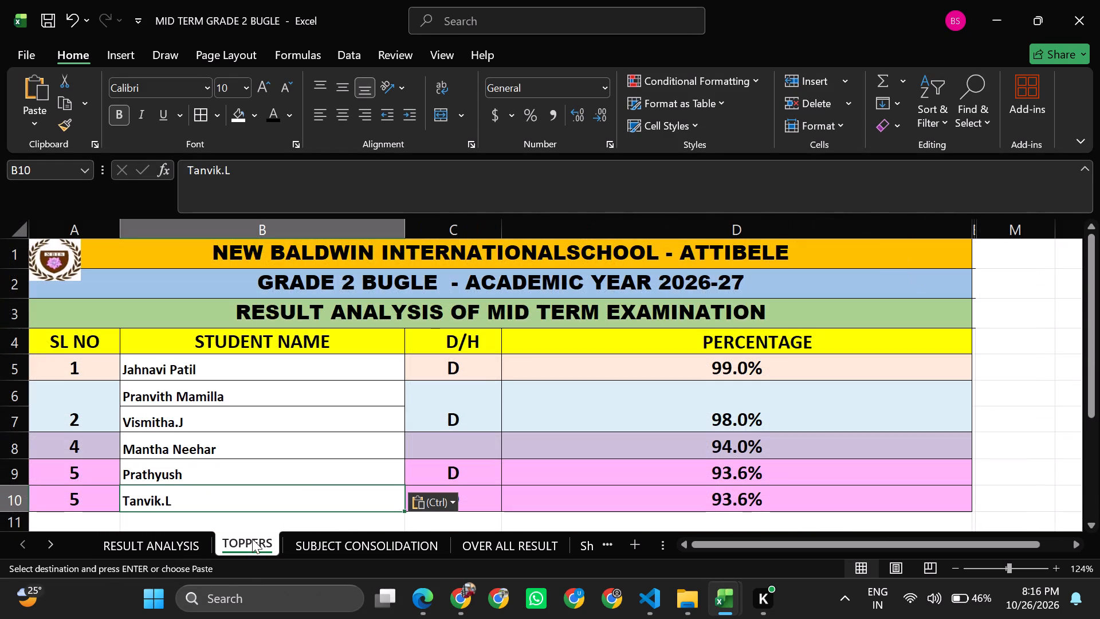
click(455, 445)
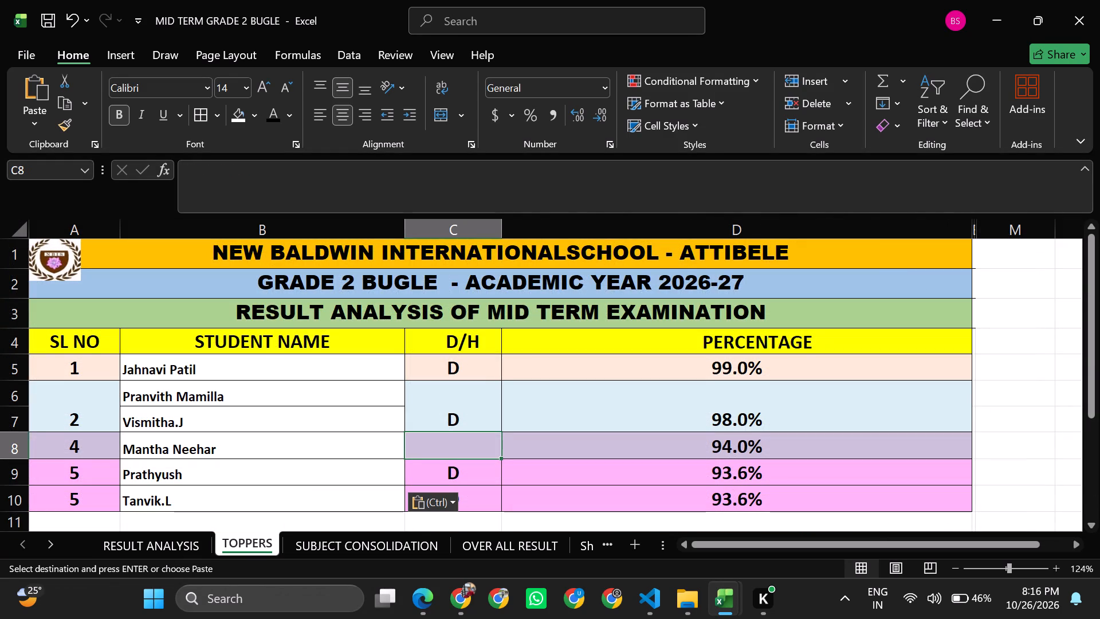
key(shift+Down)
key(shift+Down)
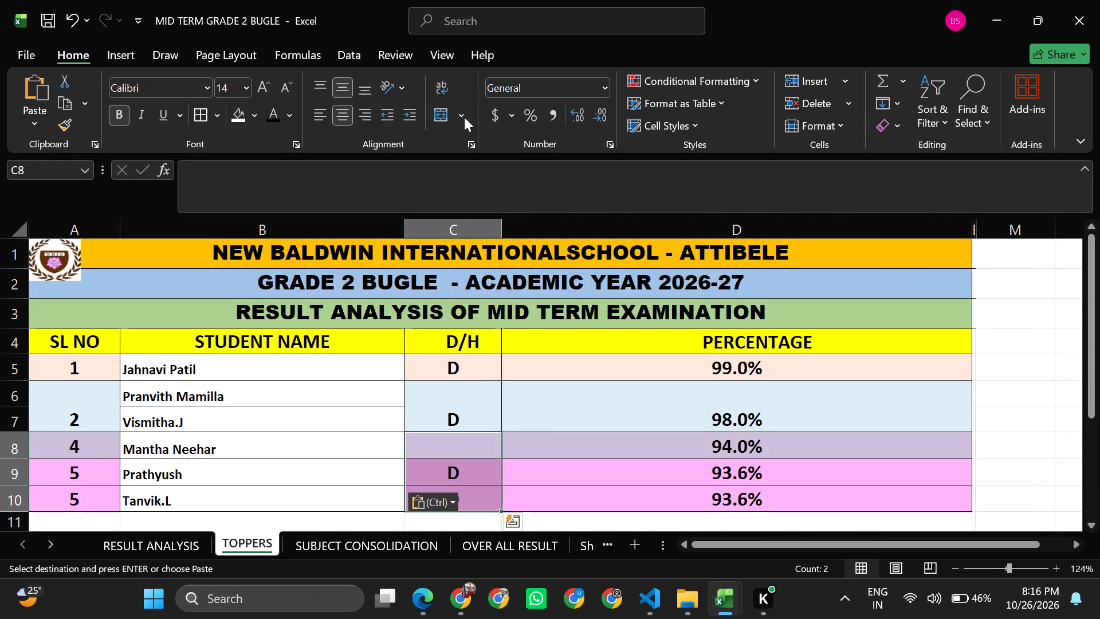
click(437, 117)
click(605, 328)
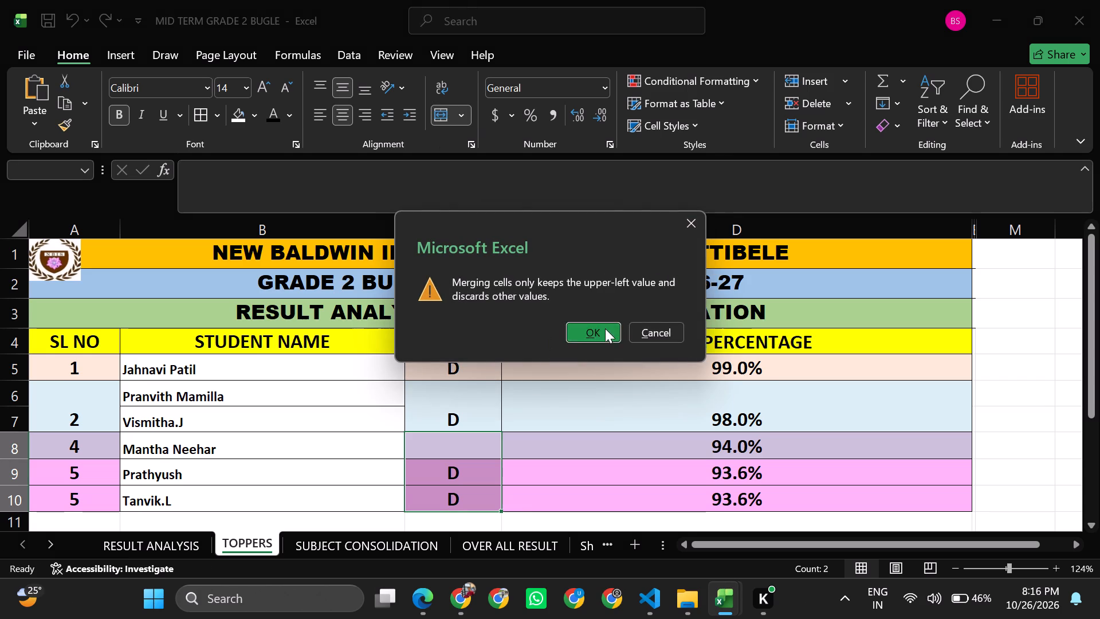
Merge the PERCENTAGE cells D8 to D10 of TOPPERS into one cell.
click(655, 449)
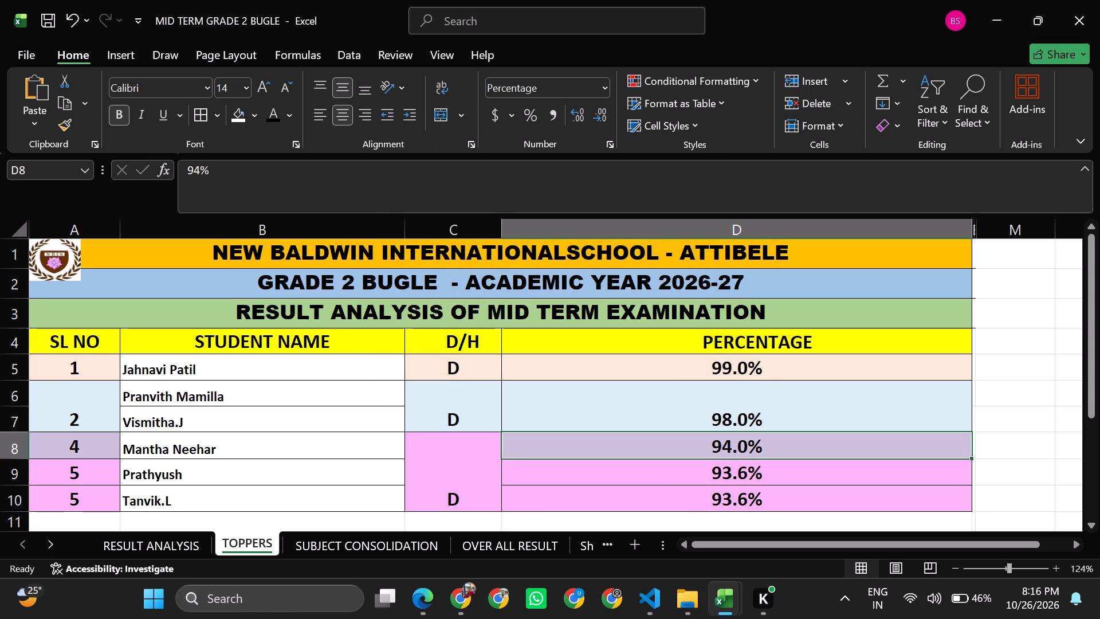
key(shift+Down)
key(shift+Down)
click(439, 108)
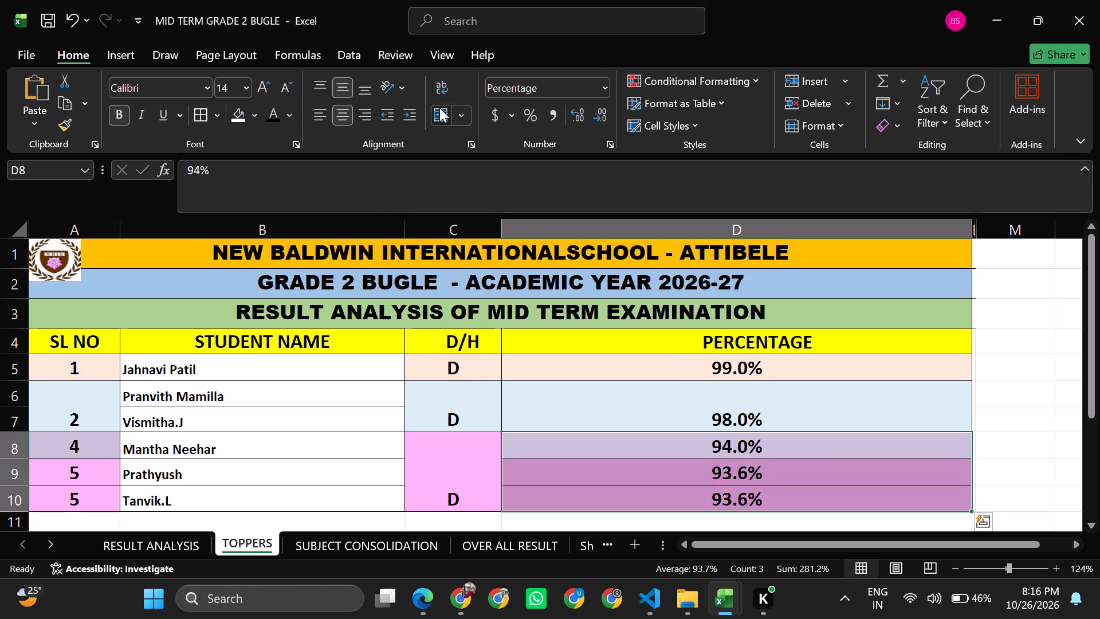
click(604, 328)
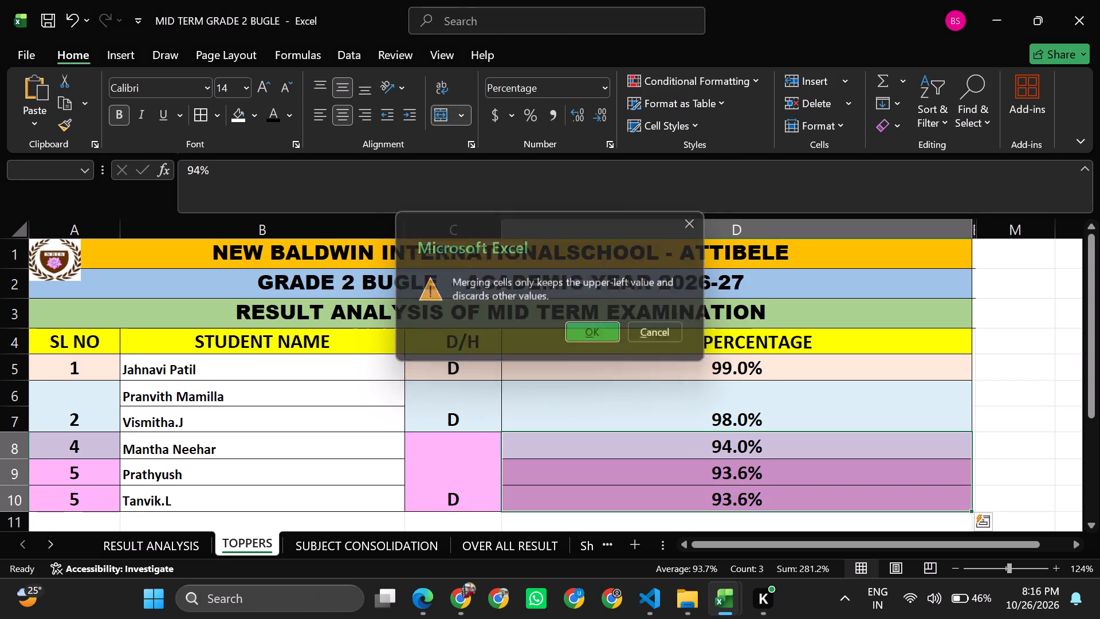
Switch to Visual Studio Code and review Antigravity's finished response about the resume editor.
click(651, 600)
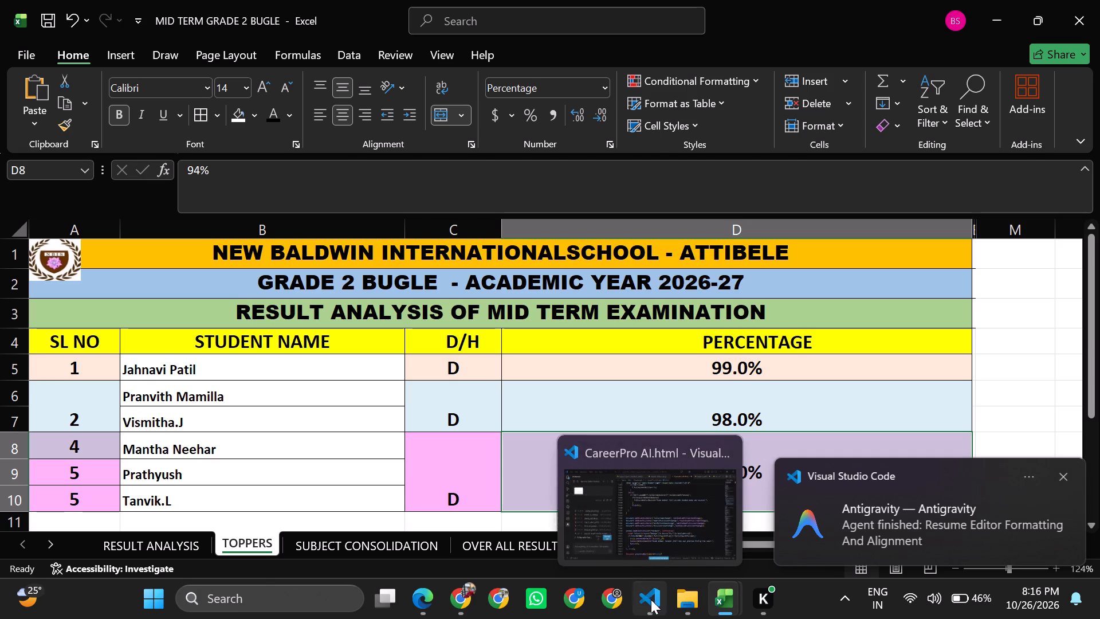
click(291, 424)
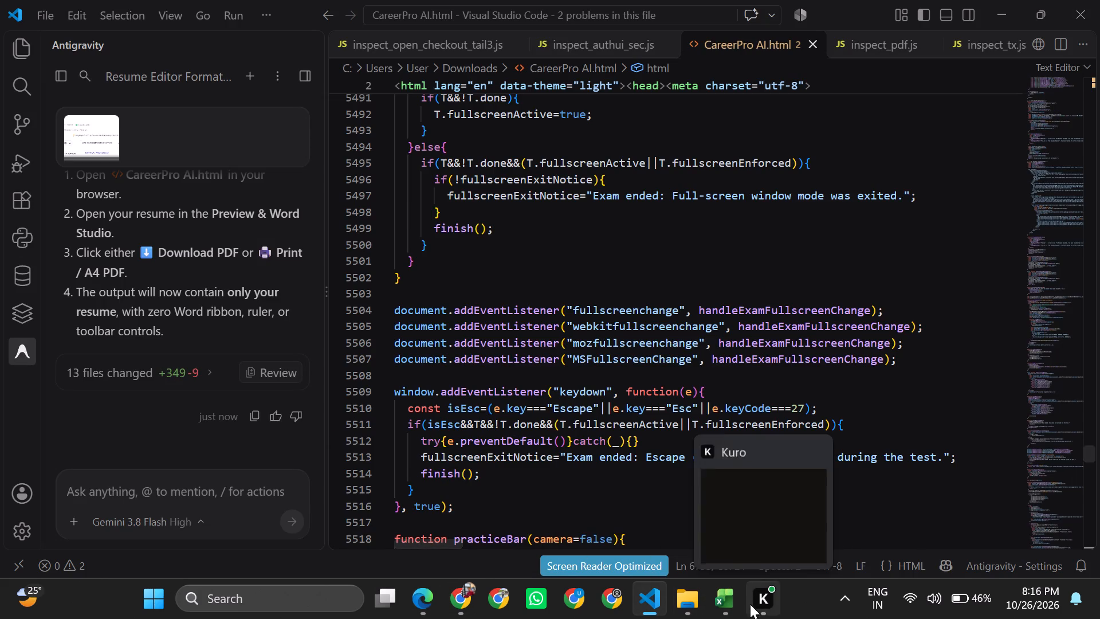
Return to the Excel workbook and set the merged PERCENTAGE cell for rows 8 to 10 of TOPPERS to 97%.
click(656, 479)
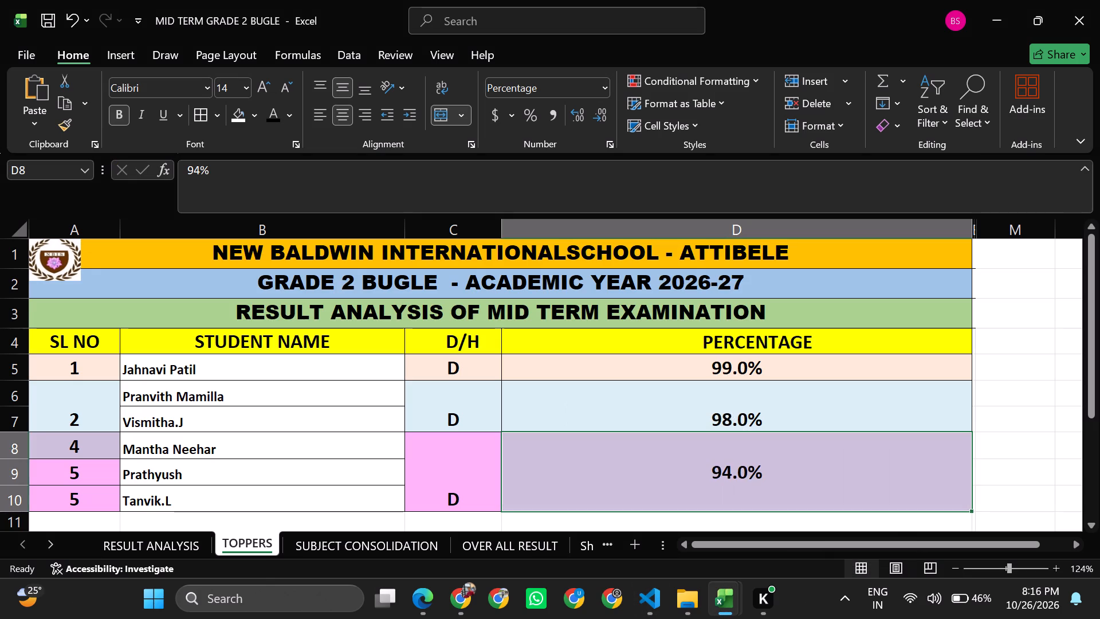
click(741, 481)
double_click(738, 471)
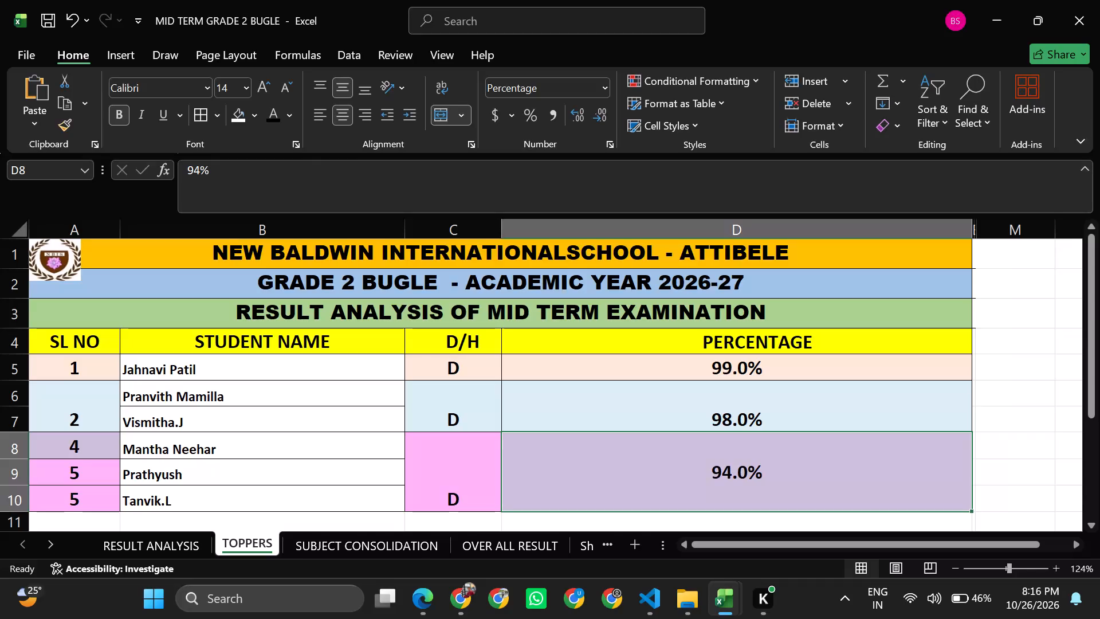
key(BackSpace)
key(7)
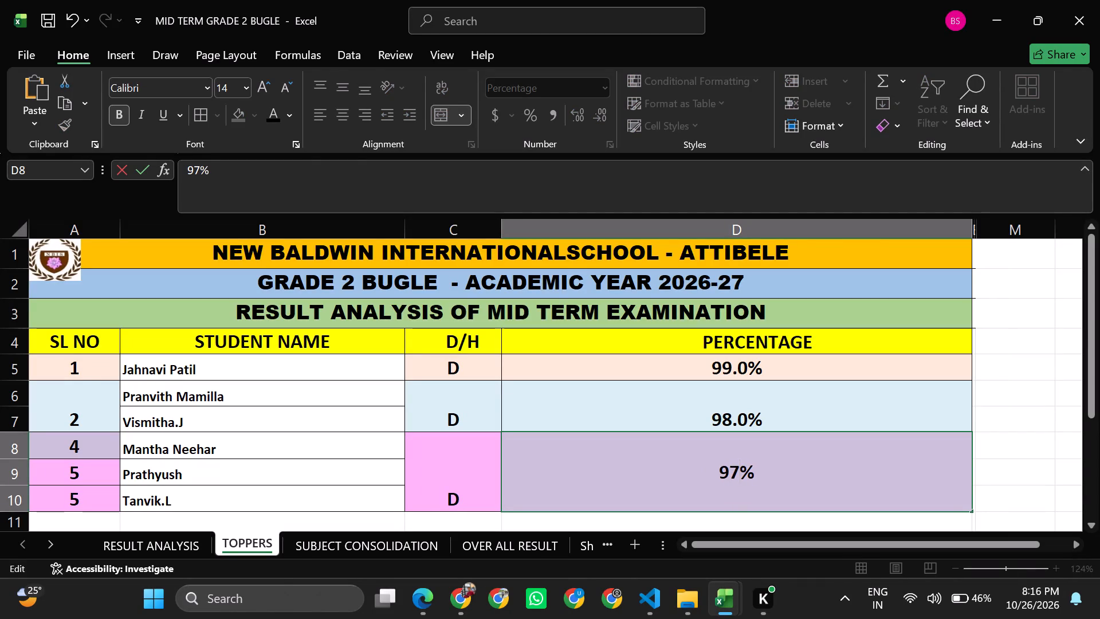
click(178, 498)
Merge the SL NO cells A8 to A10 of TOPPERS and set the shared rank to 3.
click(111, 455)
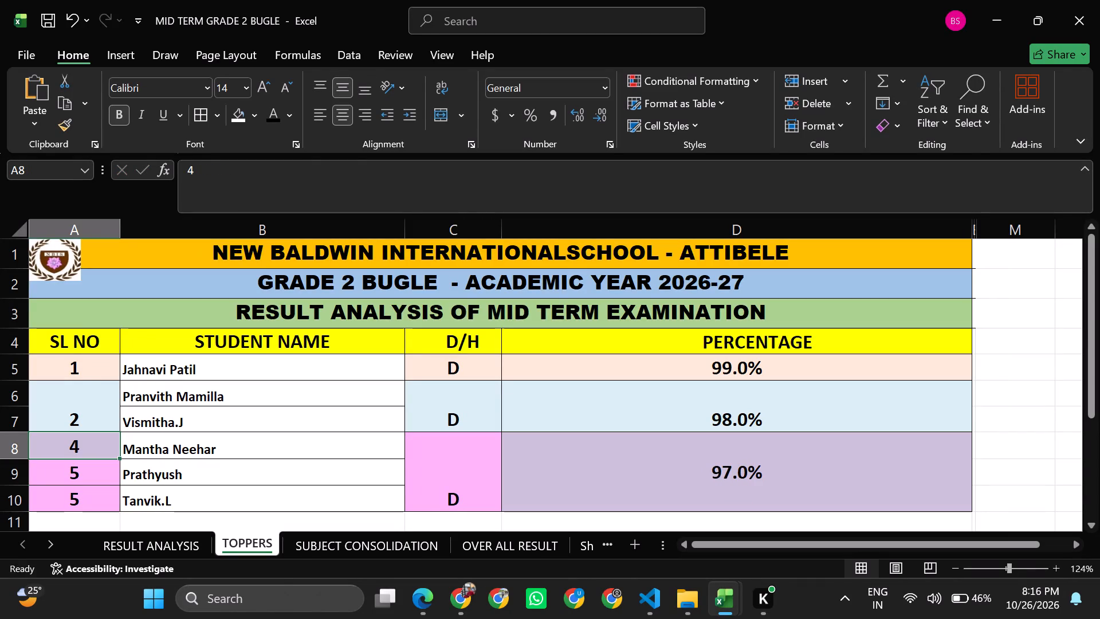
key(shift+Down)
key(shift+Down)
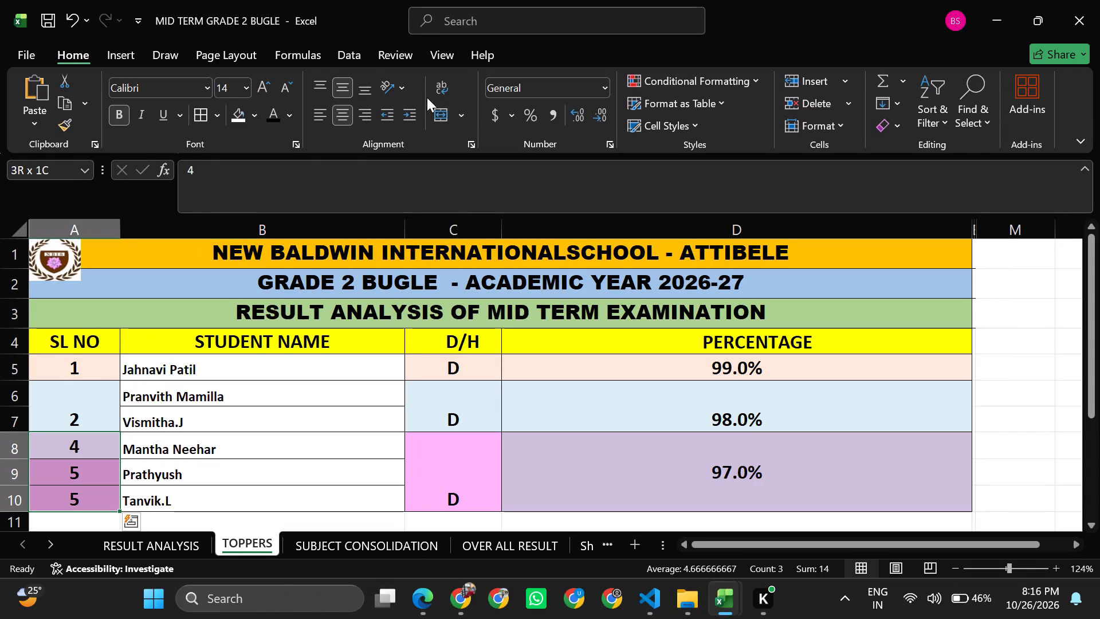
click(435, 116)
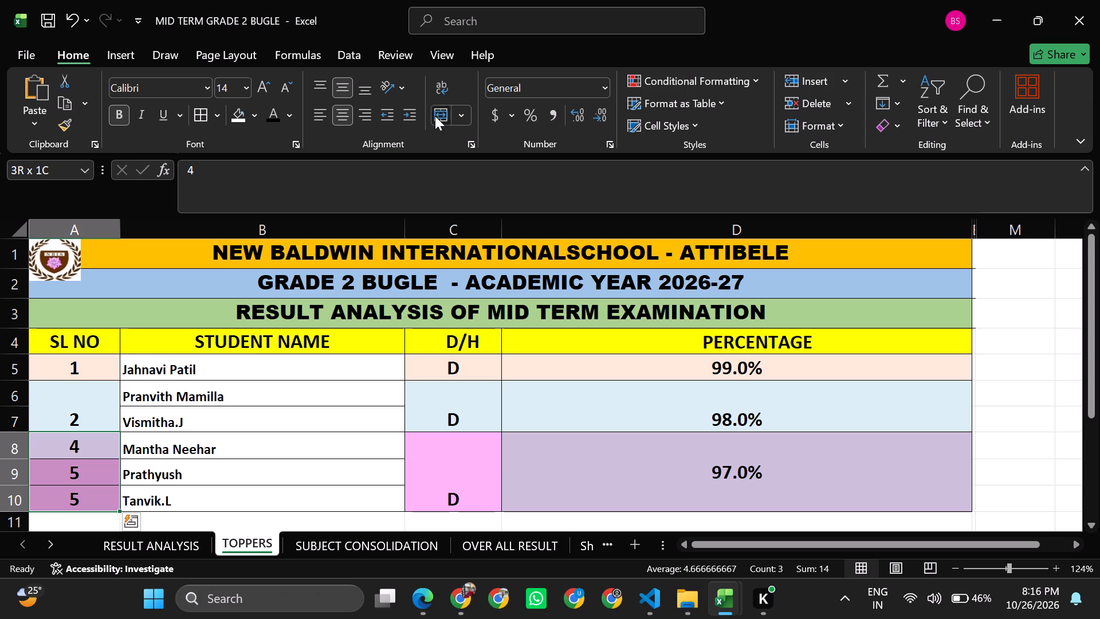
click(593, 331)
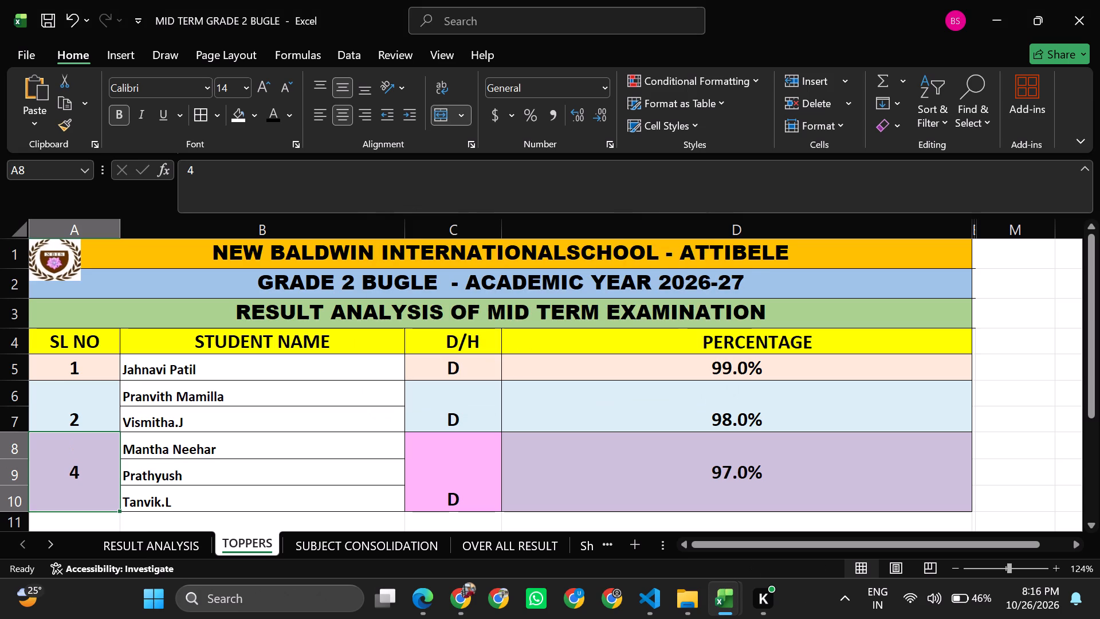
key(3)
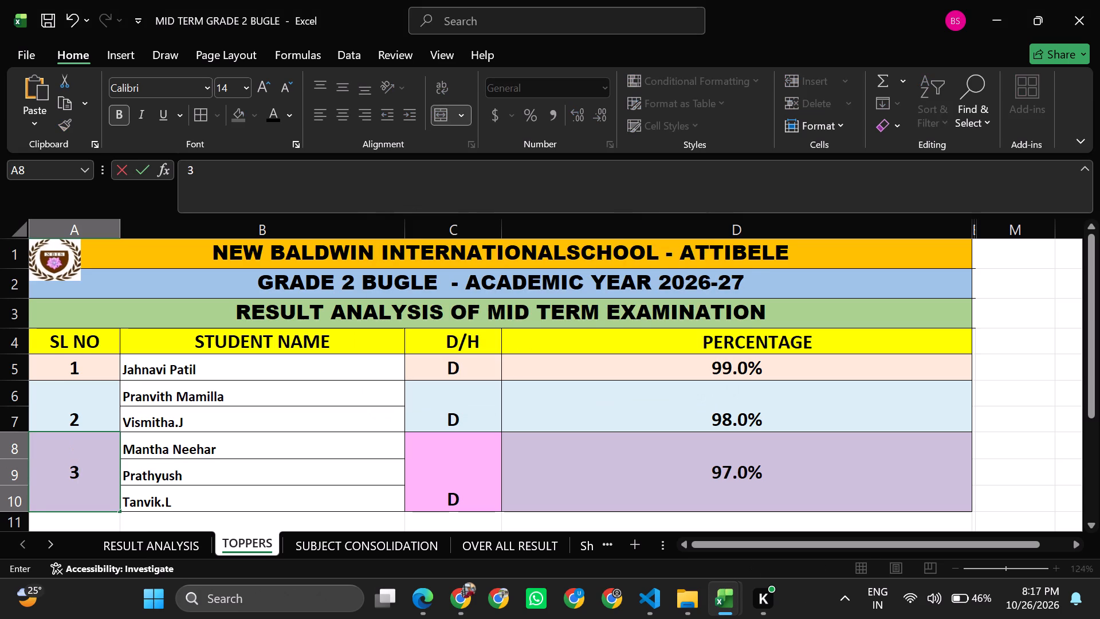
click(380, 492)
Examine the % column of RESULT ANALYSIS for the next highest scorers below 97.
scroll(380, 492, down, 1)
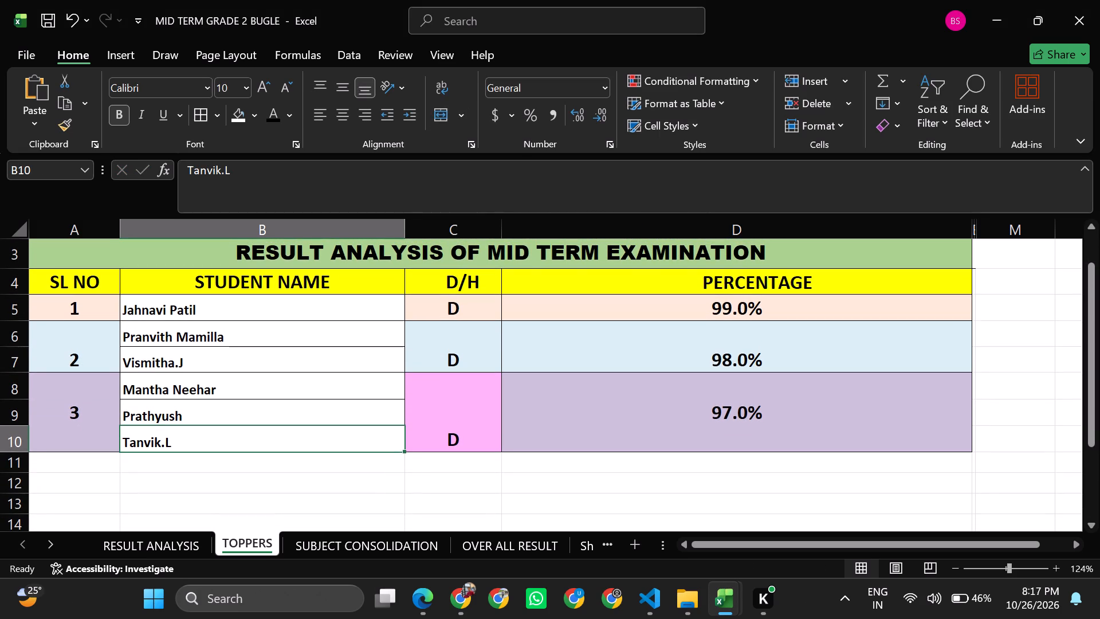
click(107, 463)
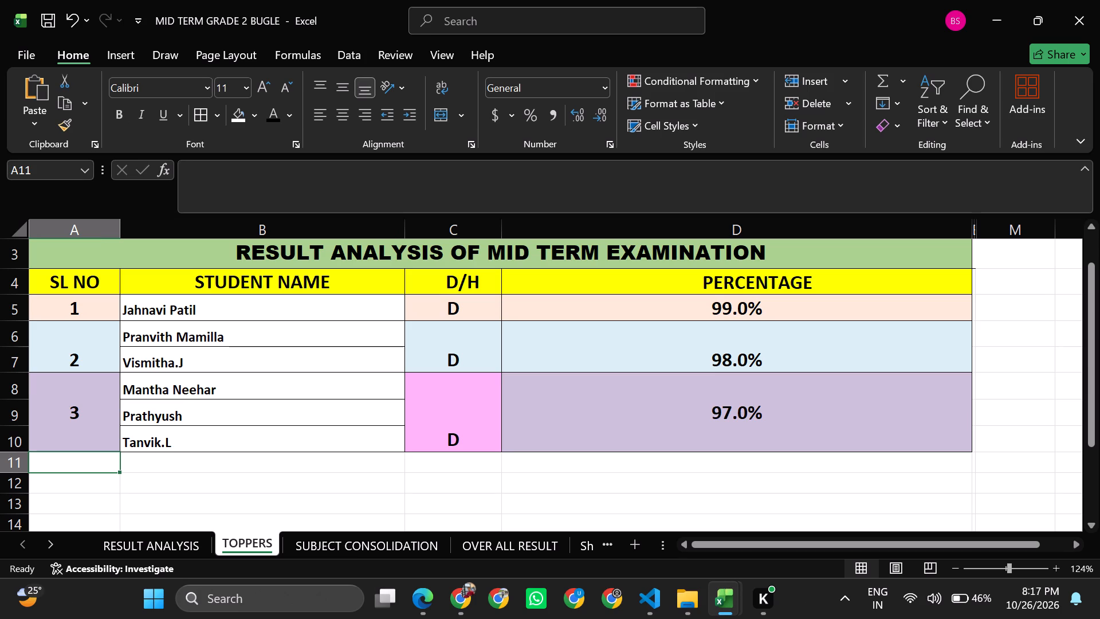
click(166, 557)
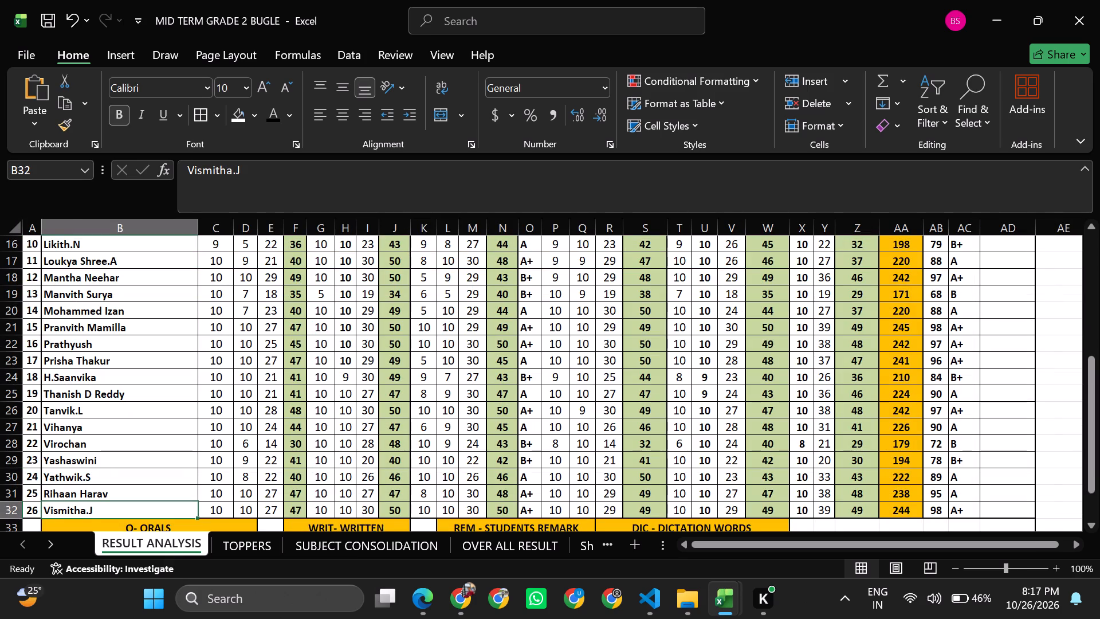
click(936, 514)
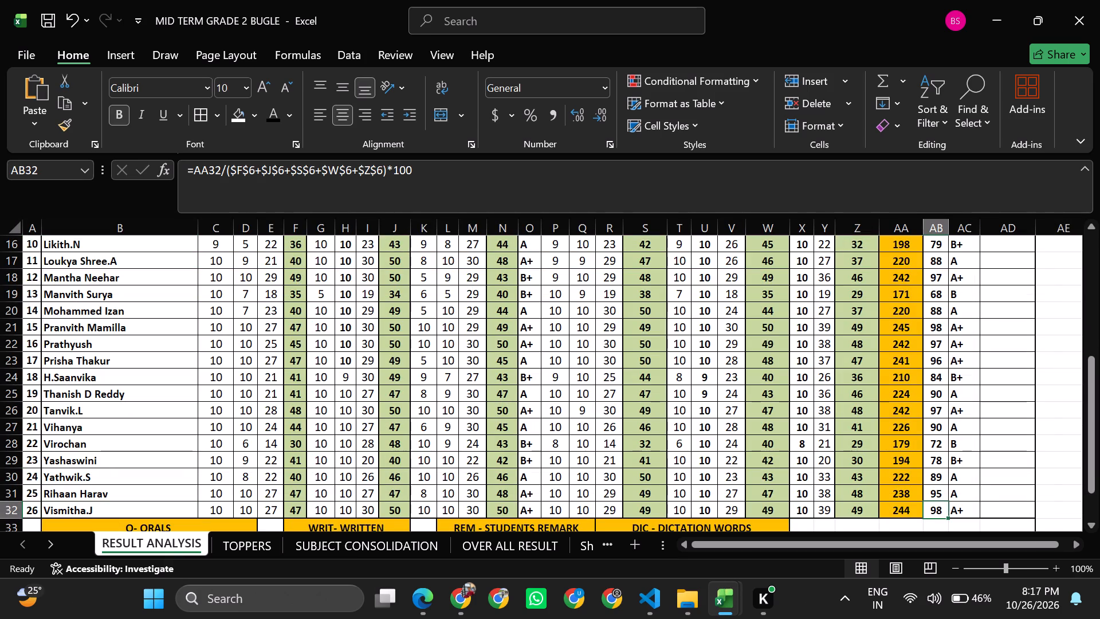
key(Up)
key(Up)
key(Up)
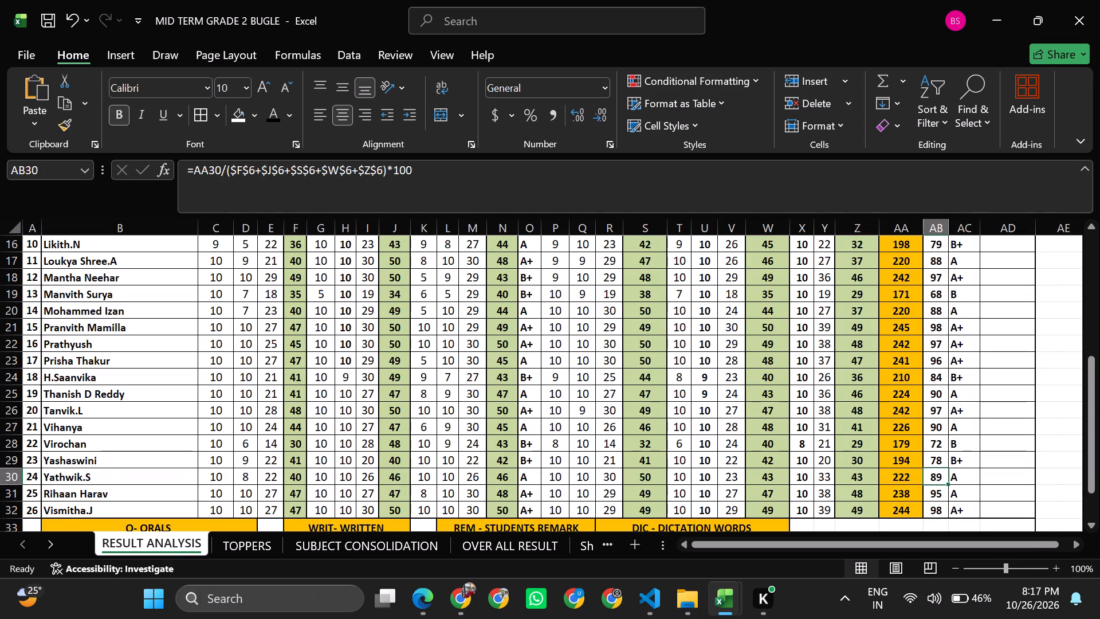
key(Up)
key(Up)
key(Up)
key(Up)
key(Up)
key(Up)
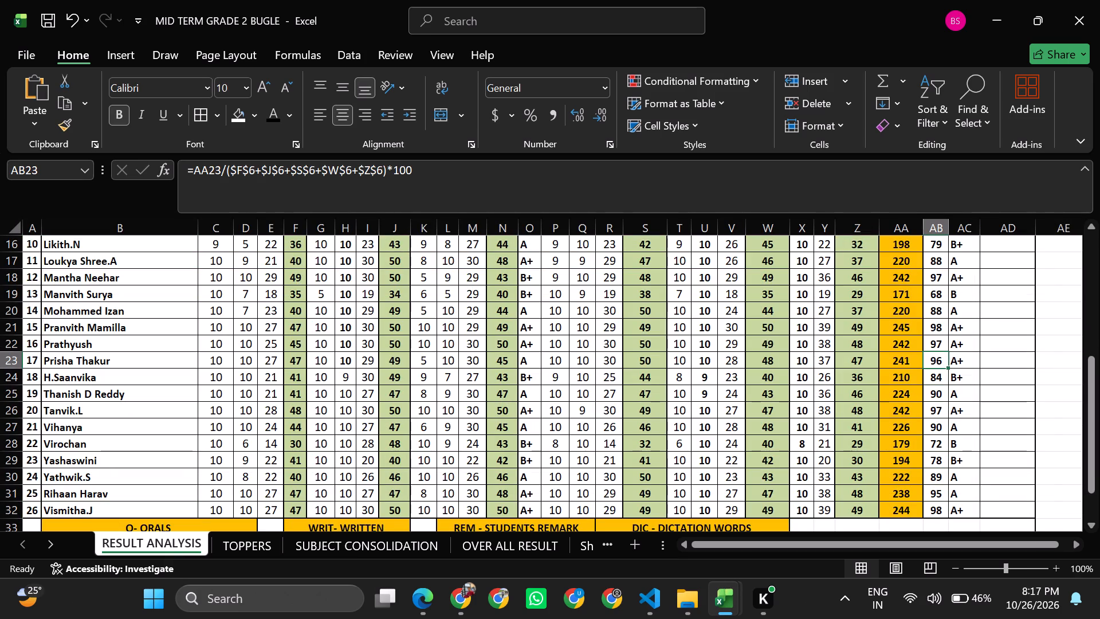
key(Up)
key(Up)
key(Up)
key(Up)
key(Up)
key(Up)
key(Up)
key(Up)
key(Up)
key(Up)
key(Up)
key(Up)
key(Up)
key(Up)
key(Up)
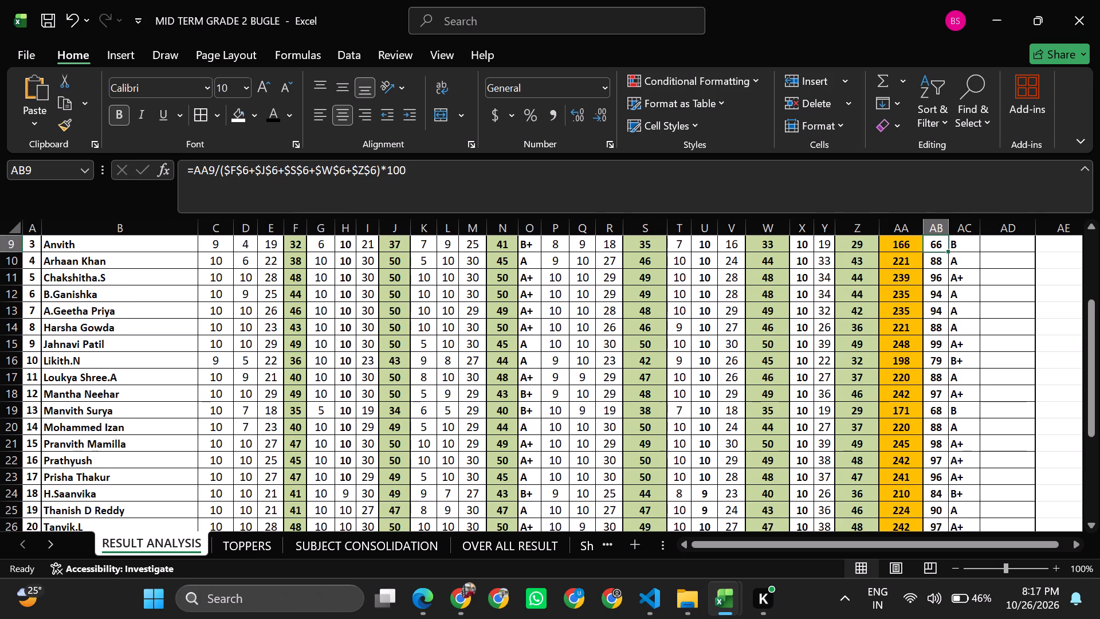
key(Up)
key(Up)
key(Up)
key(Up)
key(Down)
key(Down)
key(Down)
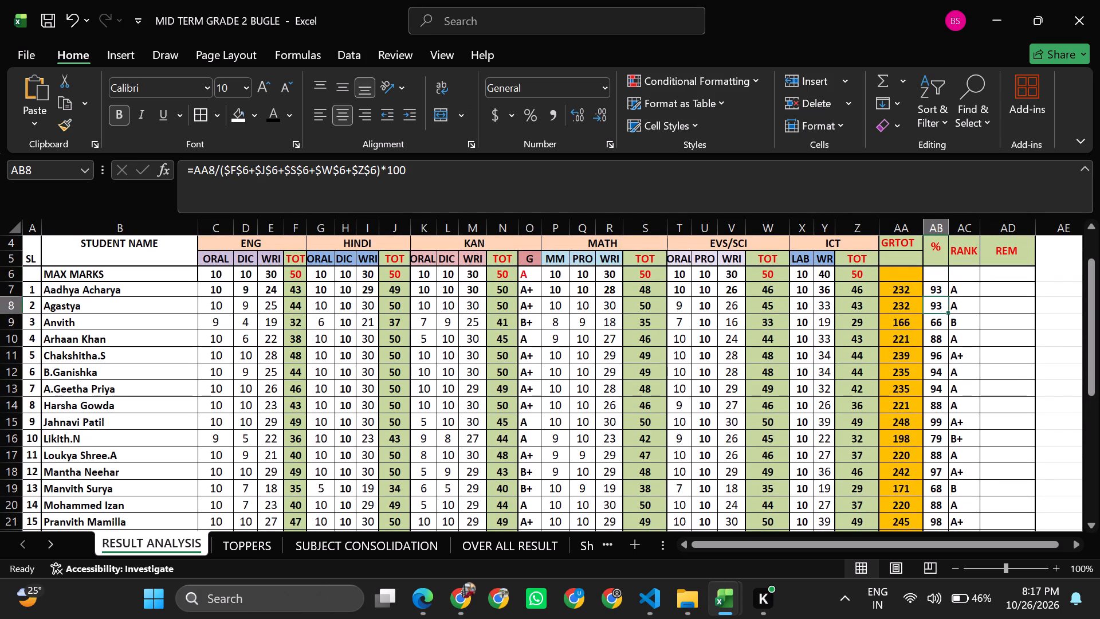
key(Down)
key(Down)
key(Down)
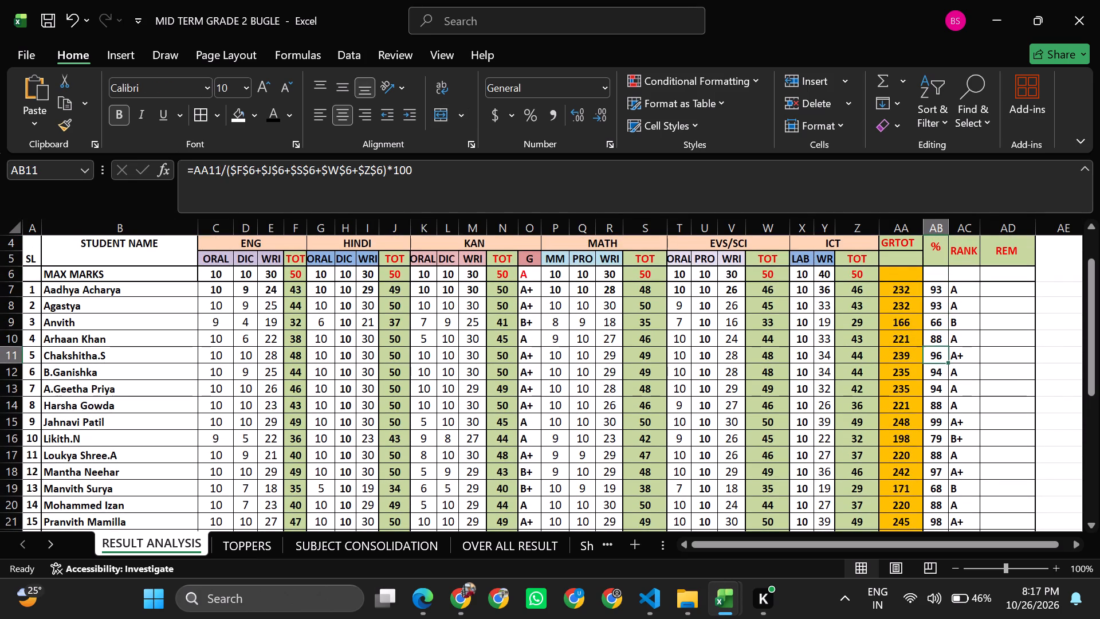
Copy the student name in B11 of RESULT ANALYSIS into cell B11 of TOPPERS.
key(Left)
key(Left)
key(Left)
key(Left)
key(Left)
key(Left)
key(Left)
key(Left)
key(Left)
key(Left)
key(Left)
key(Left)
key(Left)
key(Left)
key(Left)
key(Left)
key(Left)
key(Left)
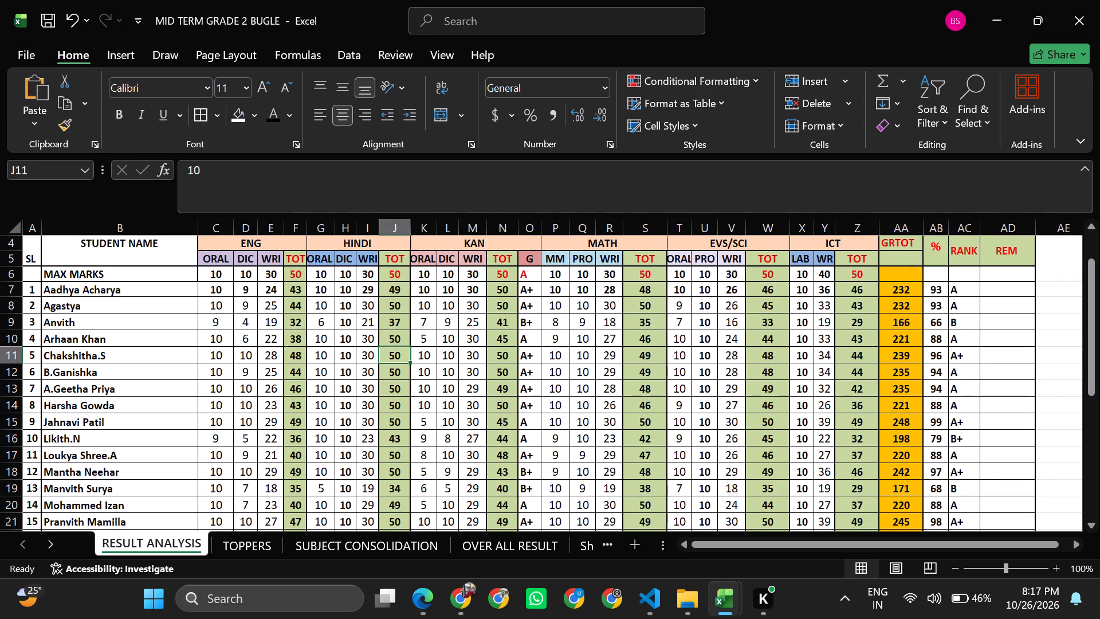
key(Left)
key(Left)
key(Left)
key(Left)
key(Left)
key(Left)
key(Left)
key(Left)
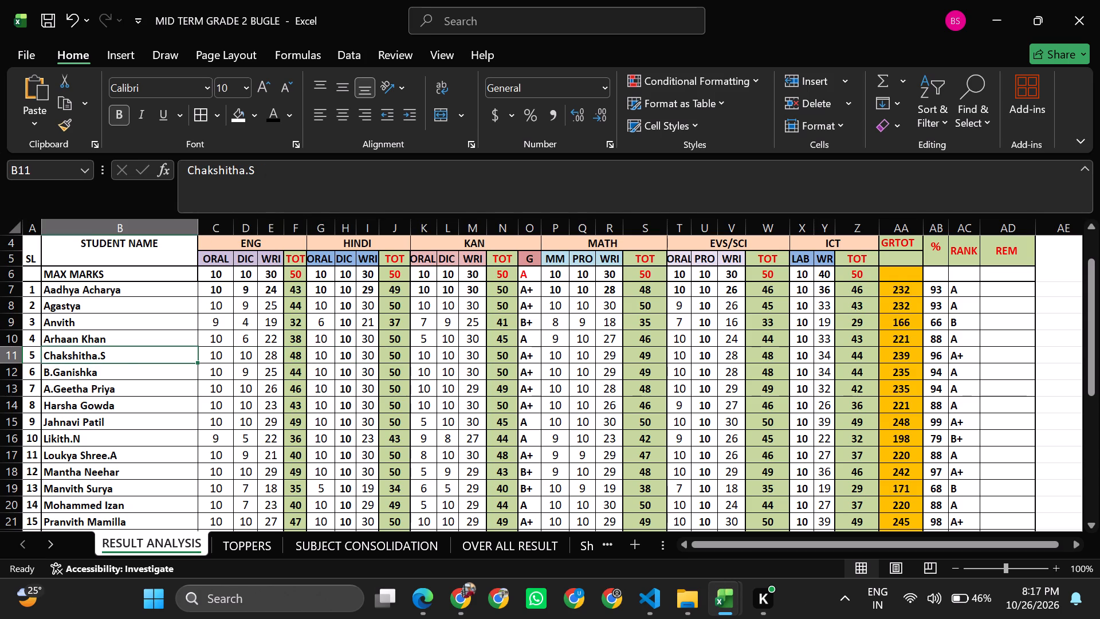
key(ctrl+c)
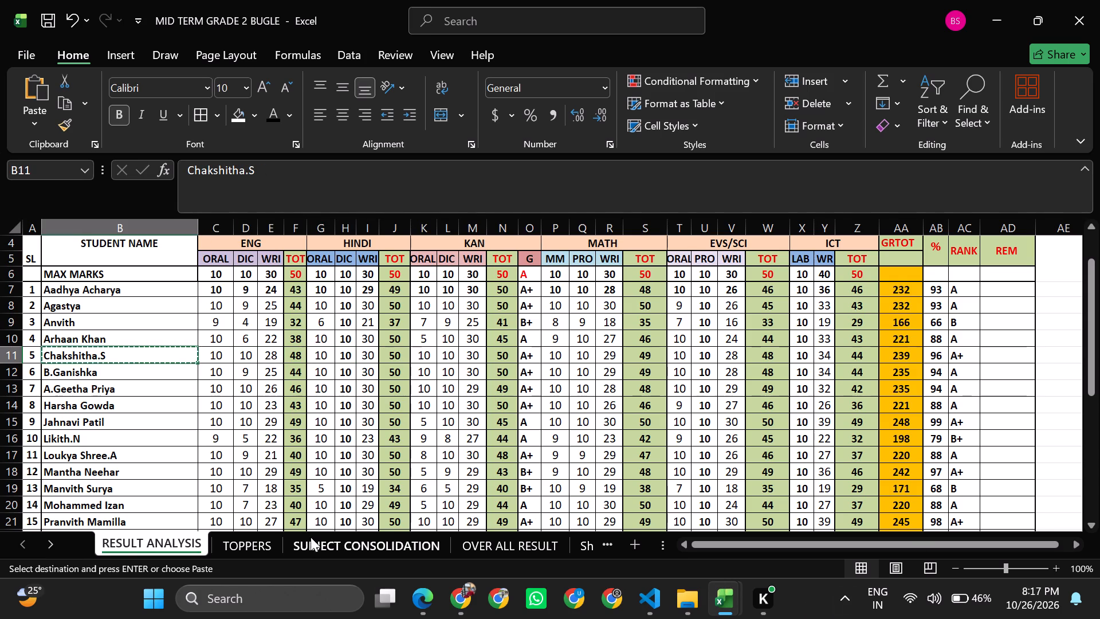
click(261, 555)
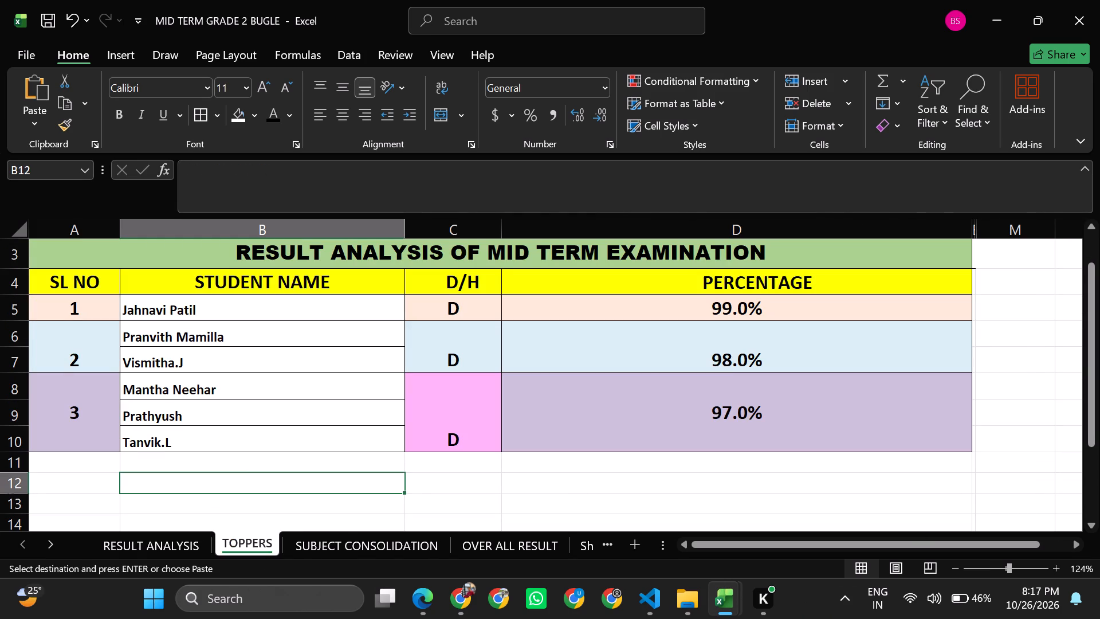
click(231, 476)
click(240, 470)
click(247, 461)
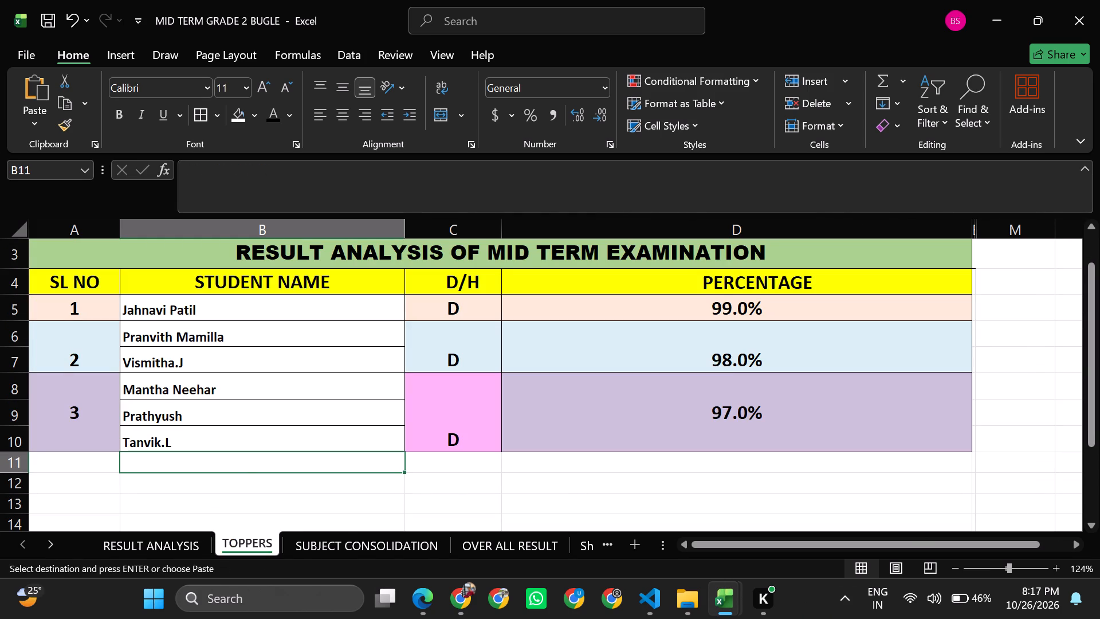
key(ctrl+v)
Check the % column of RESULT ANALYSIS from row 12 downward for another student scoring 96.
click(172, 551)
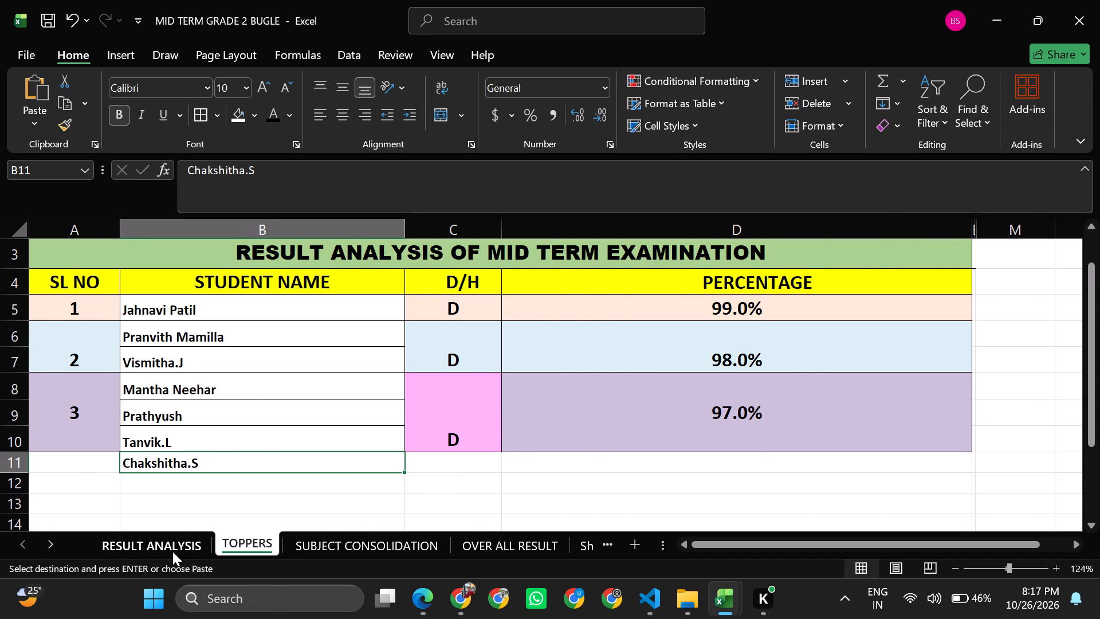
key(Down)
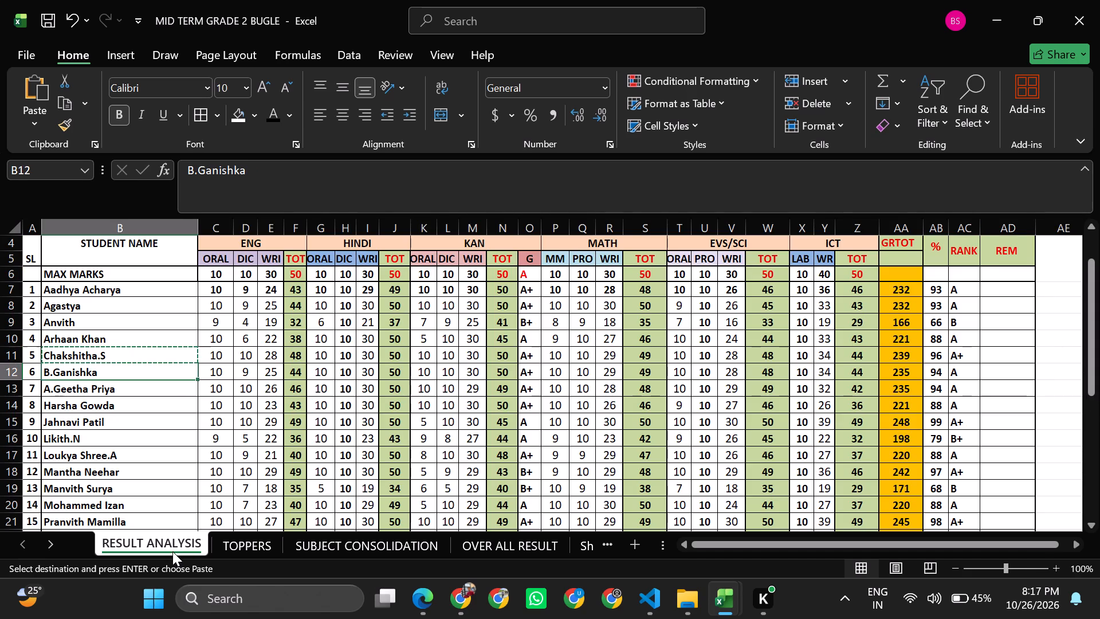
key(Right)
key(Right)
key(Right)
key(Right)
key(Right)
key(Right)
key(Right)
key(Right)
key(Right)
key(Right)
key(Right)
key(Right)
key(Right)
key(Right)
key(Right)
key(Right)
key(Right)
key(Right)
key(Right)
key(Right)
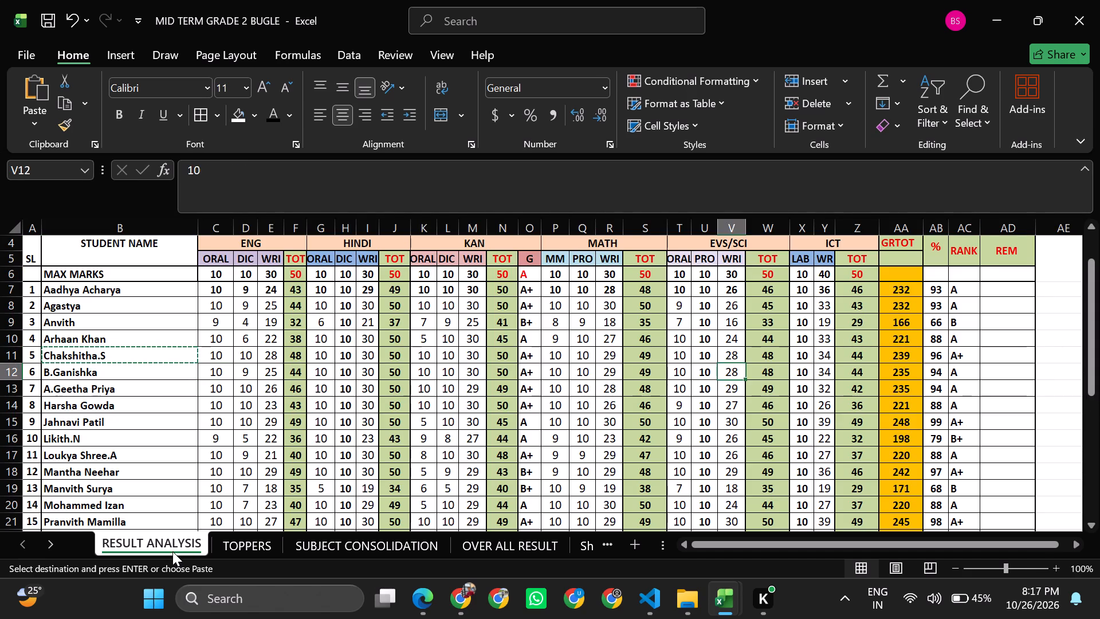
key(Right)
key(Right)
key(Right)
key(Right)
key(Right)
key(Right)
key(Down)
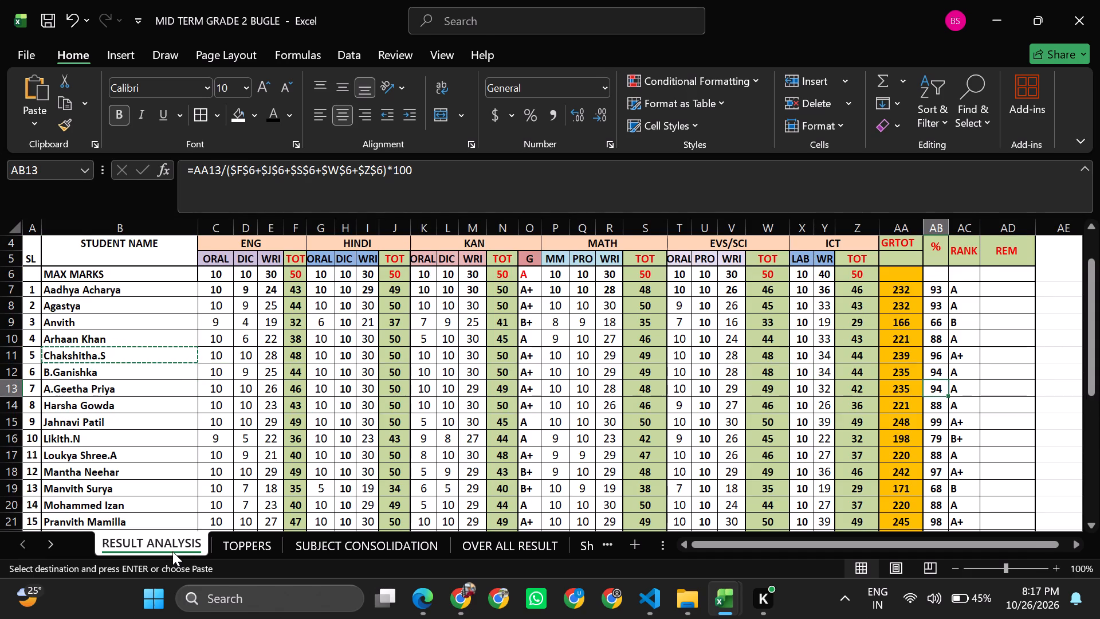
key(Down)
key(Down)
key(Down)
key(Down)
key(Down)
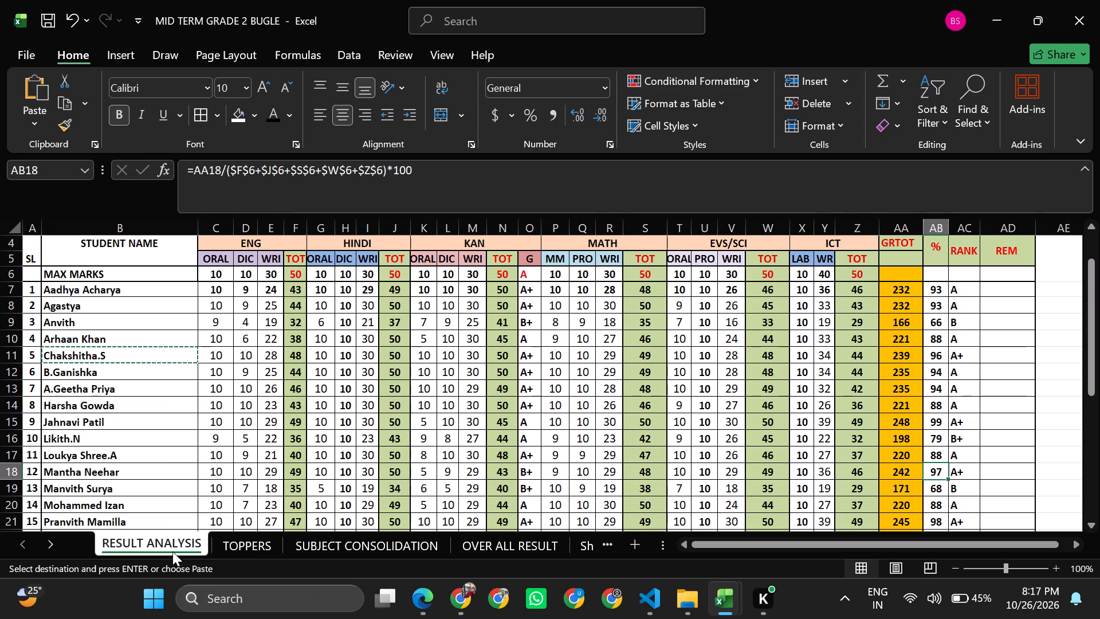
key(Down)
key(Down)
key(Down)
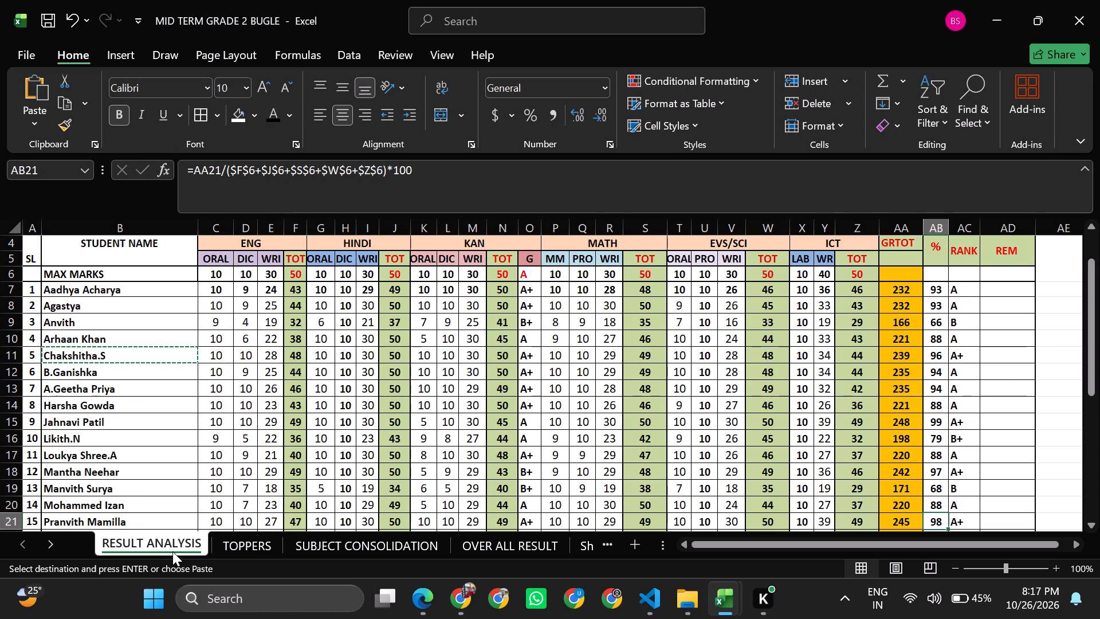
key(Down)
key(Down)
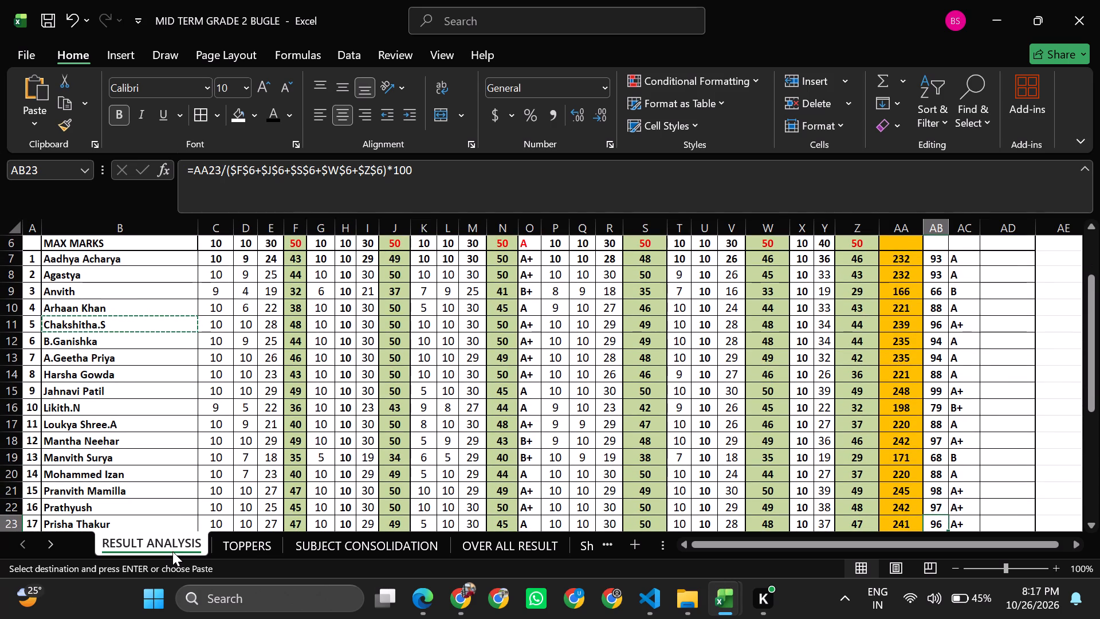
Copy the student name in B23 of RESULT ANALYSIS into cell B12 of TOPPERS.
key(Left)
key(Left)
key(Left)
key(Left)
key(Left)
key(Left)
key(Left)
key(Left)
key(Left)
key(Left)
key(Left)
key(Left)
key(Left)
key(Left)
key(Left)
key(Left)
key(Left)
key(Left)
key(Left)
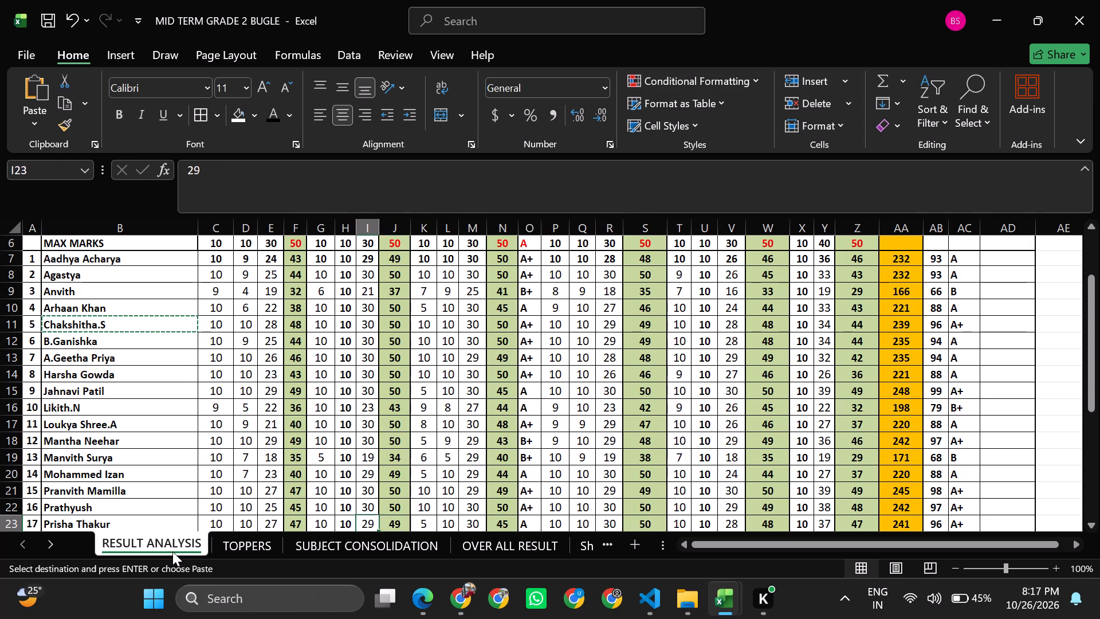
key(Left)
key(Left)
key(Left)
key(Left)
key(Left)
key(Left)
key(Left)
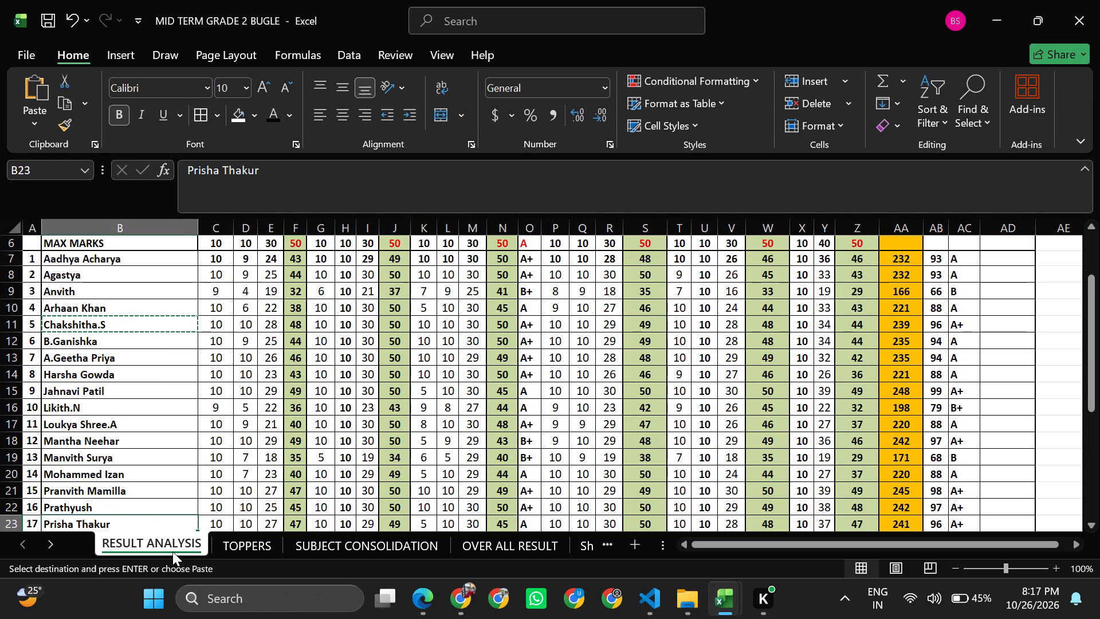
key(ctrl+c)
click(238, 536)
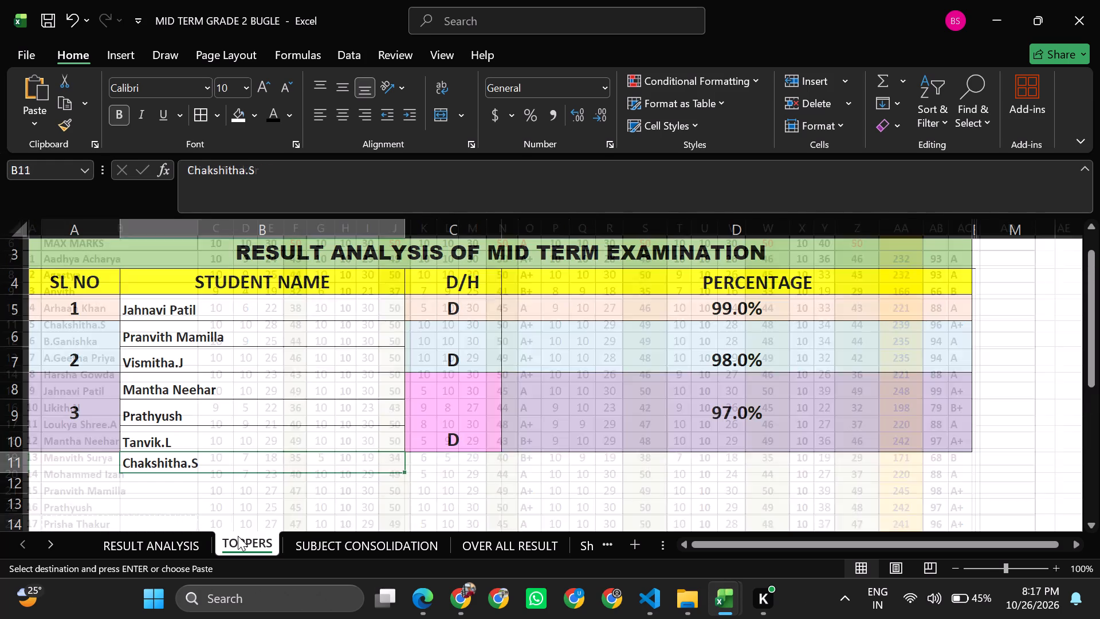
click(221, 489)
key(ctrl+v)
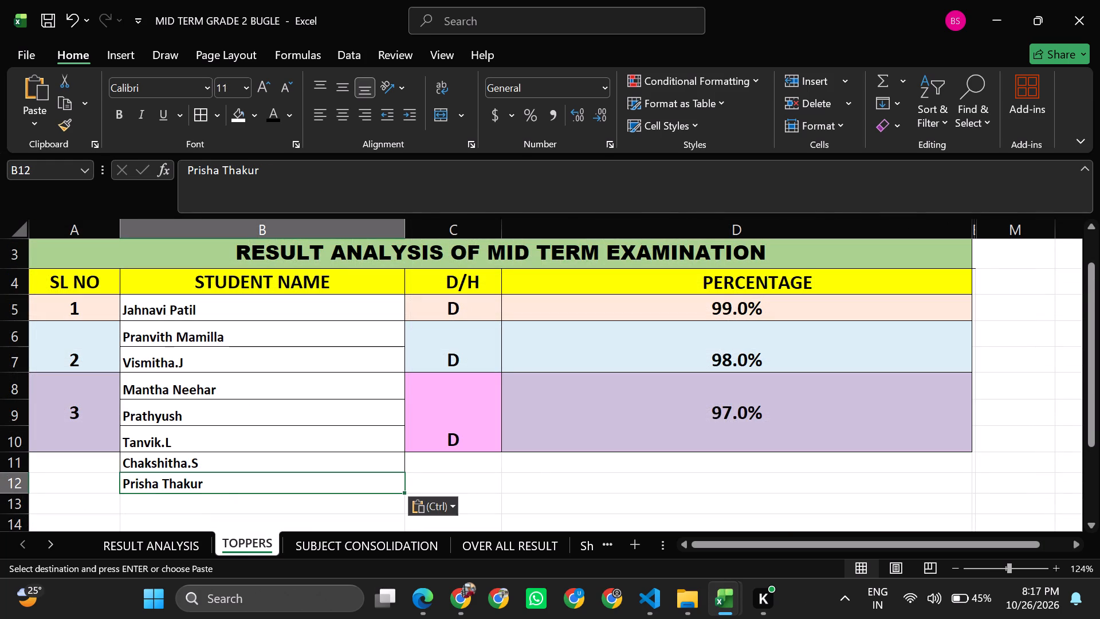
Check the remaining students of RESULT ANALYSIS below row 23 for any other 96 percentage.
click(175, 547)
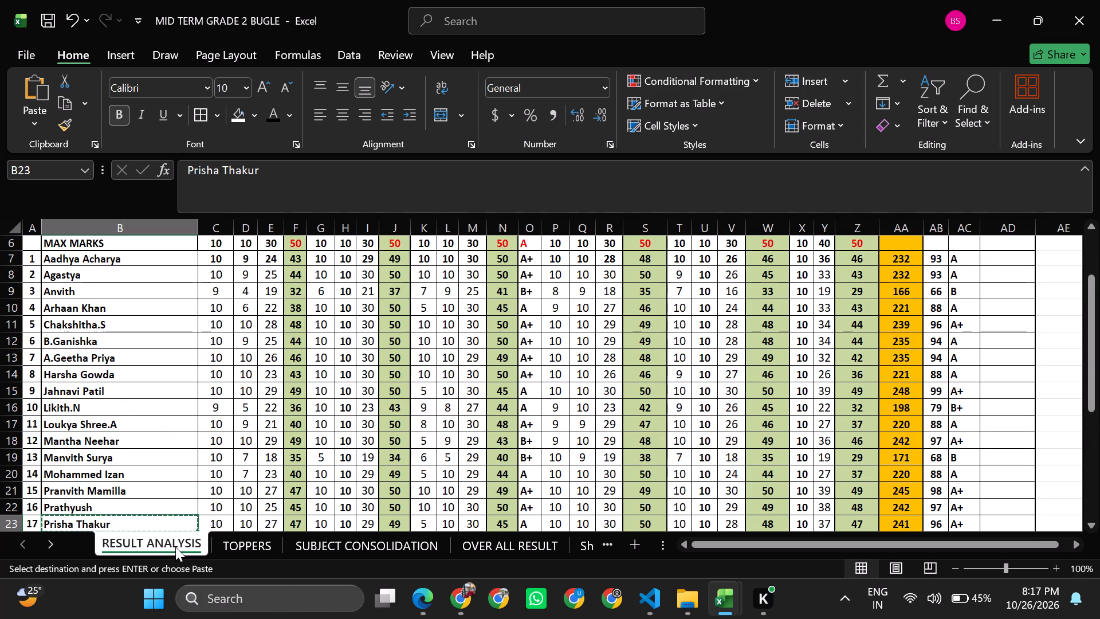
key(Down)
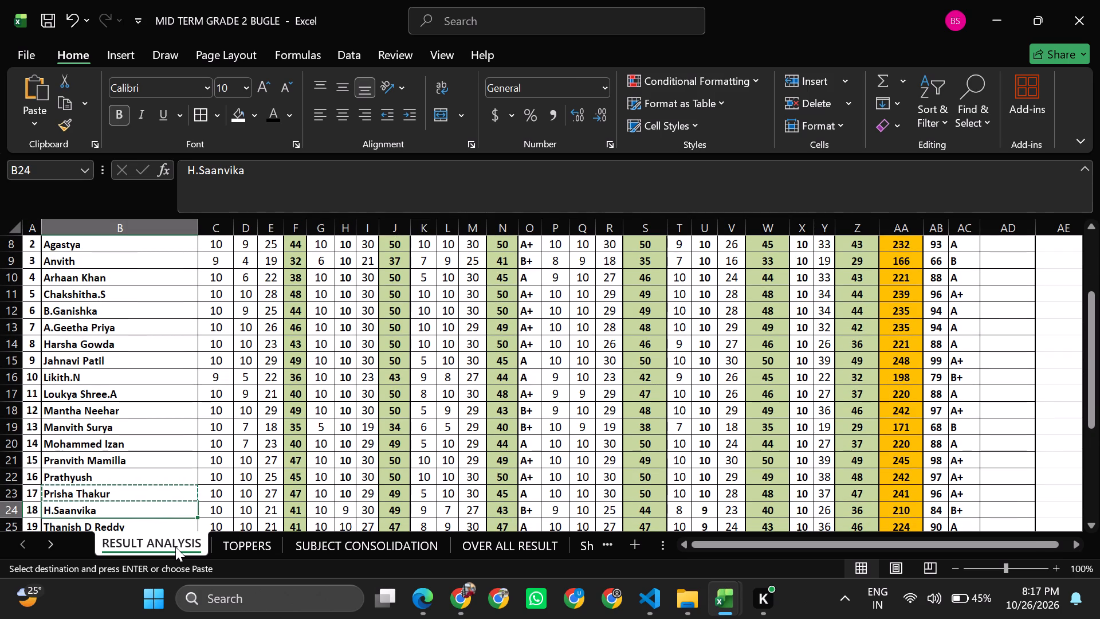
key(Down)
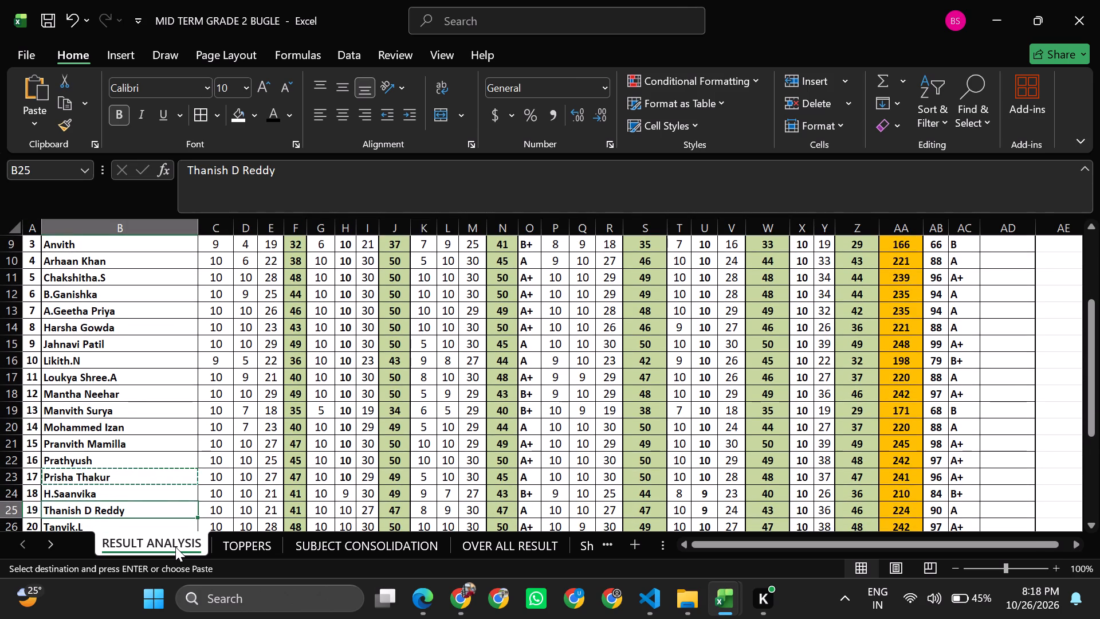
key(Down)
key(Down)
key(Down)
key(Down)
key(Down)
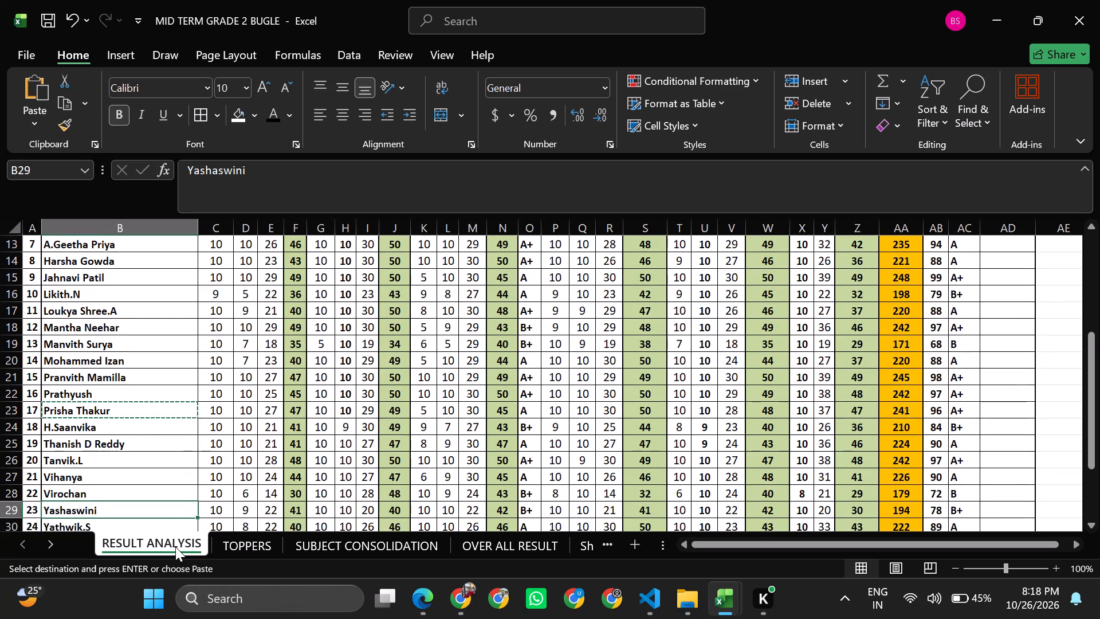
key(Down)
key(Down)
key(Down)
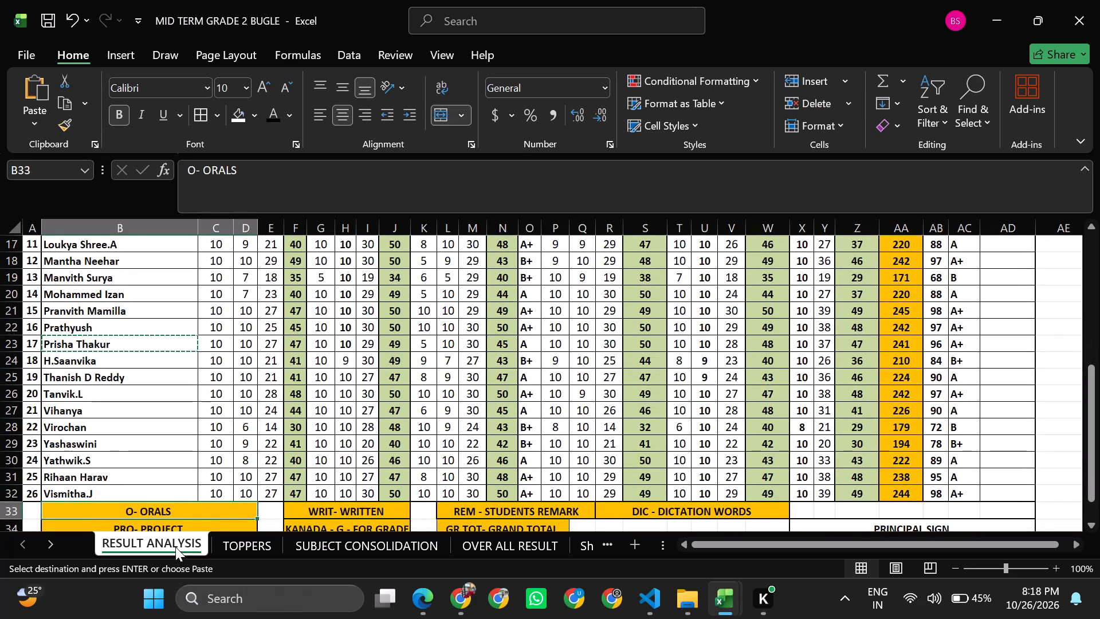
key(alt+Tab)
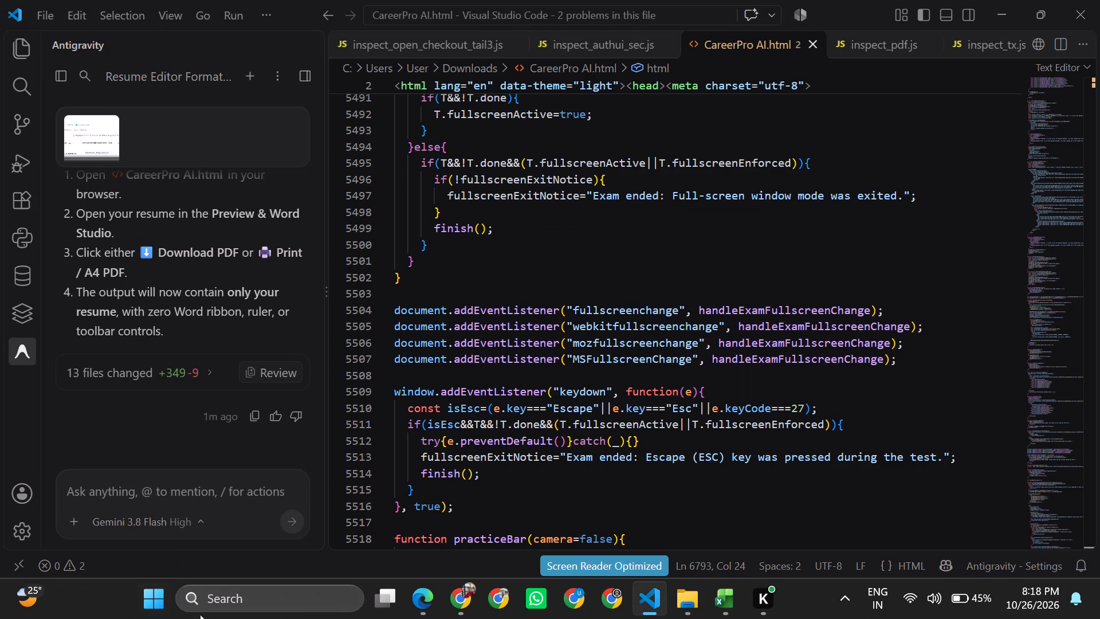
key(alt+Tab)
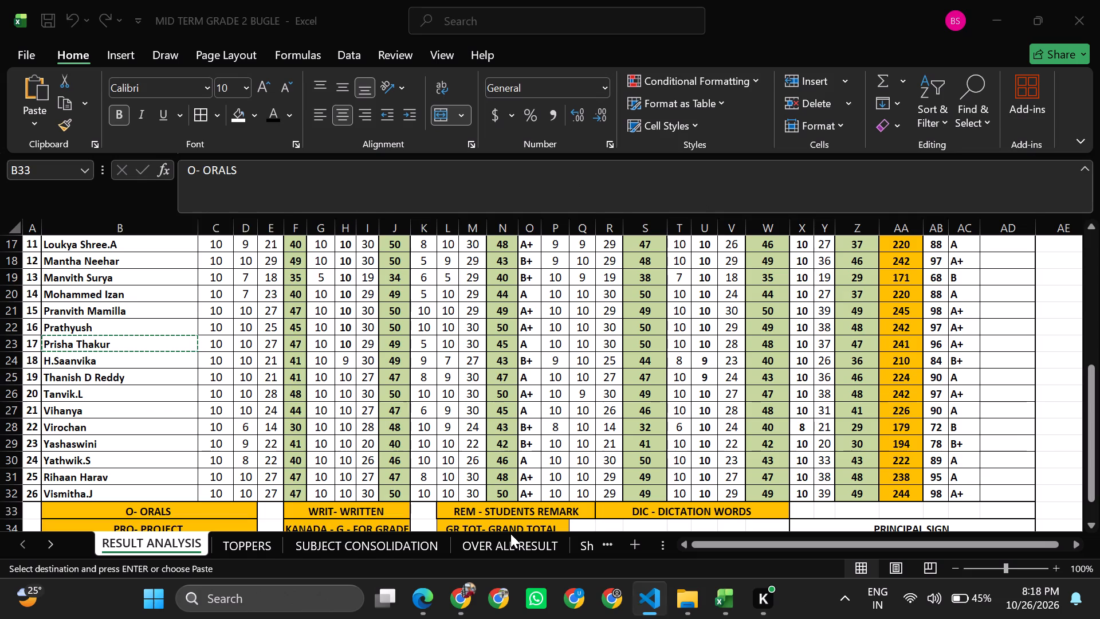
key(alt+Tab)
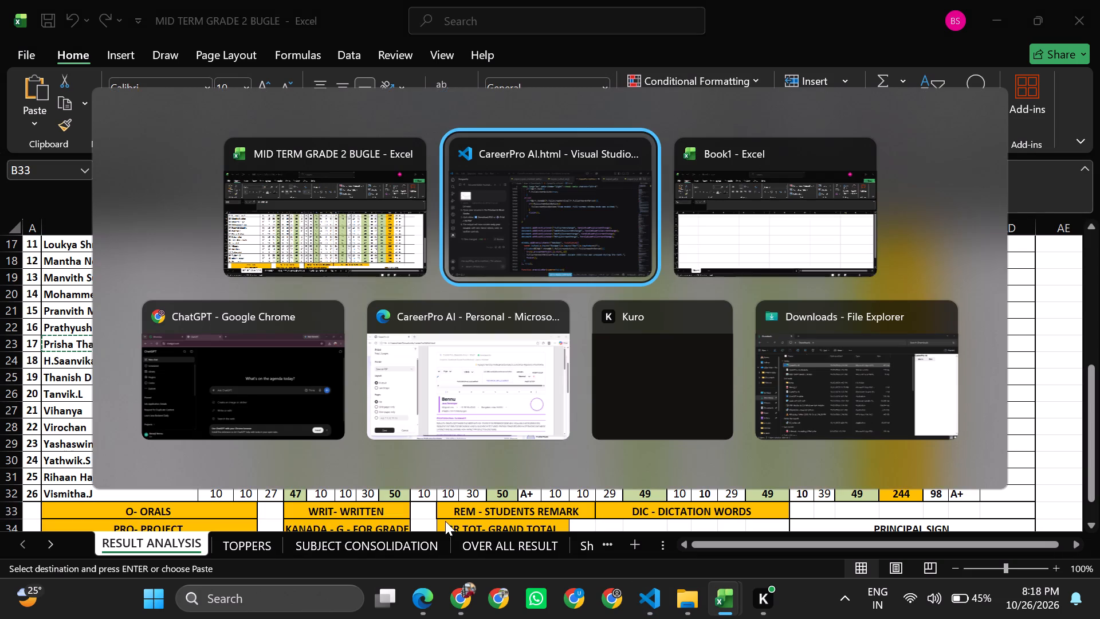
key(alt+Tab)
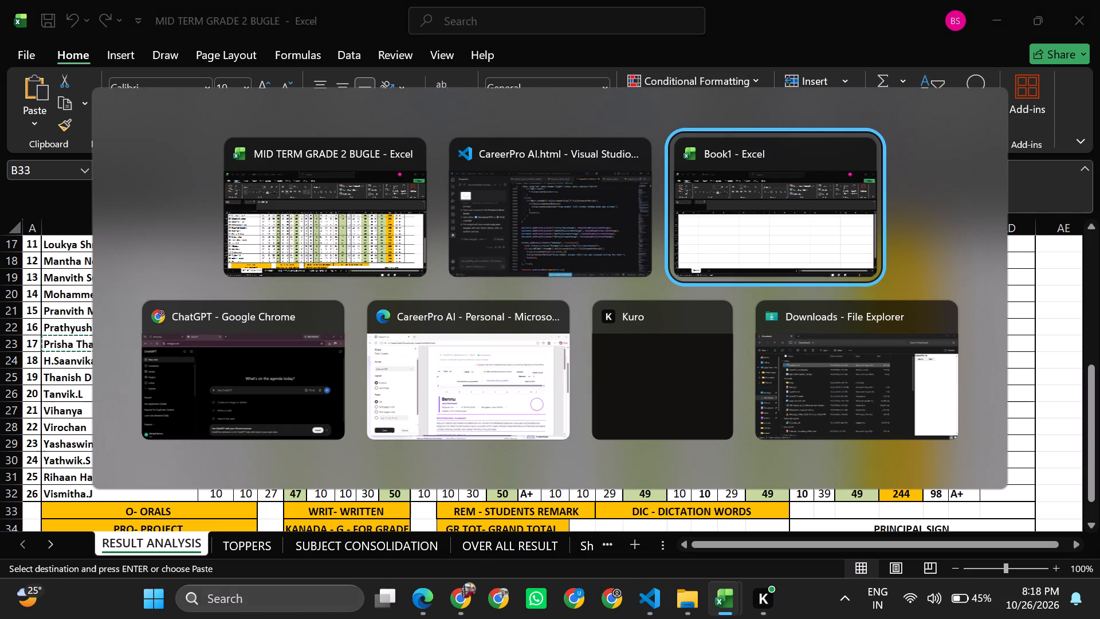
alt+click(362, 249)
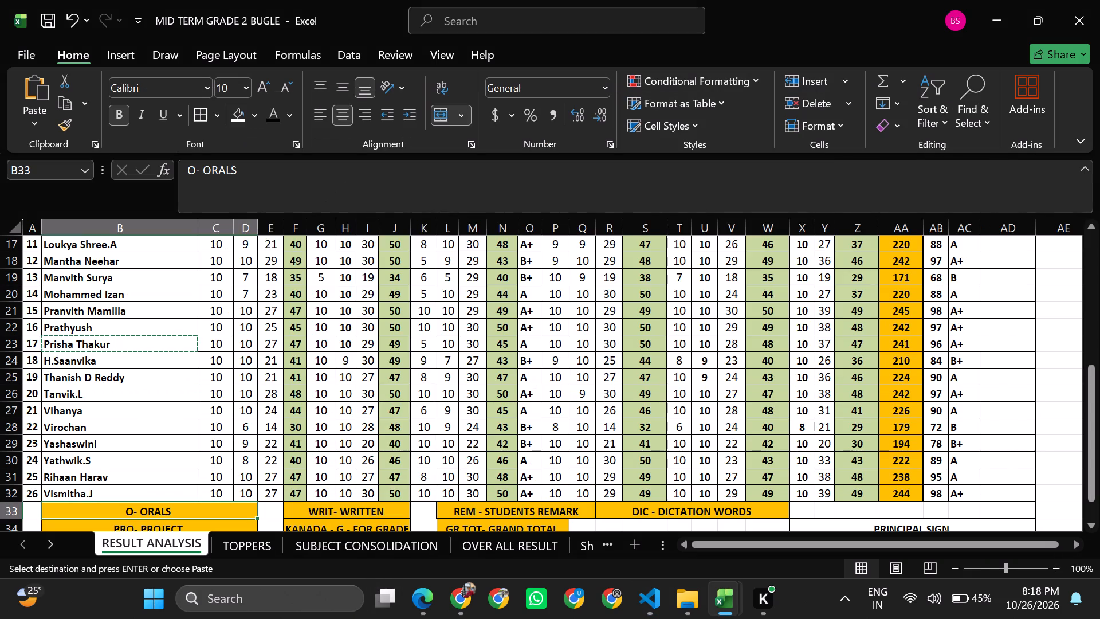
Merge cells C11 and C12 in the D/H column of the TOPPERS sheet.
click(254, 555)
click(465, 469)
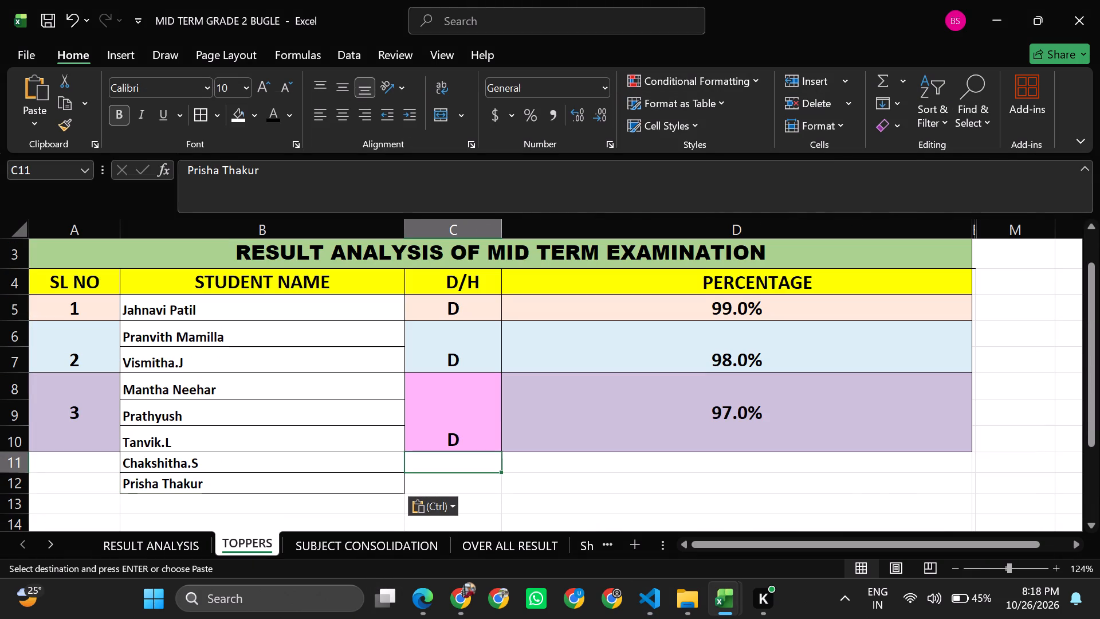
key(shift+Down)
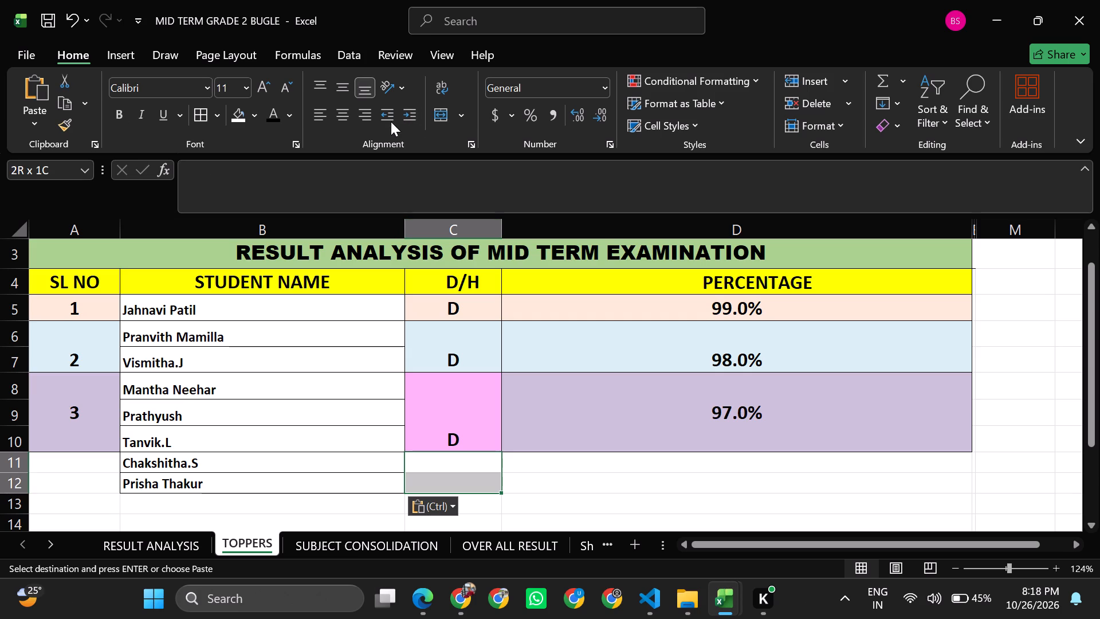
click(441, 126)
click(442, 119)
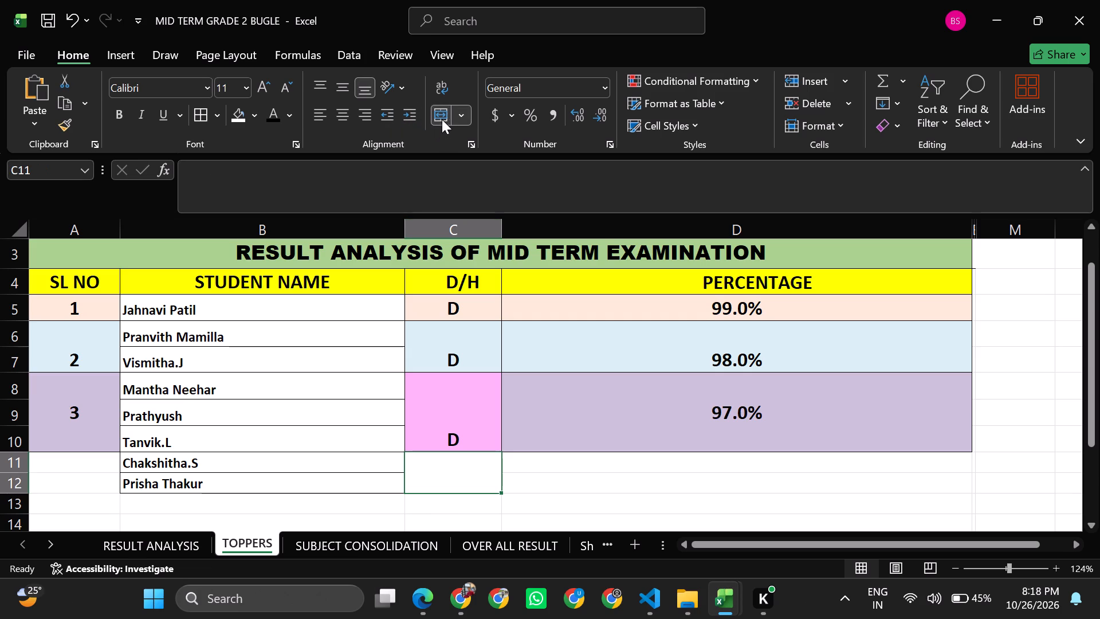
Merge and center cells D11 and D12 in the PERCENTAGE column of TOPPERS.
click(588, 471)
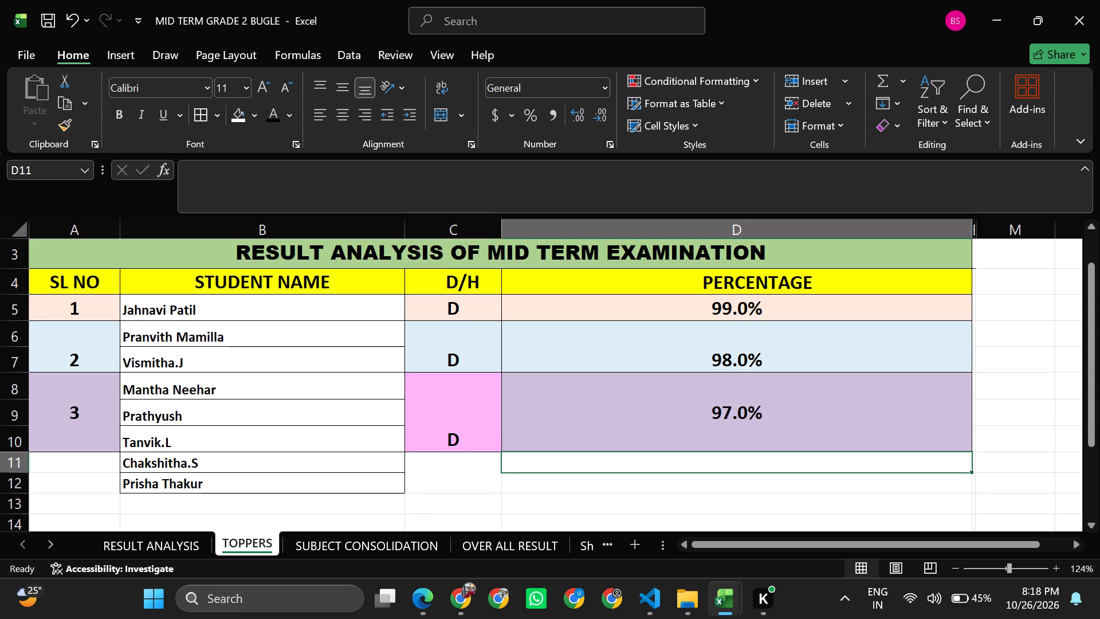
key(shift+Down)
click(588, 471)
click(588, 471)
key(shift+Down)
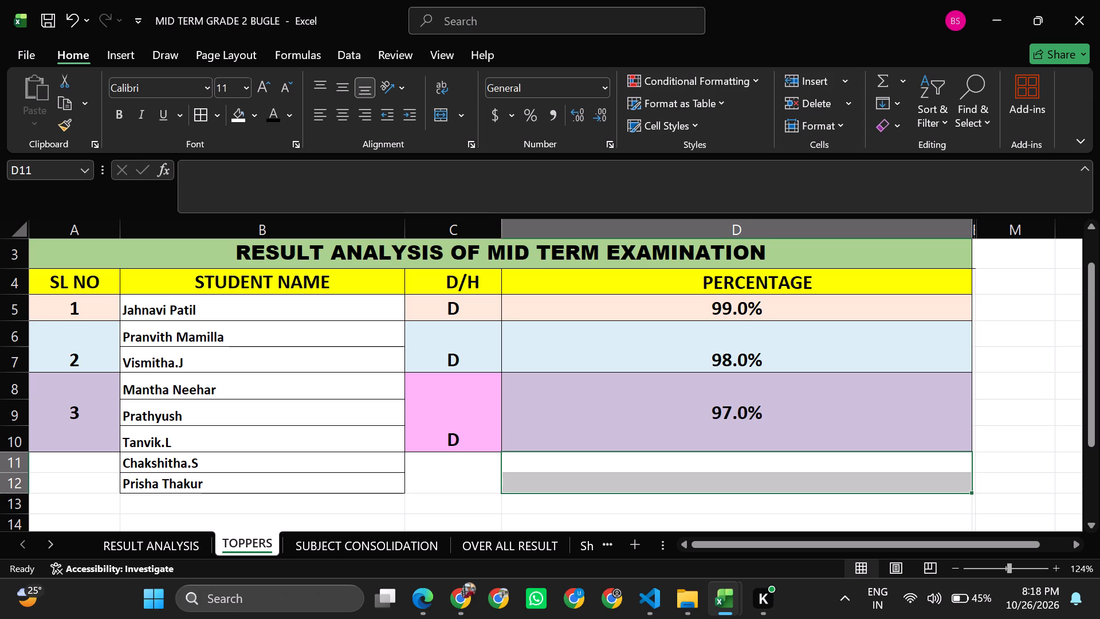
click(434, 116)
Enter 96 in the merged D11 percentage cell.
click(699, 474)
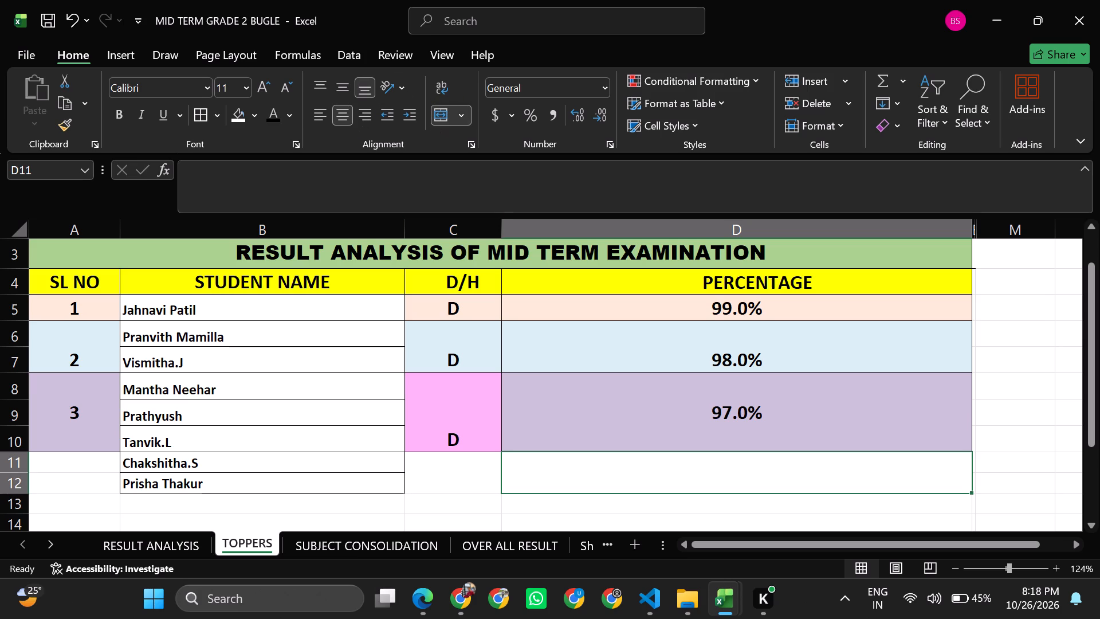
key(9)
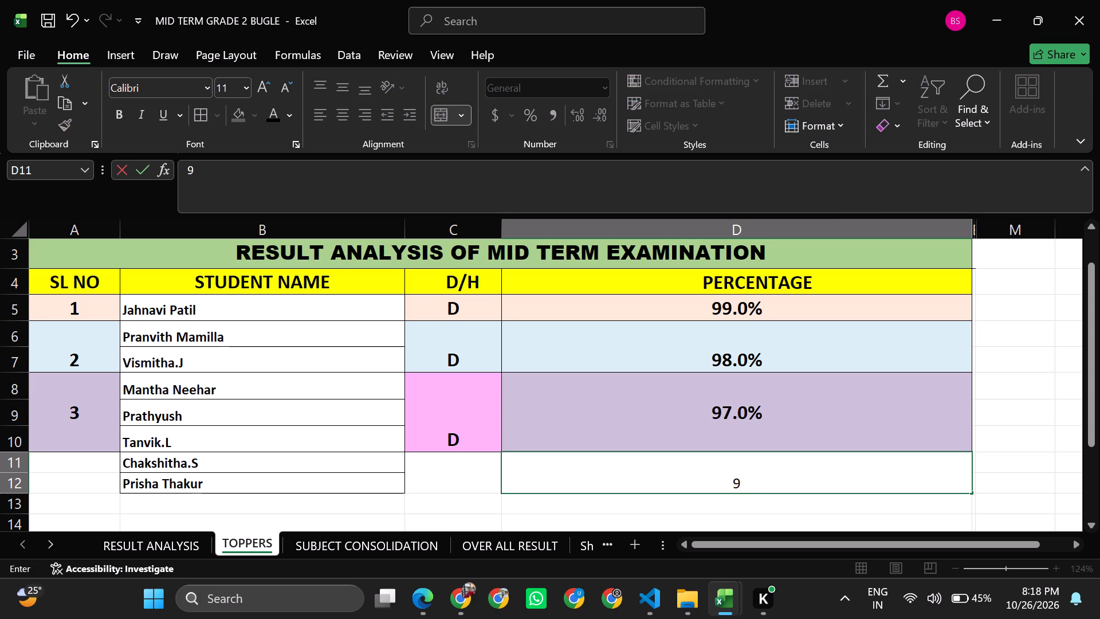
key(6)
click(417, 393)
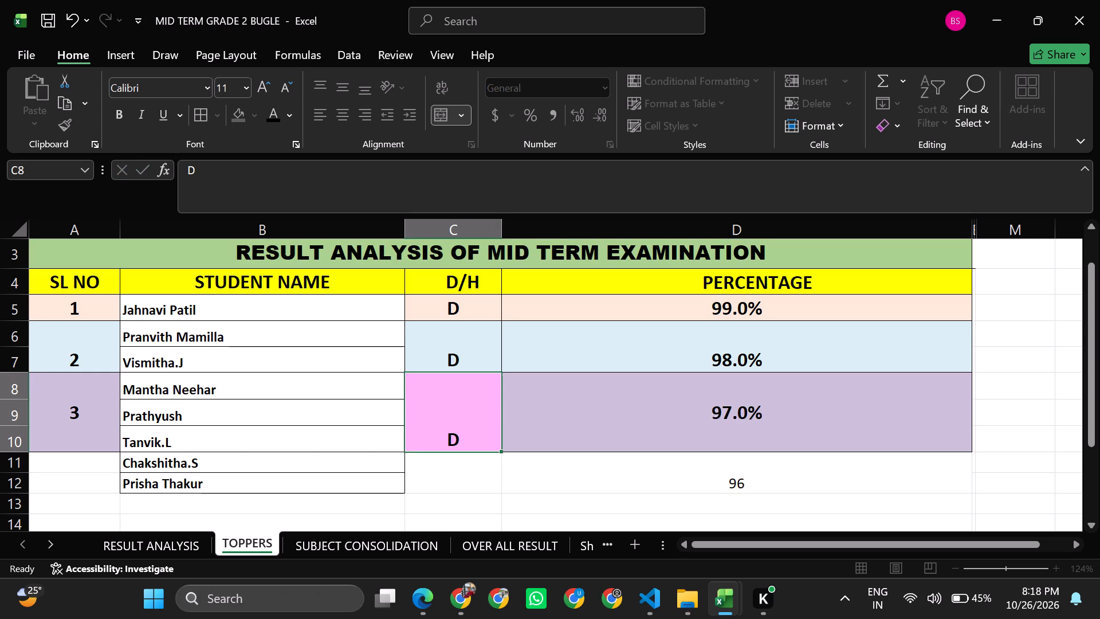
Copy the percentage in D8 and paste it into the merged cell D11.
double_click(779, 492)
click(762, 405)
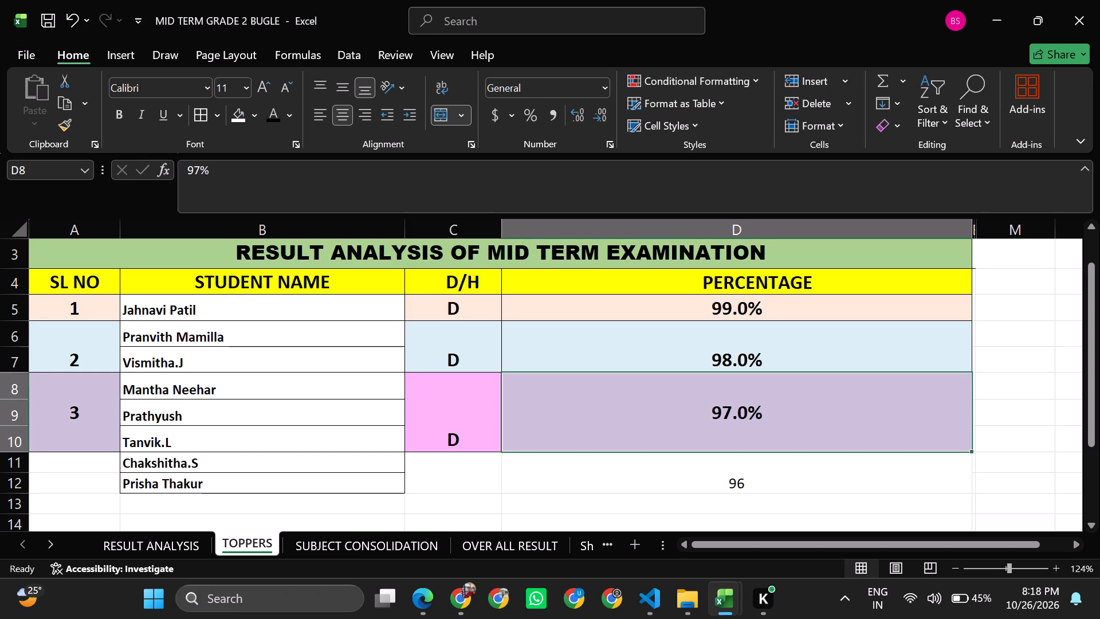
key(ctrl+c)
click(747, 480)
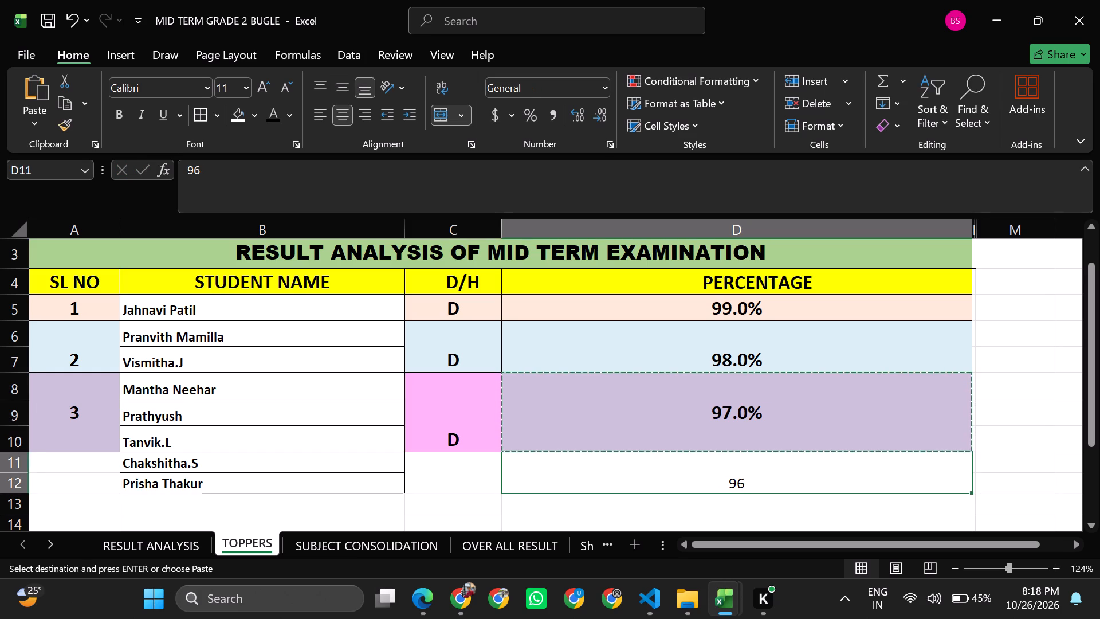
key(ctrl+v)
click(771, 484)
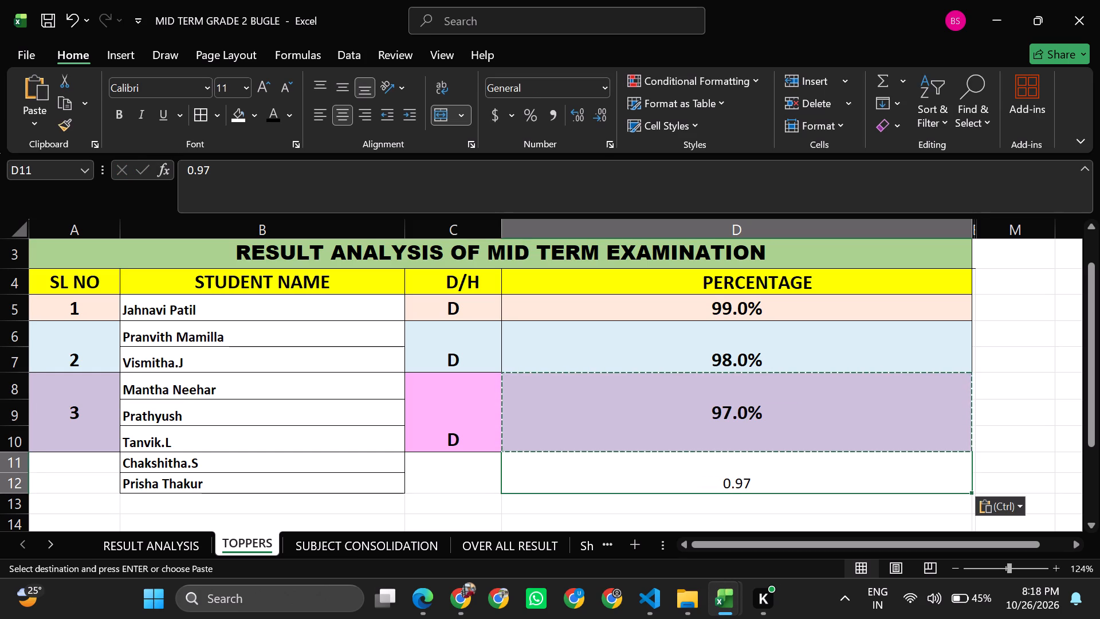
Replace the contents of the merged D11 percentage cell with 96%.
double_click(771, 484)
key(Left)
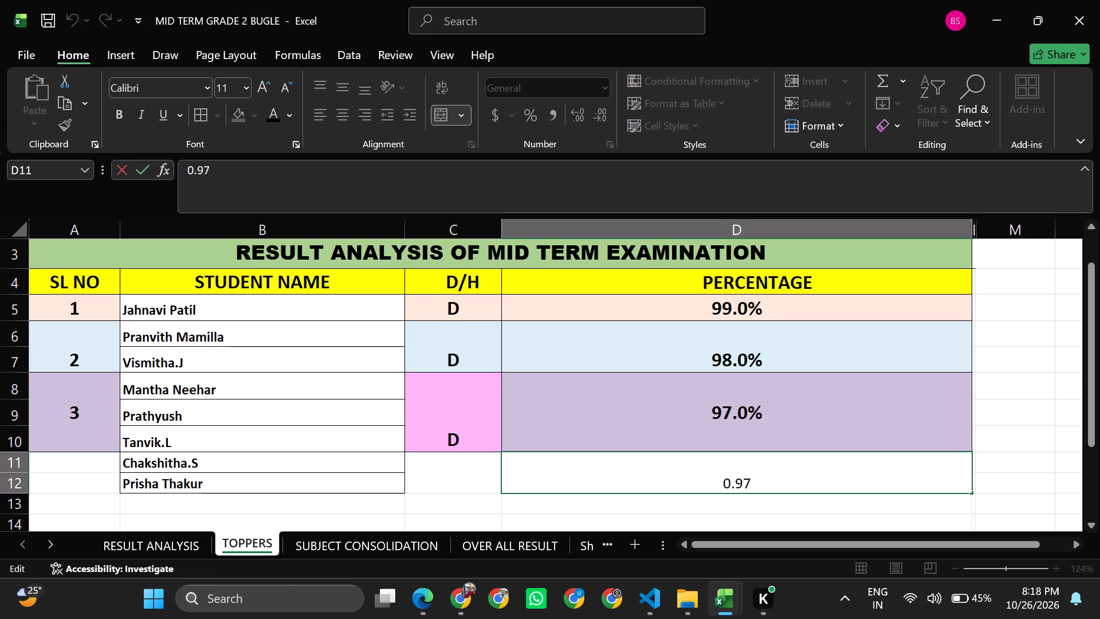
key(Right)
key(ctrl+a)
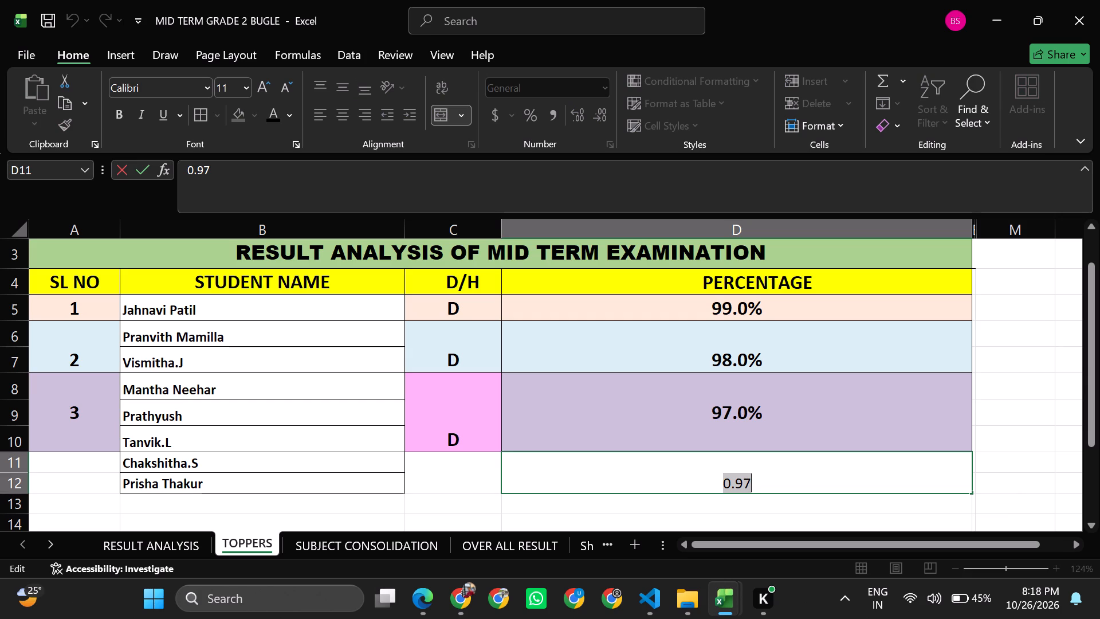
text(96)
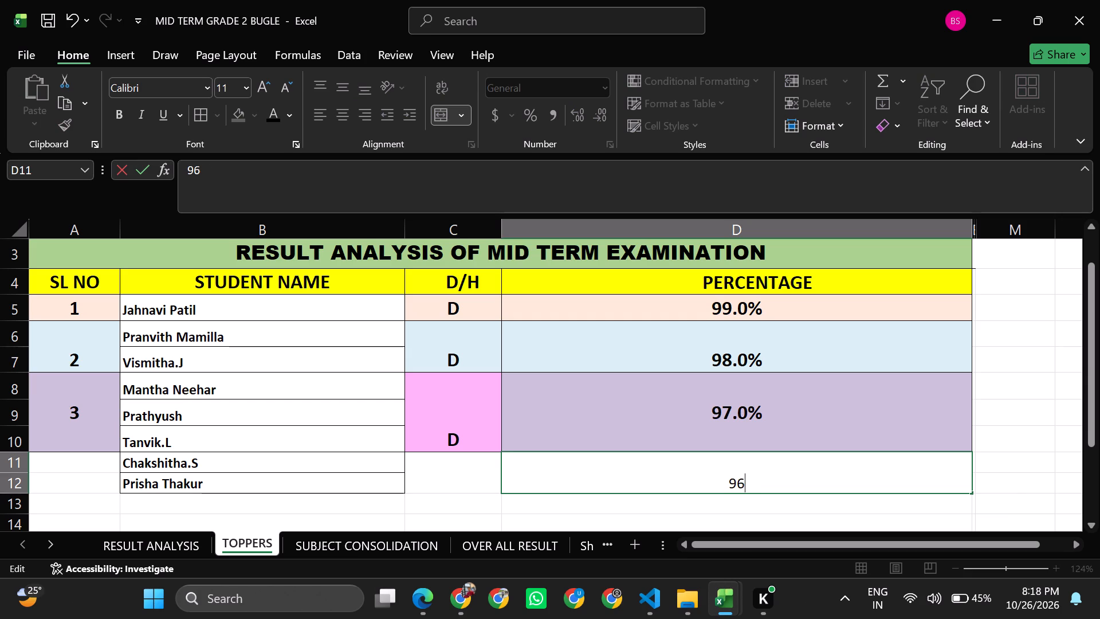
key(shift+percent)
click(477, 403)
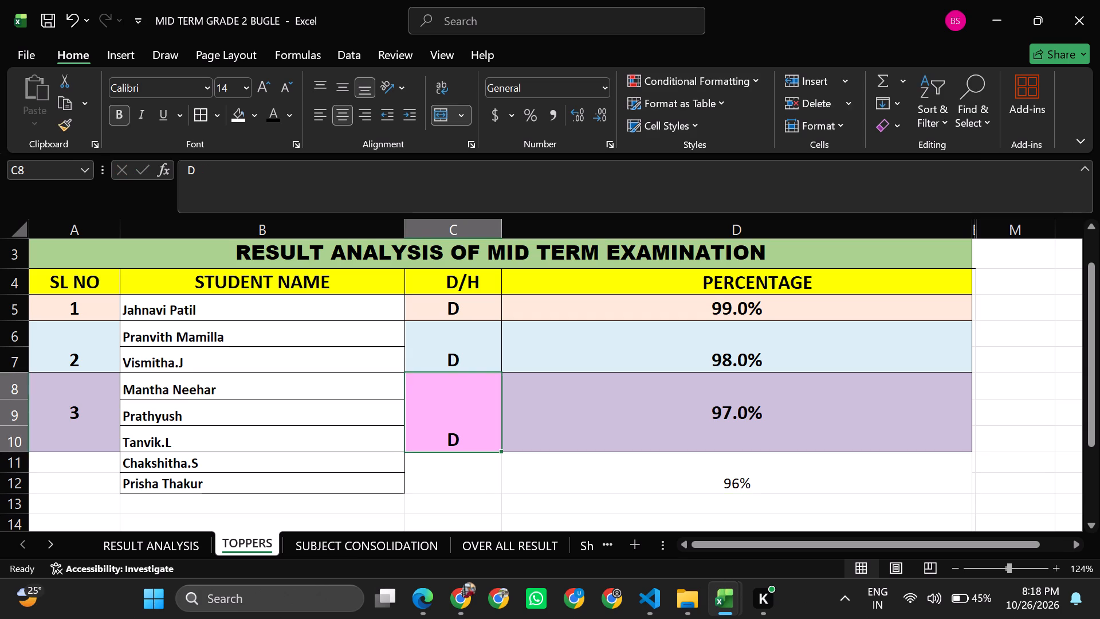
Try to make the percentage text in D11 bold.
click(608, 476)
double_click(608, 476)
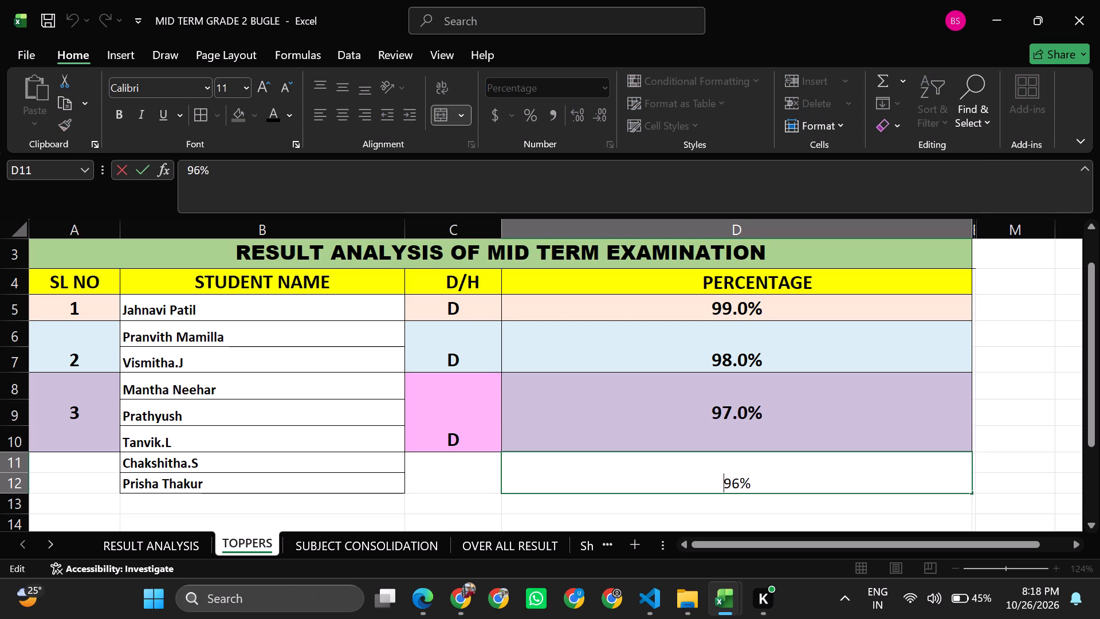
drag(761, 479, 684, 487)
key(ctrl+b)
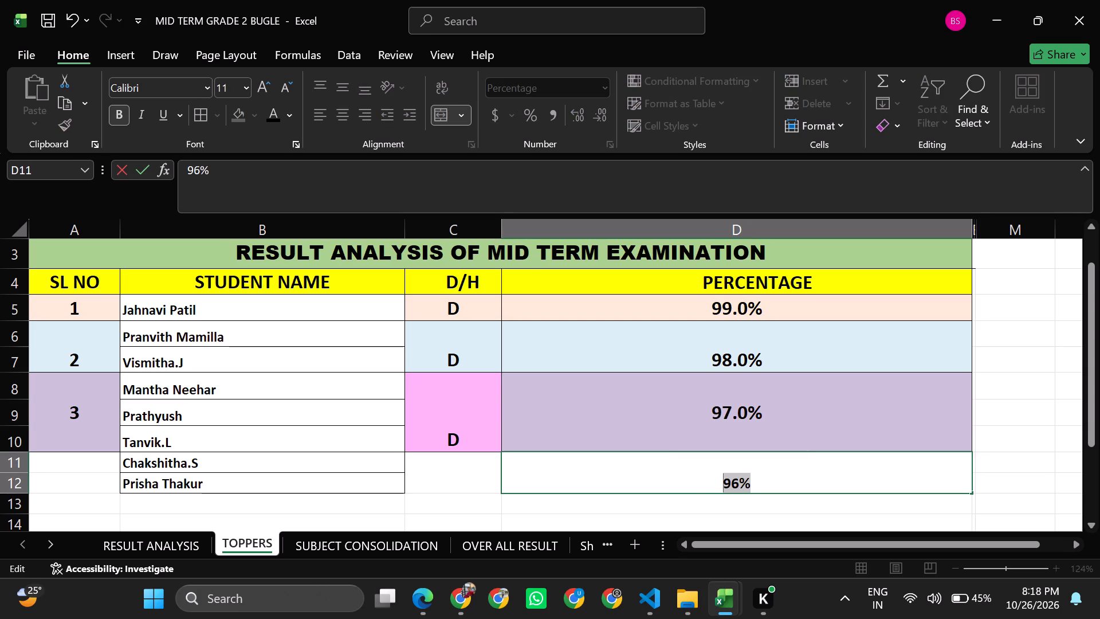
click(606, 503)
Merge and center cells A11 and A12 in the SL NO column and enter rank 4.
scroll(418, 497, down, 1)
click(80, 435)
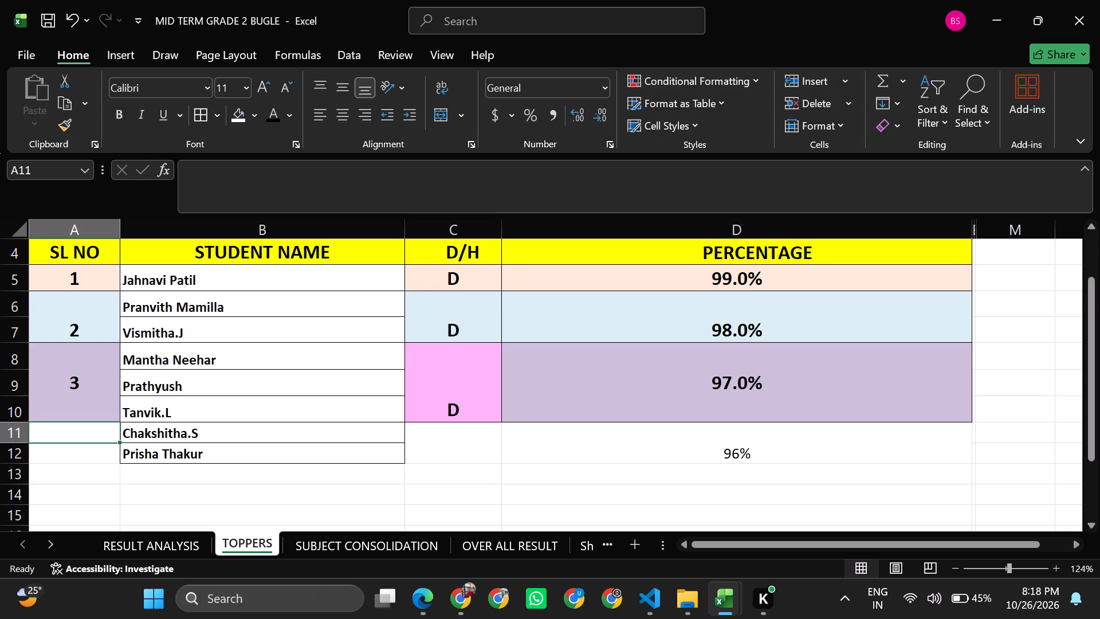
key(shift+Down)
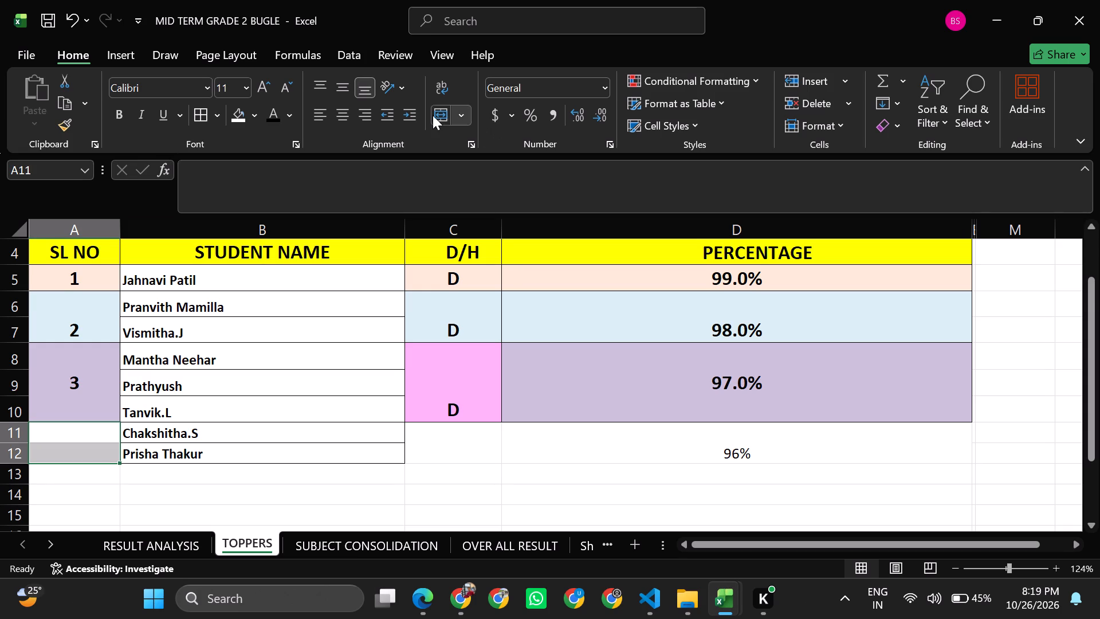
click(436, 116)
key(4)
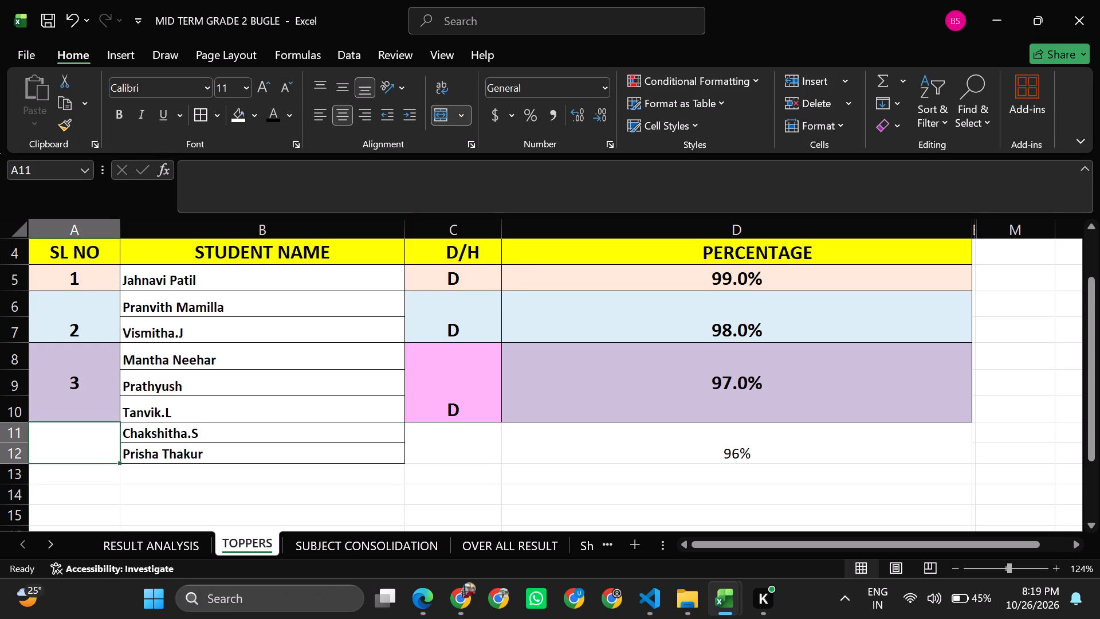
click(103, 496)
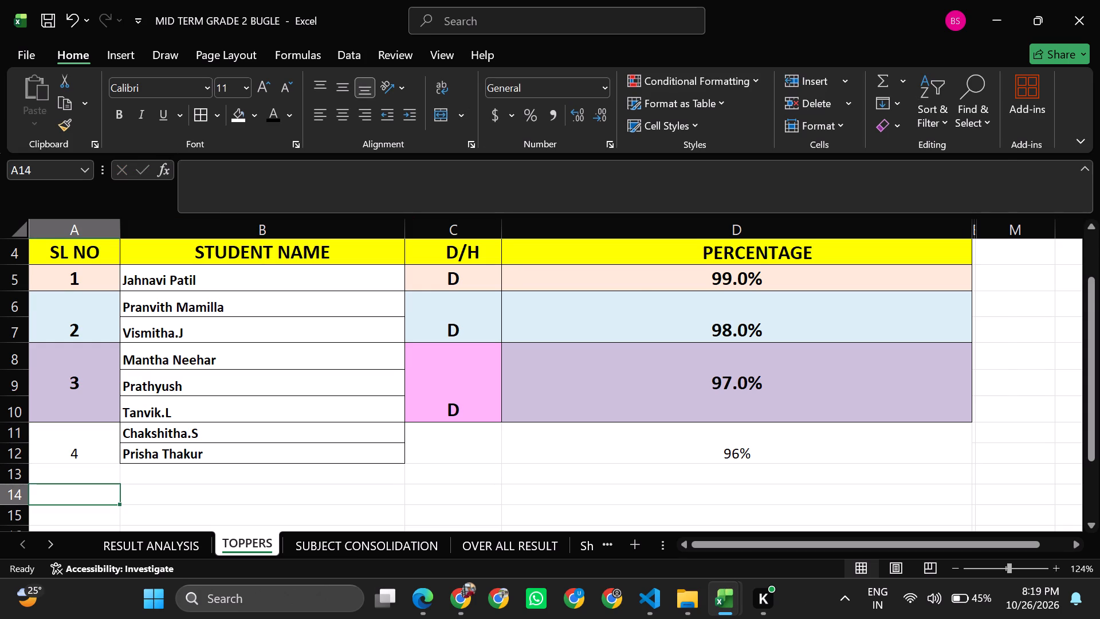
Switch to CareerPro AI in Edge, reload it, and open the Amethyst Swiss Pure Minimal resume for editing in Studio.
key(alt+Tab)
key(alt+Tab)
key(alt+Tab)
key(alt+Tab)
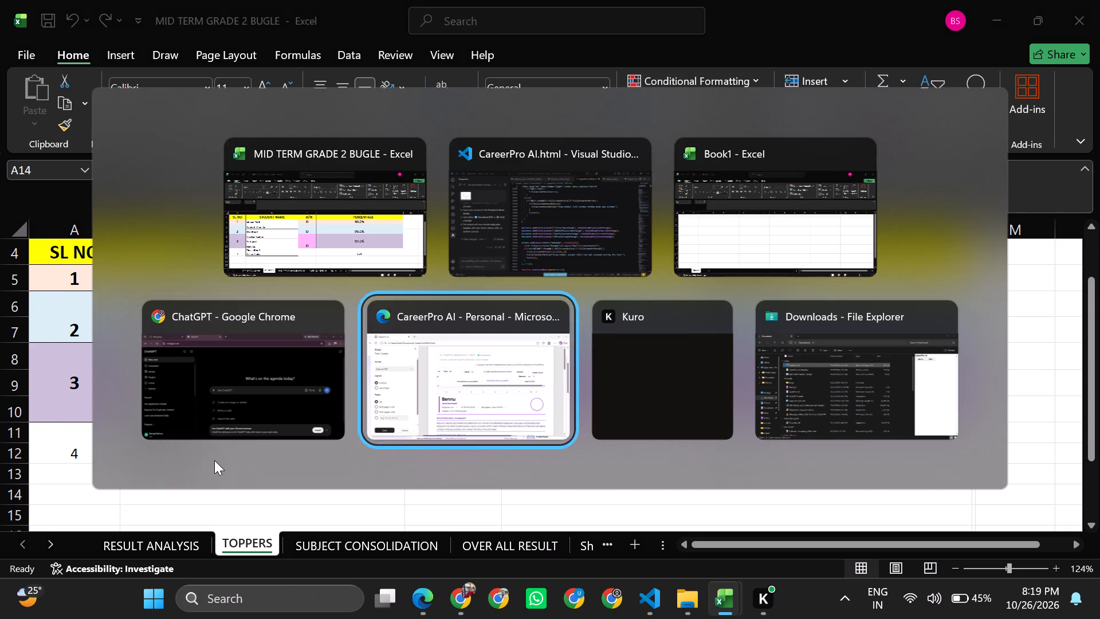
key(ctrl+r)
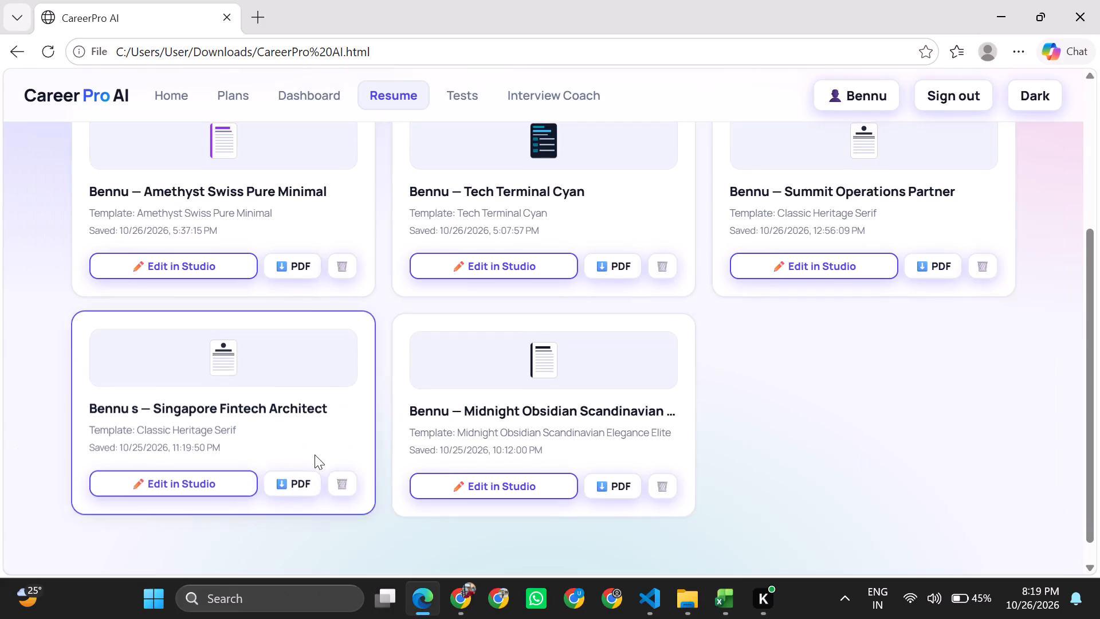
scroll(315, 455, up, 1)
scroll(774, 322, up, 2)
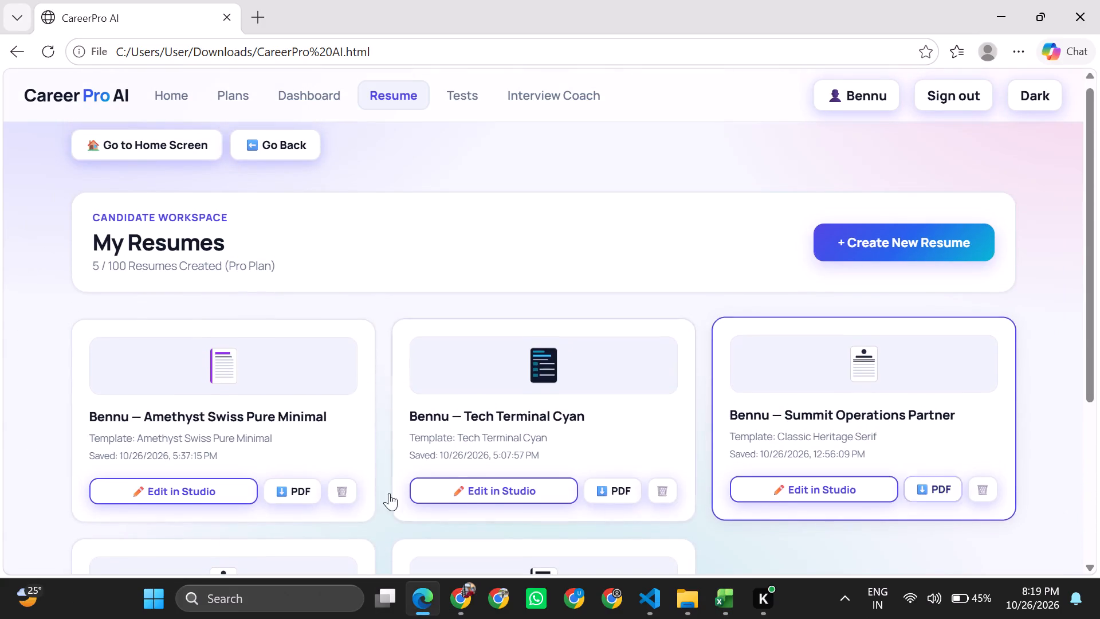
click(277, 452)
click(198, 480)
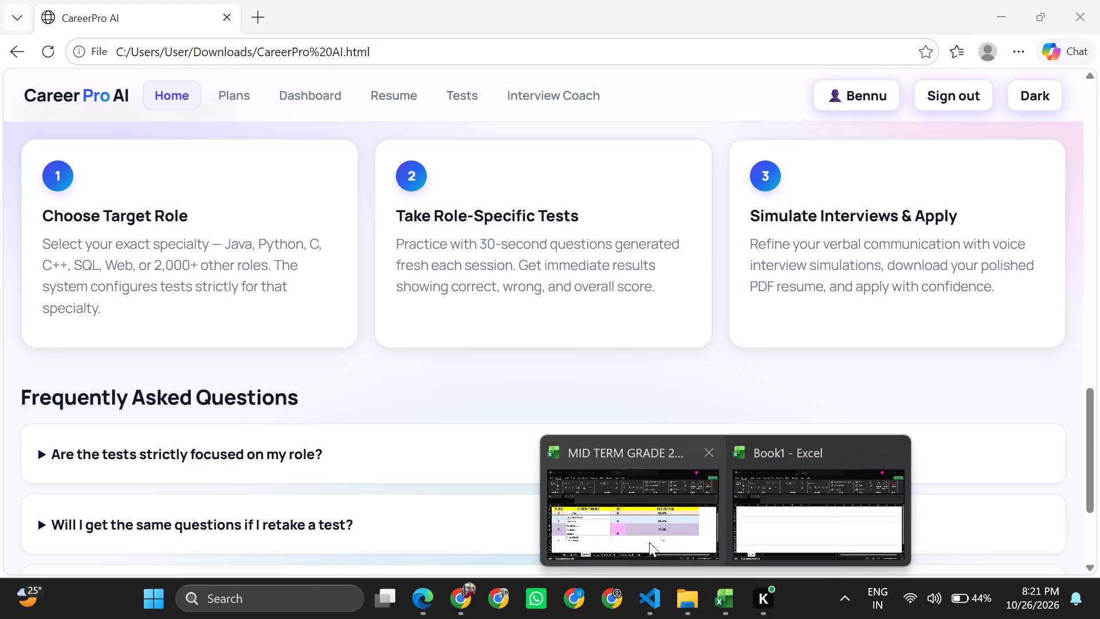
click(649, 542)
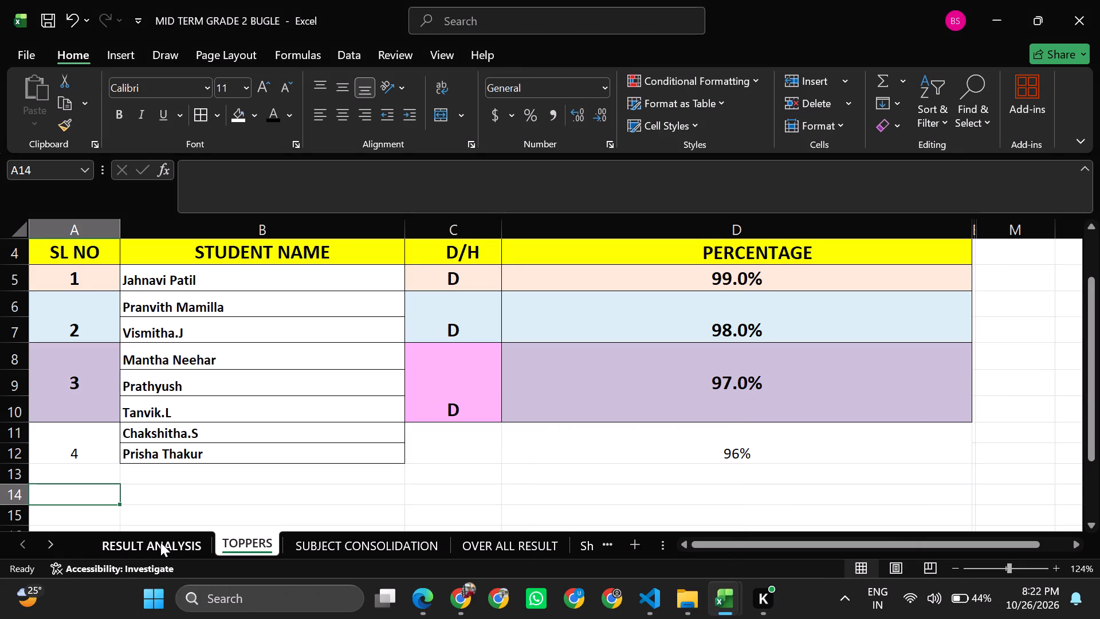
click(160, 542)
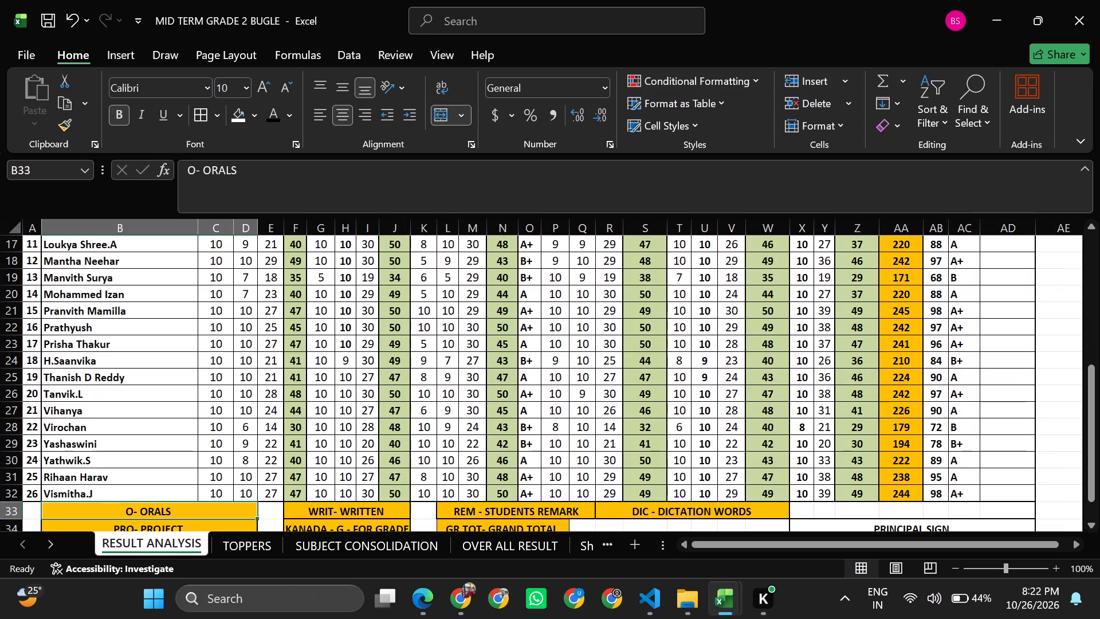
click(221, 548)
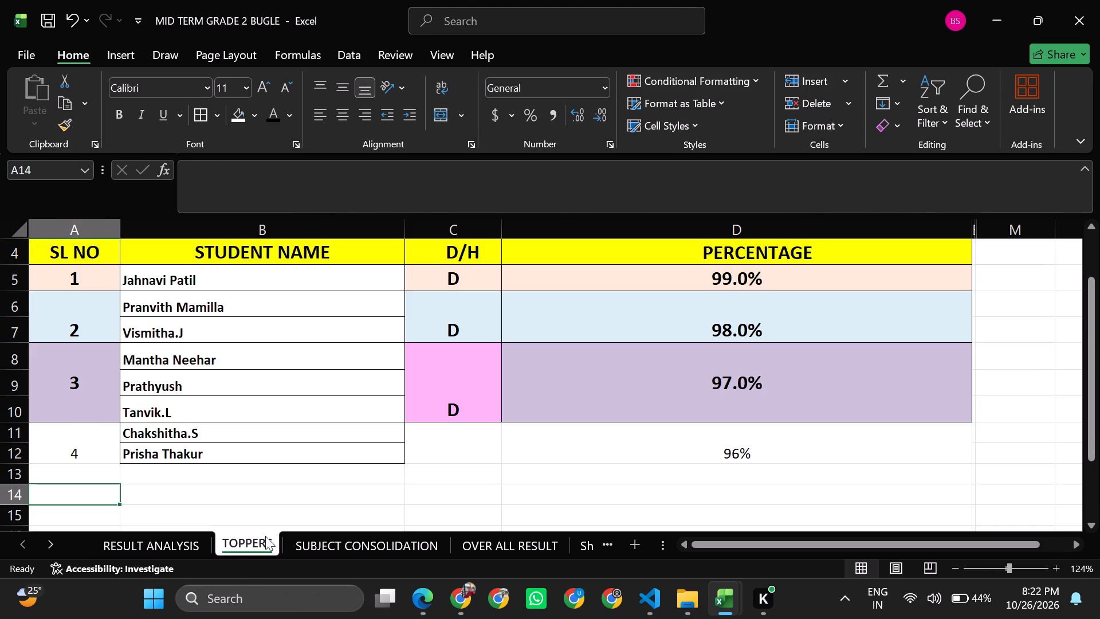
click(298, 530)
click(193, 539)
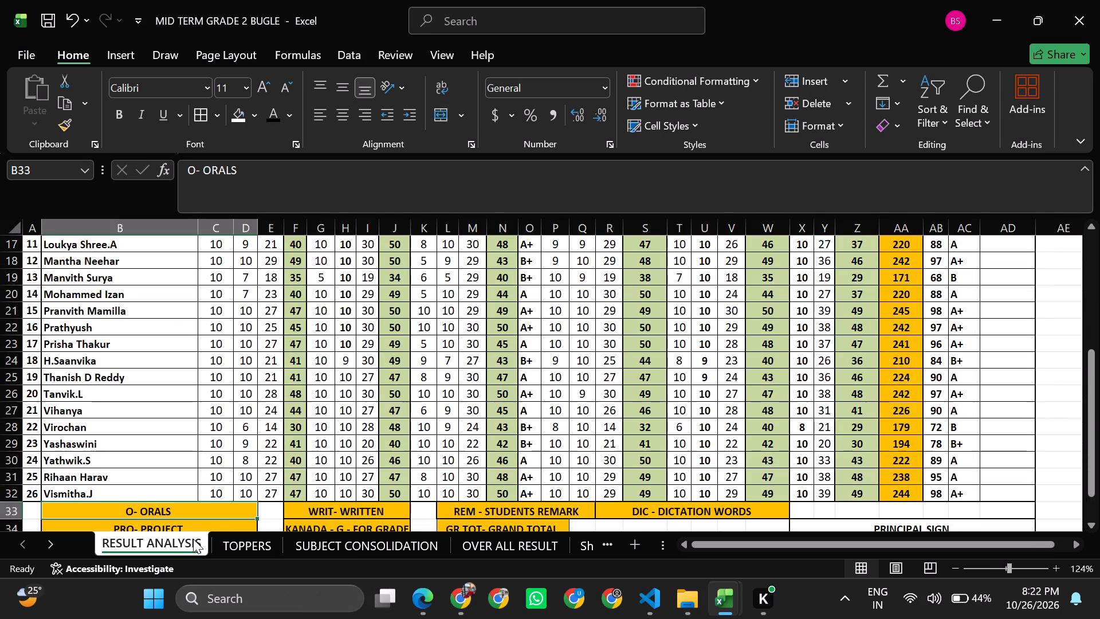
Examine the % column on RESULT ANALYSIS across all student rows for the next-highest percentage after rank 4 on TOPPERS.
click(933, 502)
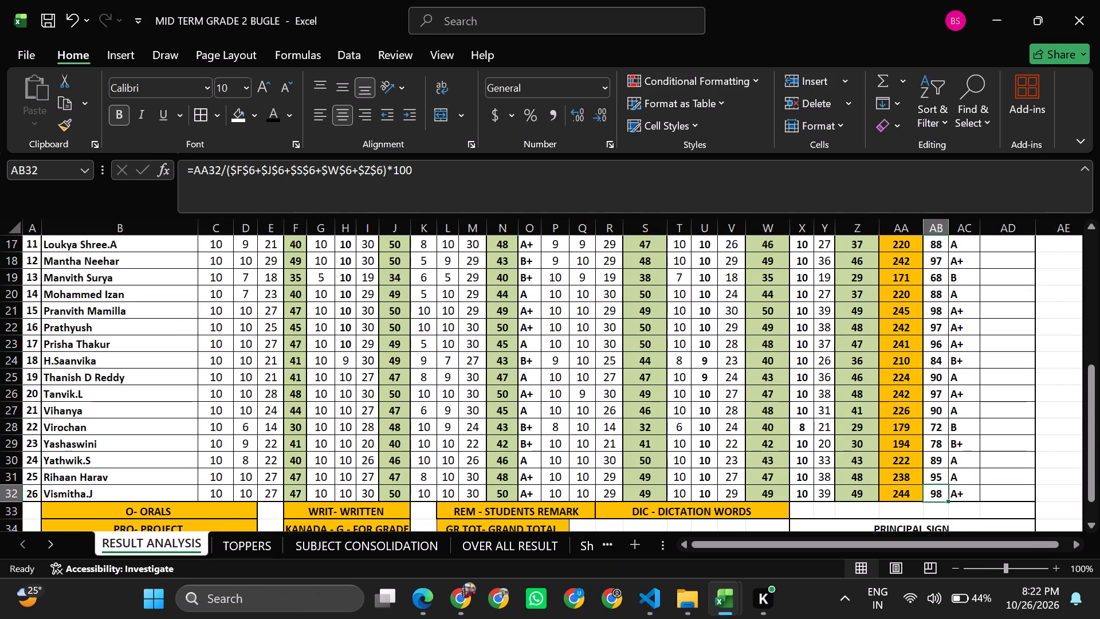
key(Up)
key(Up)
key(Up)
key(Up)
key(Up)
key(Up)
key(Up)
key(Up)
key(Up)
key(Up)
key(Up)
key(Up)
key(Up)
key(Up)
key(Up)
key(Up)
key(Up)
key(Up)
key(Up)
key(Up)
key(Up)
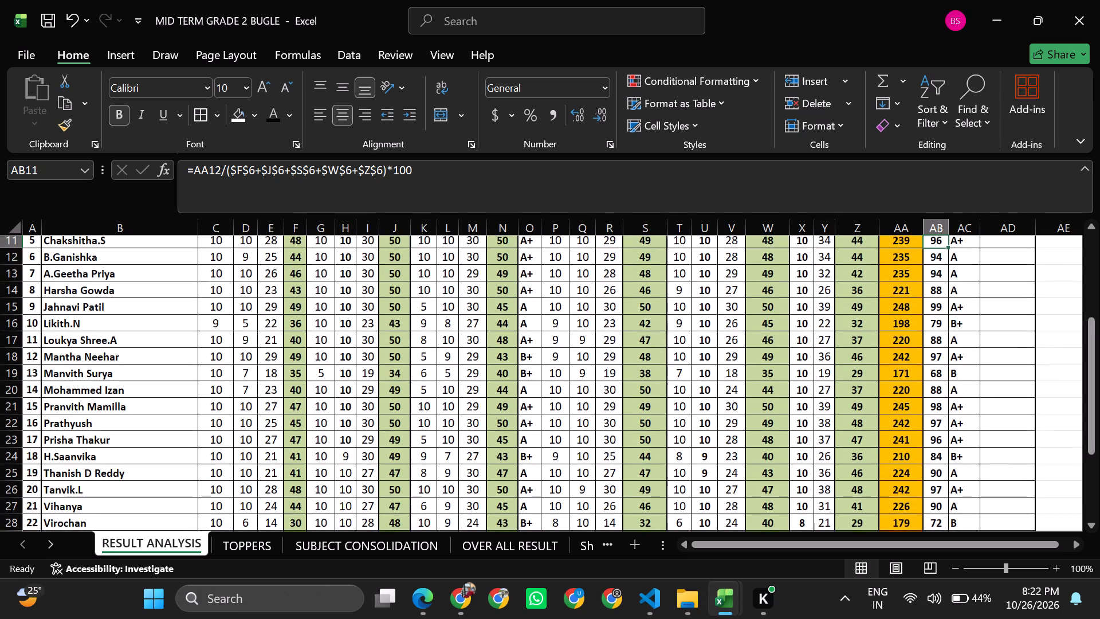
key(Up)
key(Up)
key(Up)
key(Up)
key(Up)
key(Up)
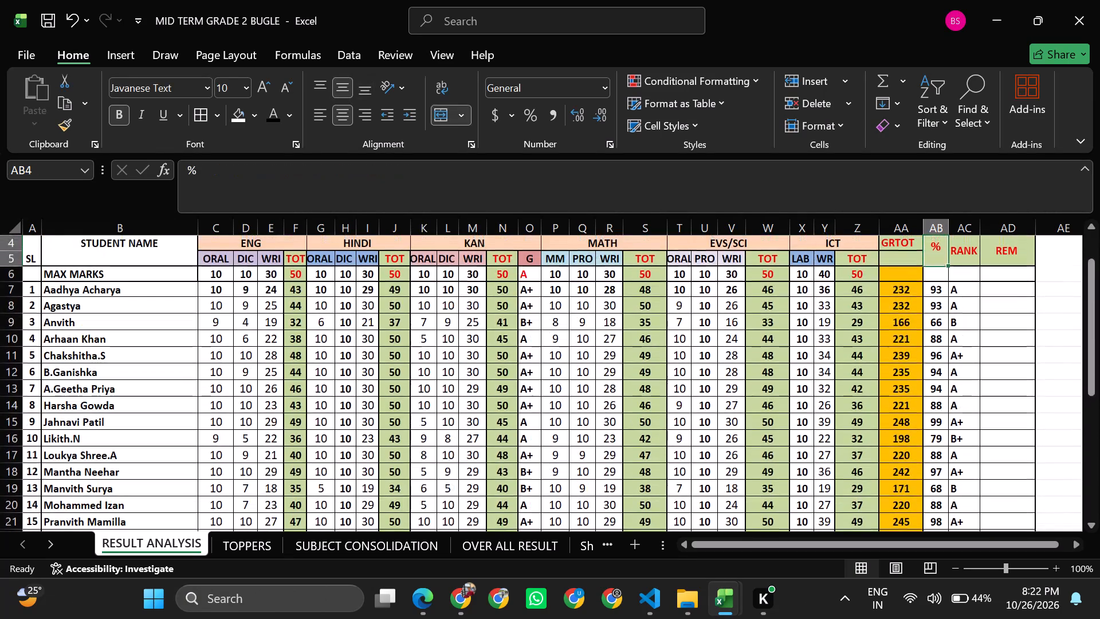
key(Down)
key(Down)
key(Down)
key(Down)
key(Down)
key(Down)
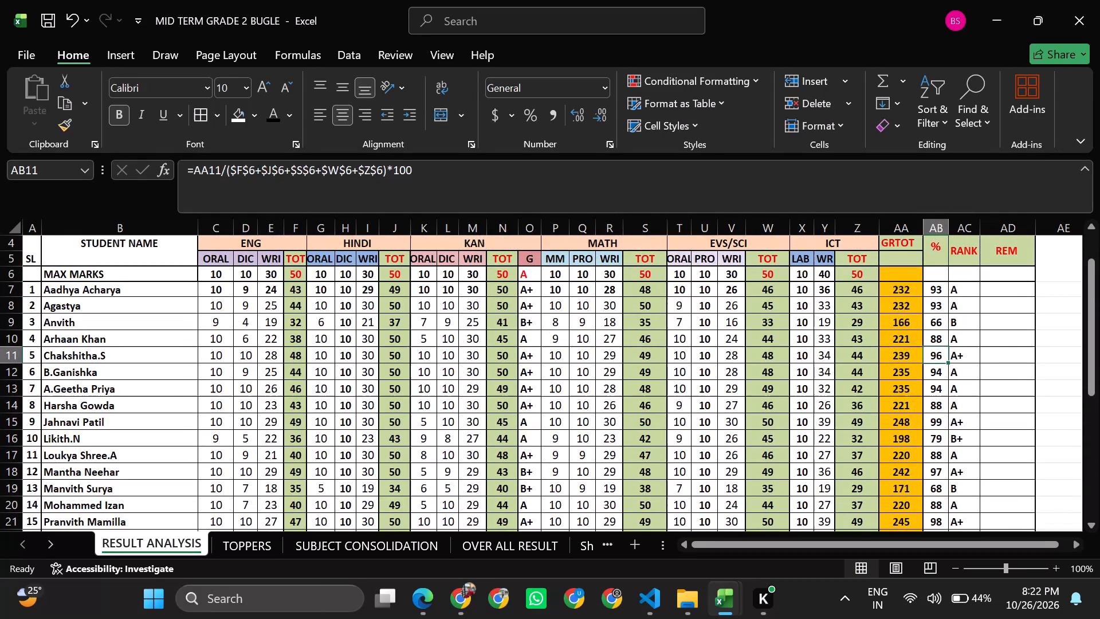
key(Down)
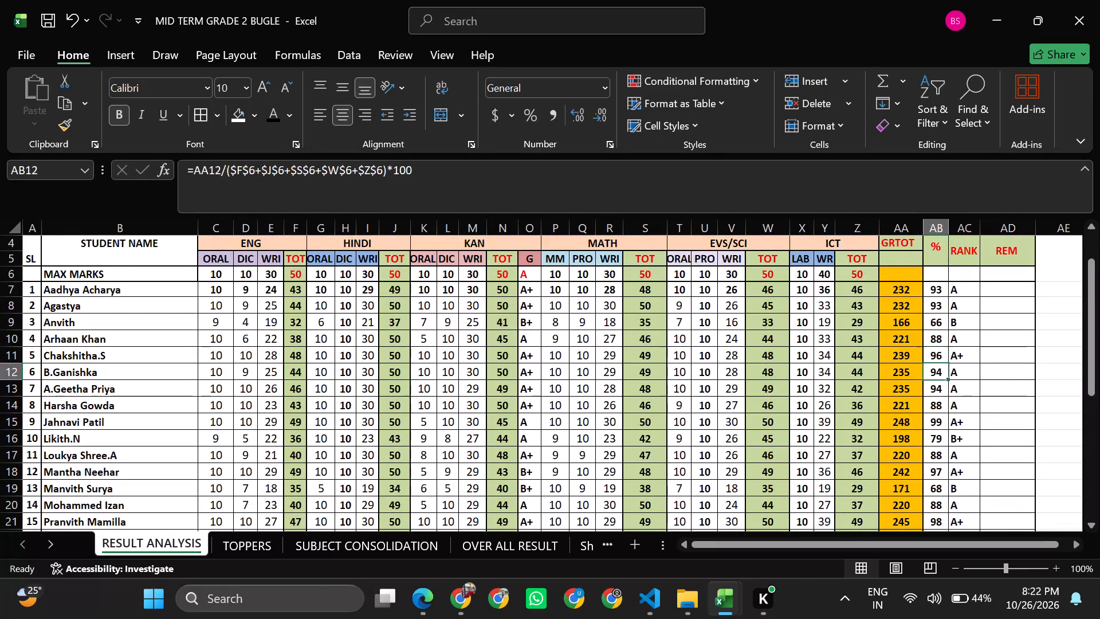
key(Down)
key(Down)
key(Down)
key(Down)
key(Down)
key(Down)
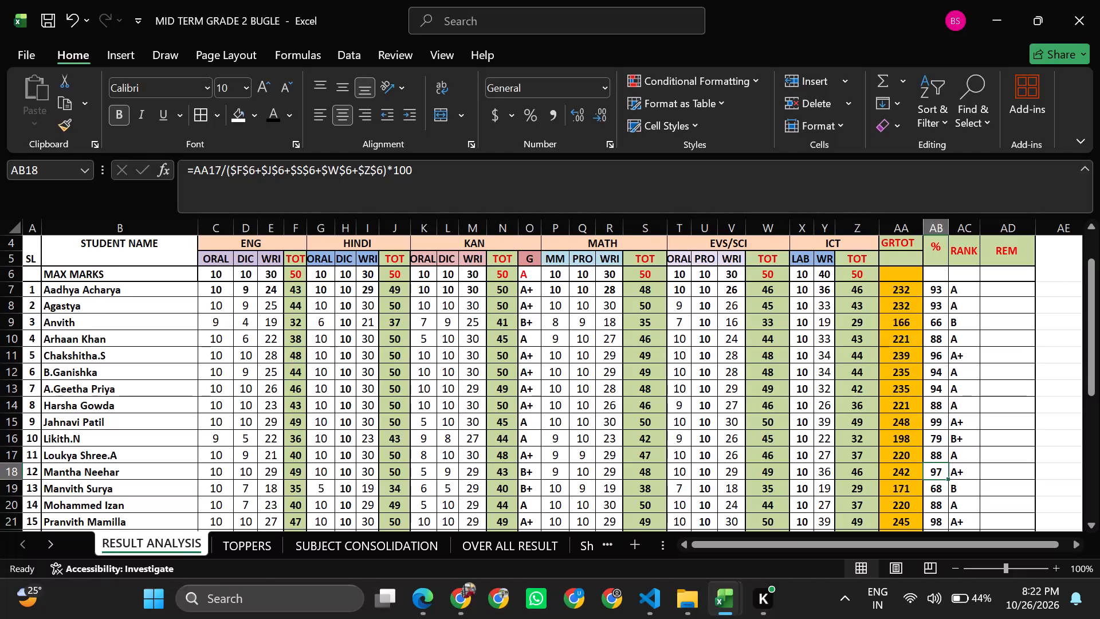
key(Down)
key(Down)
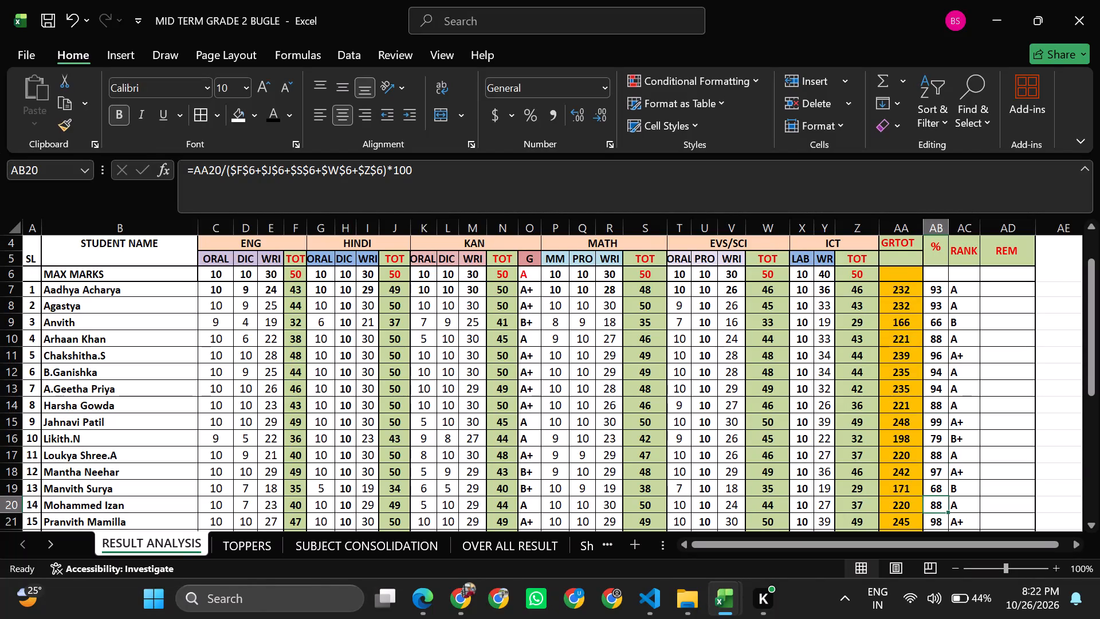
key(Down)
key(Down)
key(Down)
key(Down)
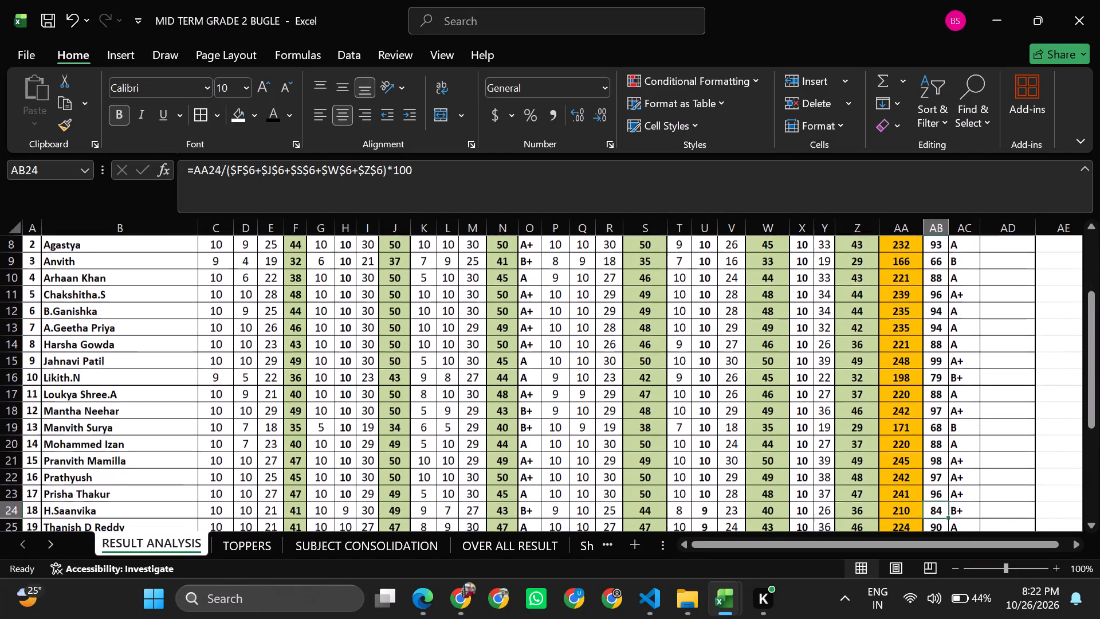
key(Down)
key(Down)
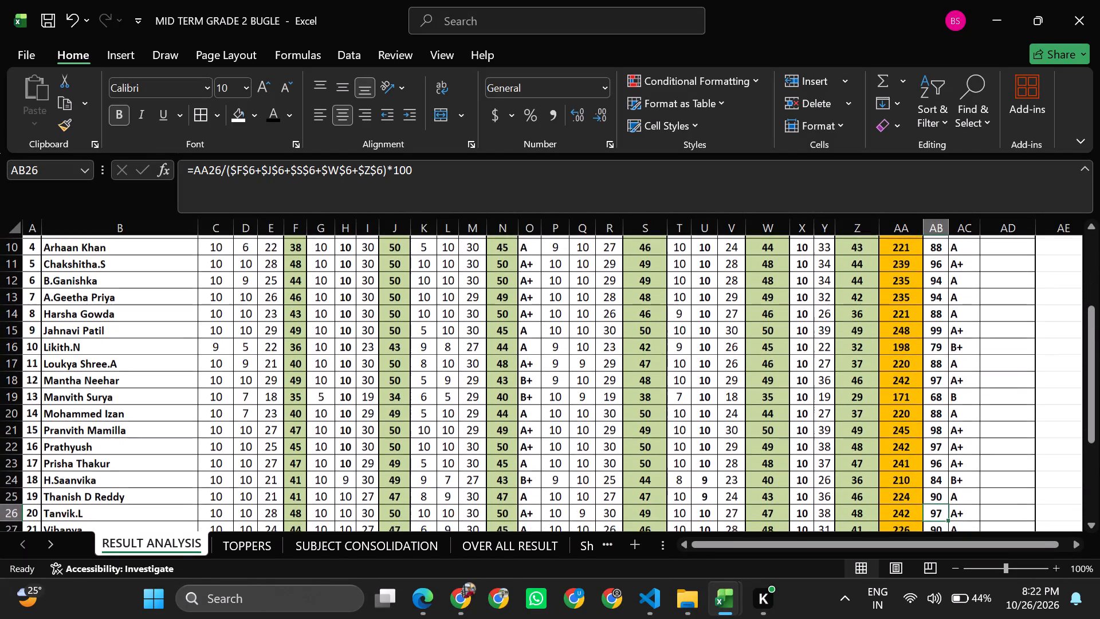
key(Down)
key(Down)
key(Down)
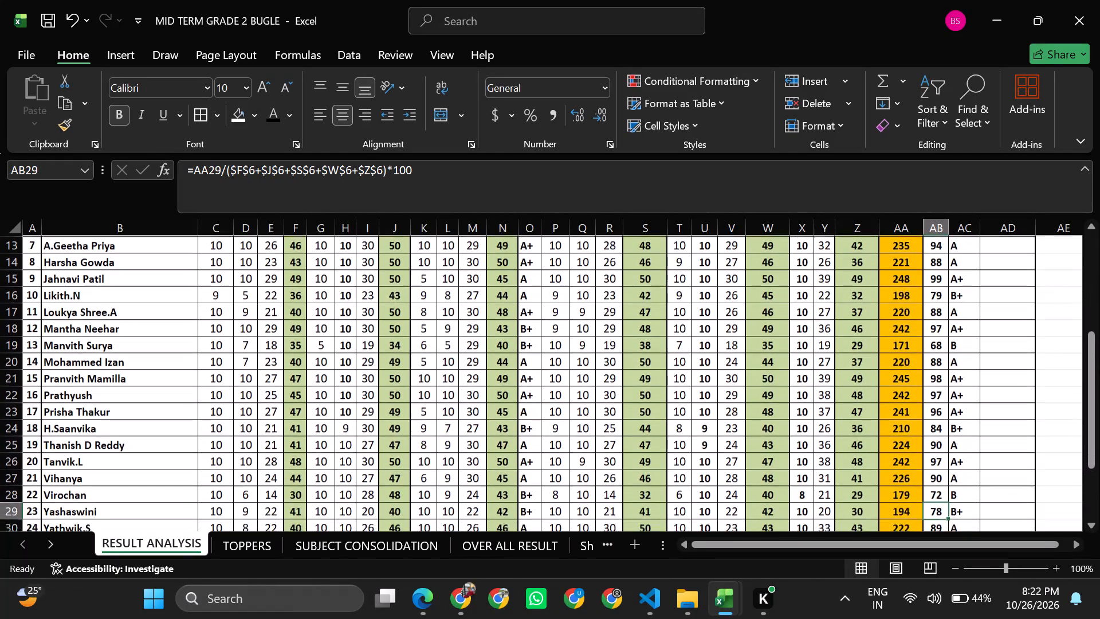
Copy the name of the 95% student in row 31 of RESULT ANALYSIS into cell B13 on TOPPERS.
key(Down)
key(Down)
key(Left)
key(Left)
key(Left)
key(Left)
key(Left)
key(Left)
key(Left)
key(Left)
key(Left)
key(Left)
key(Left)
key(Left)
key(Left)
key(Left)
key(Left)
key(Left)
key(Left)
key(Left)
key(Left)
key(Left)
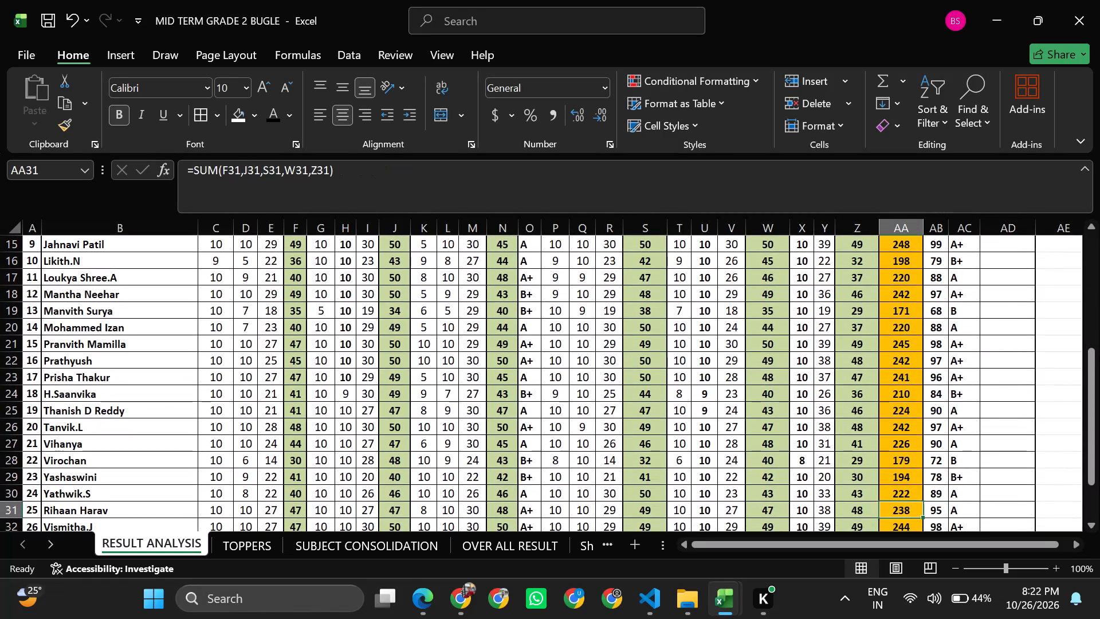
key(Left)
key(Left)
key(Left)
key(Left)
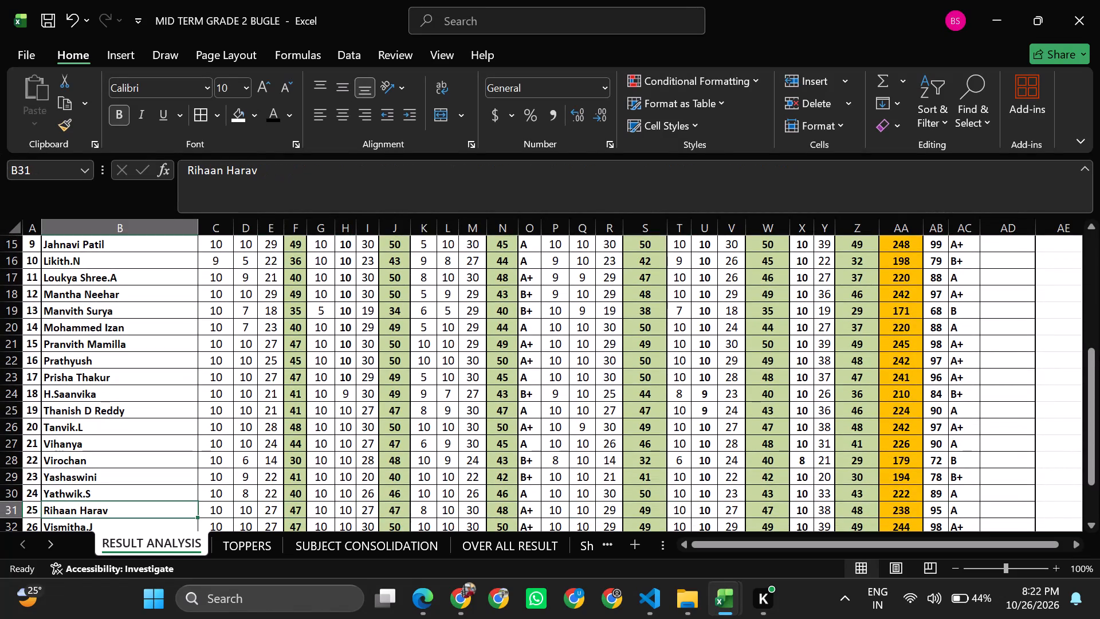
key(ctrl+c)
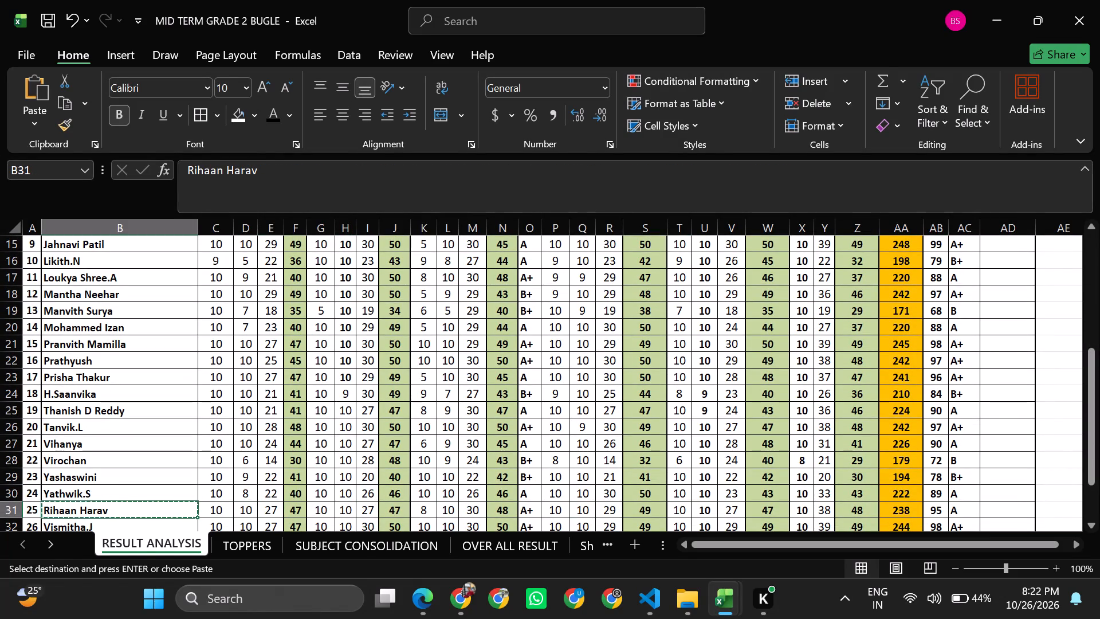
click(251, 544)
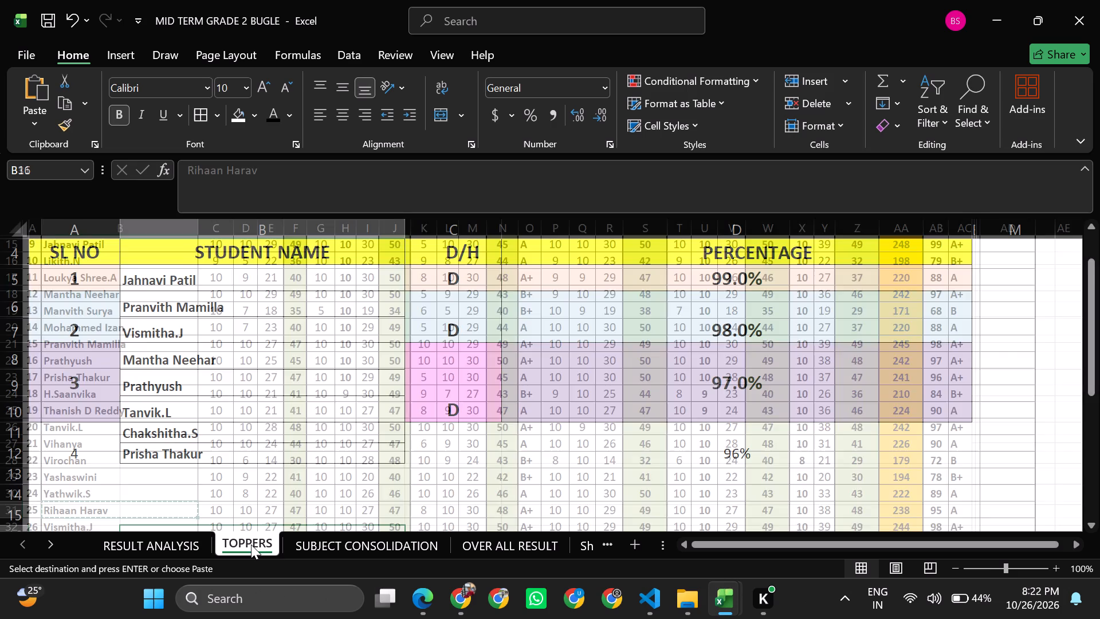
click(253, 481)
key(ctrl+v)
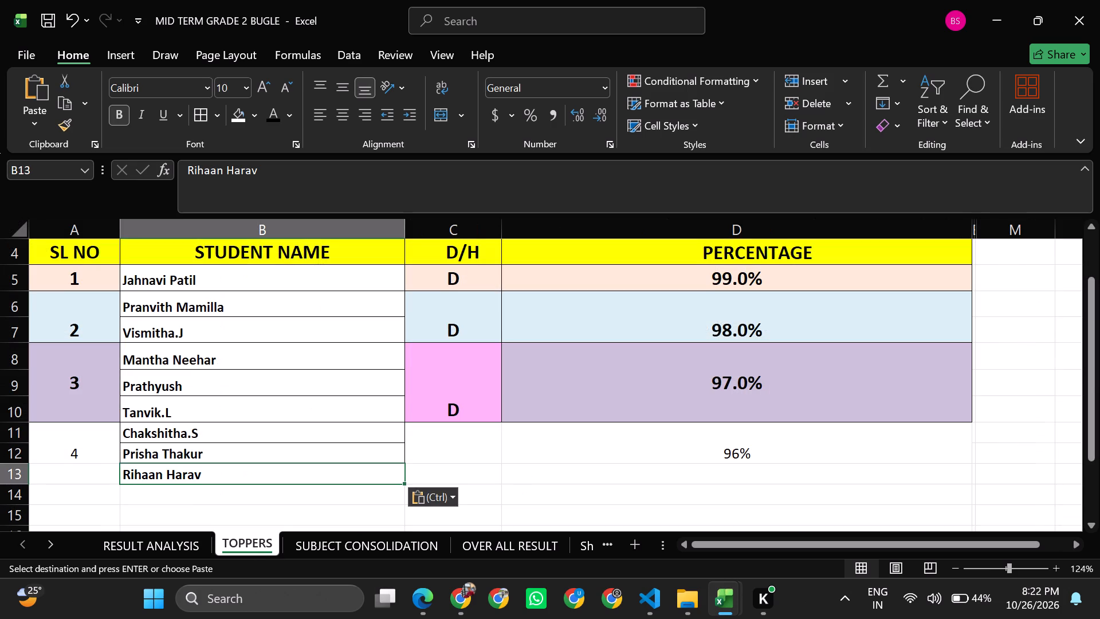
Examine the % column on RESULT ANALYSIS from the last student row up to the header for the next-highest percentage below 95.
click(147, 543)
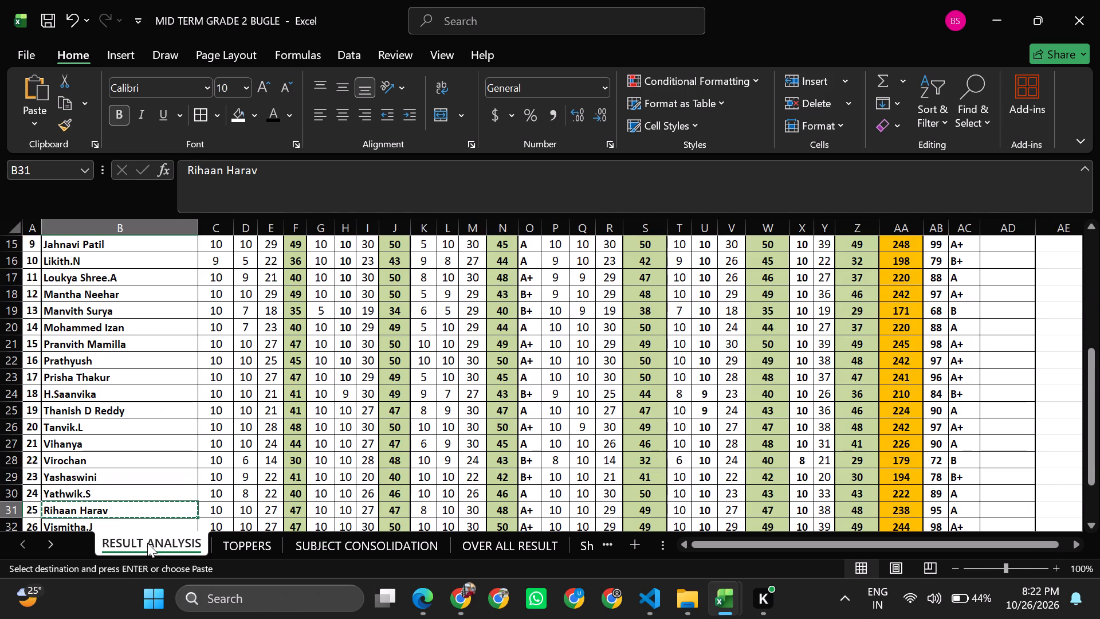
key(Down)
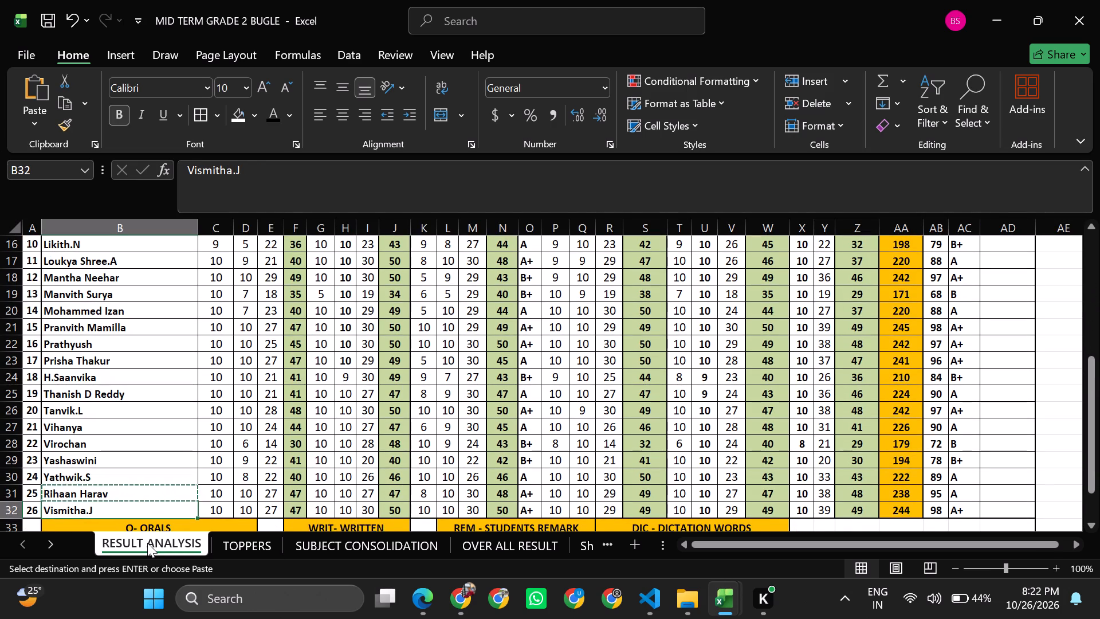
click(936, 518)
key(Up)
key(Up)
key(Up)
key(Up)
key(Up)
key(Up)
key(Up)
key(Up)
key(Up)
key(Up)
key(Up)
key(Up)
key(Up)
key(Up)
key(Up)
key(Up)
key(Up)
key(Up)
key(Up)
key(Up)
key(Up)
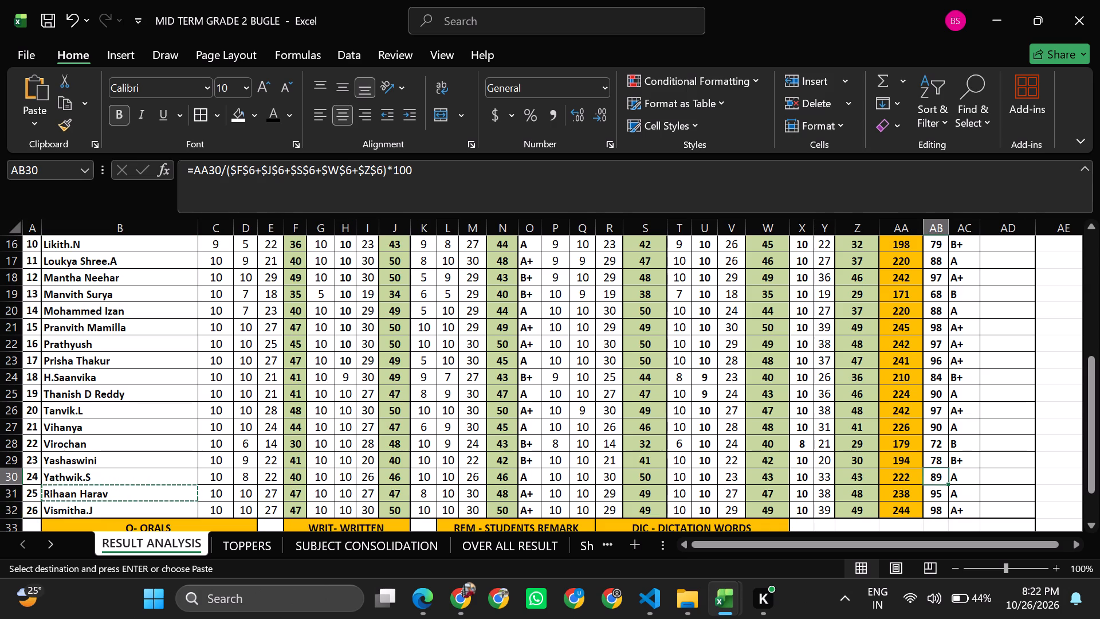
key(Up)
key(Up)
key(Up)
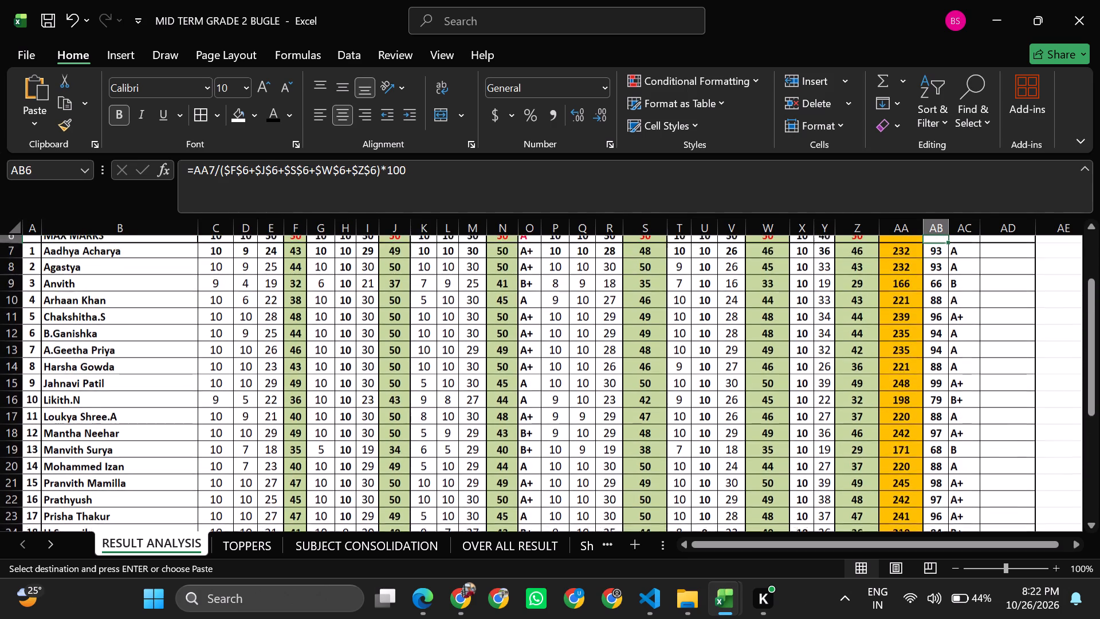
key(Up)
Copy the student name in row 12 of RESULT ANALYSIS into cell B14 on TOPPERS.
key(Down)
key(Down)
key(Down)
key(Down)
key(Down)
key(Down)
key(Down)
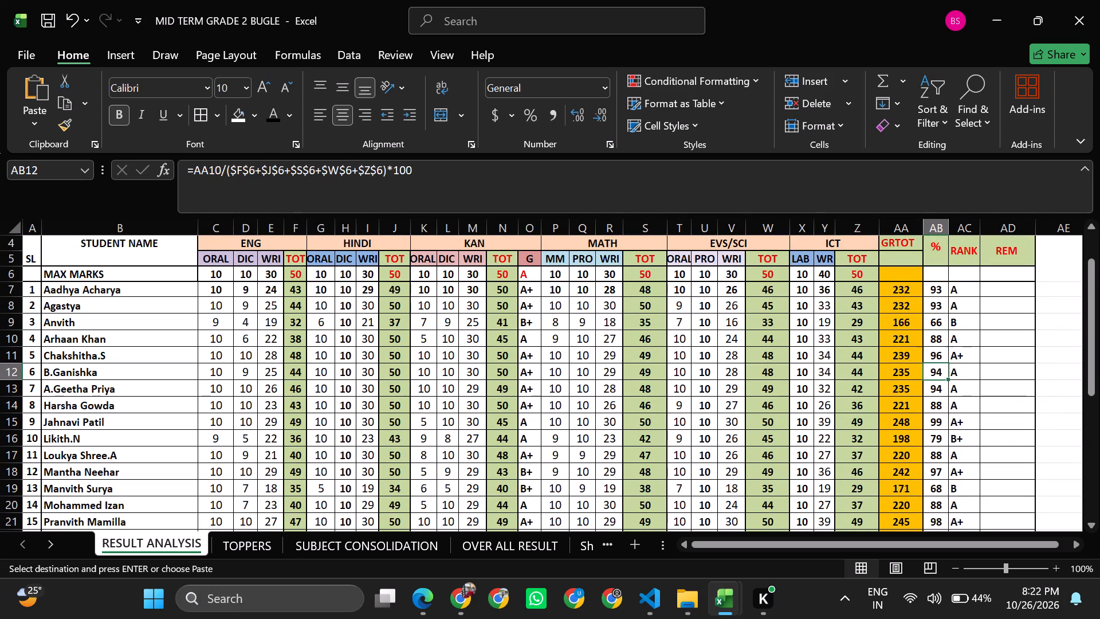
key(Left)
key(Left)
key(Left)
key(Left)
key(Left)
key(Left)
key(Left)
key(Left)
key(Left)
key(Left)
key(Left)
key(Left)
key(Left)
key(Left)
key(Left)
key(Left)
key(Left)
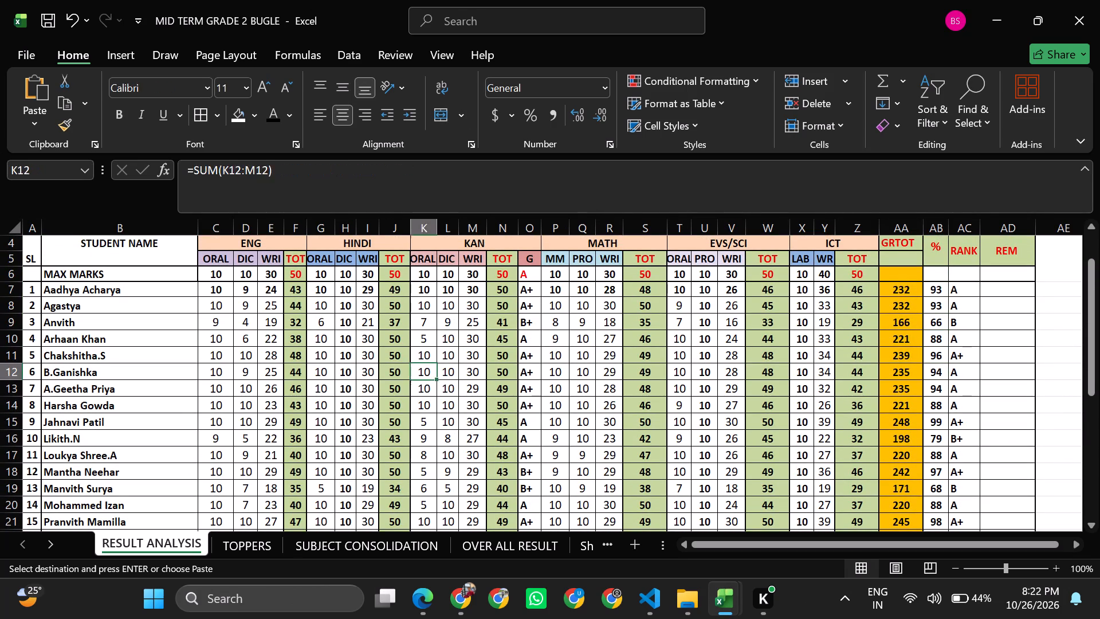
key(Left)
key(Left)
key(Left)
key(Left)
key(Left)
key(Left)
key(Left)
key(Left)
key(Left)
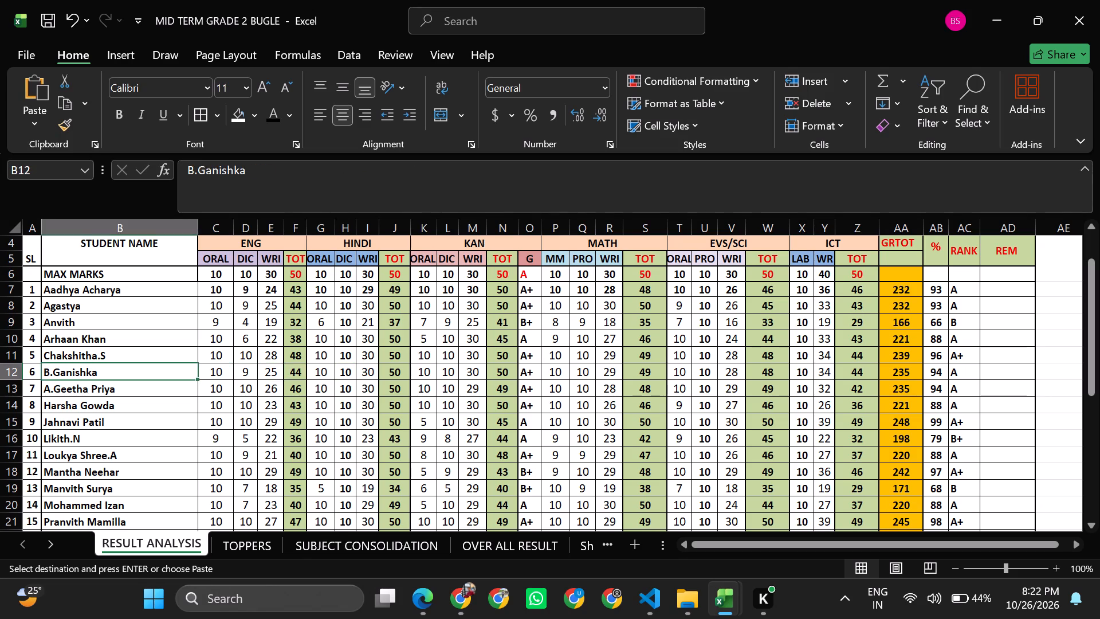
key(Left)
key(Right)
key(ctrl+c)
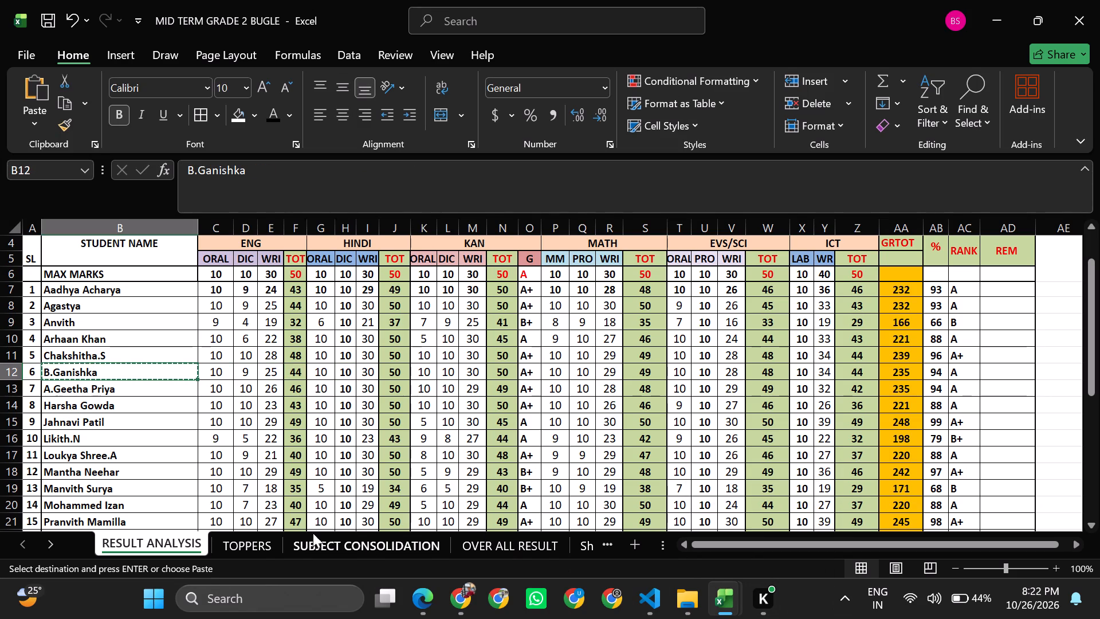
click(268, 538)
click(347, 496)
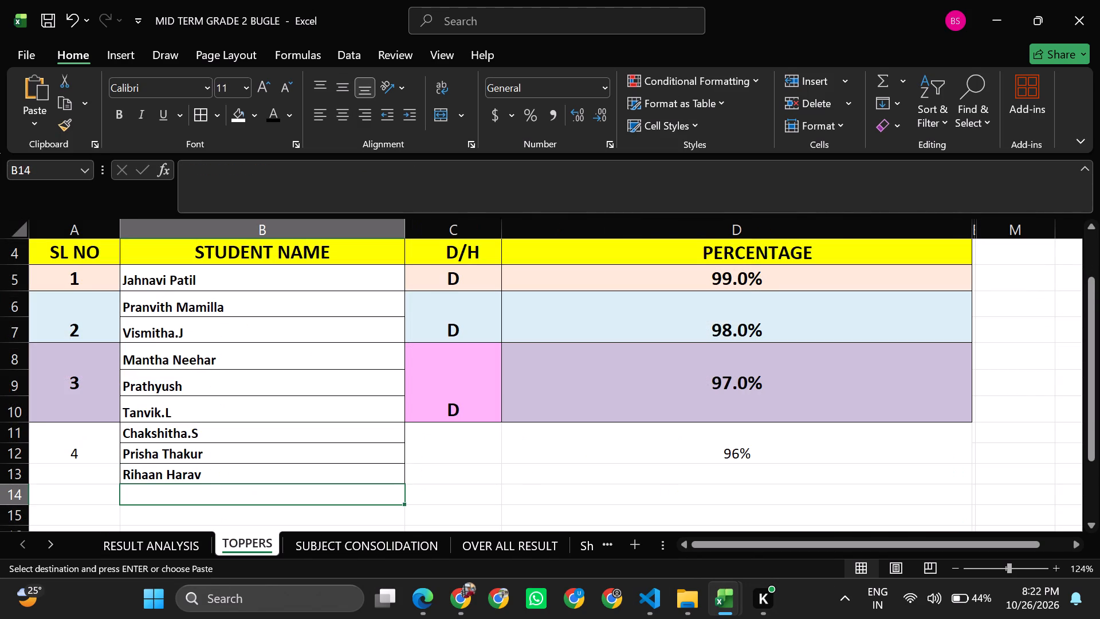
key(ctrl+v)
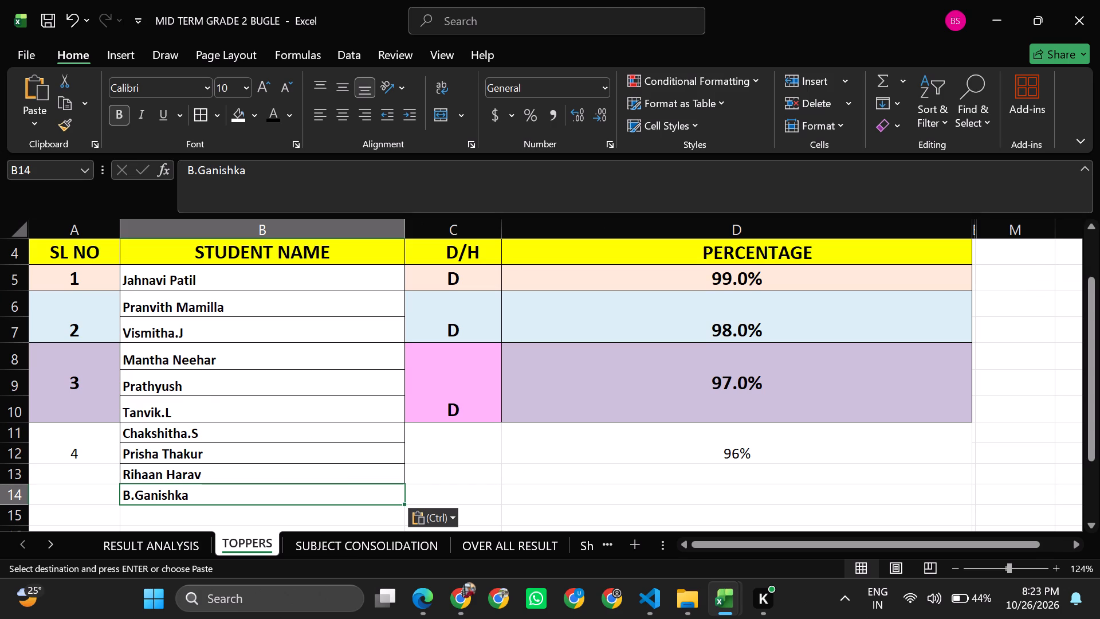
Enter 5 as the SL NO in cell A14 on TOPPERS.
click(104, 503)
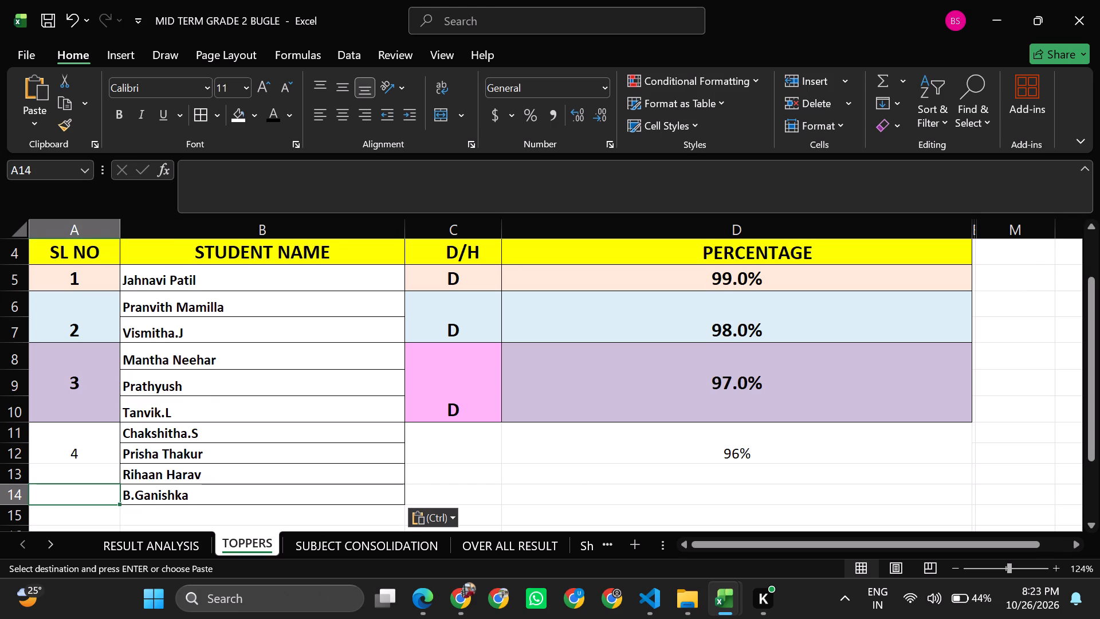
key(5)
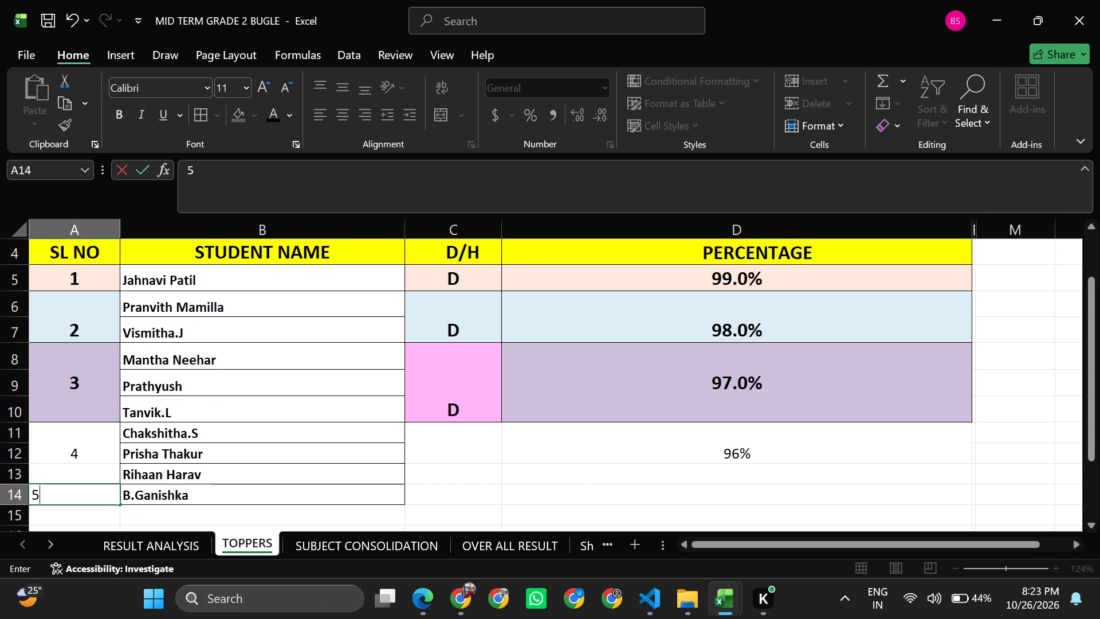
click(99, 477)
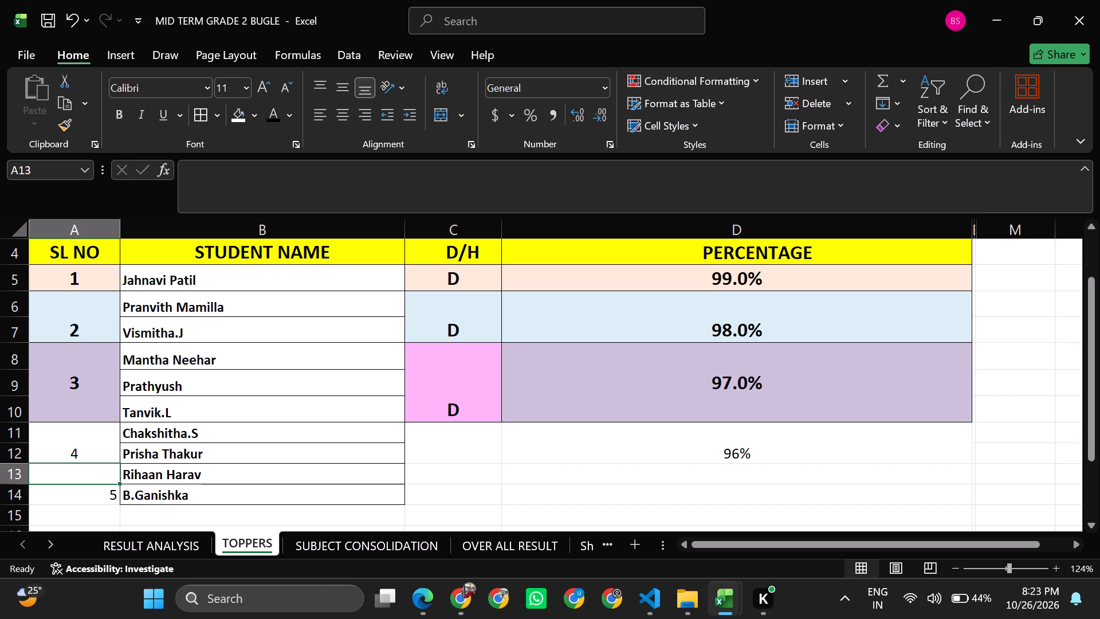
Recheck the % column on RESULT ANALYSIS against the students listed in rows 13 and 14 of TOPPERS.
click(195, 540)
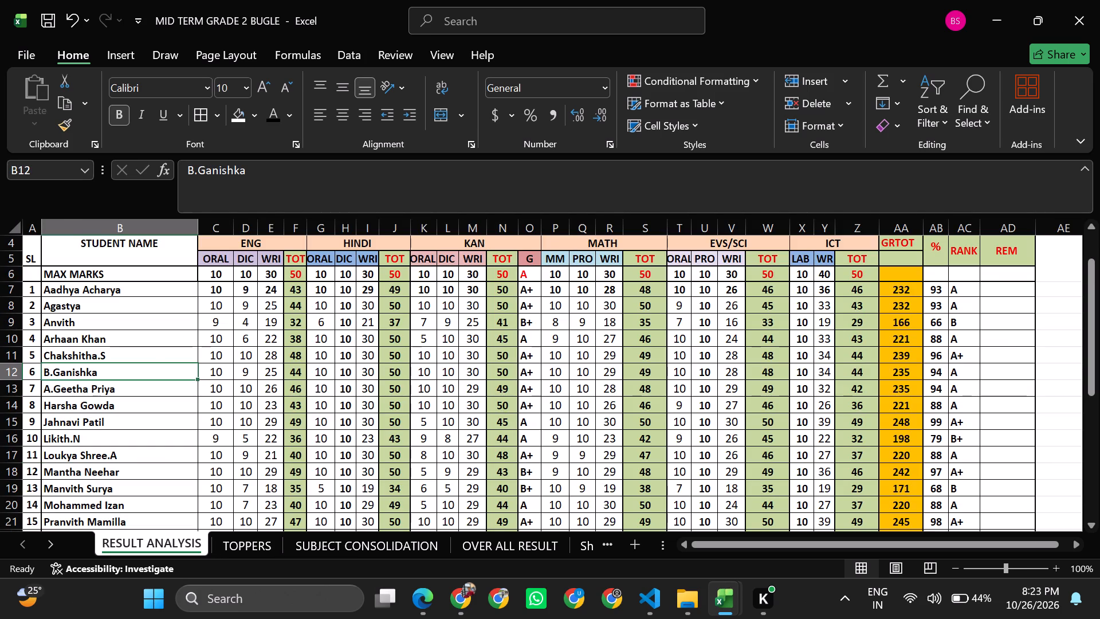
click(933, 456)
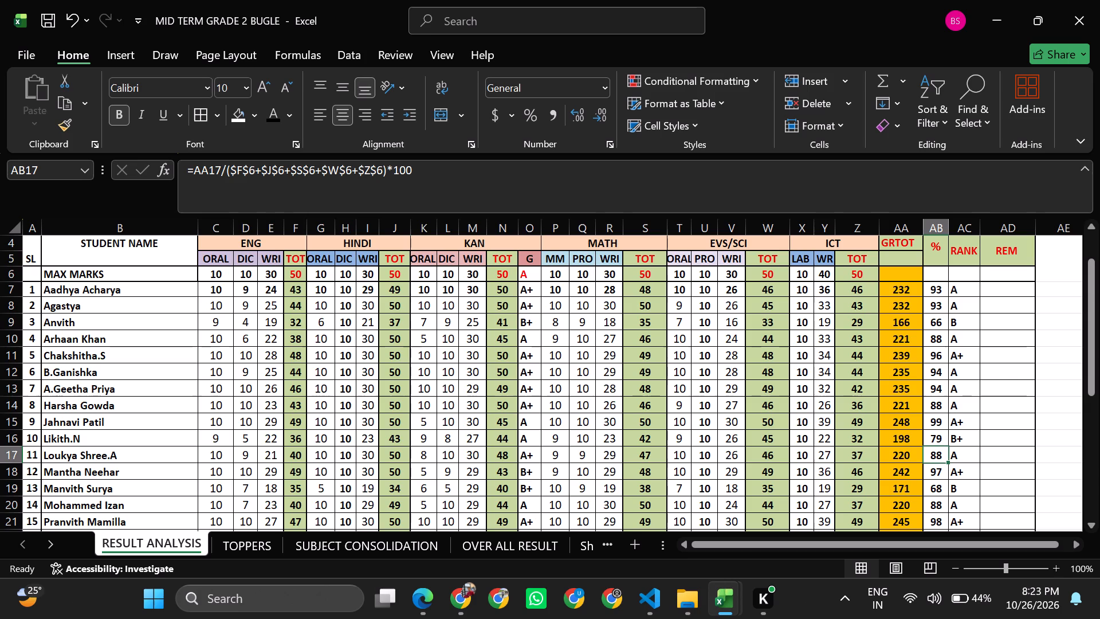
click(226, 544)
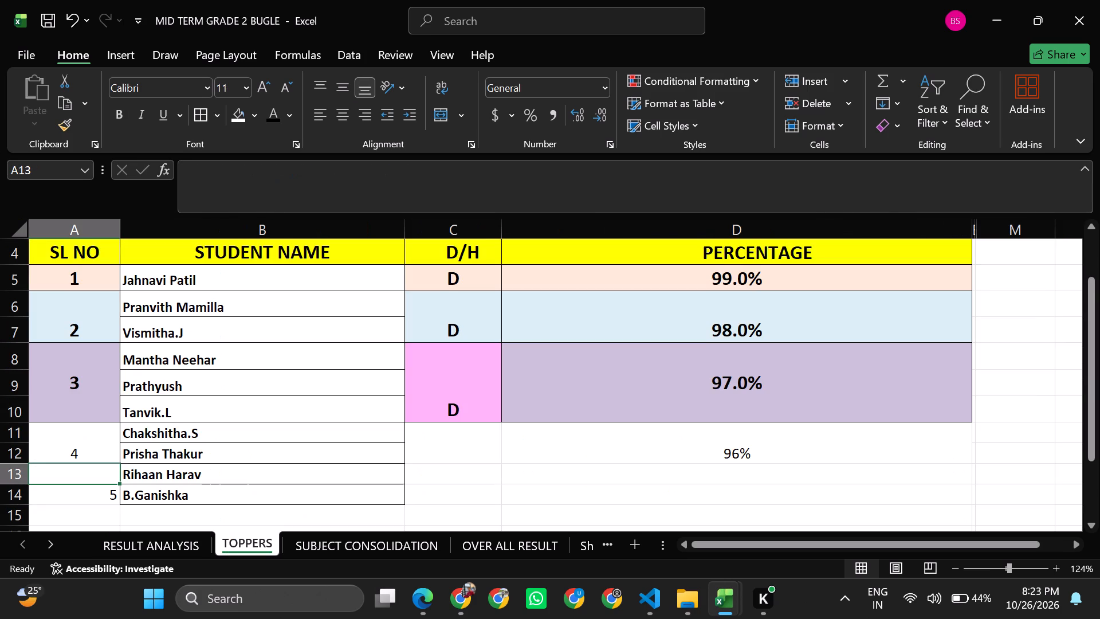
click(158, 536)
click(926, 356)
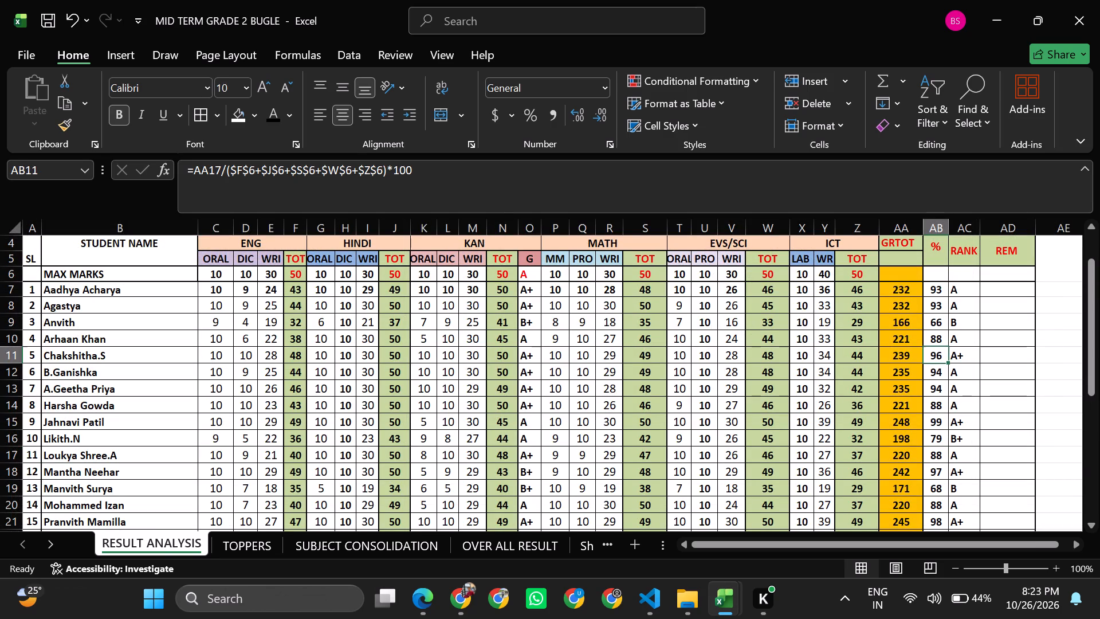
key(Down)
key(Down)
key(Down)
key(Down)
key(Down)
key(Down)
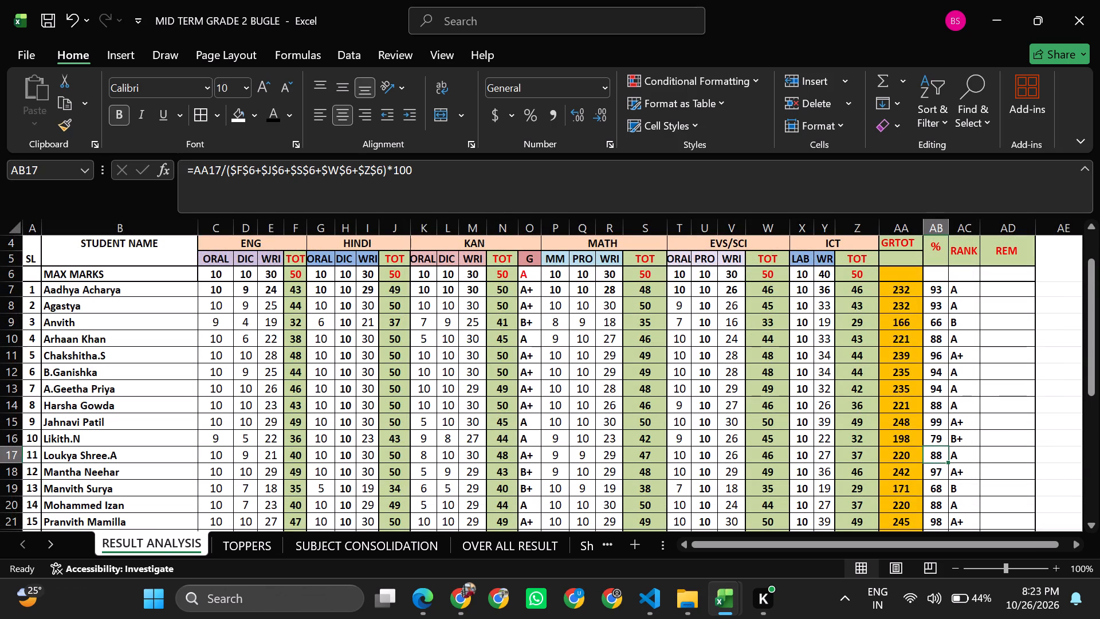
key(Down)
key(Down)
key(Down)
key(Down)
key(Down)
key(Down)
key(Down)
key(Down)
key(Down)
key(Down)
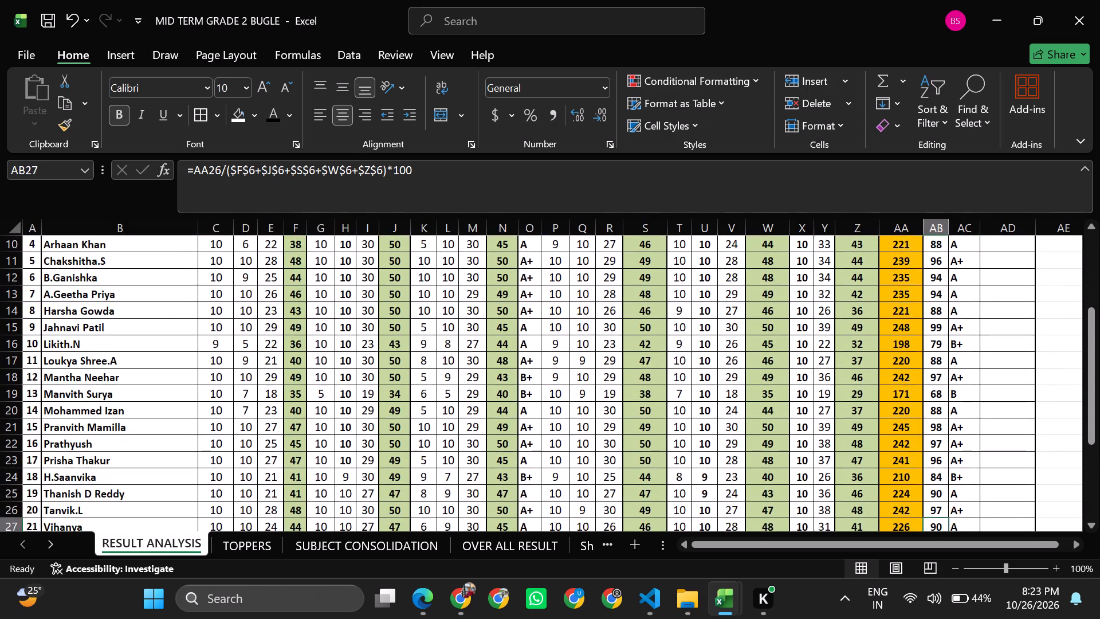
key(Down)
key(Down)
key(Down)
key(Down)
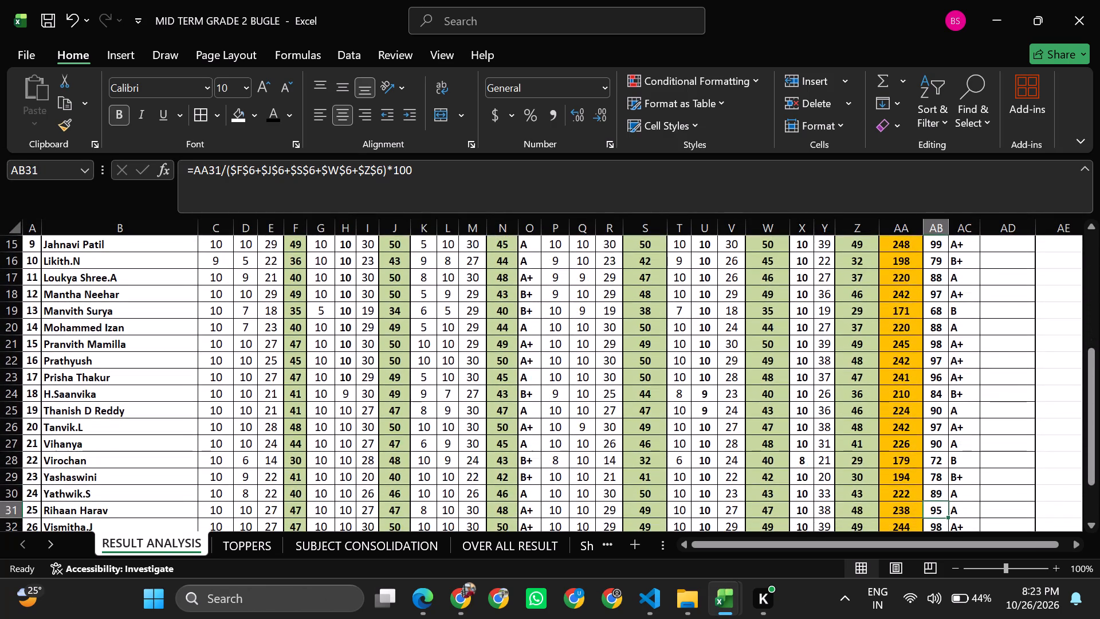
Fill in row 13 on TOPPERS with SL NO 5 and a percentage of 95%.
click(241, 555)
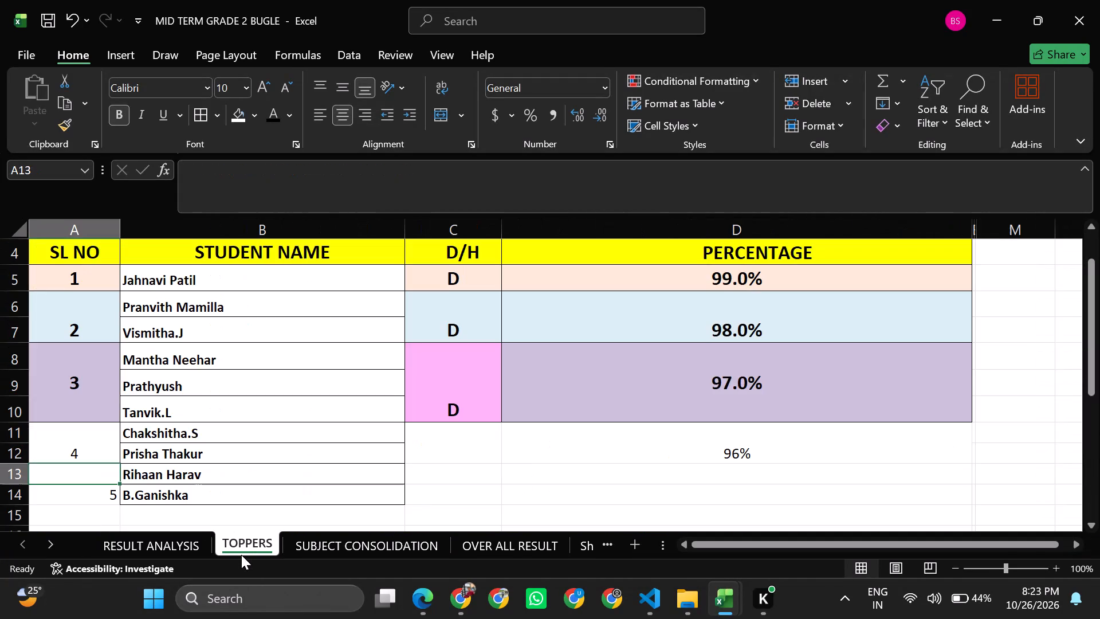
key(5)
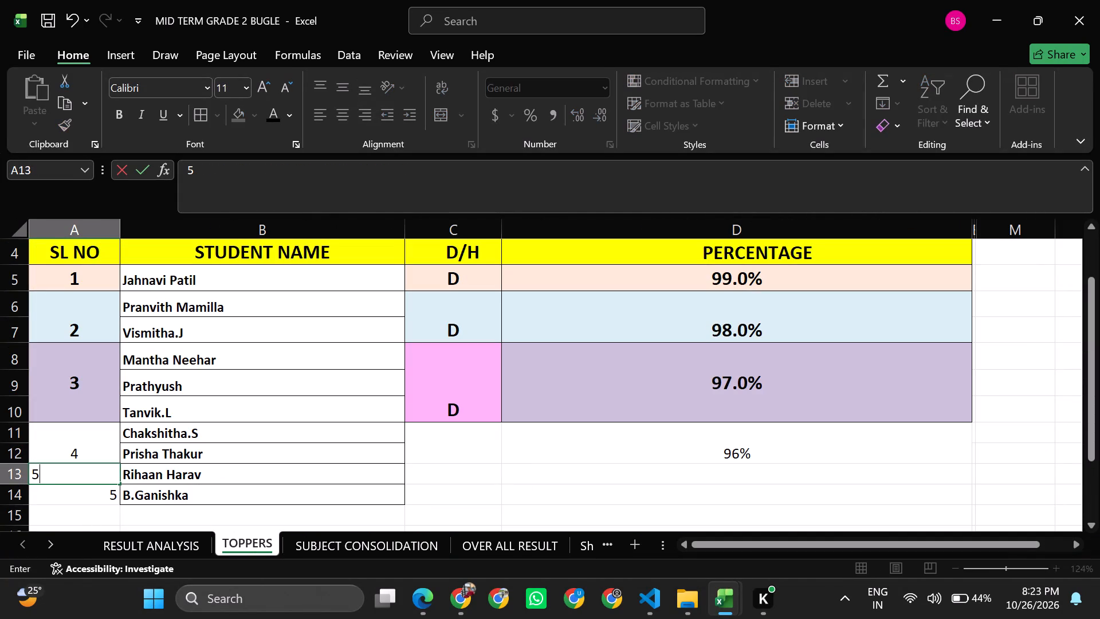
click(665, 481)
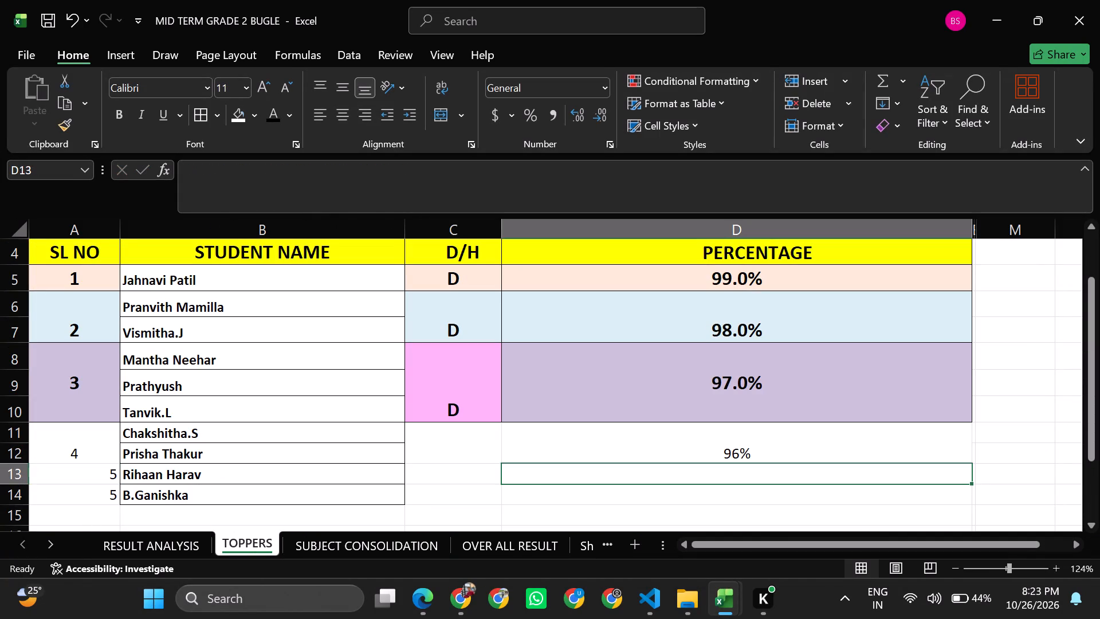
text(95)
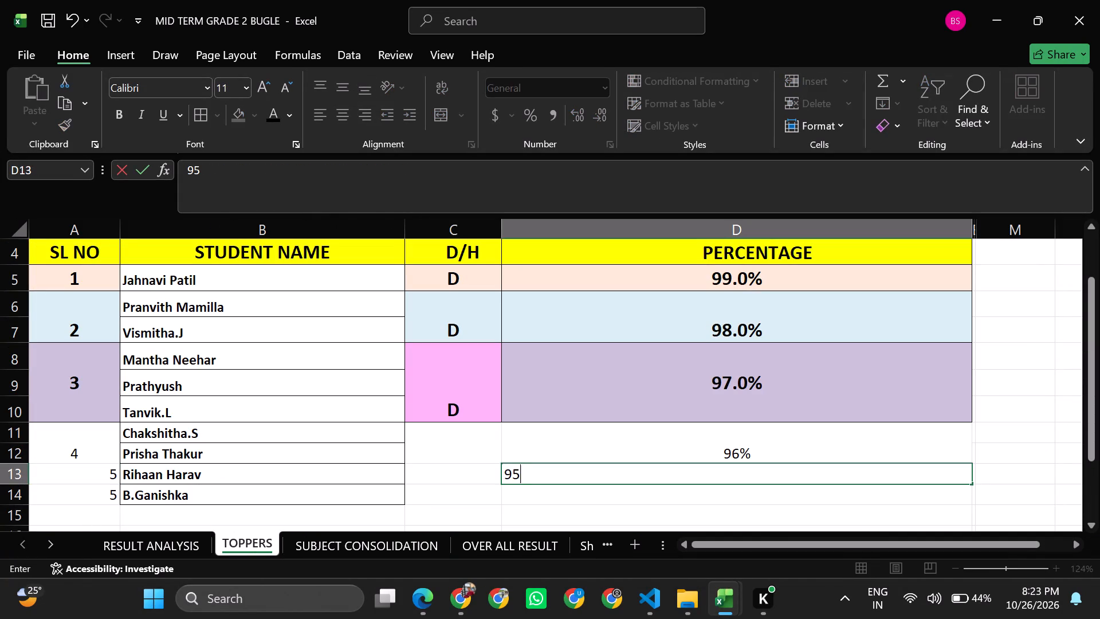
key(shift+percent)
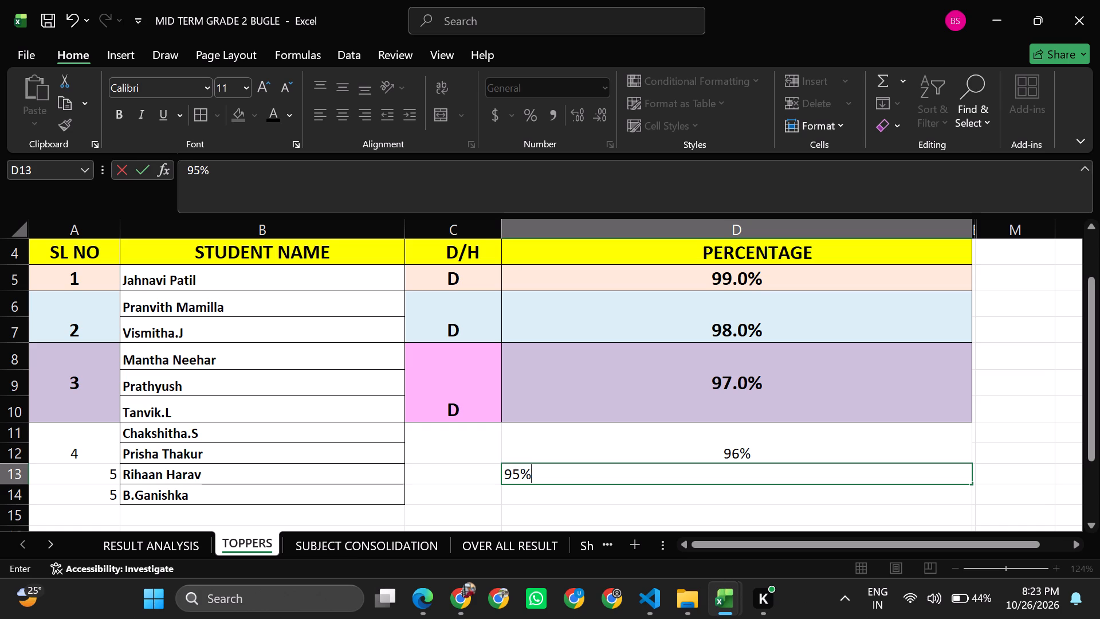
click(449, 492)
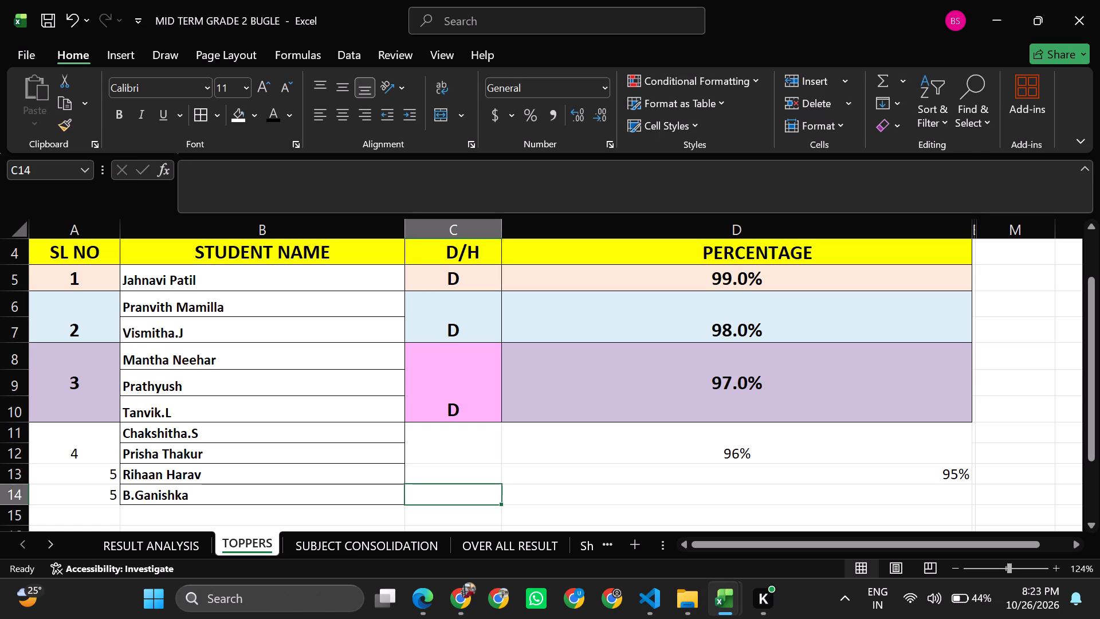
Change the SL NO in cell A14 on TOPPERS to 6.
click(115, 487)
key(6)
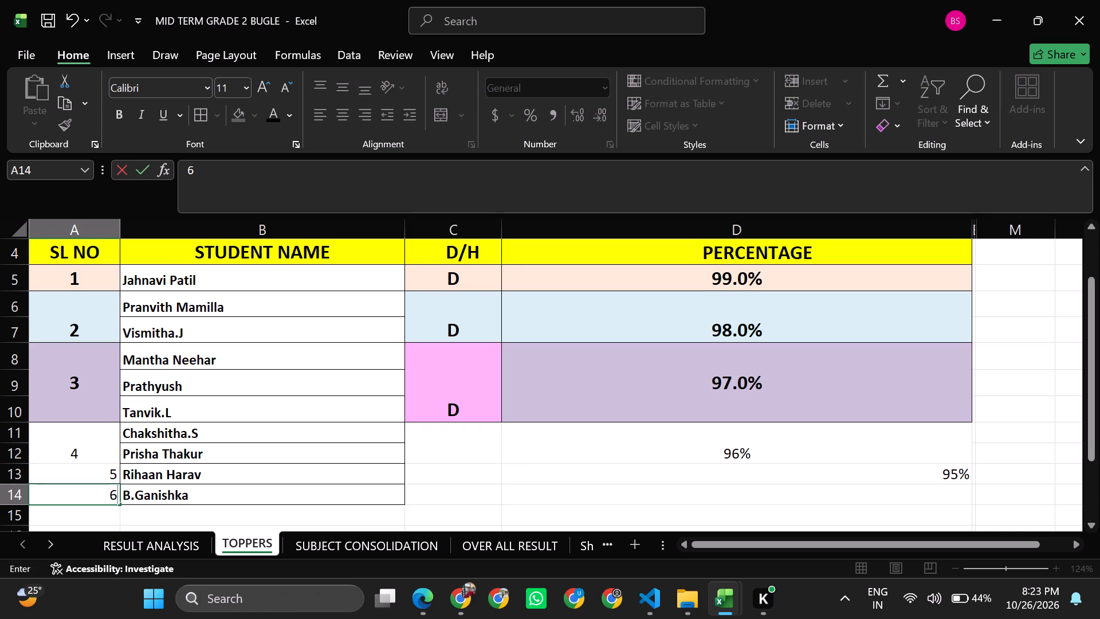
click(104, 475)
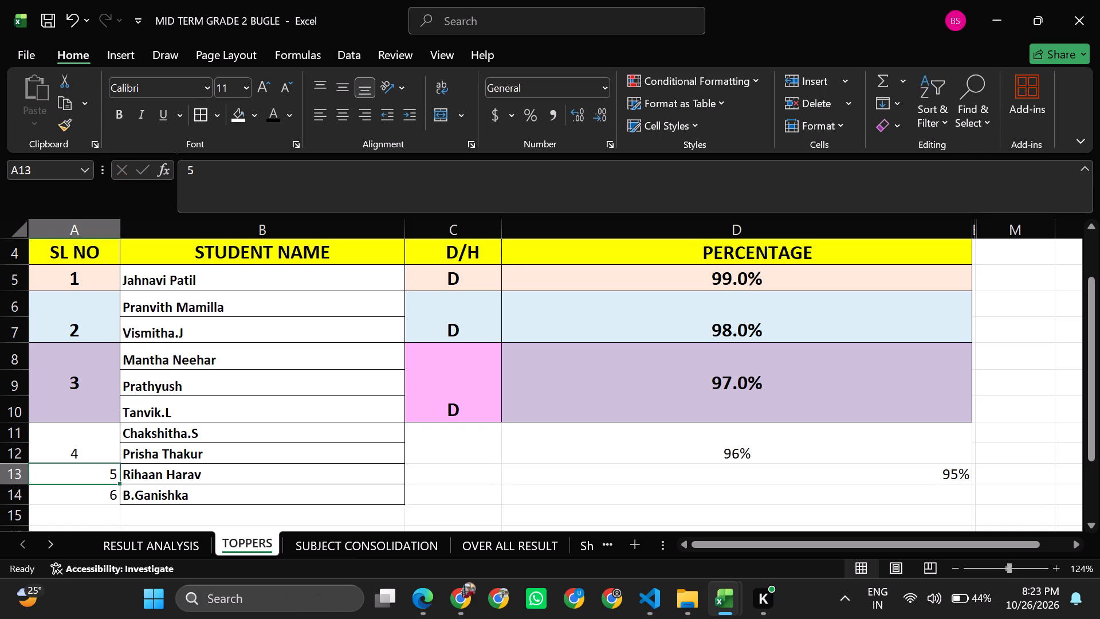
click(110, 505)
click(99, 498)
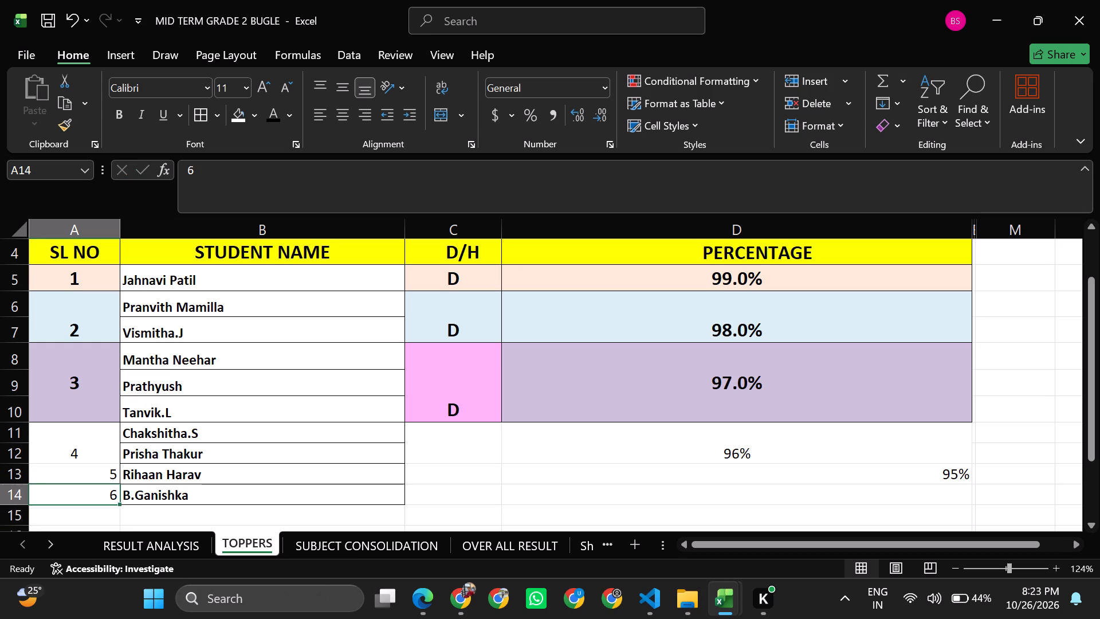
Clear the SL NO and student name from cells A14 and B14 on TOPPERS.
key(shift+Right)
key(Delete)
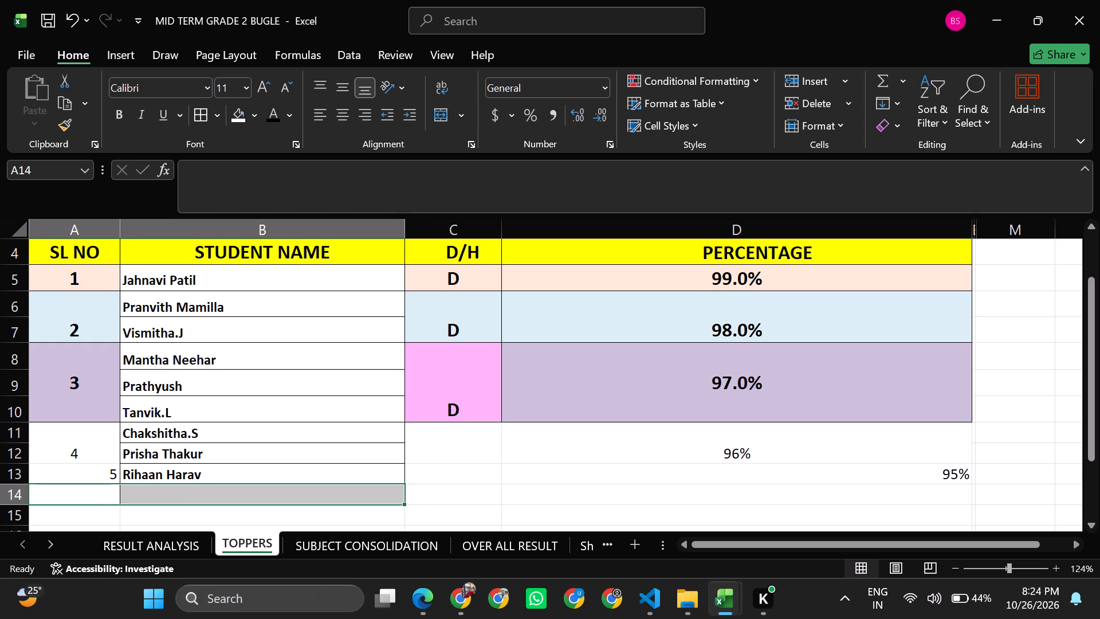
click(589, 382)
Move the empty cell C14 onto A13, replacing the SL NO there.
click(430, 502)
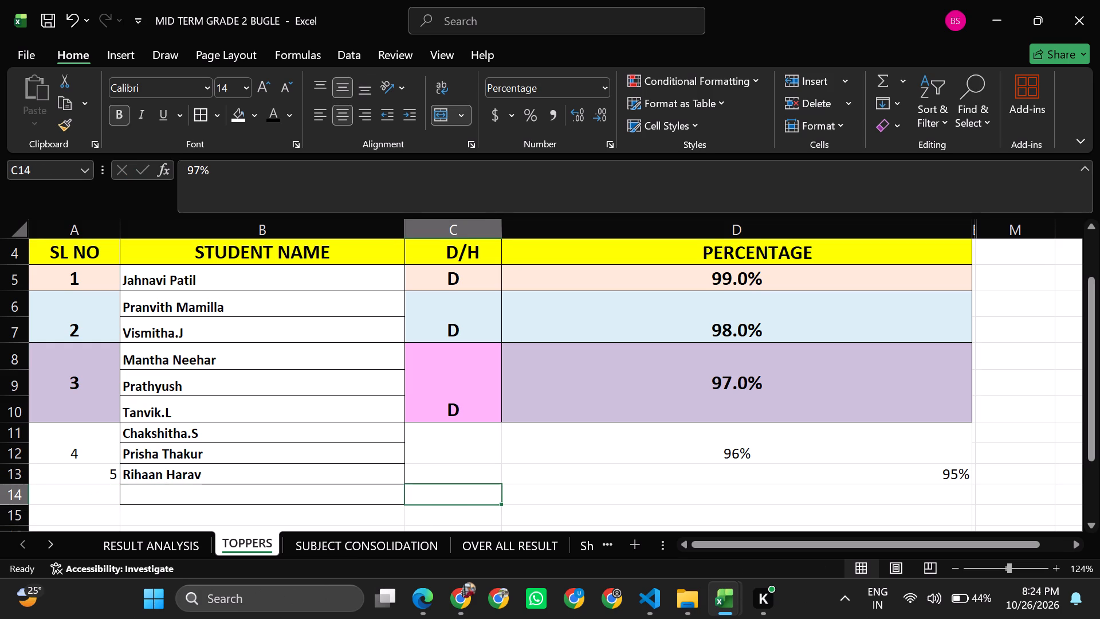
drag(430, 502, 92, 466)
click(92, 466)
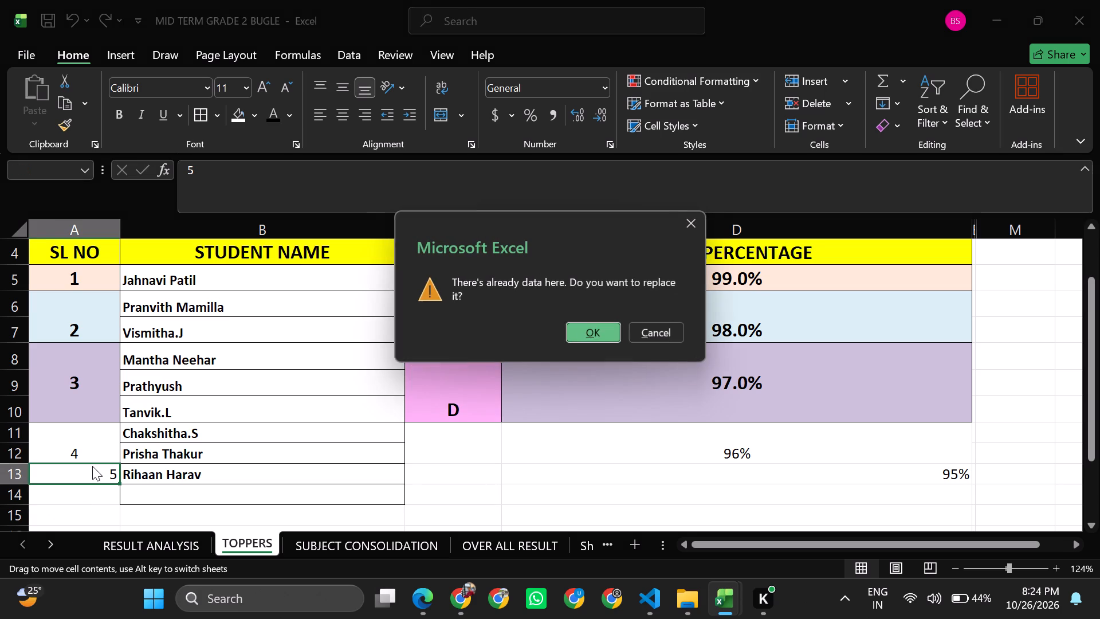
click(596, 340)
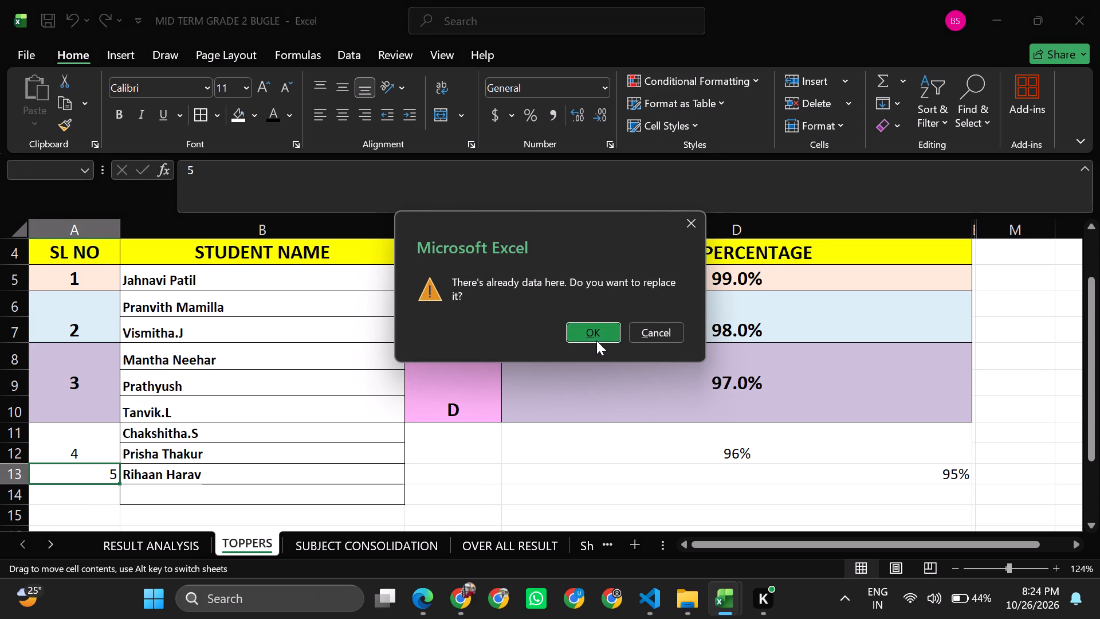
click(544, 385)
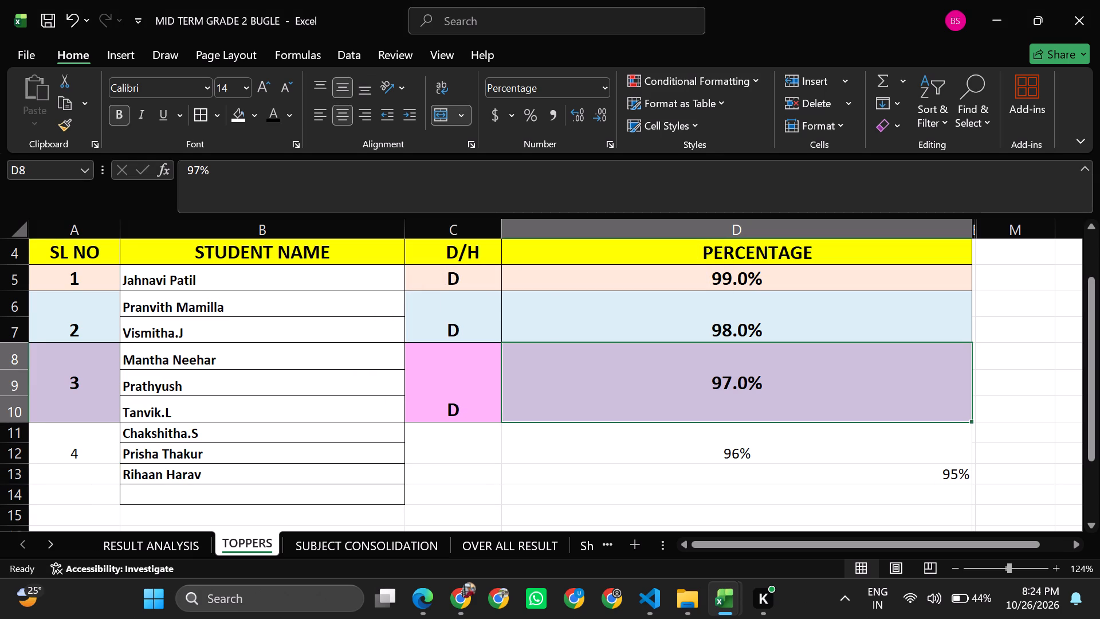
Apply all borders to the toppers table from the header row through row 13 (A4:D13).
click(70, 431)
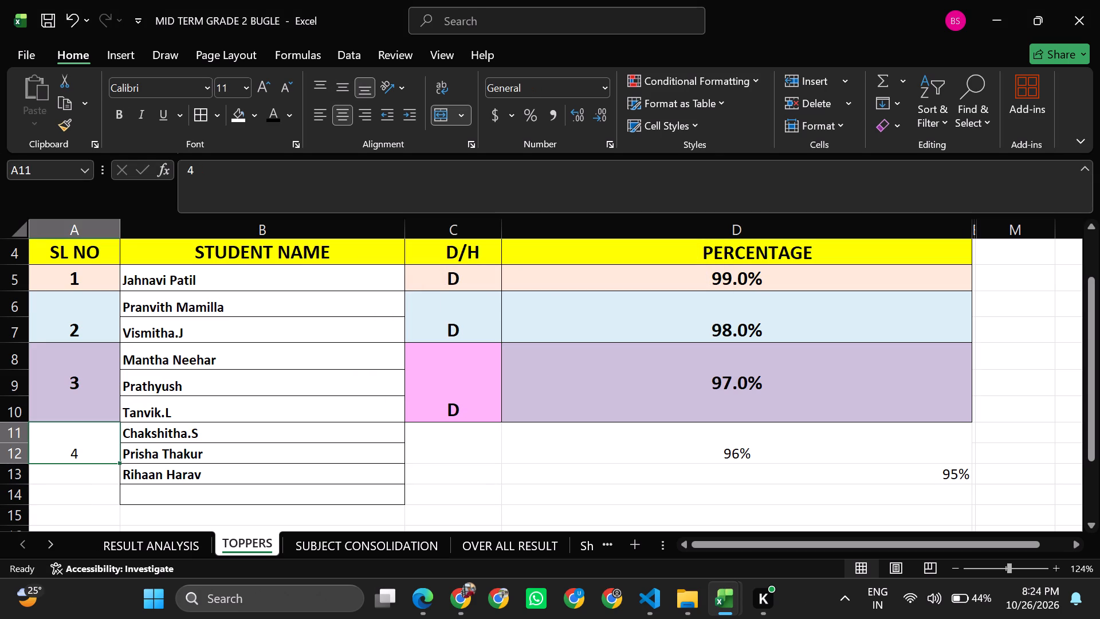
click(368, 449)
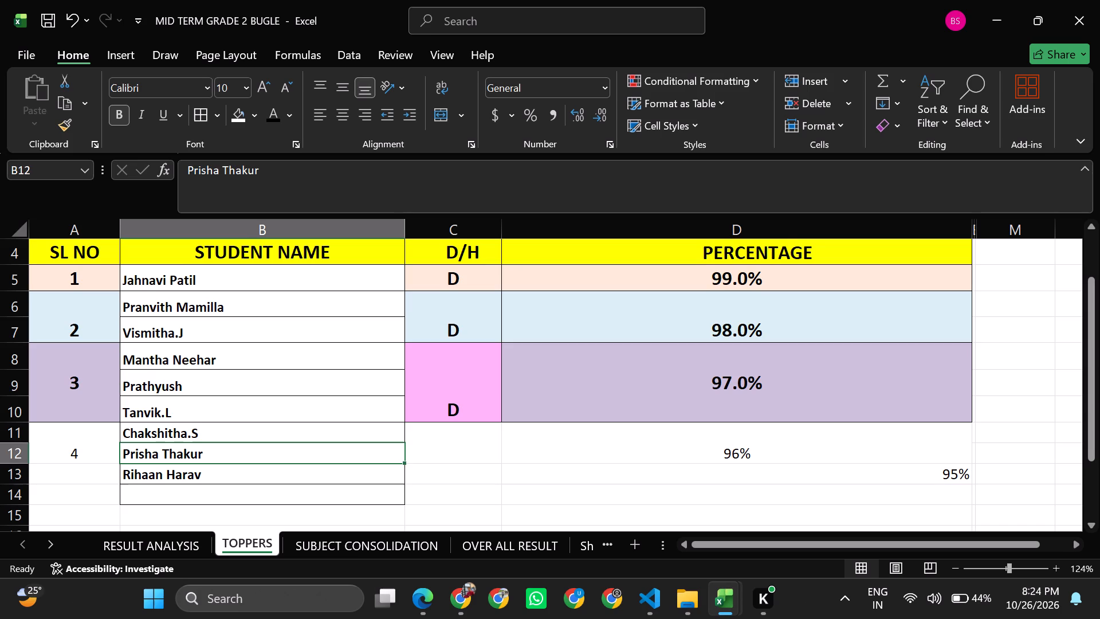
drag(82, 254, 824, 465)
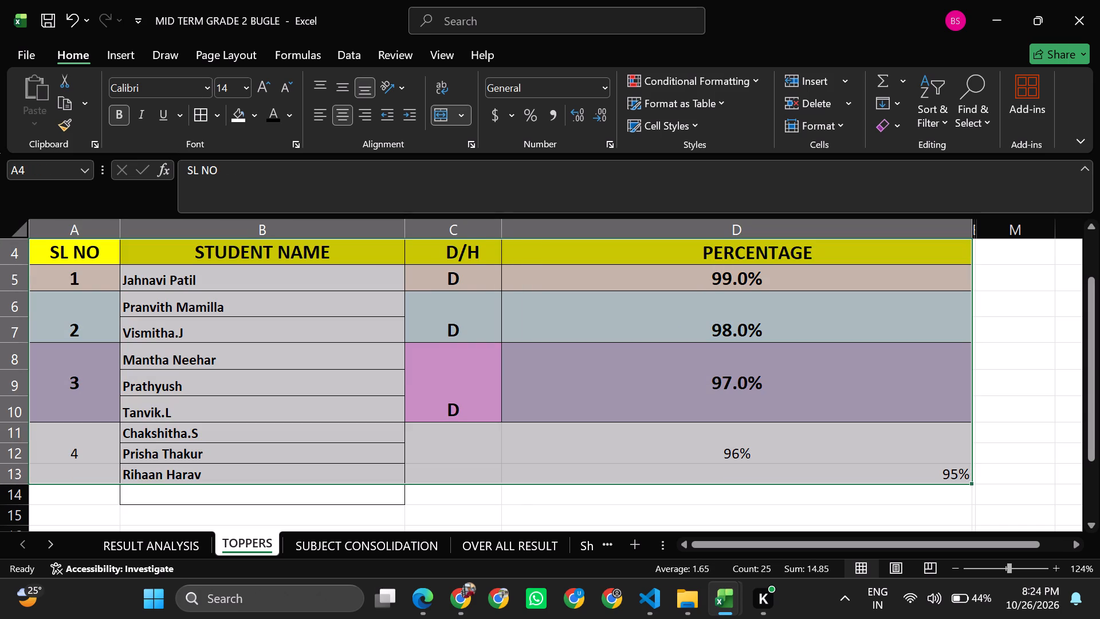
click(201, 114)
click(258, 272)
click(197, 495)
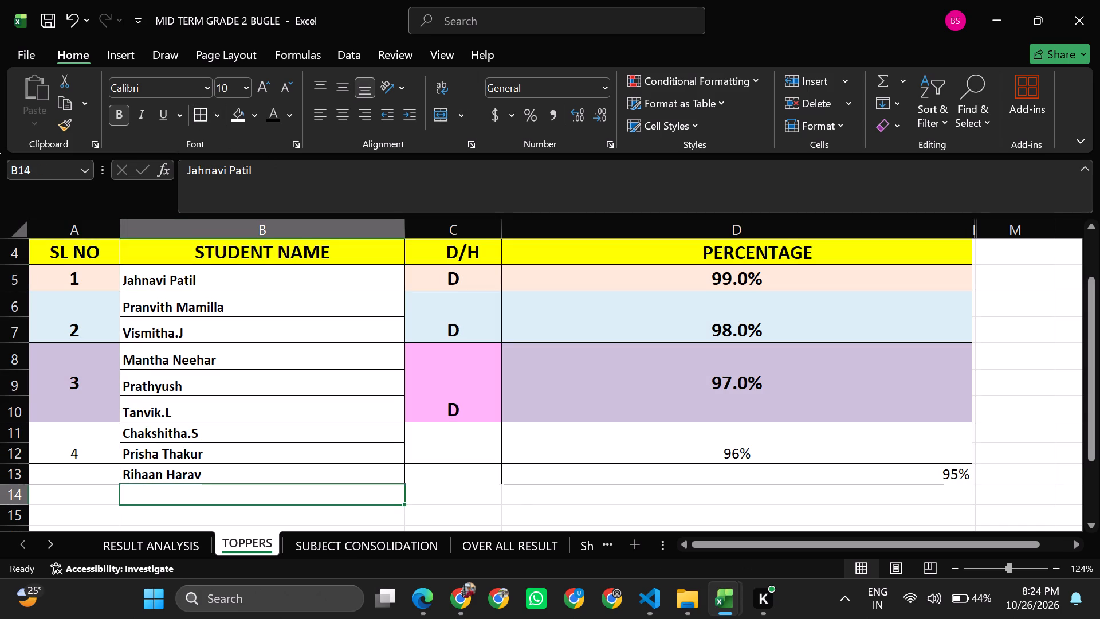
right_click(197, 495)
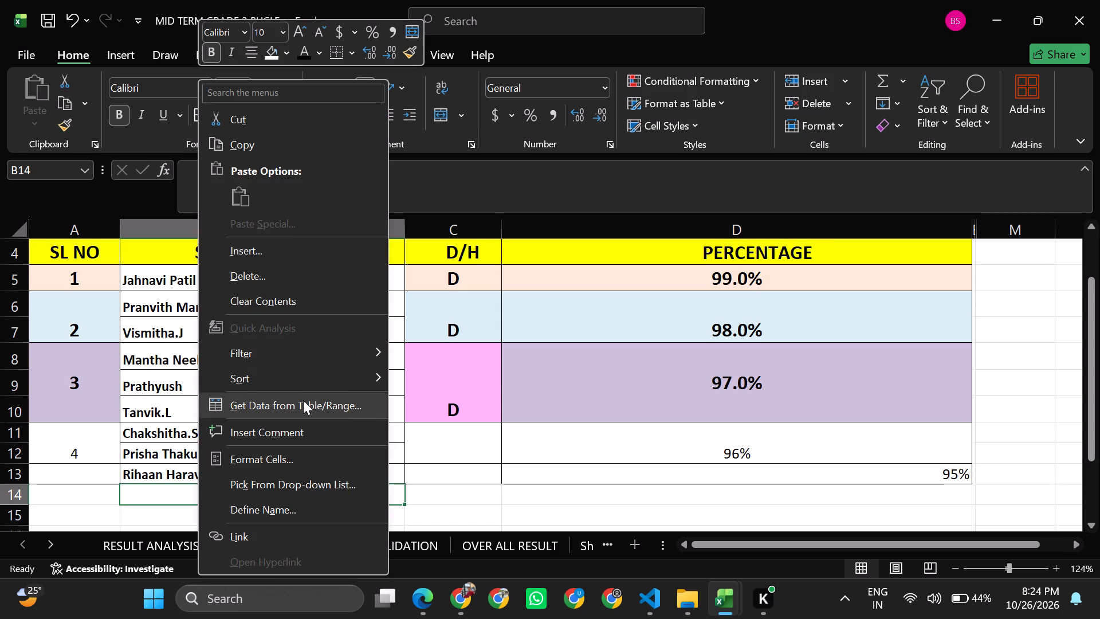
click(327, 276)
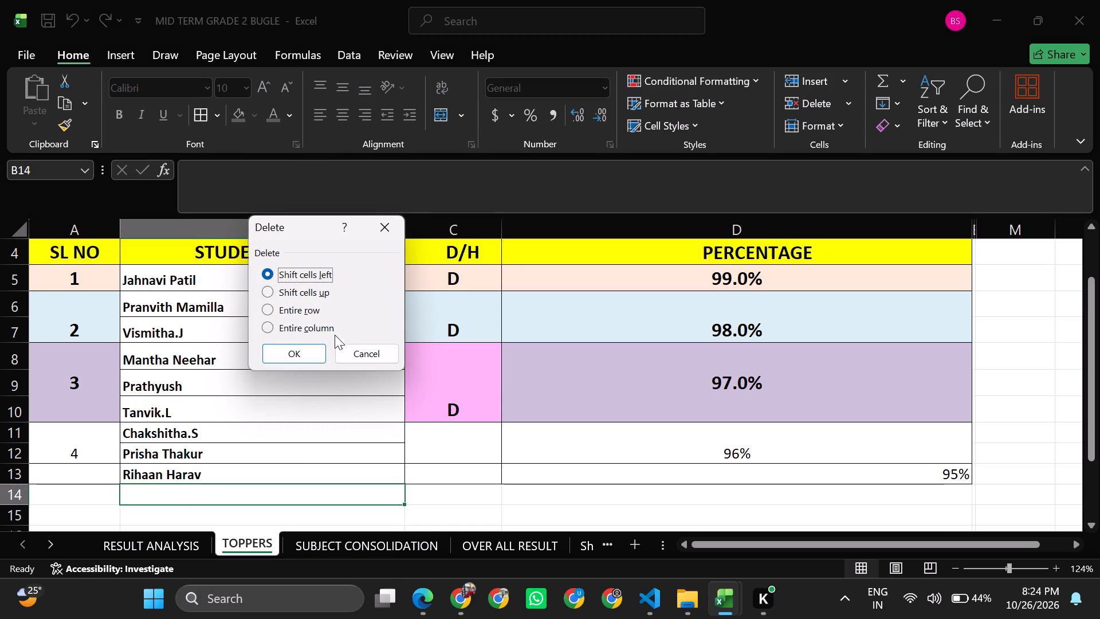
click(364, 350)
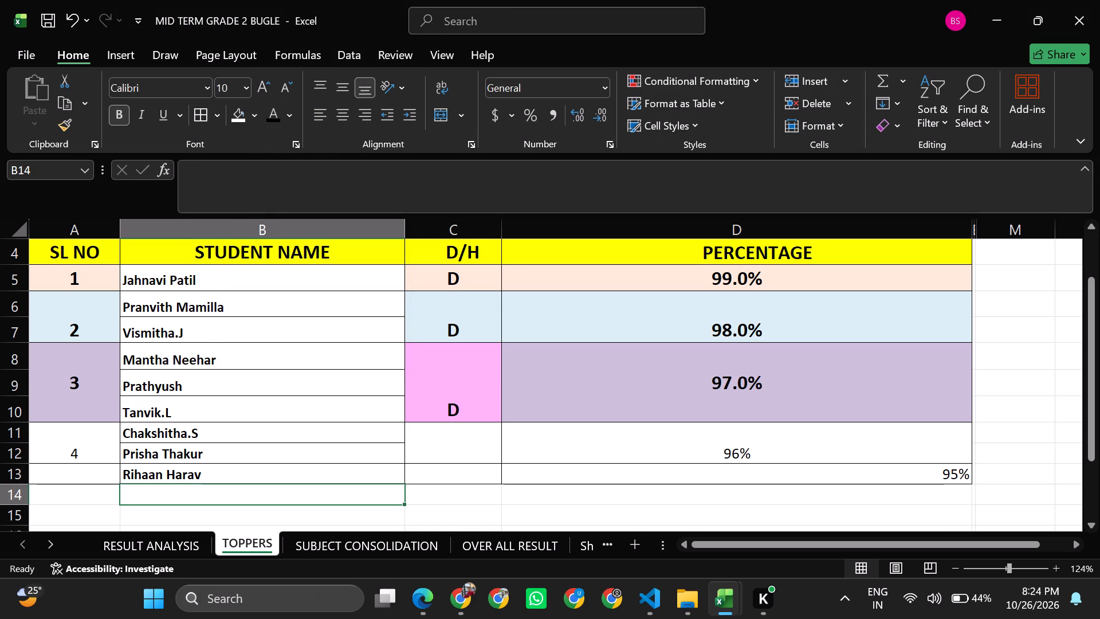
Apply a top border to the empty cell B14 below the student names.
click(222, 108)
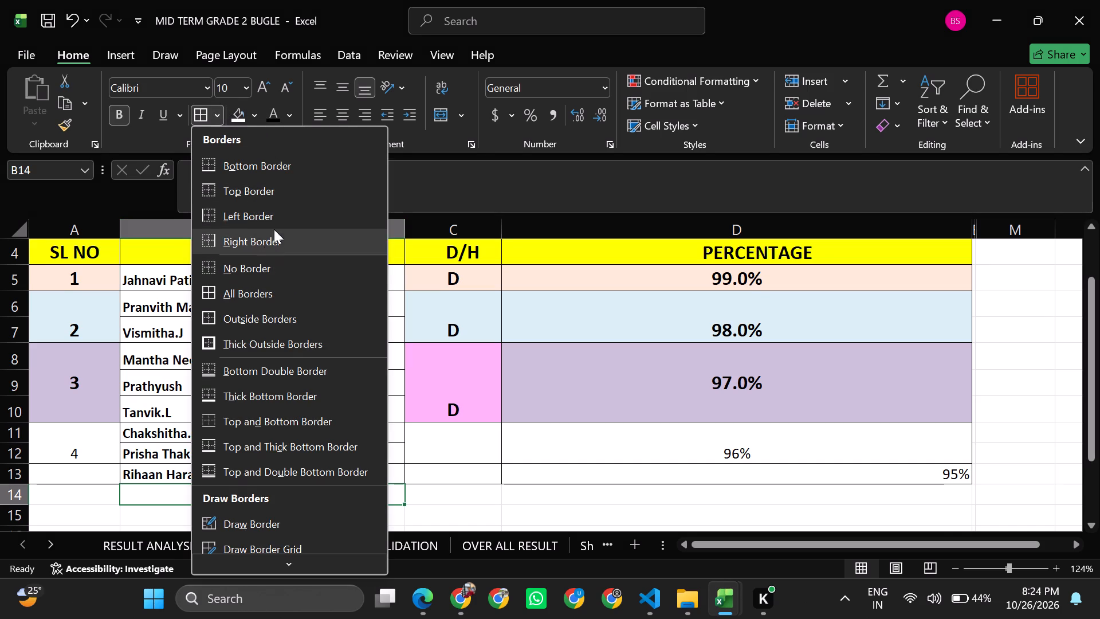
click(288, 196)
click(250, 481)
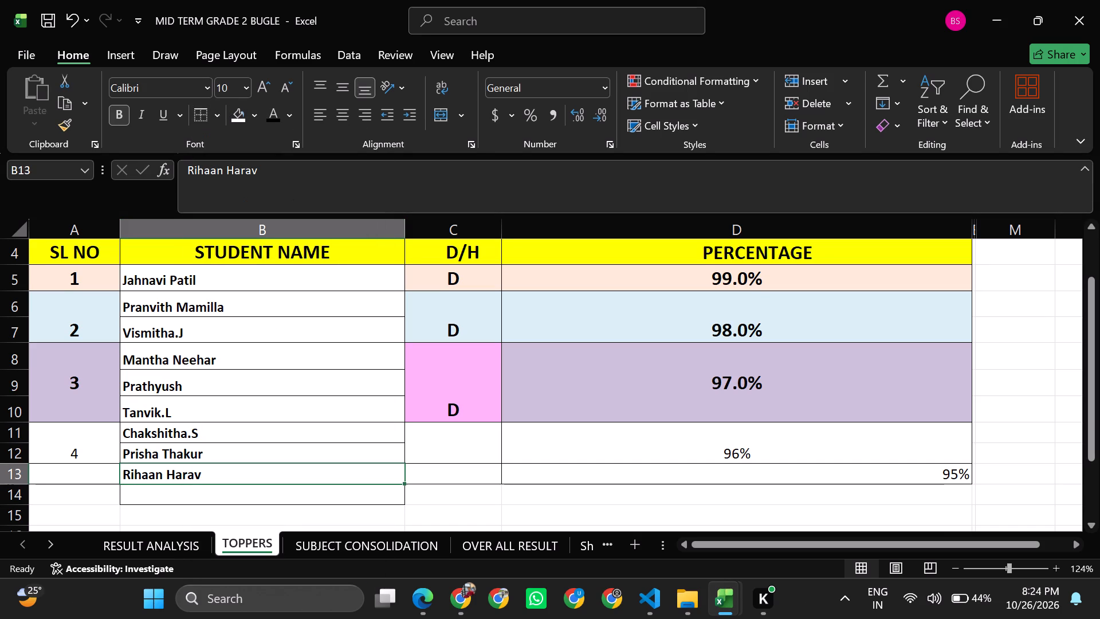
Delete the empty bordered cell B14, shifting the remaining cells left.
click(237, 513)
click(250, 497)
right_click(250, 497)
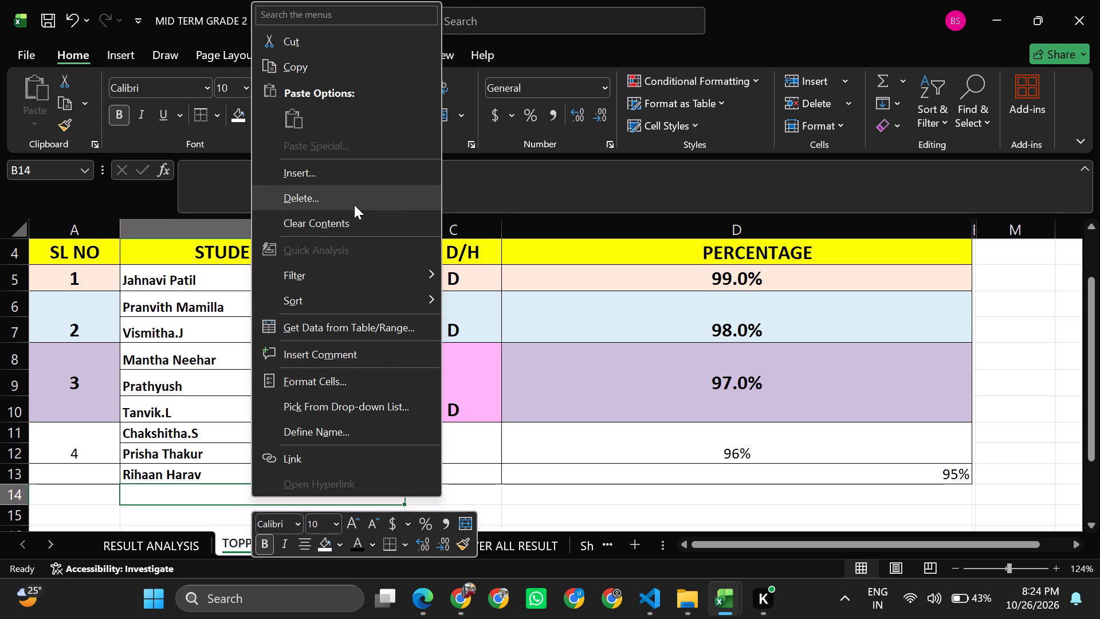
click(339, 205)
click(326, 287)
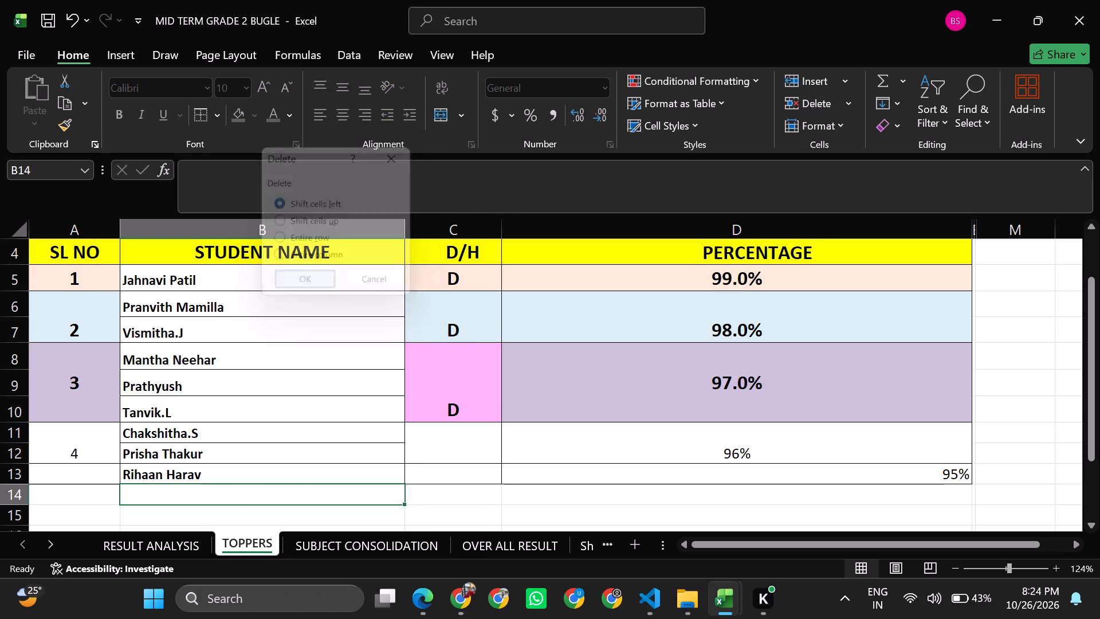
click(310, 420)
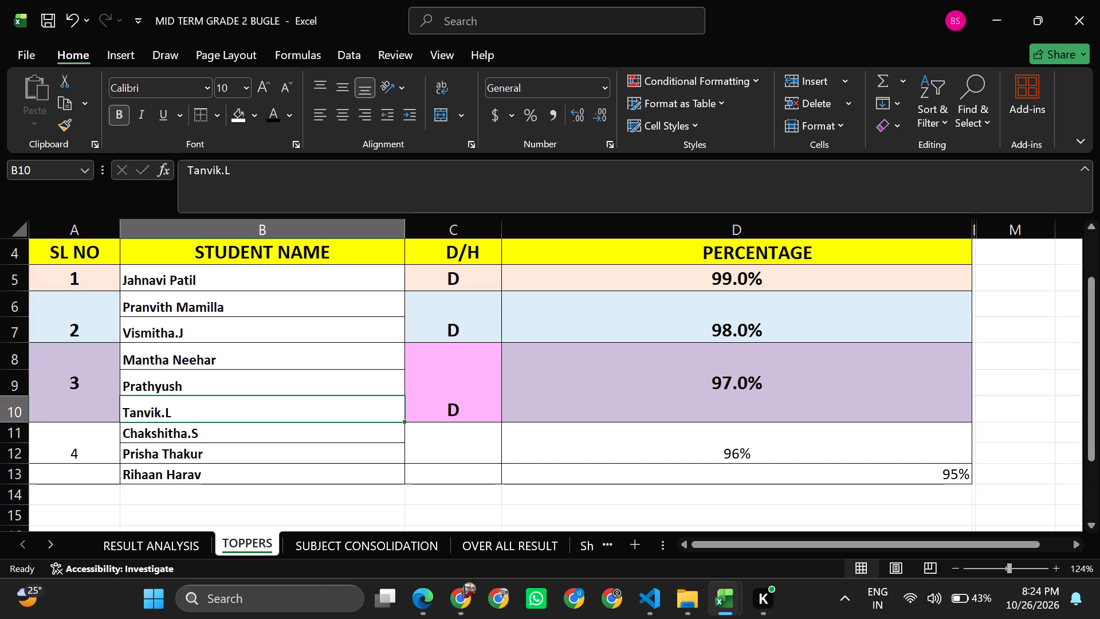
Enter 5 as the SL NO in cell A13 on TOPPERS.
click(105, 471)
key(5)
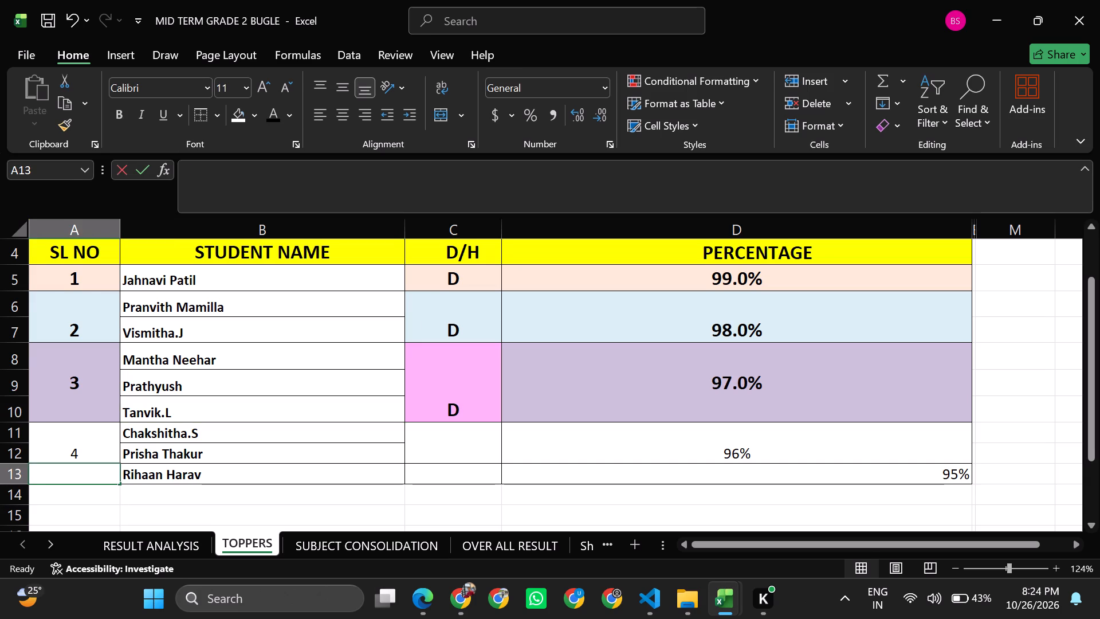
click(195, 464)
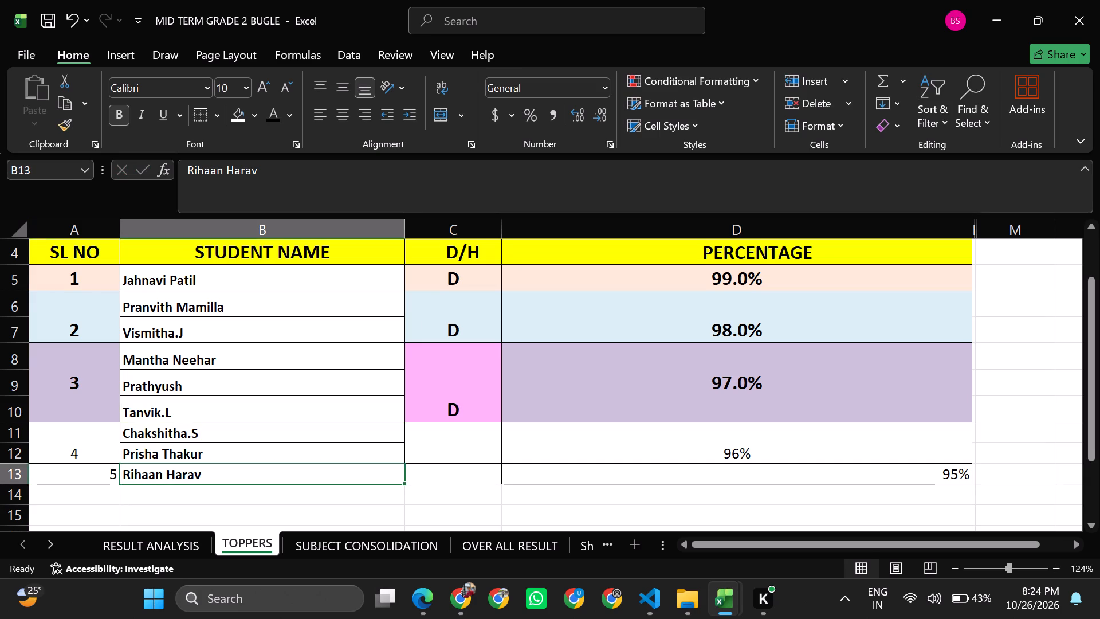
Increase the font size of the whole toppers table A4:D13 to 16 and make all its text bold.
click(129, 370)
key(ctrl+a)
click(129, 370)
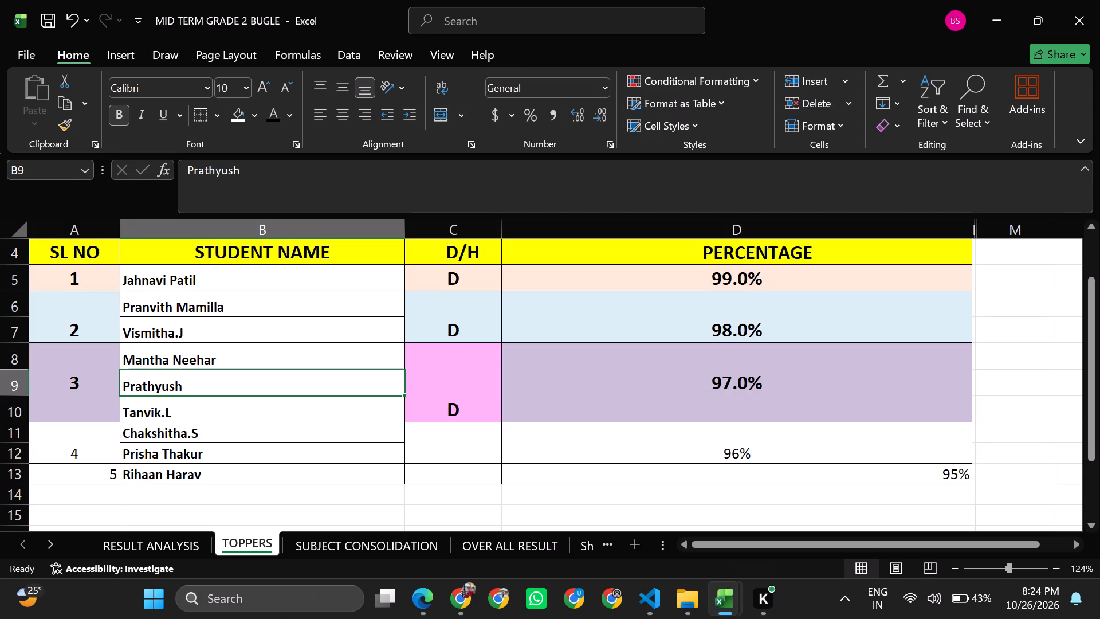
click(92, 248)
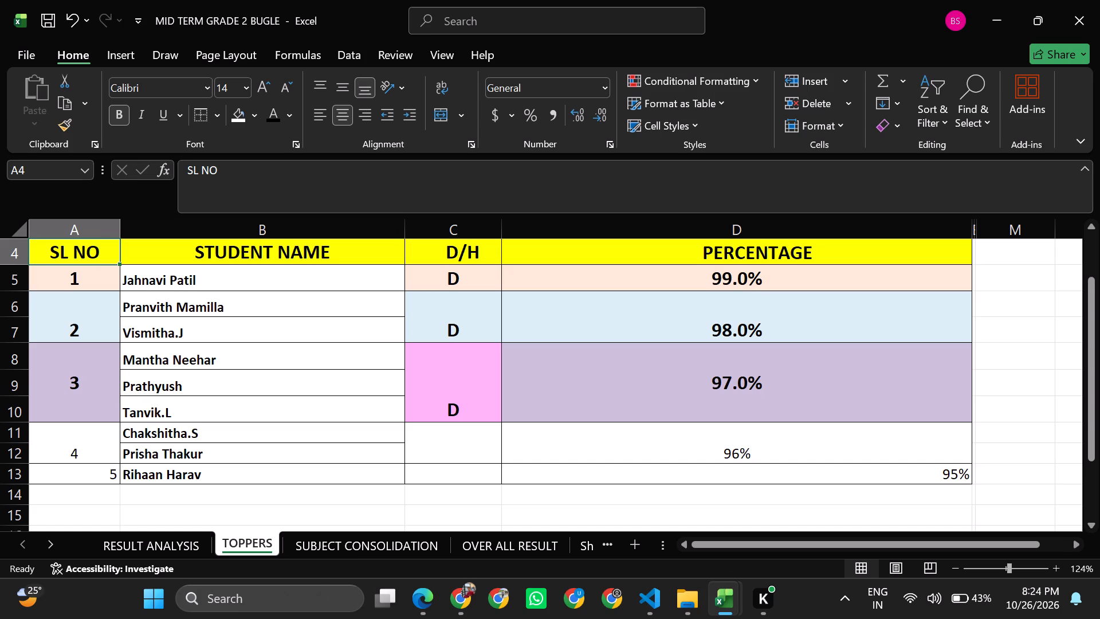
key(shift+Down)
key(shift+Down)
key(shift+Down)
key(shift+Down)
key(shift+Down)
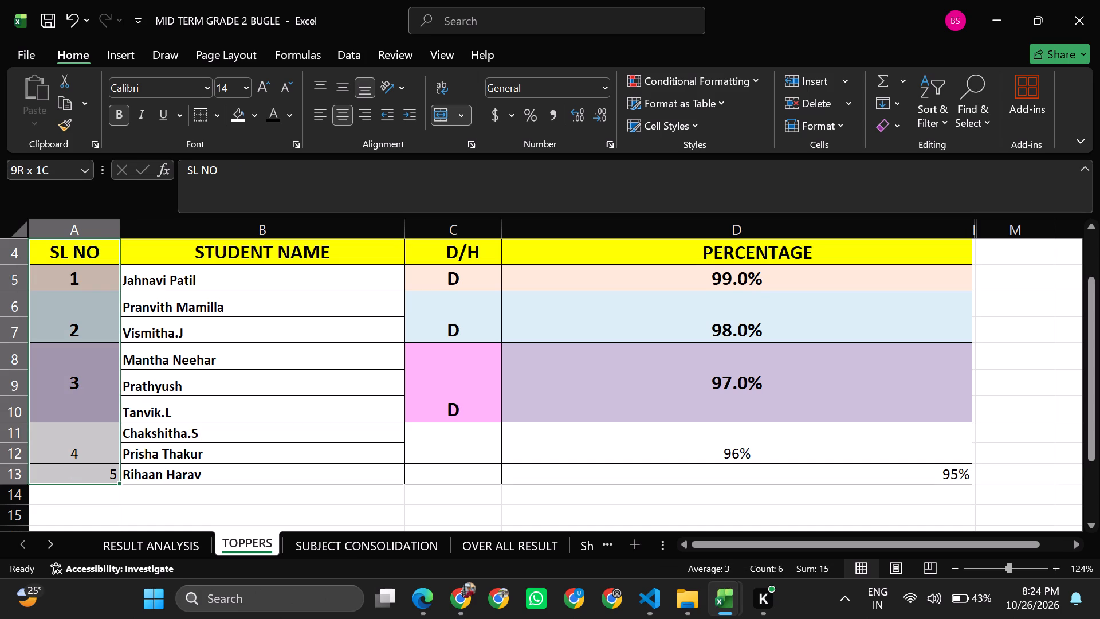
key(shift+Right)
key(shift+Right)
key(shift+Right)
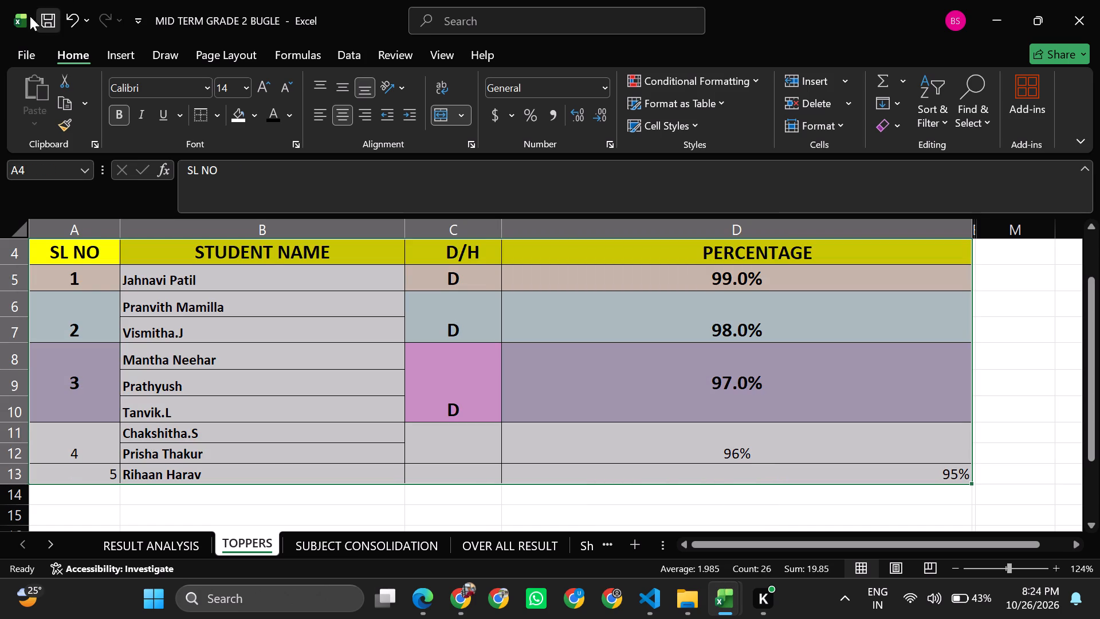
click(263, 89)
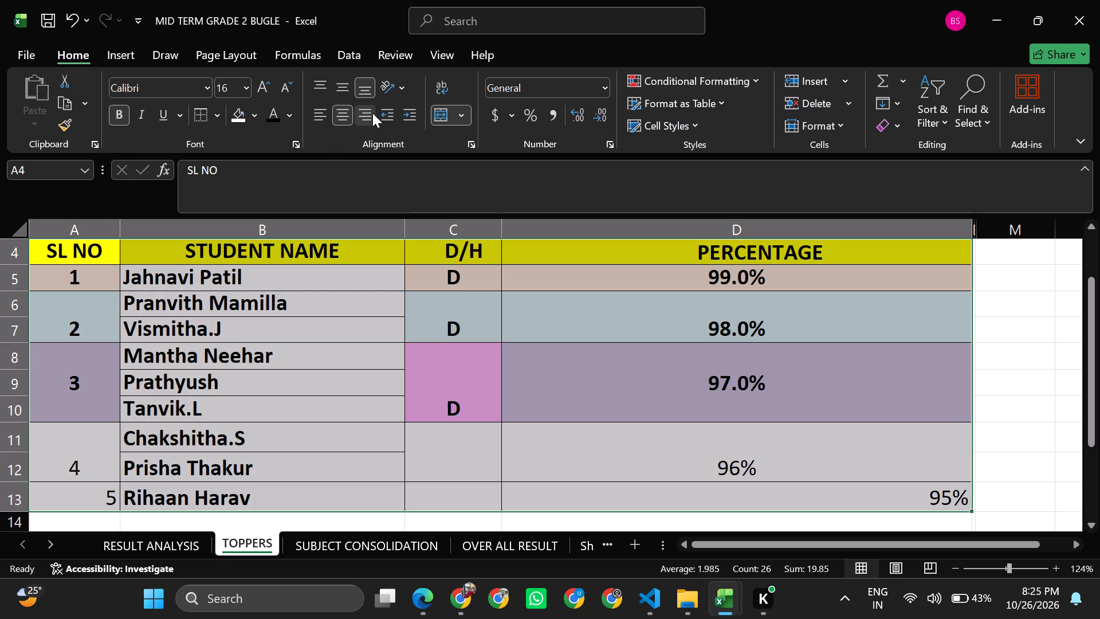
click(119, 122)
click(119, 122)
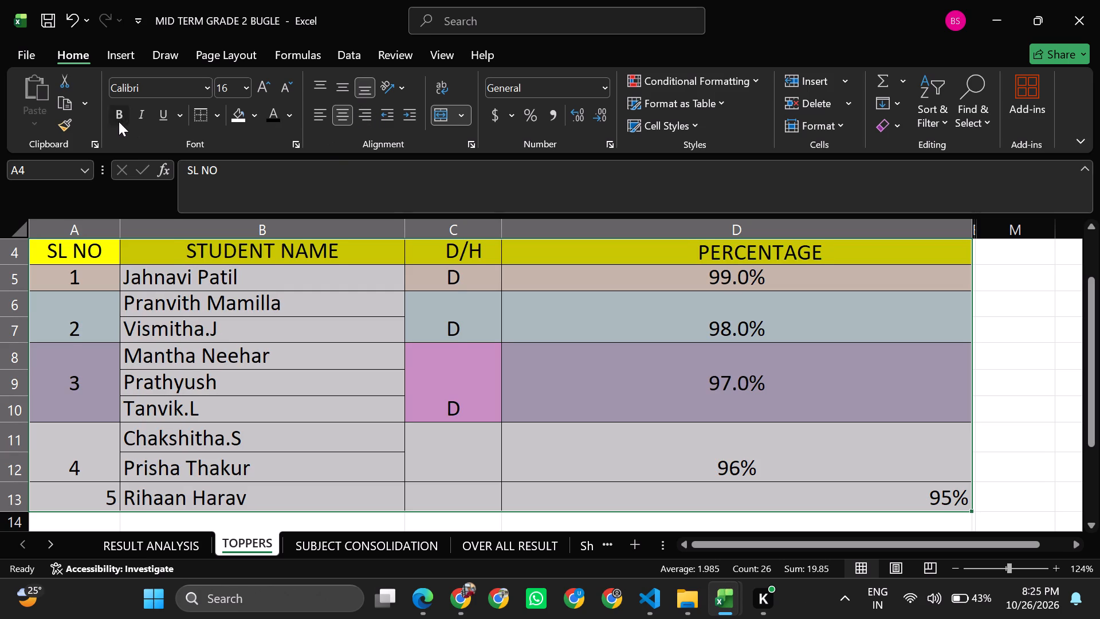
Centre the contents of the toppers table A4:D13 horizontally.
click(342, 115)
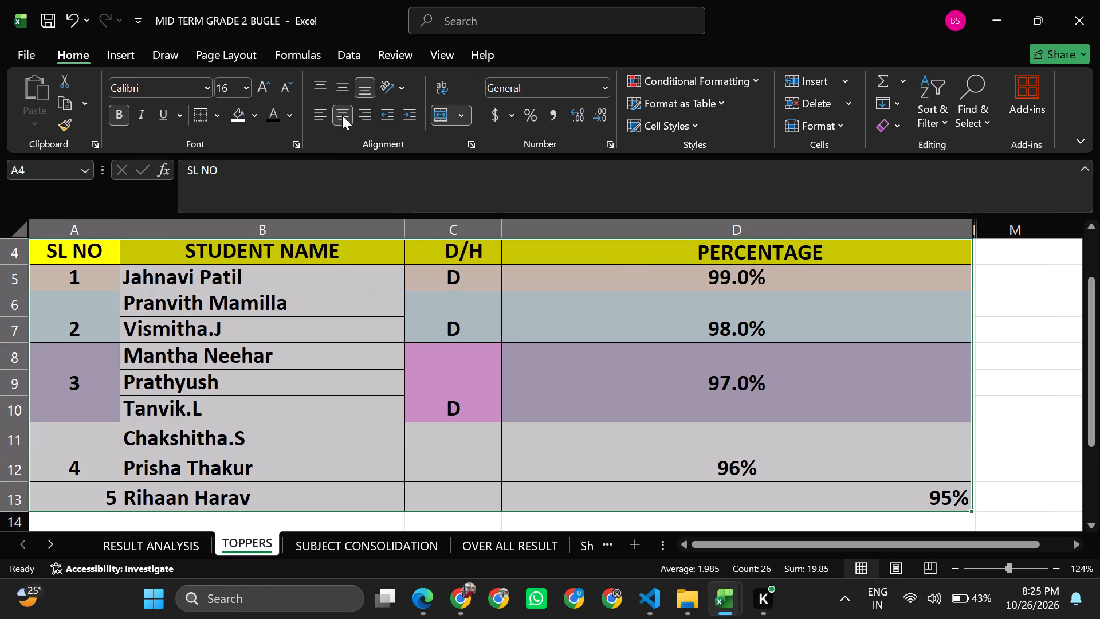
click(350, 119)
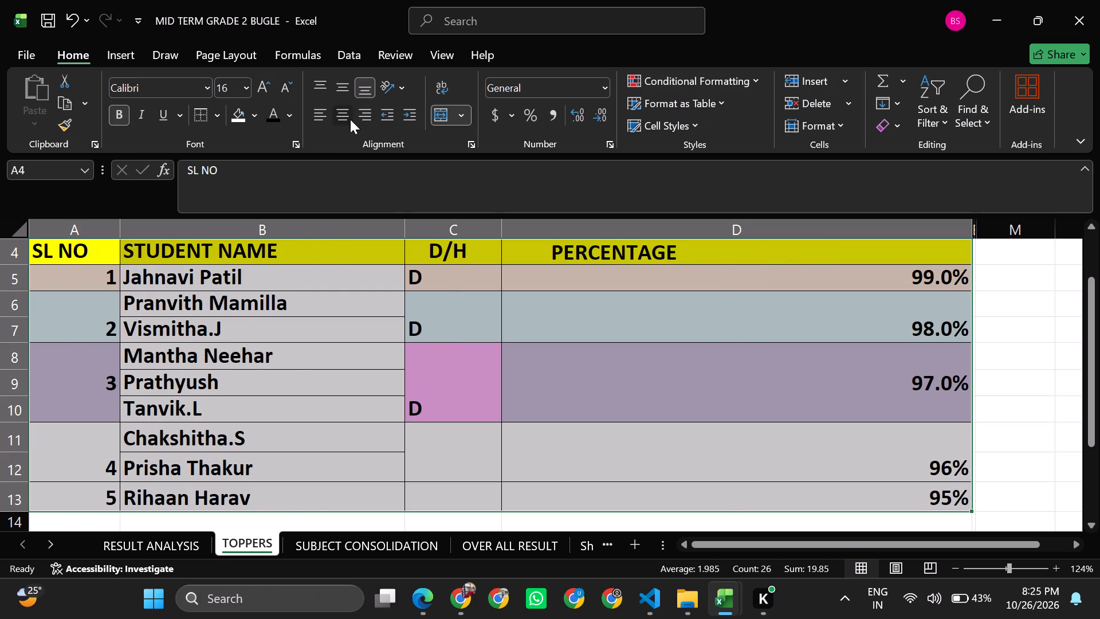
click(372, 301)
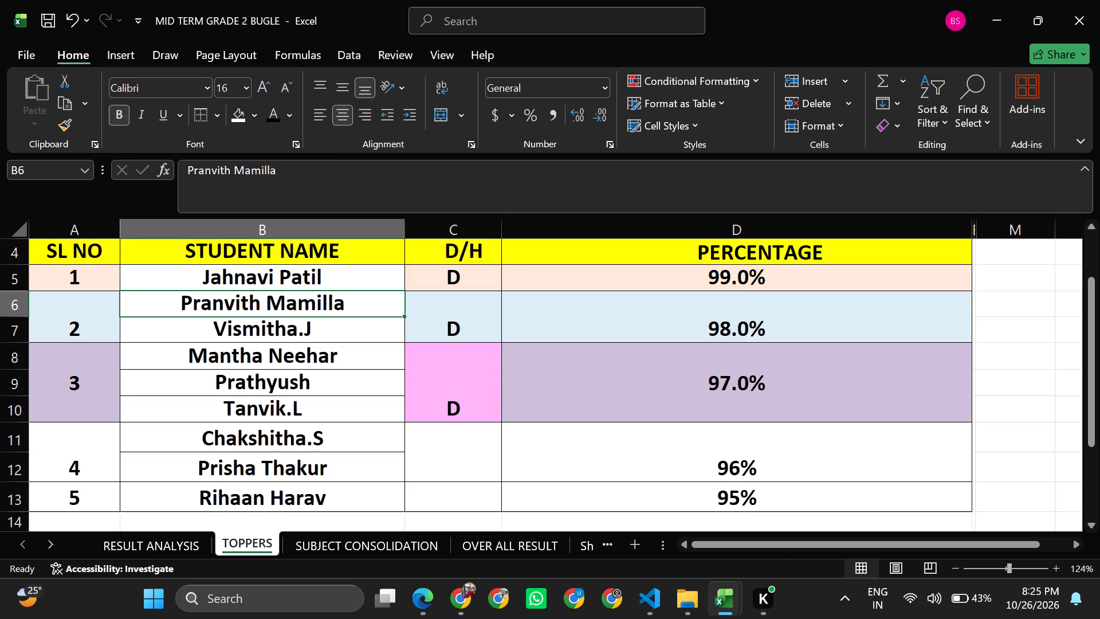
Left-align the student names in cells B5:B13 on TOPPERS.
click(314, 280)
key(shift+Down)
key(shift+Down)
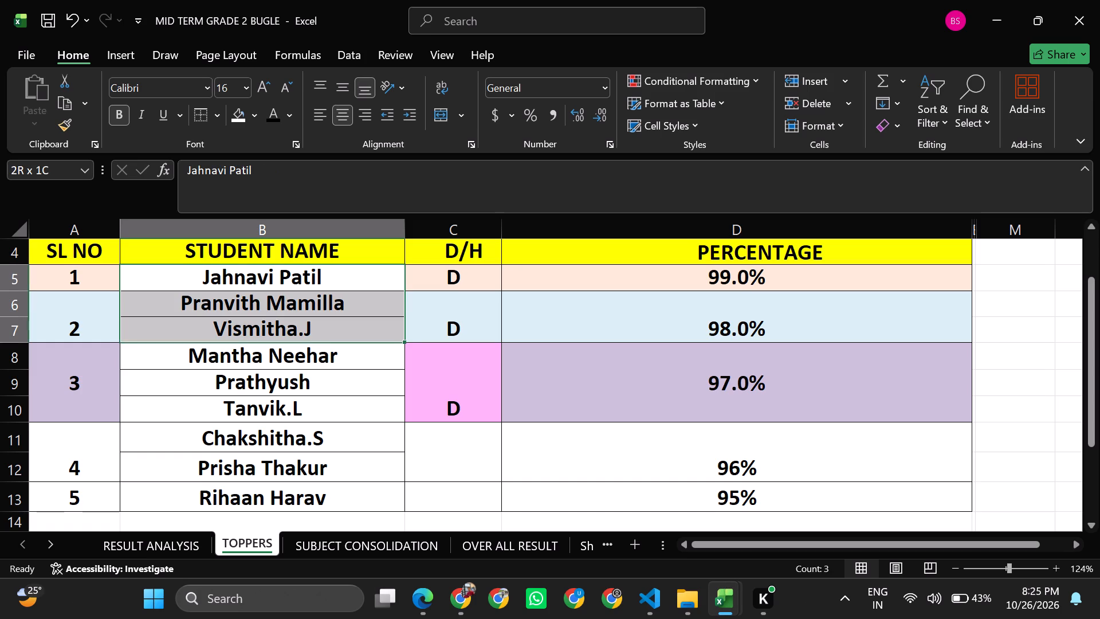
key(shift+Down)
key(shift+Down)
key(shift+Down)
key(shift+Down)
key(shift+Down)
key(shift+Down)
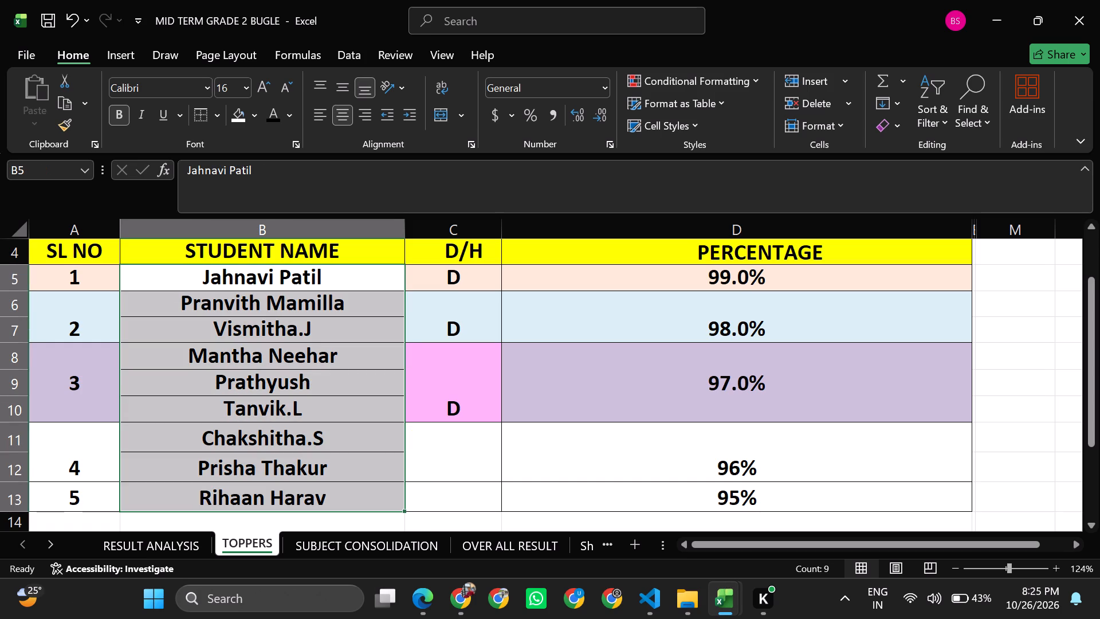
click(314, 116)
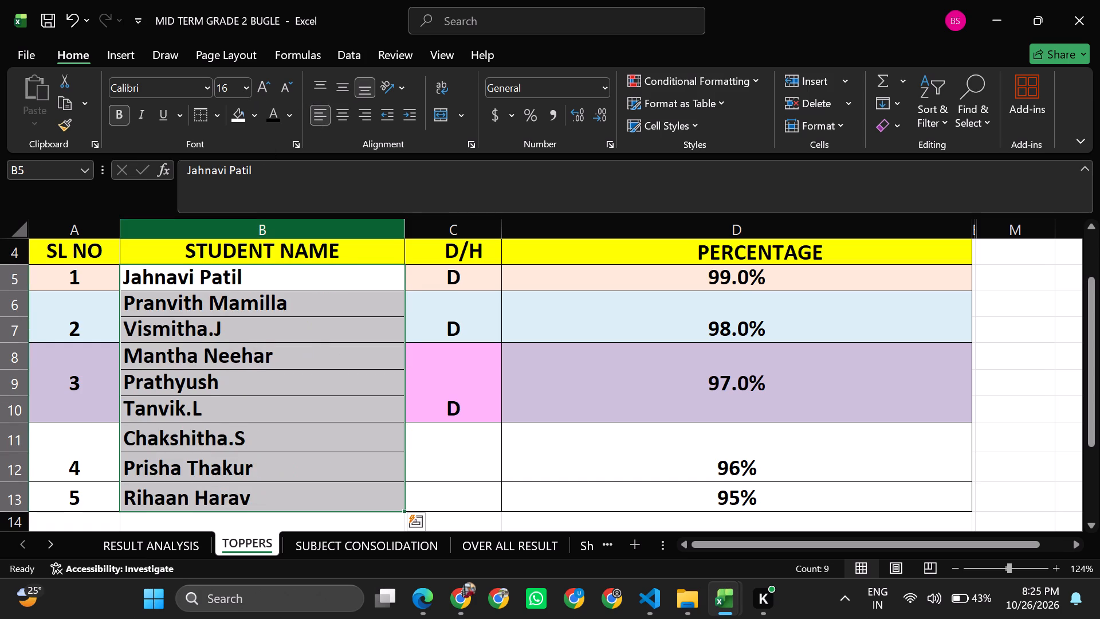
Enter D in the D/H column for rank 4 in the merged cell C11.
click(430, 286)
click(462, 426)
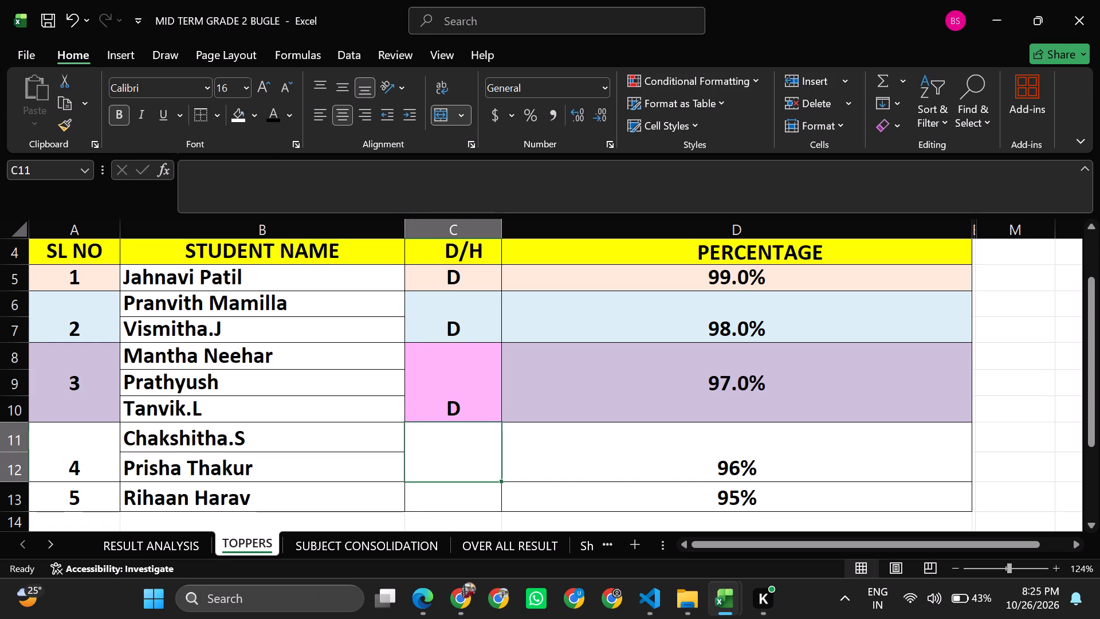
key(shift+d)
click(450, 496)
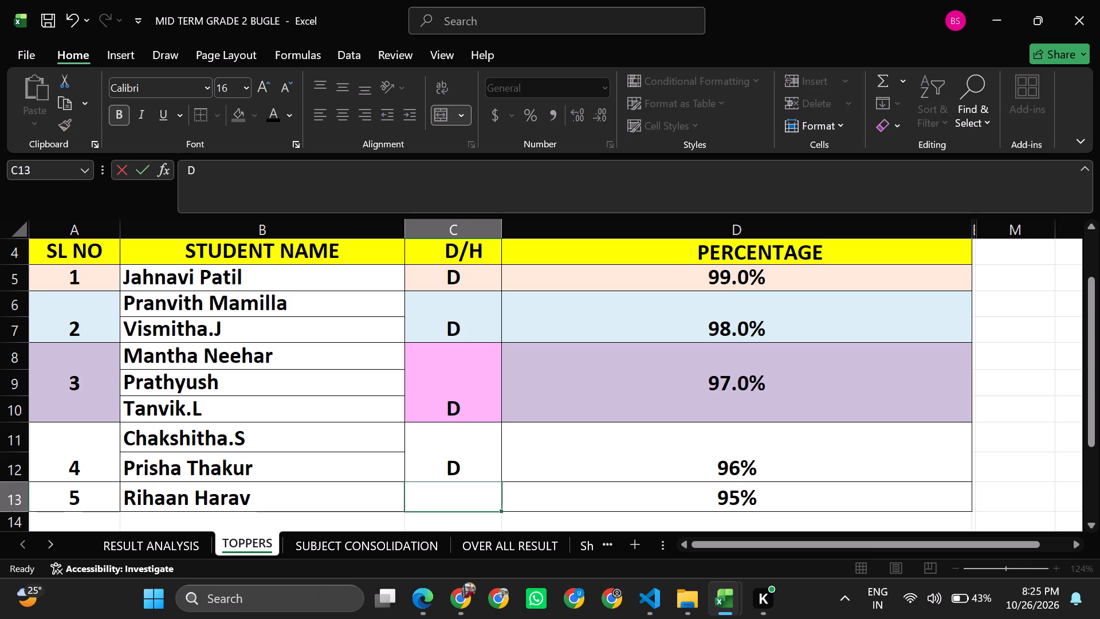
Enter D in the D/H column for rank 5 in cell C13.
key(shift+d)
click(729, 370)
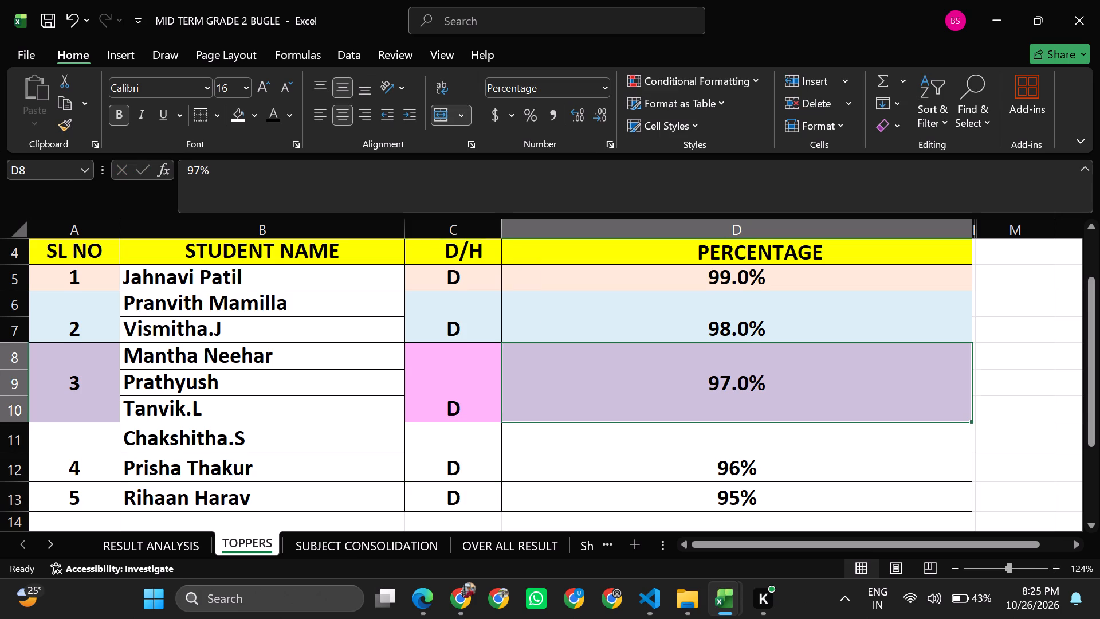
Fill the whole rank 1 row, A5:D5, with the Lighter 40% shade of the orange theme colour.
click(178, 280)
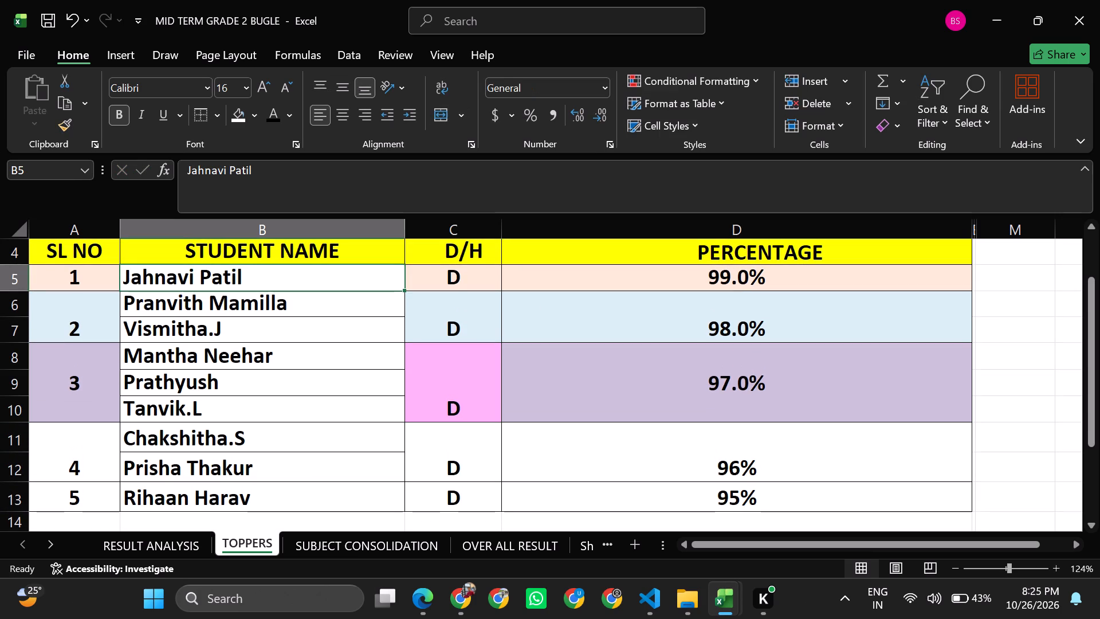
click(253, 122)
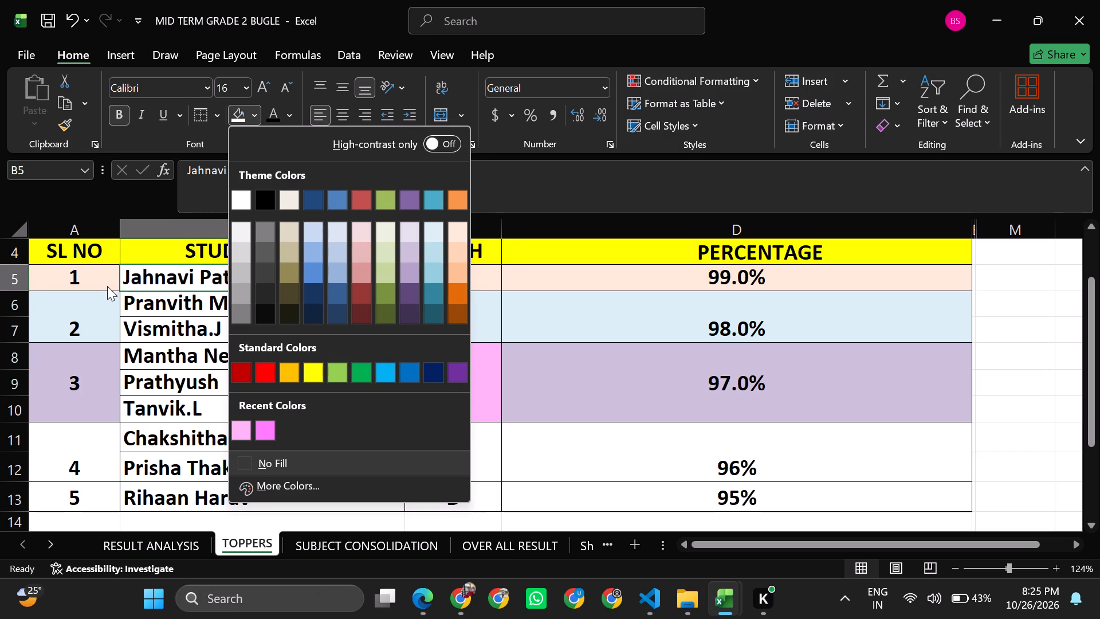
click(107, 286)
click(107, 276)
key(shift+Right)
key(shift+Right)
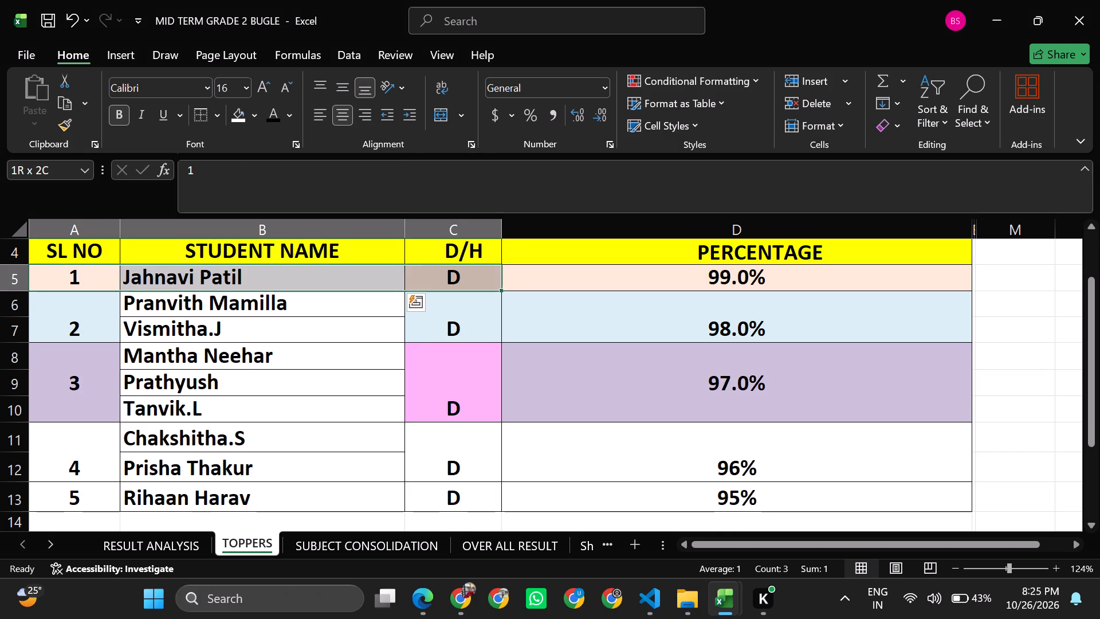
key(shift+Right)
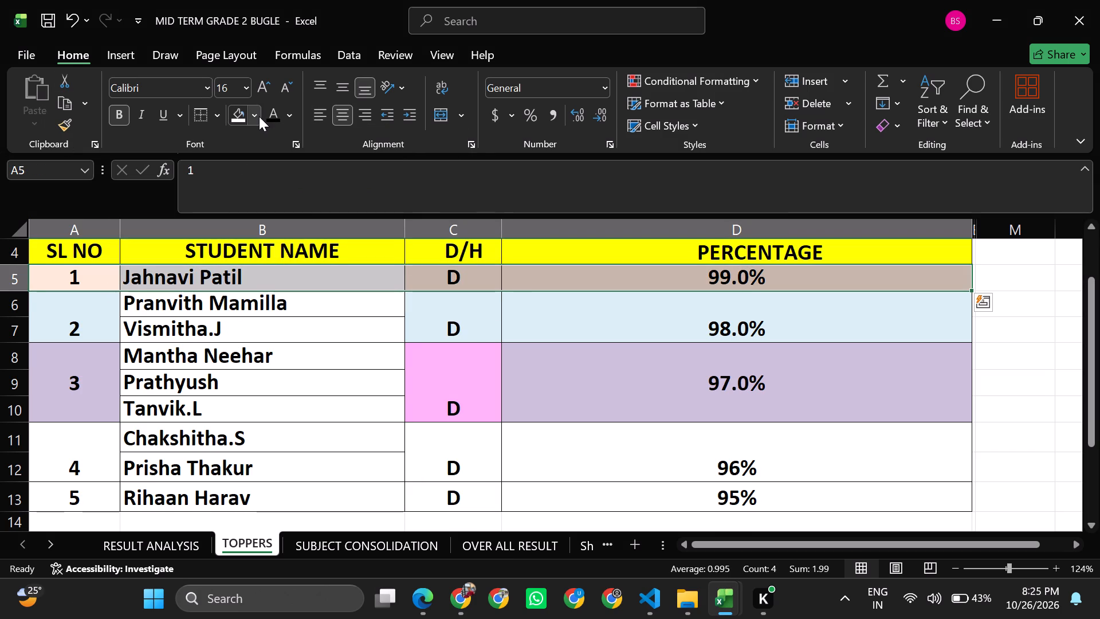
click(259, 116)
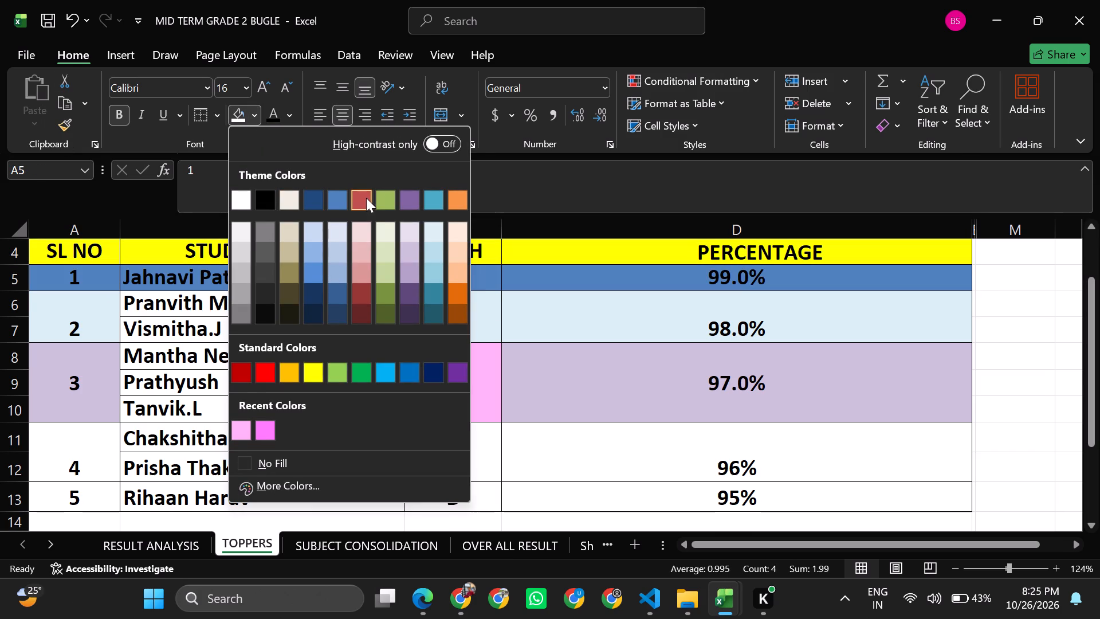
click(462, 276)
Fill the whole rank 2 block, A6:D7, including the student names, with a light blue theme colour.
click(87, 305)
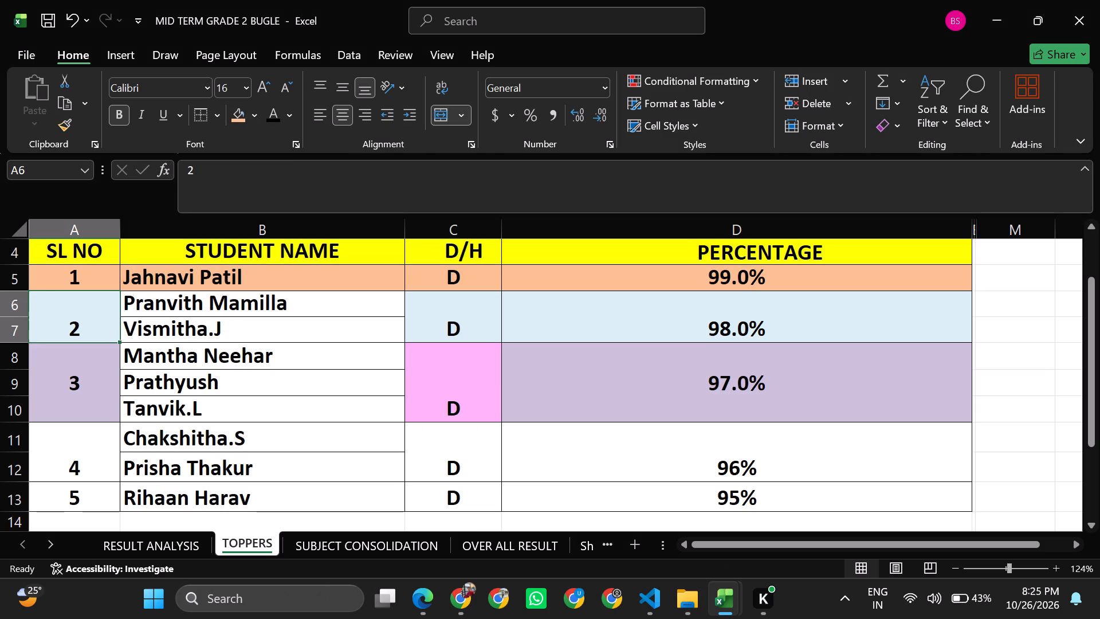
key(shift+Right)
key(shift+Right)
key(shift+Right)
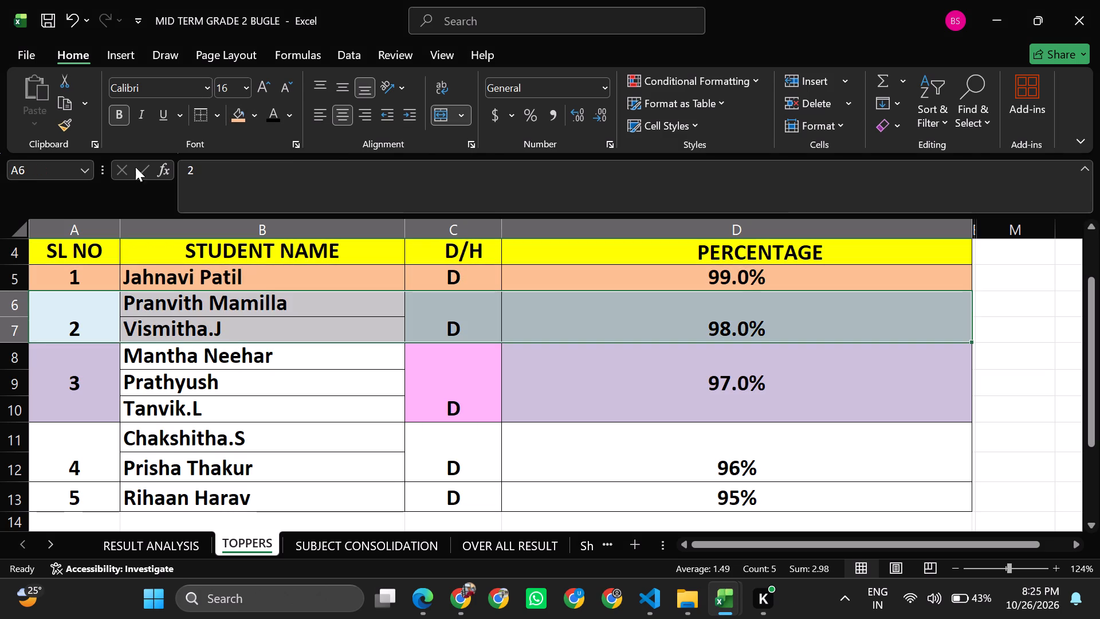
click(254, 112)
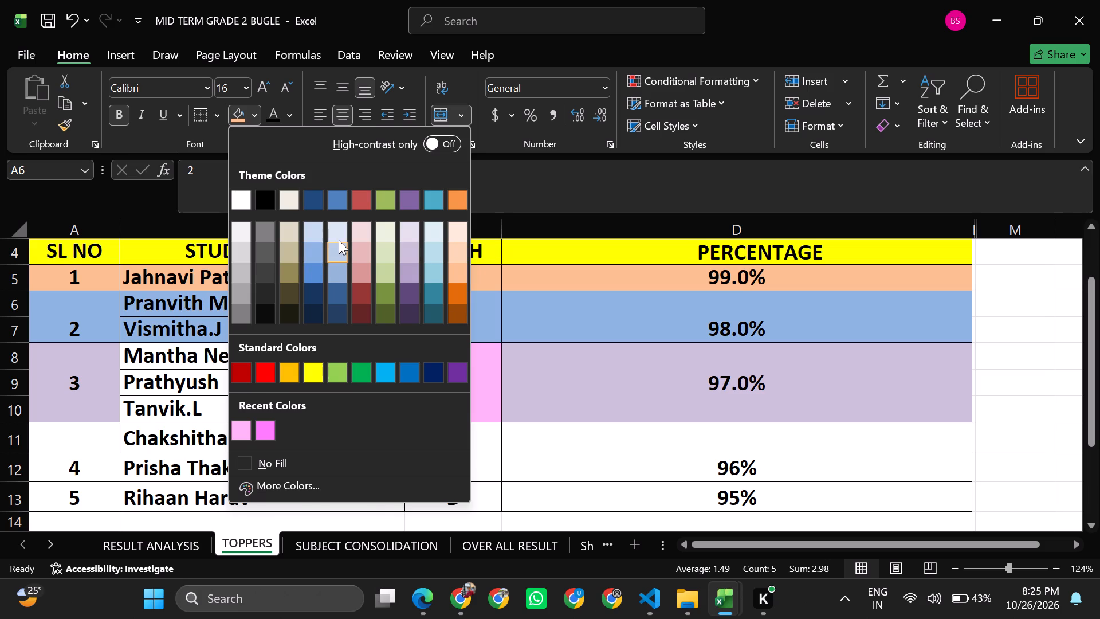
click(342, 252)
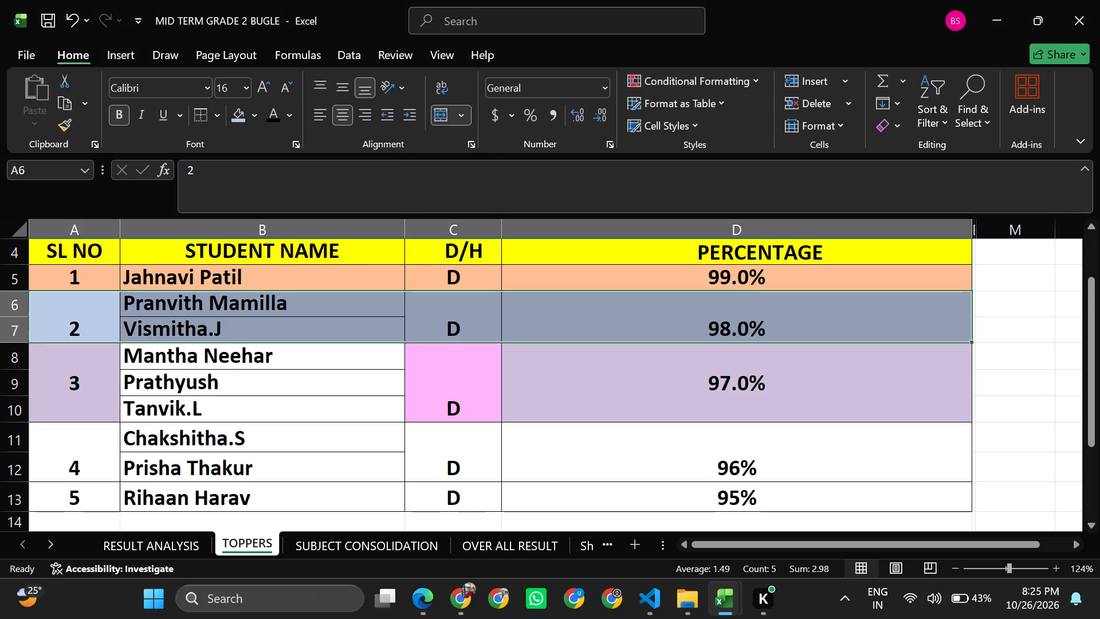
Fill the whole rank 3 block, A8:D10, with one uniform medium-light purple theme colour.
click(84, 398)
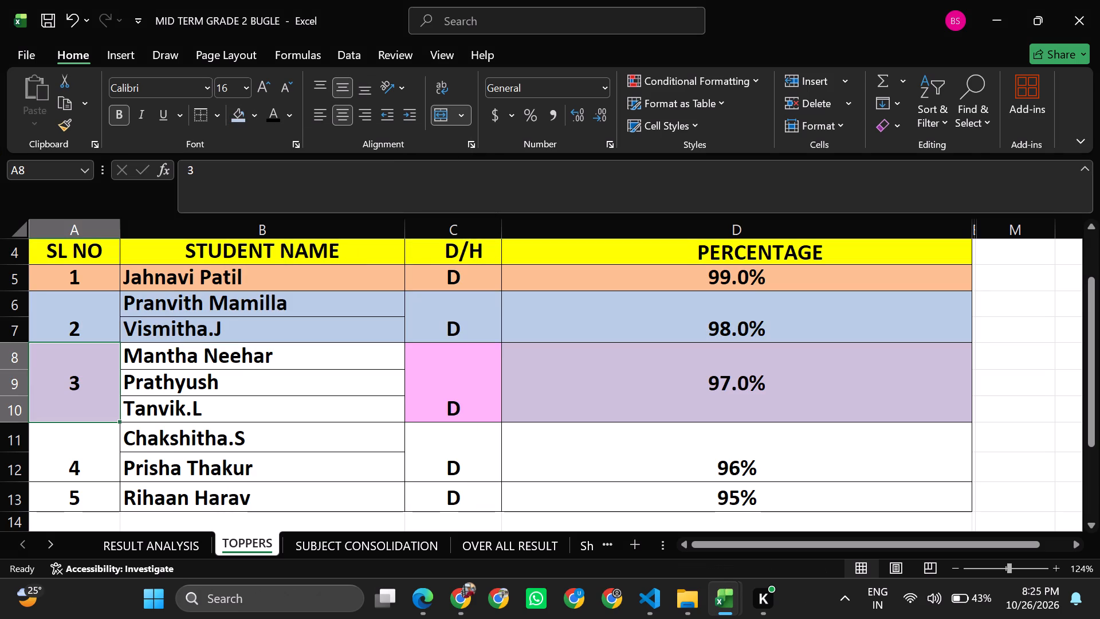
key(shift+Right)
key(shift+Right)
key(shift+Right)
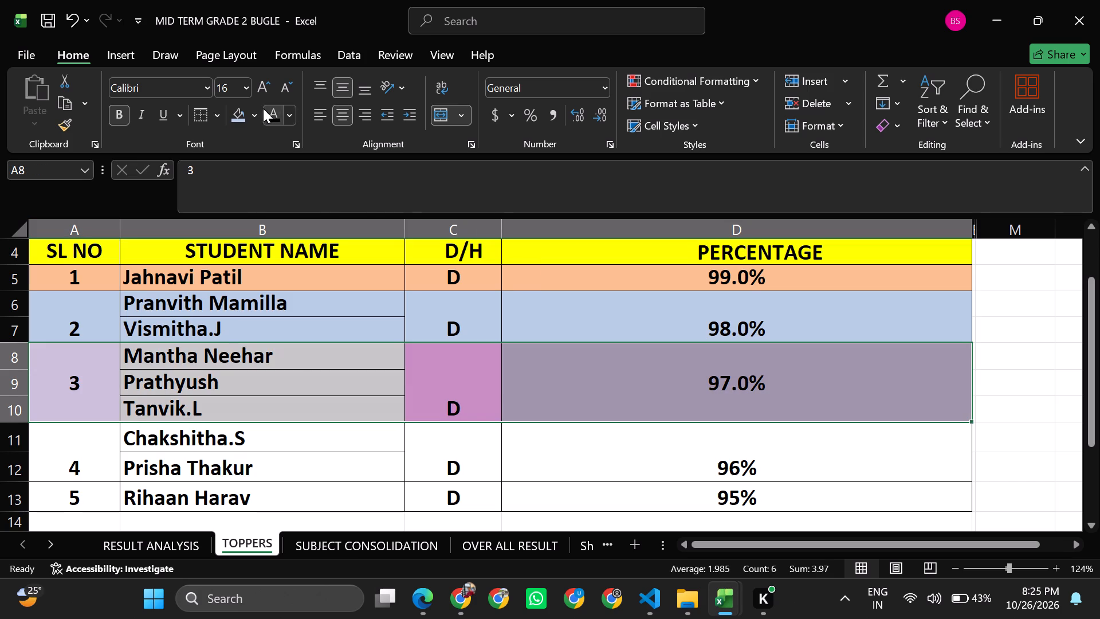
click(260, 112)
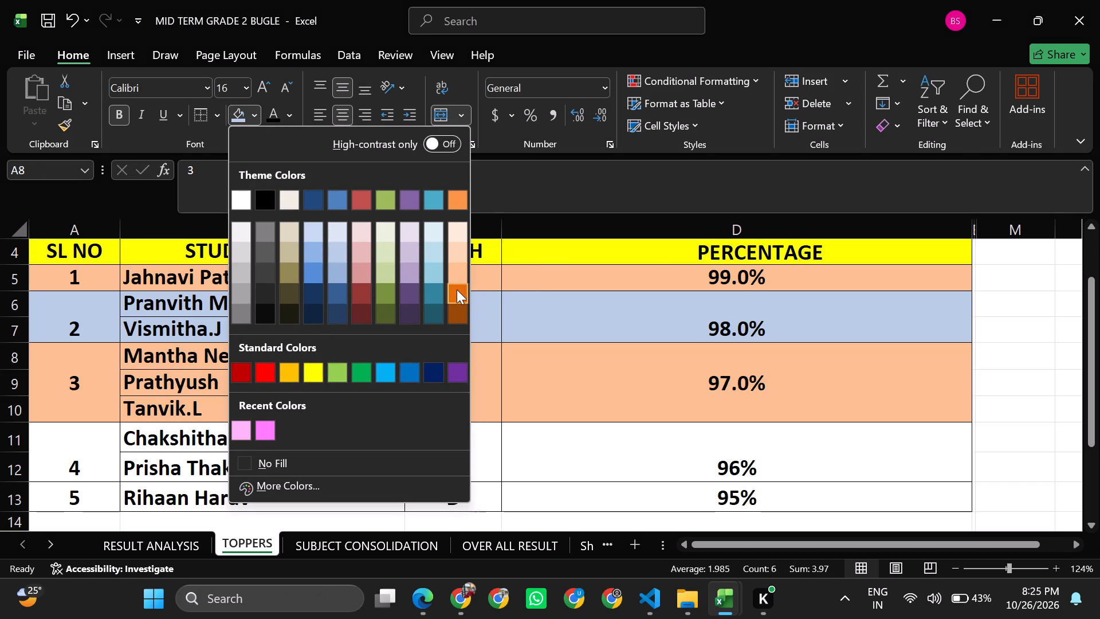
click(419, 276)
Examine the marks across row 22 of the RESULT ANALYSIS sheet and return to the TOPPERS sheet.
click(96, 473)
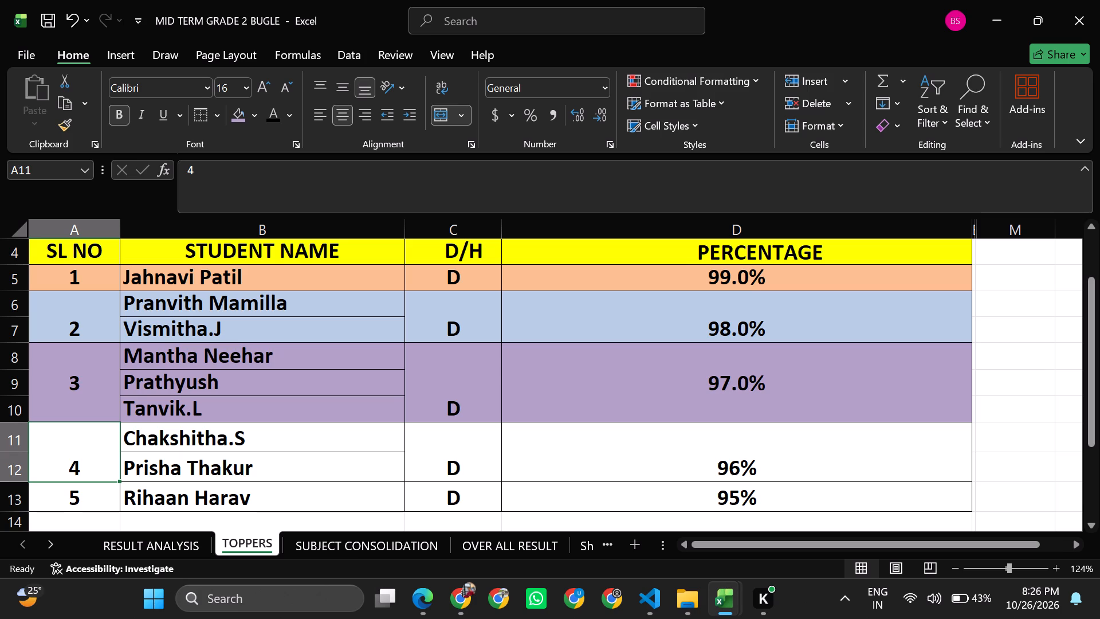
click(175, 547)
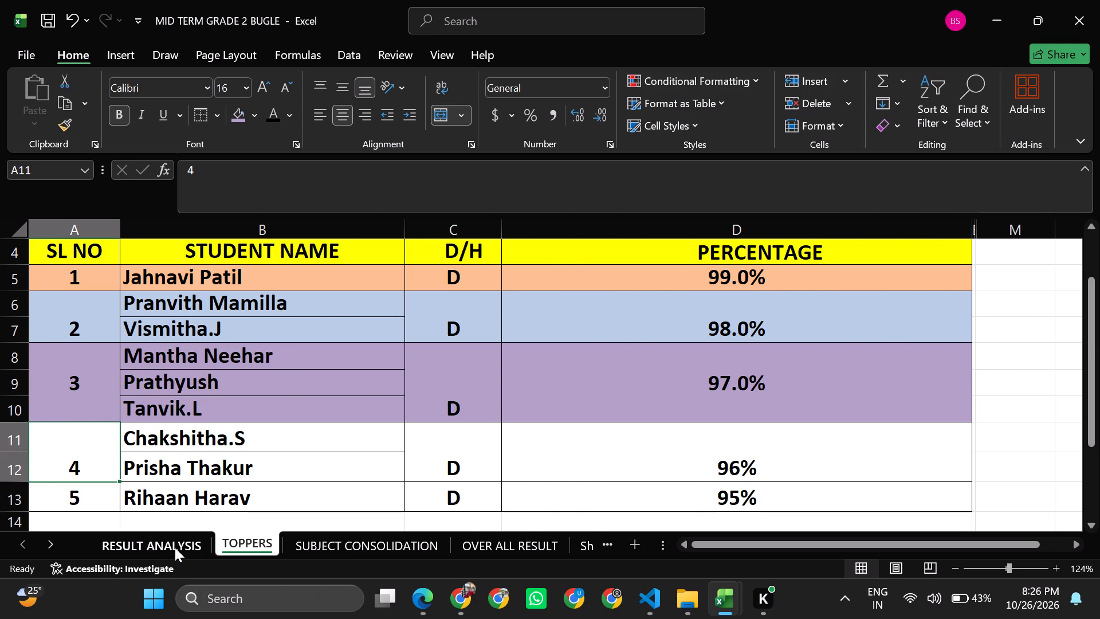
click(125, 366)
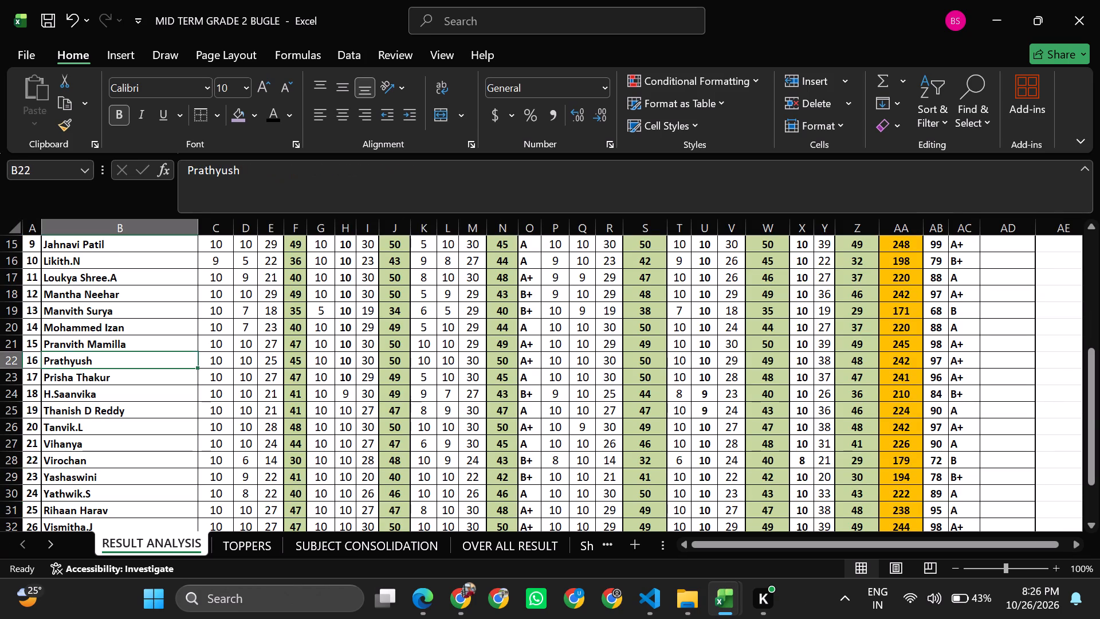
key(Right)
key(Right)
key(Right)
key(Right)
key(Right)
key(Right)
key(Right)
key(Right)
key(Right)
key(Right)
key(Right)
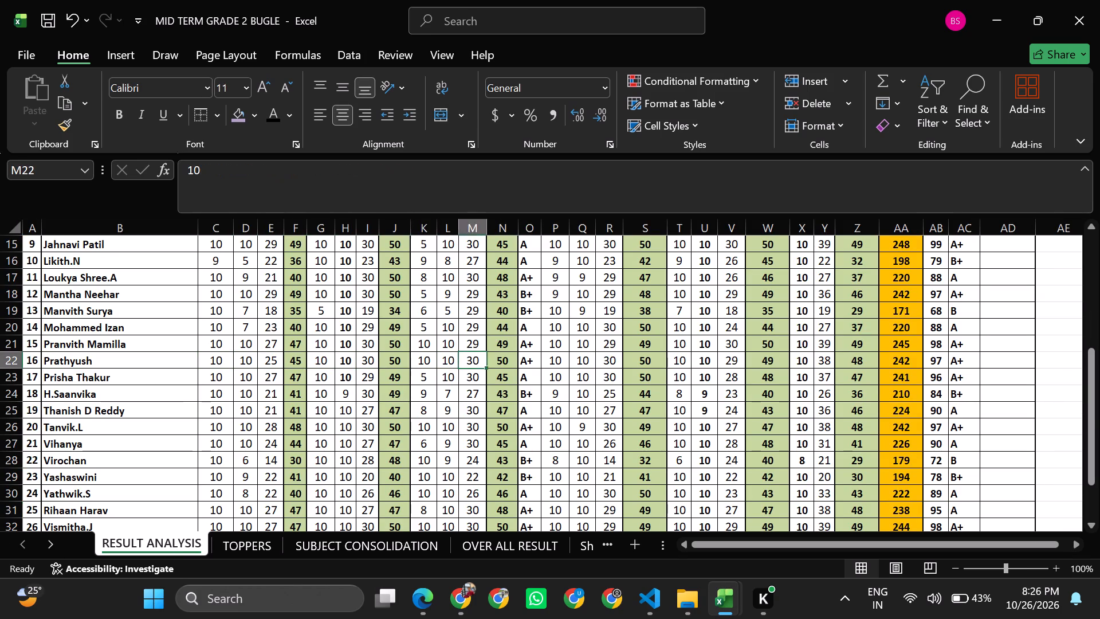
key(Right)
key(Right)
key(Right)
key(Right)
key(Right)
key(Right)
key(Right)
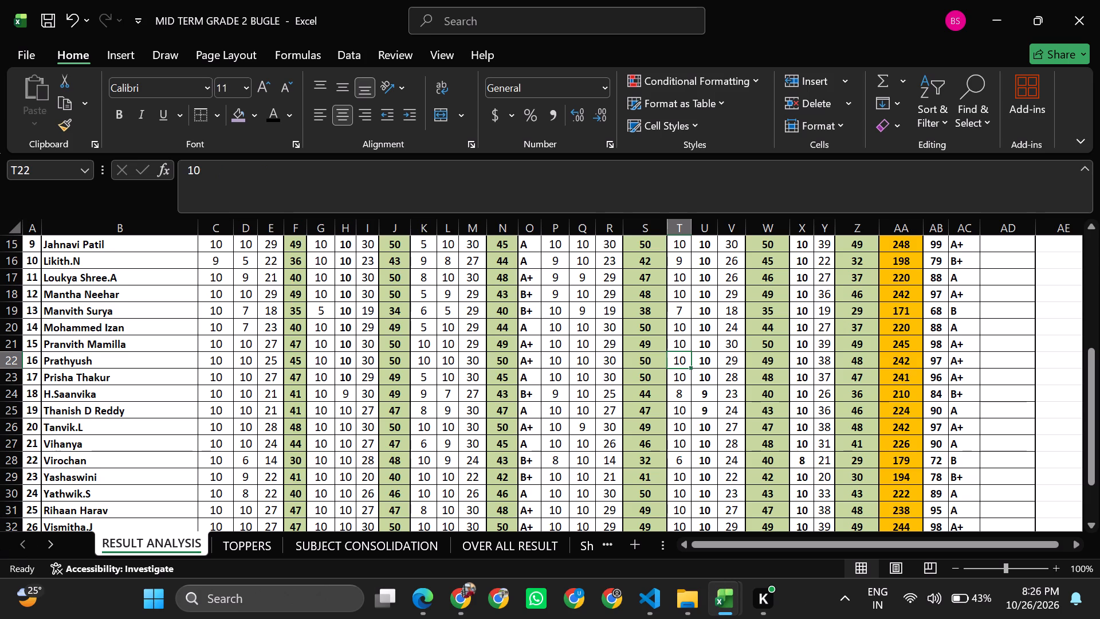
click(234, 551)
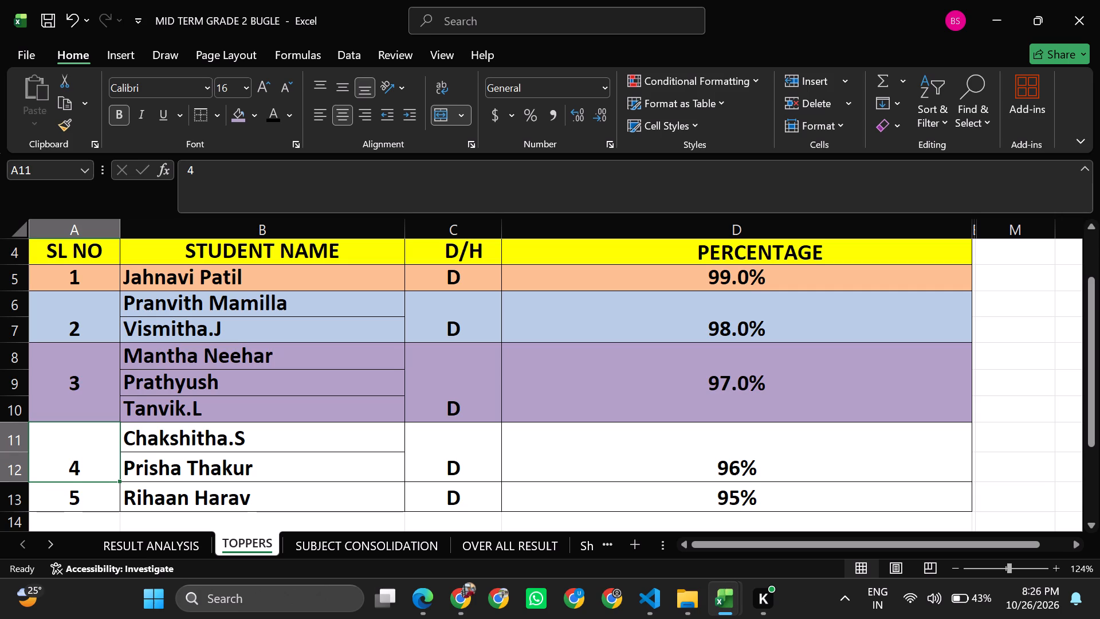
Review the contents of the SUBJECT CONSOLIDATION, OVER ALL RESULT and Sheet1 sheets.
click(242, 511)
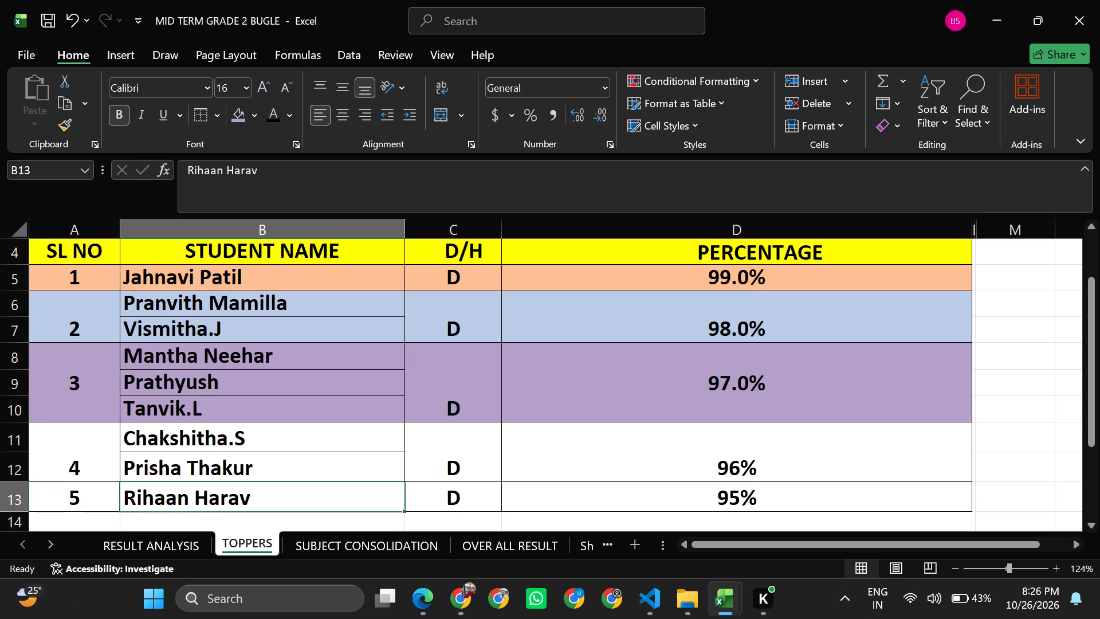
click(332, 542)
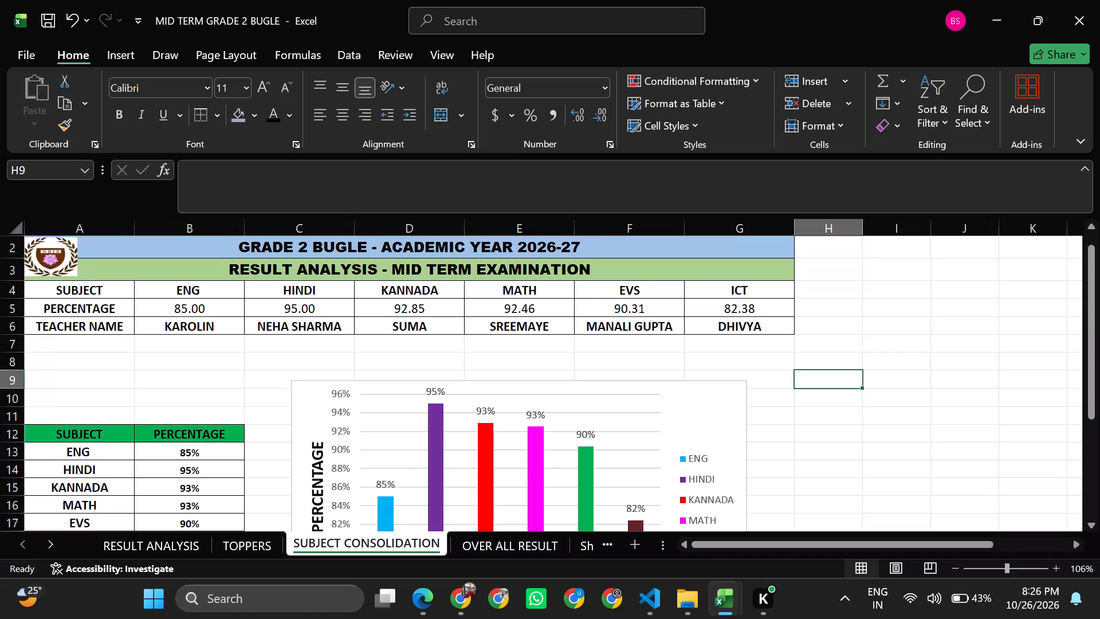
click(496, 535)
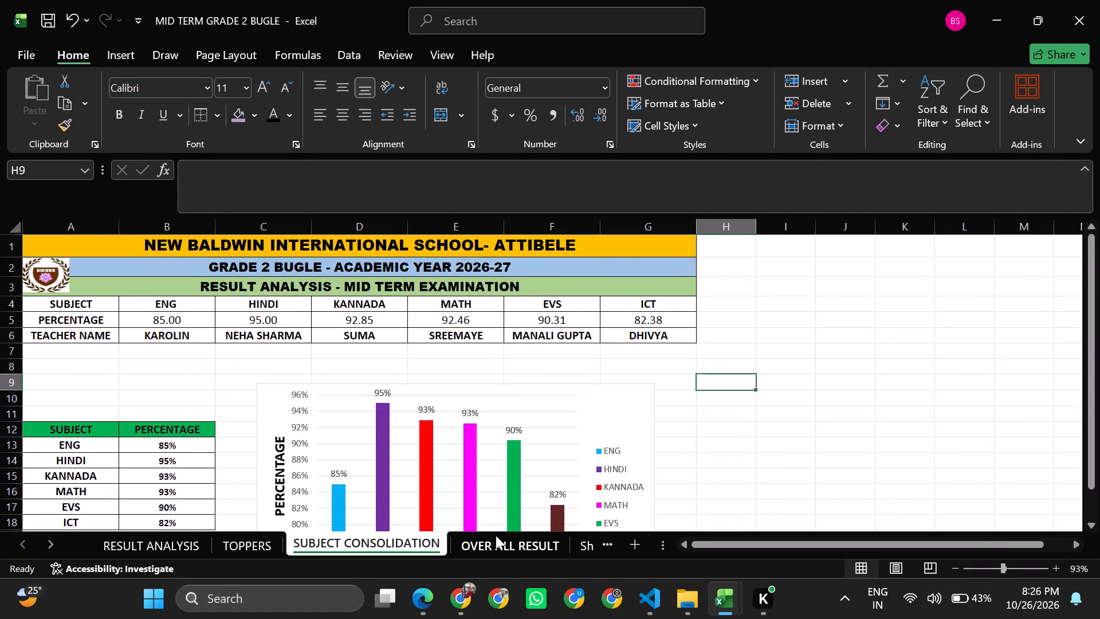
click(616, 422)
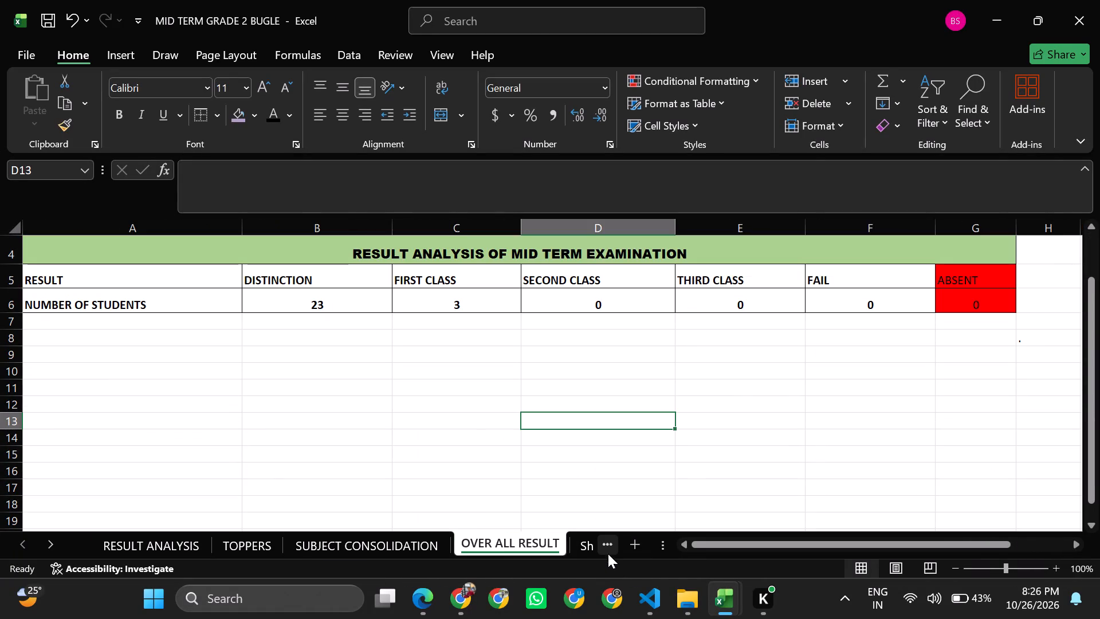
click(584, 546)
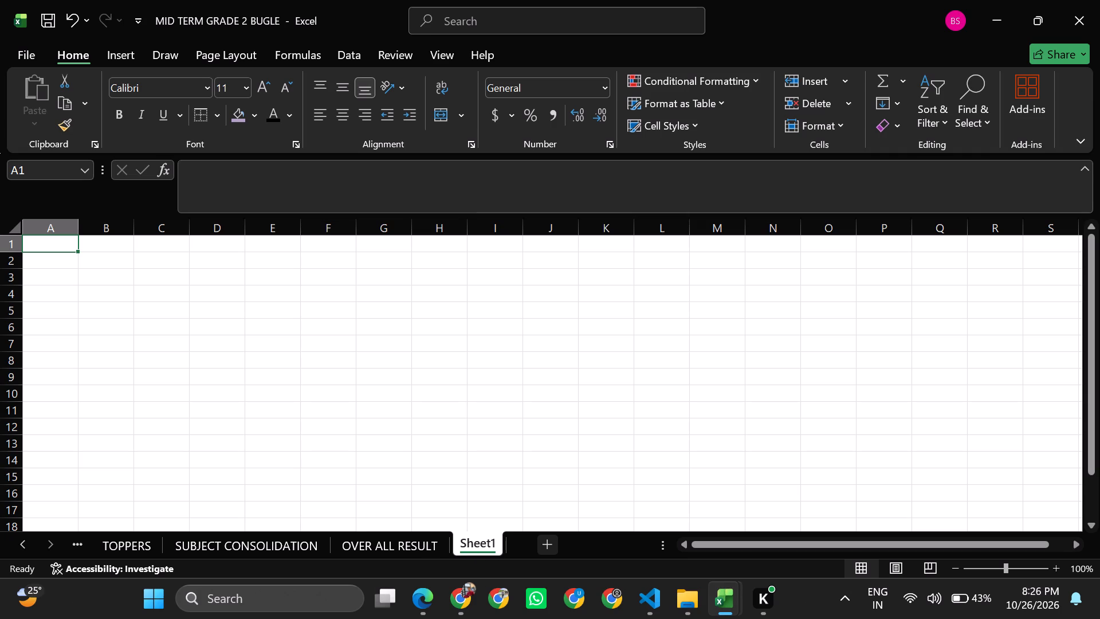
click(405, 554)
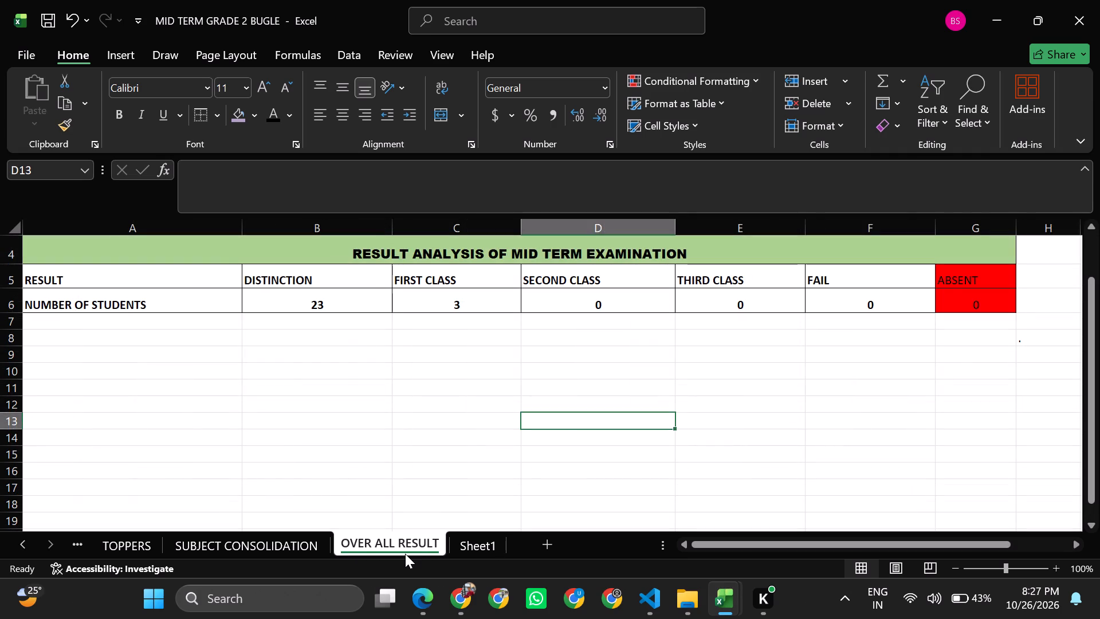
click(296, 550)
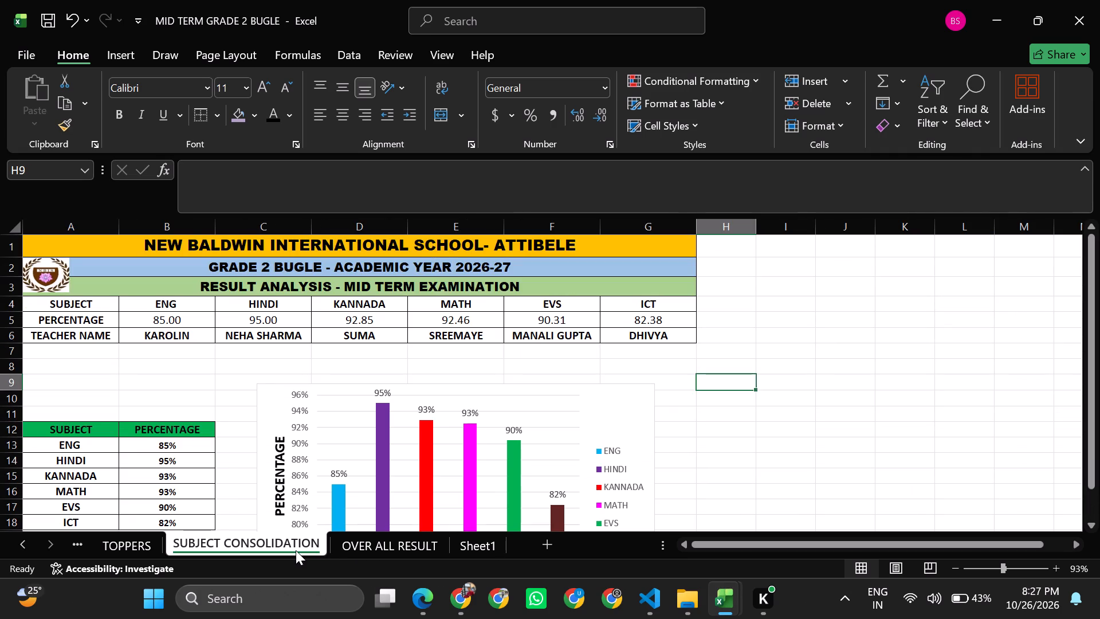